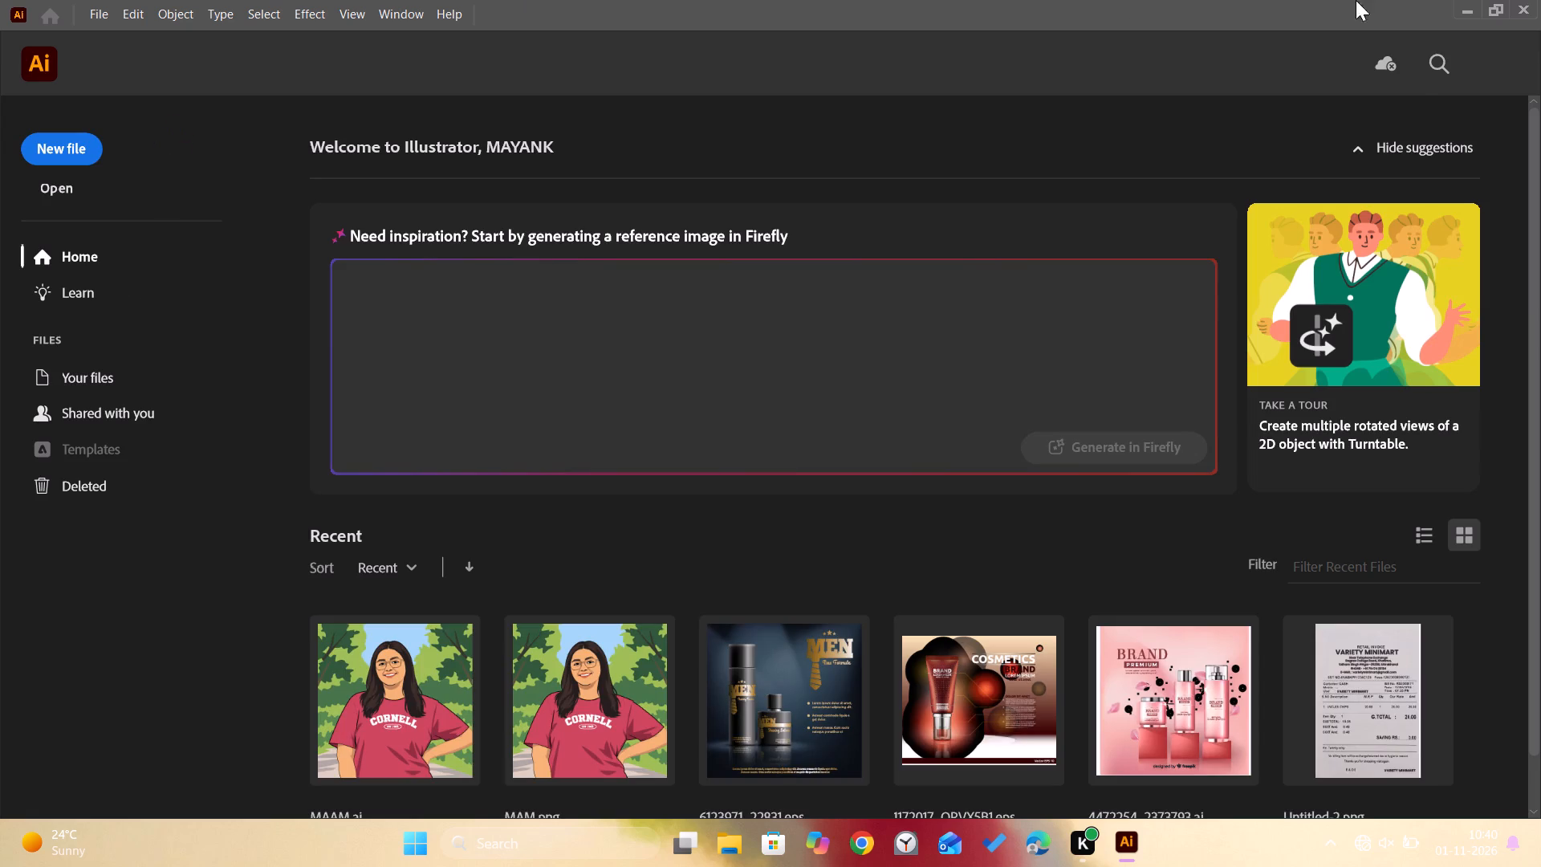
Set up a new document from the recent A4 preset (595.28 x 841.89 pt) with 2 artboards.
left_click(71, 140)
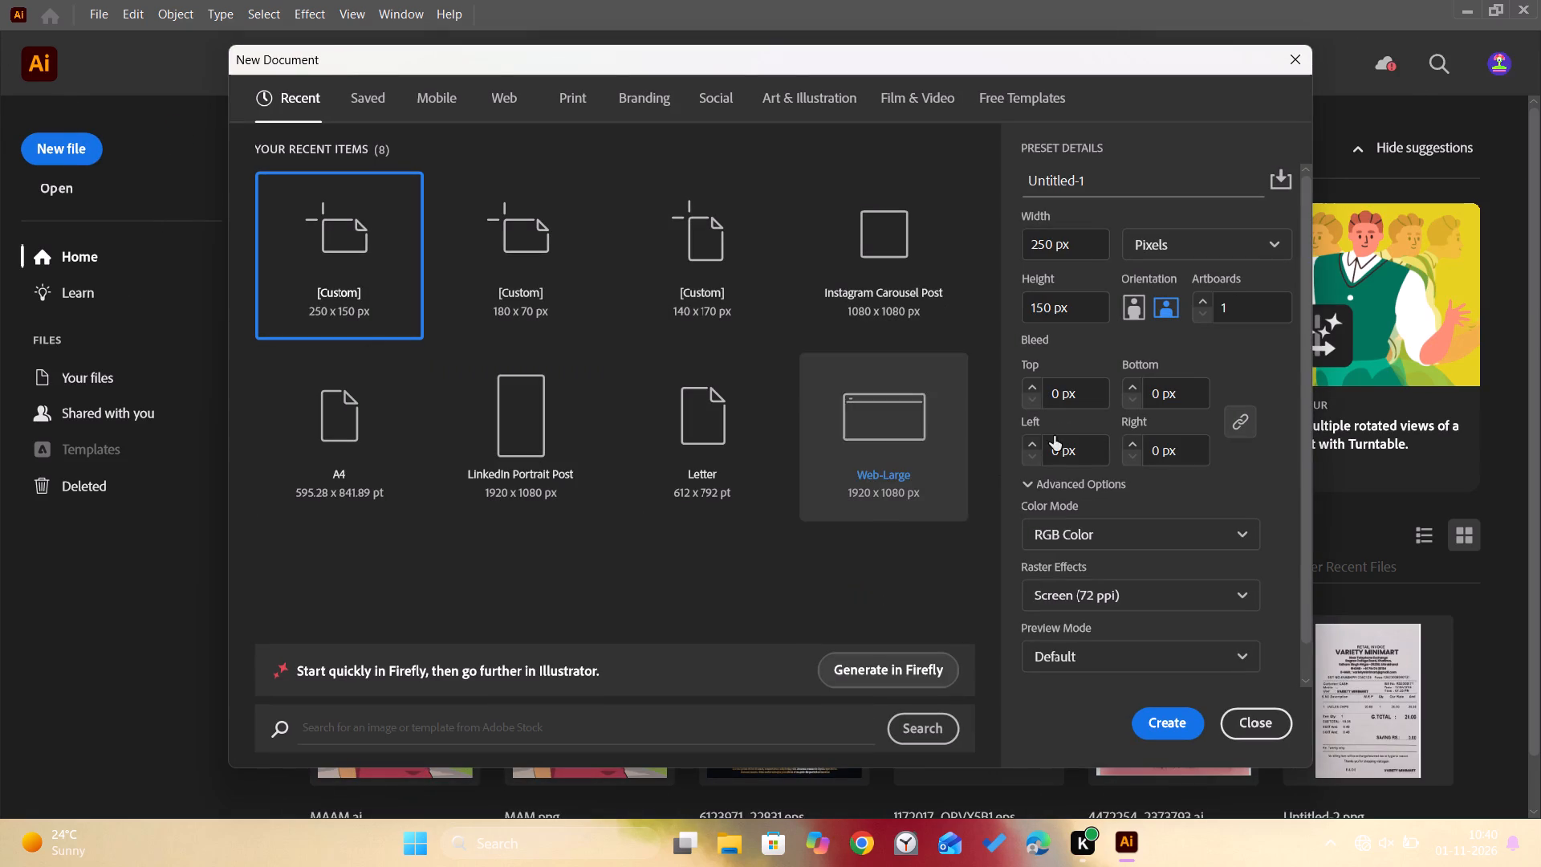
left_click(404, 449)
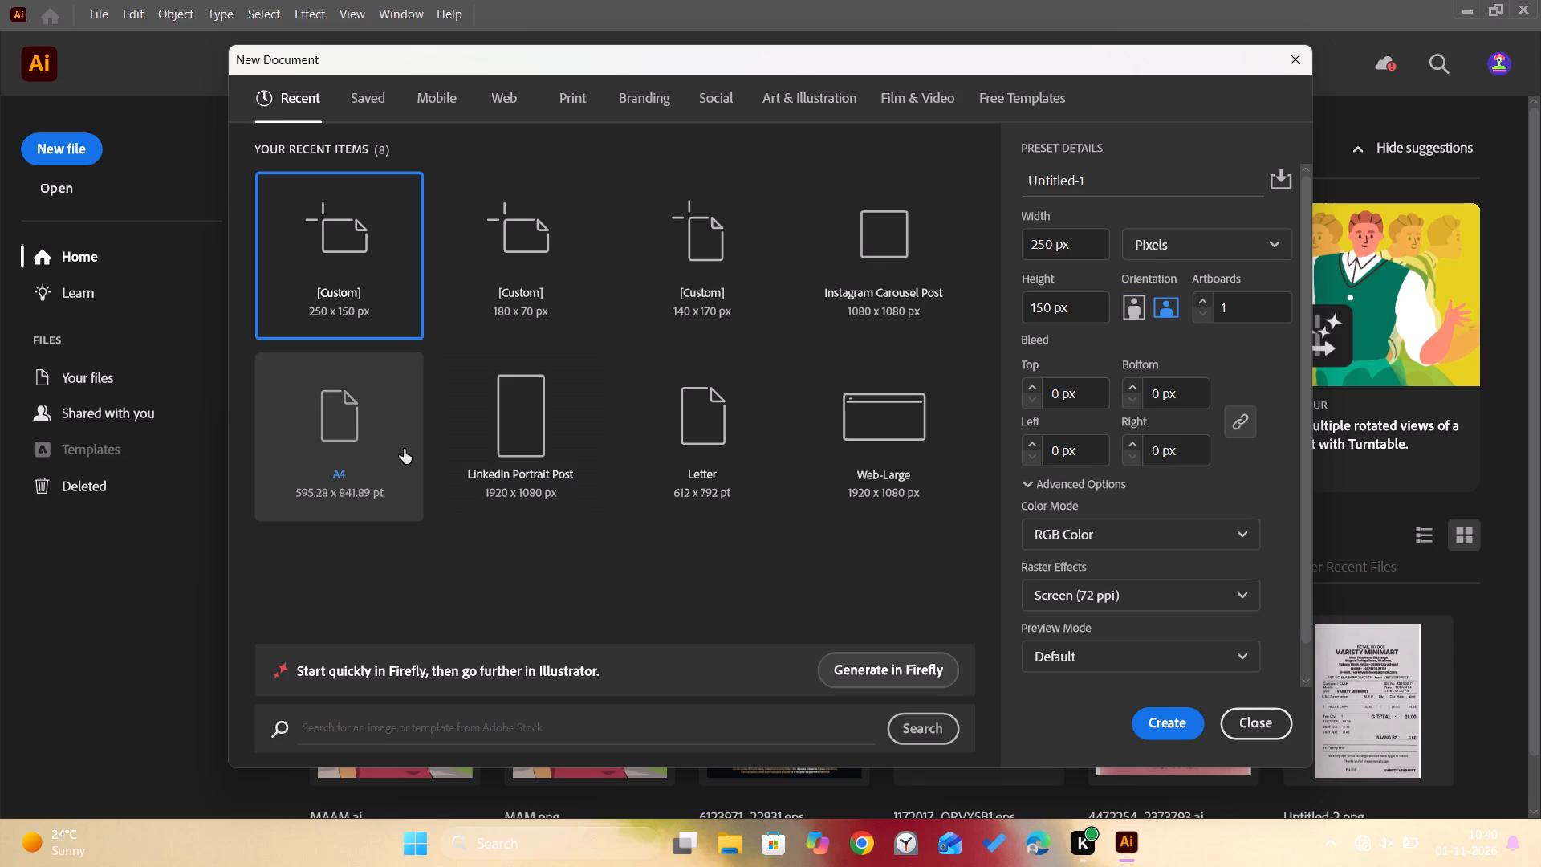
left_click(1203, 303)
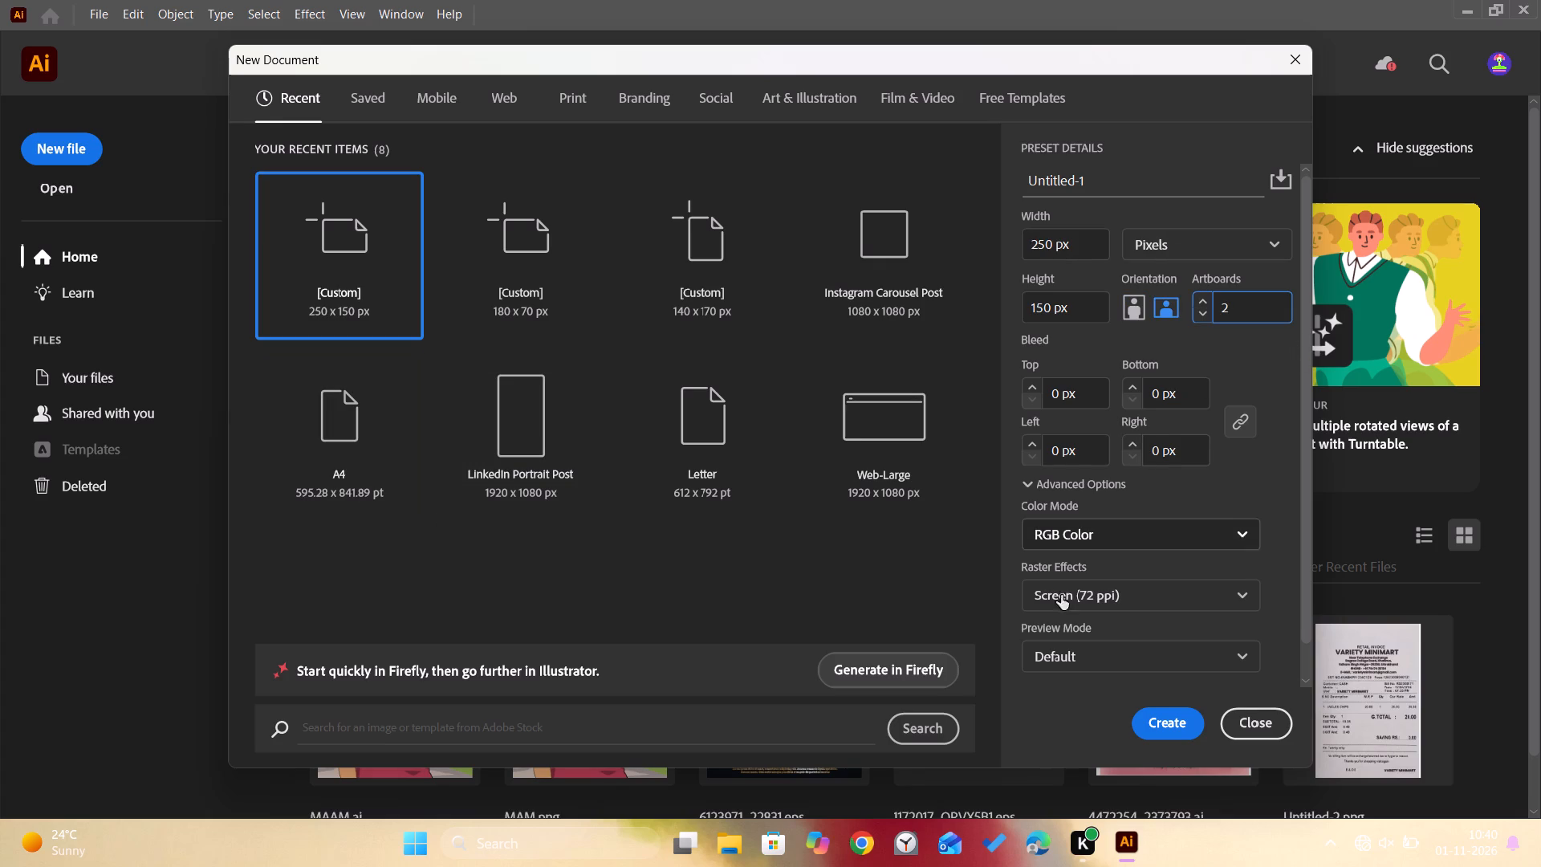
left_click(363, 421)
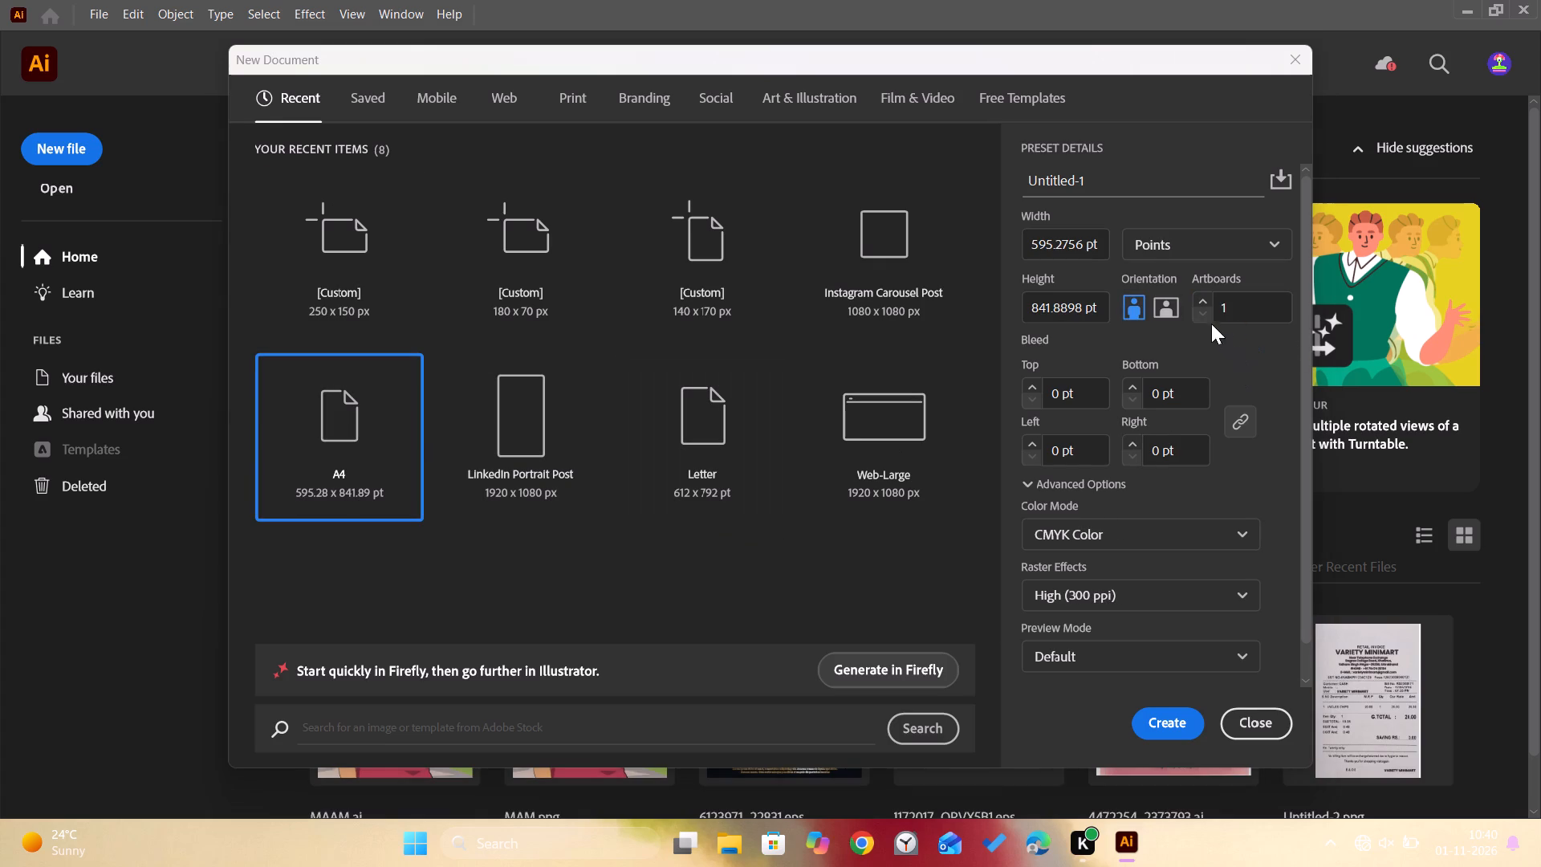
left_click(1204, 299)
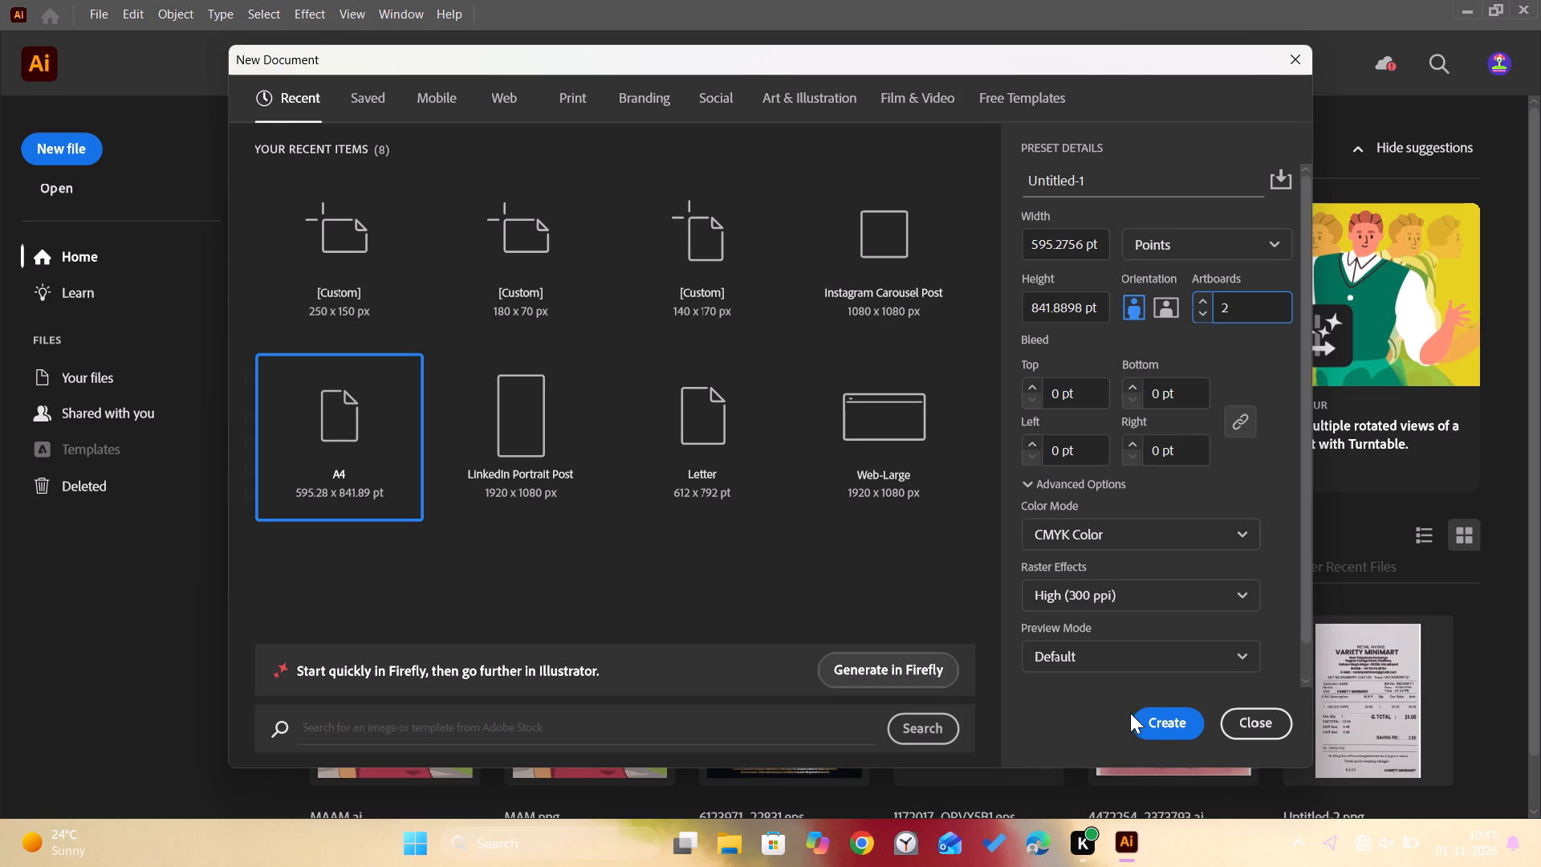
Create the new A4 portrait document, Untitled-1, with two artboards in CMYK color.
left_click(1162, 715)
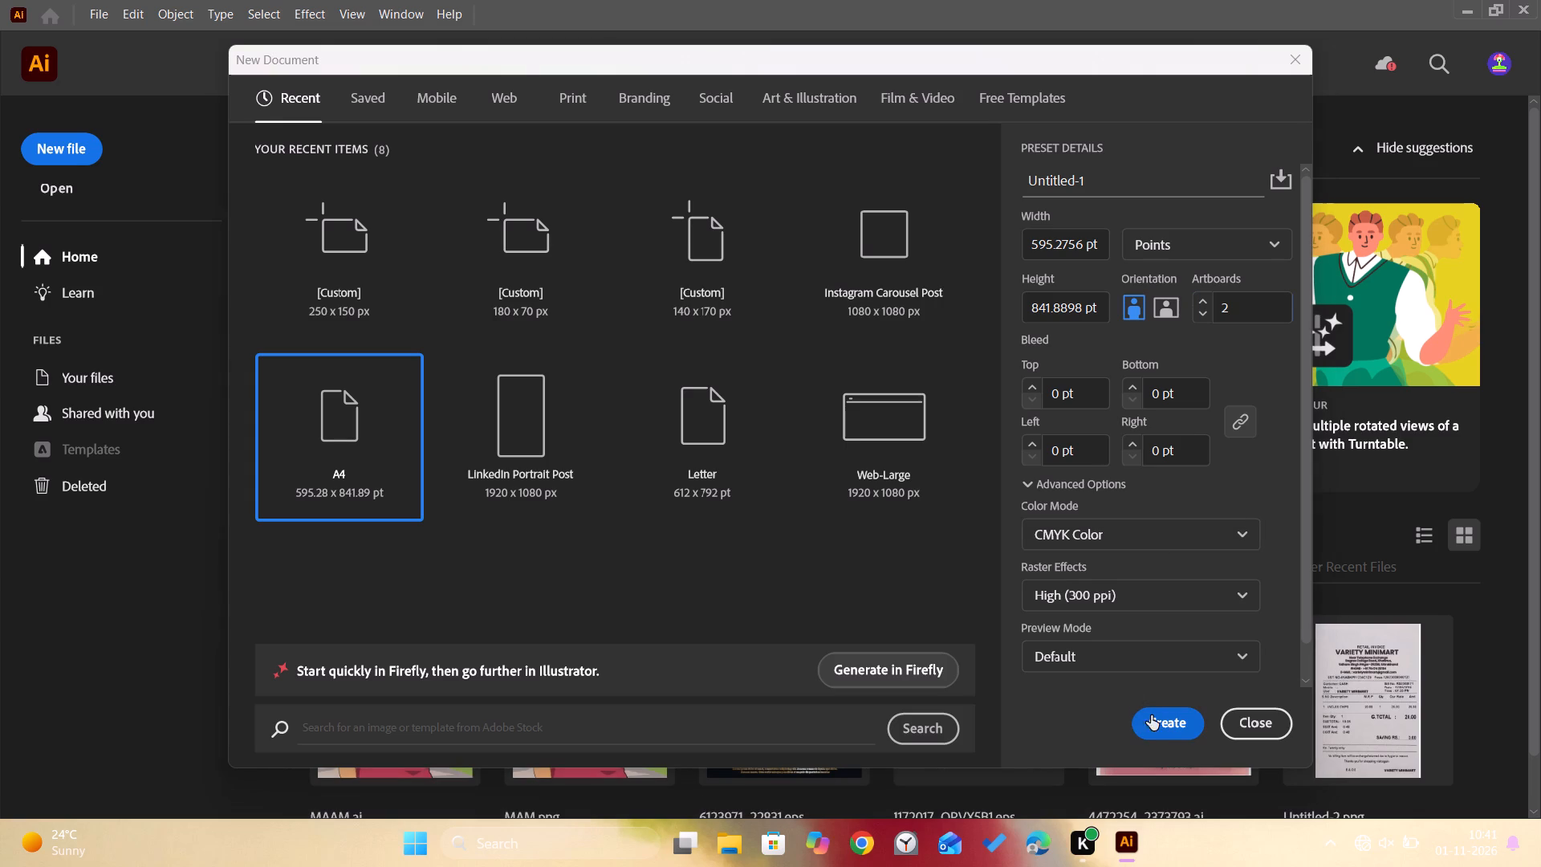
left_click(1163, 731)
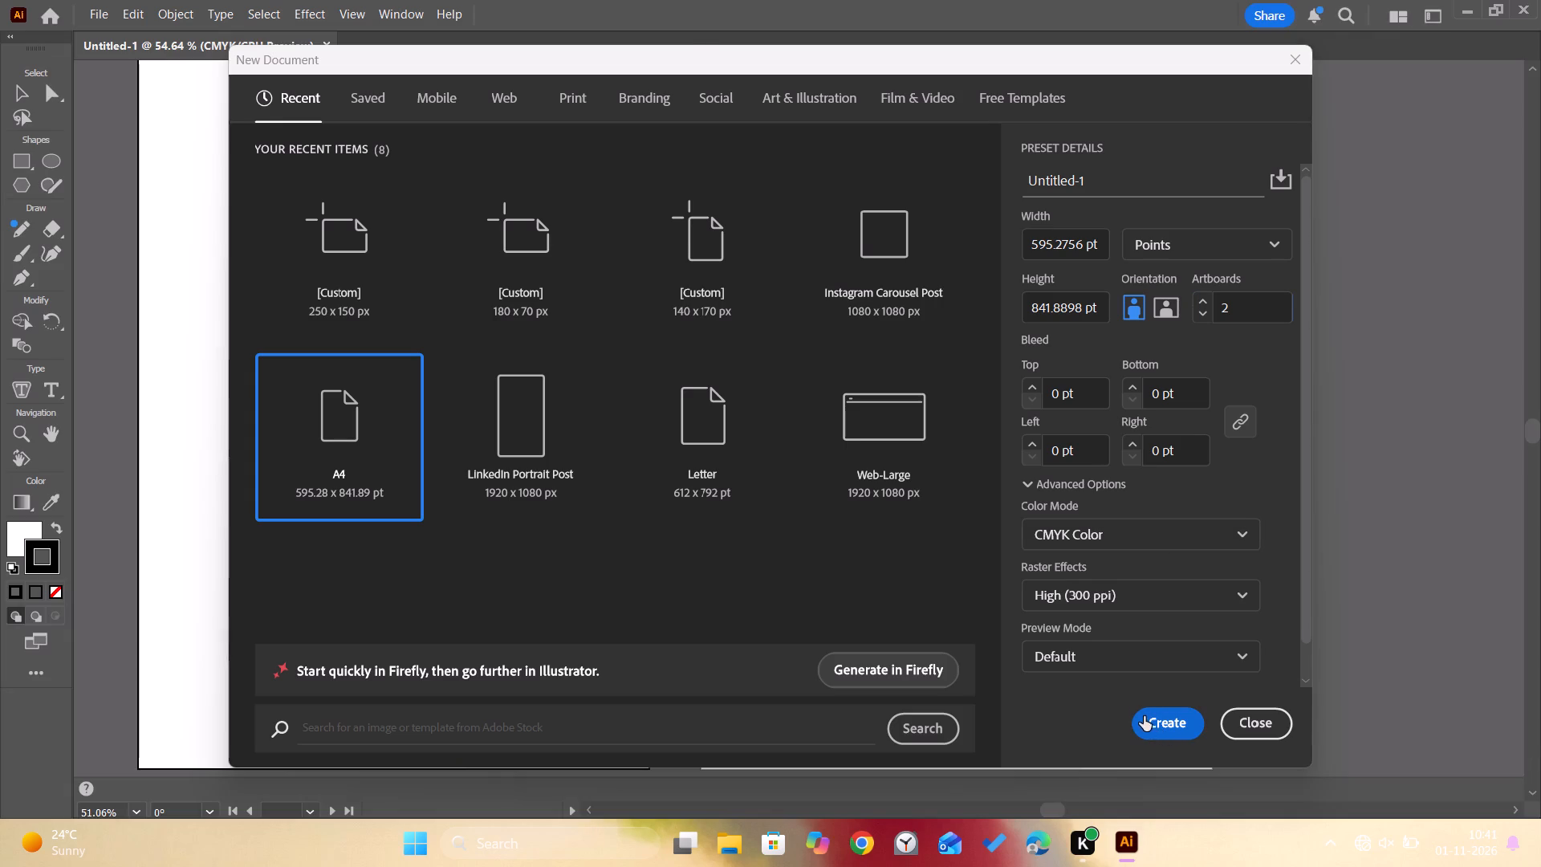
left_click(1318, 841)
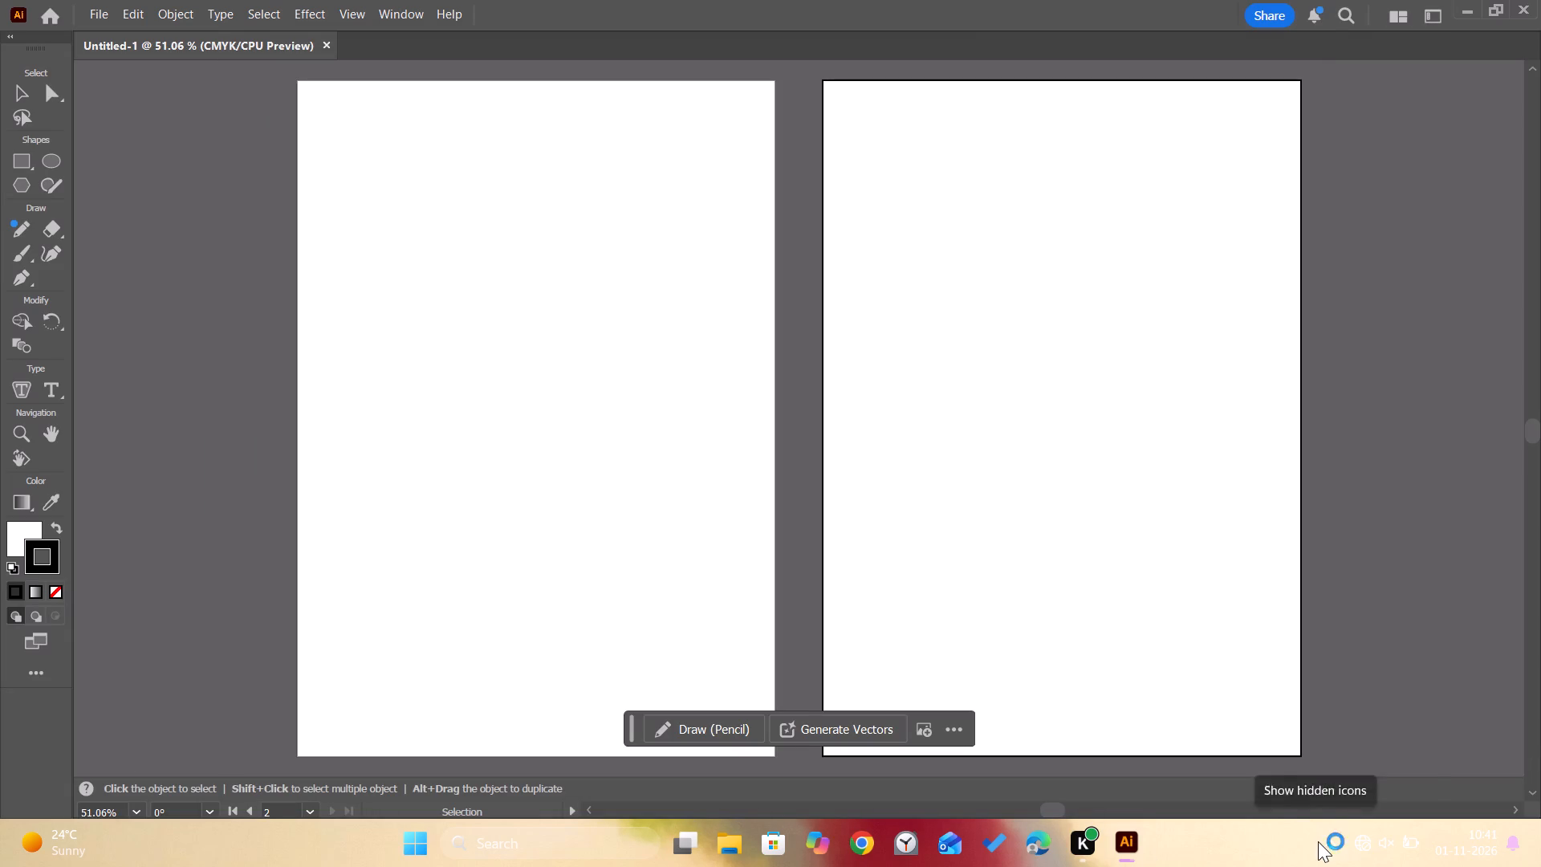
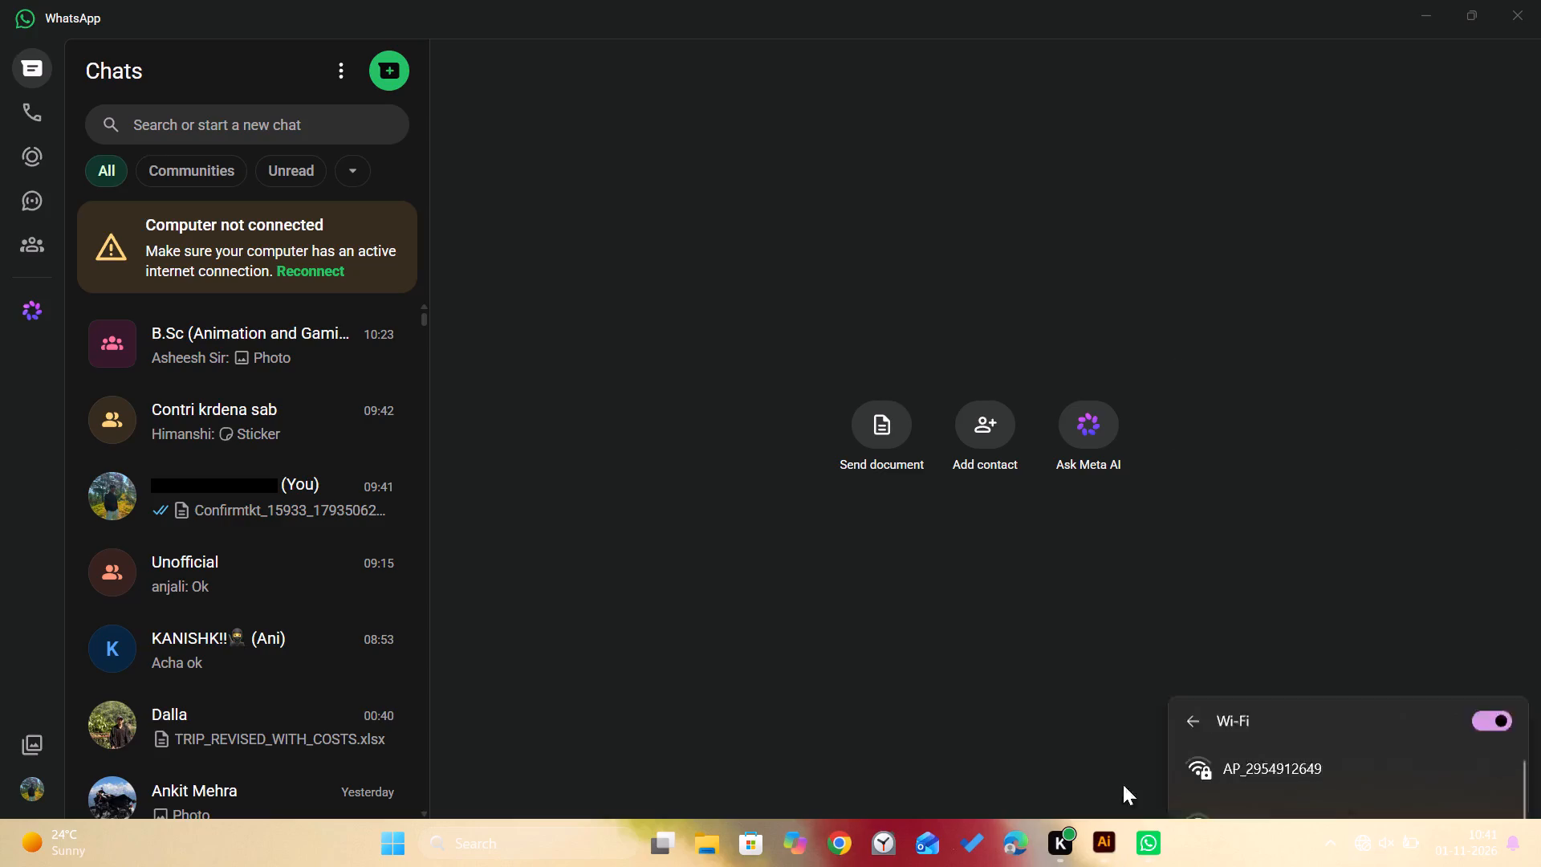
left_click(1109, 845)
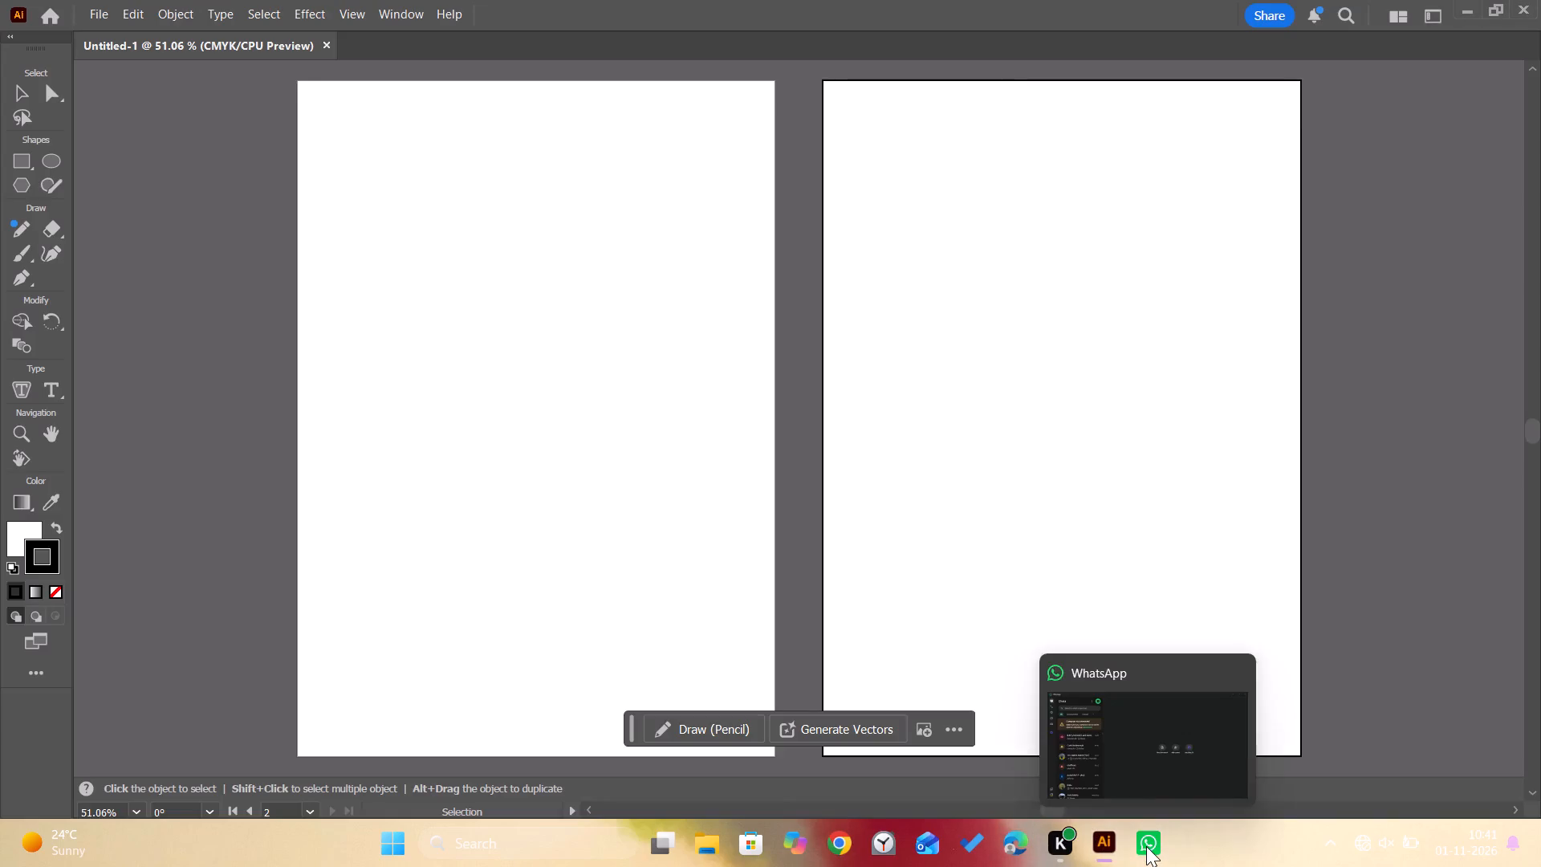
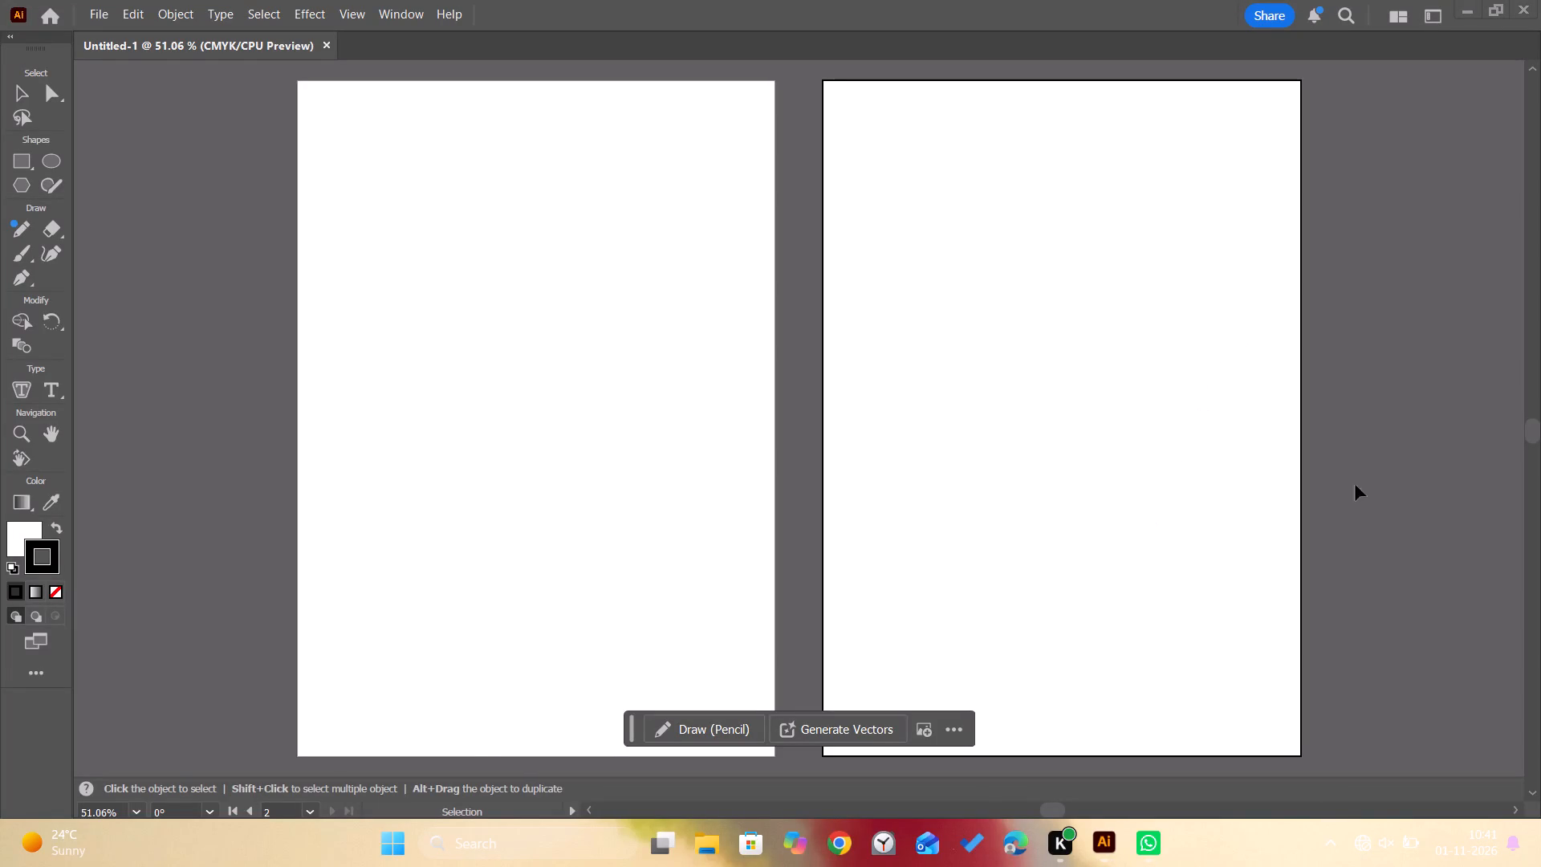
Connect the computer to the first secured network in the Windows list of available Wi-Fi networks, and return to the blank document.
left_click(1378, 836)
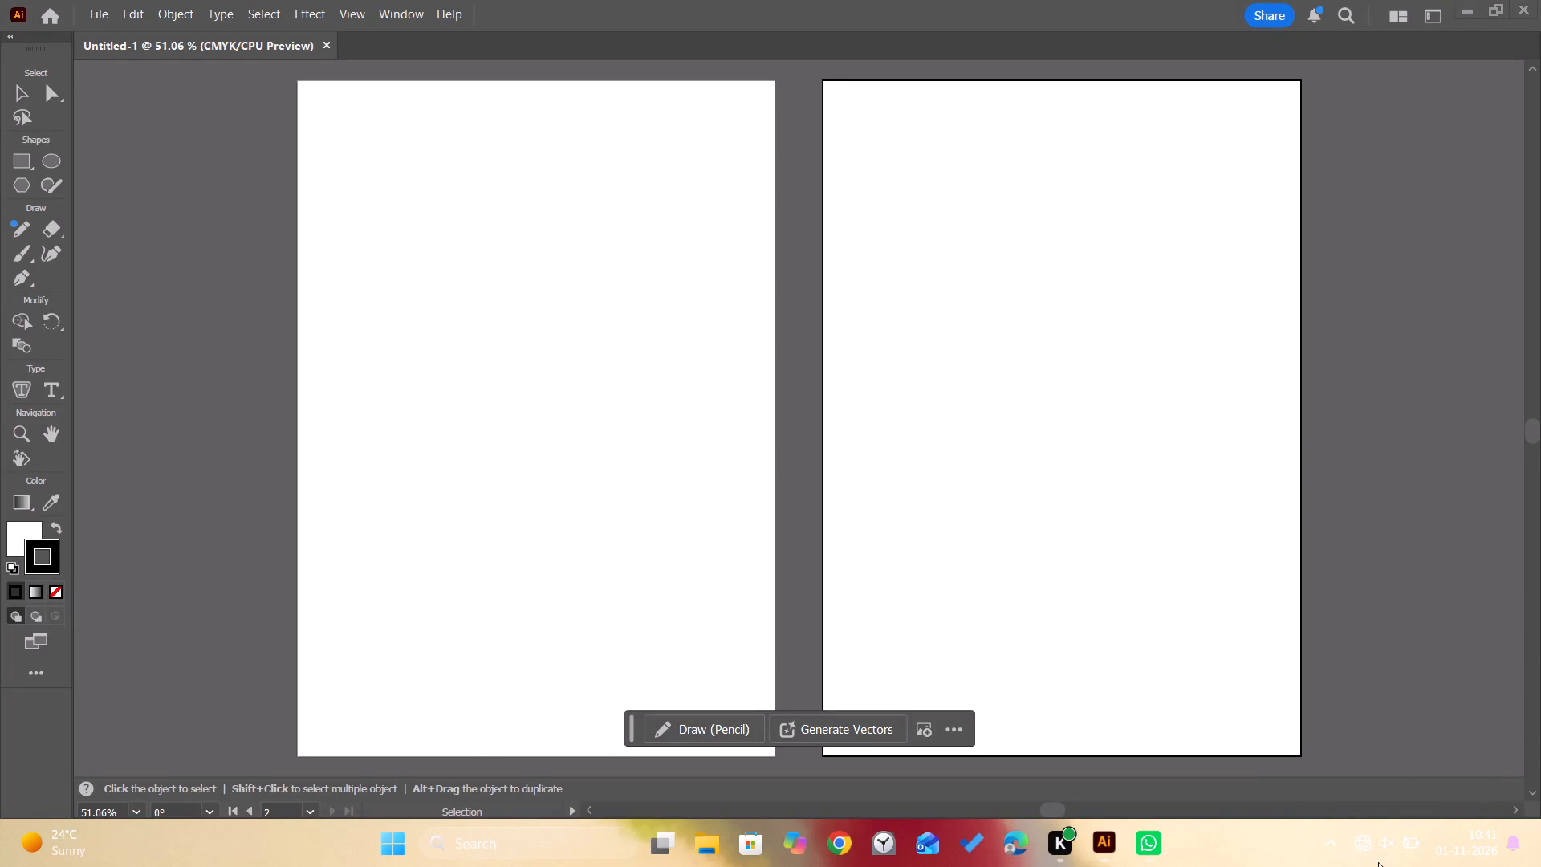
left_click(1378, 861)
left_click(1270, 389)
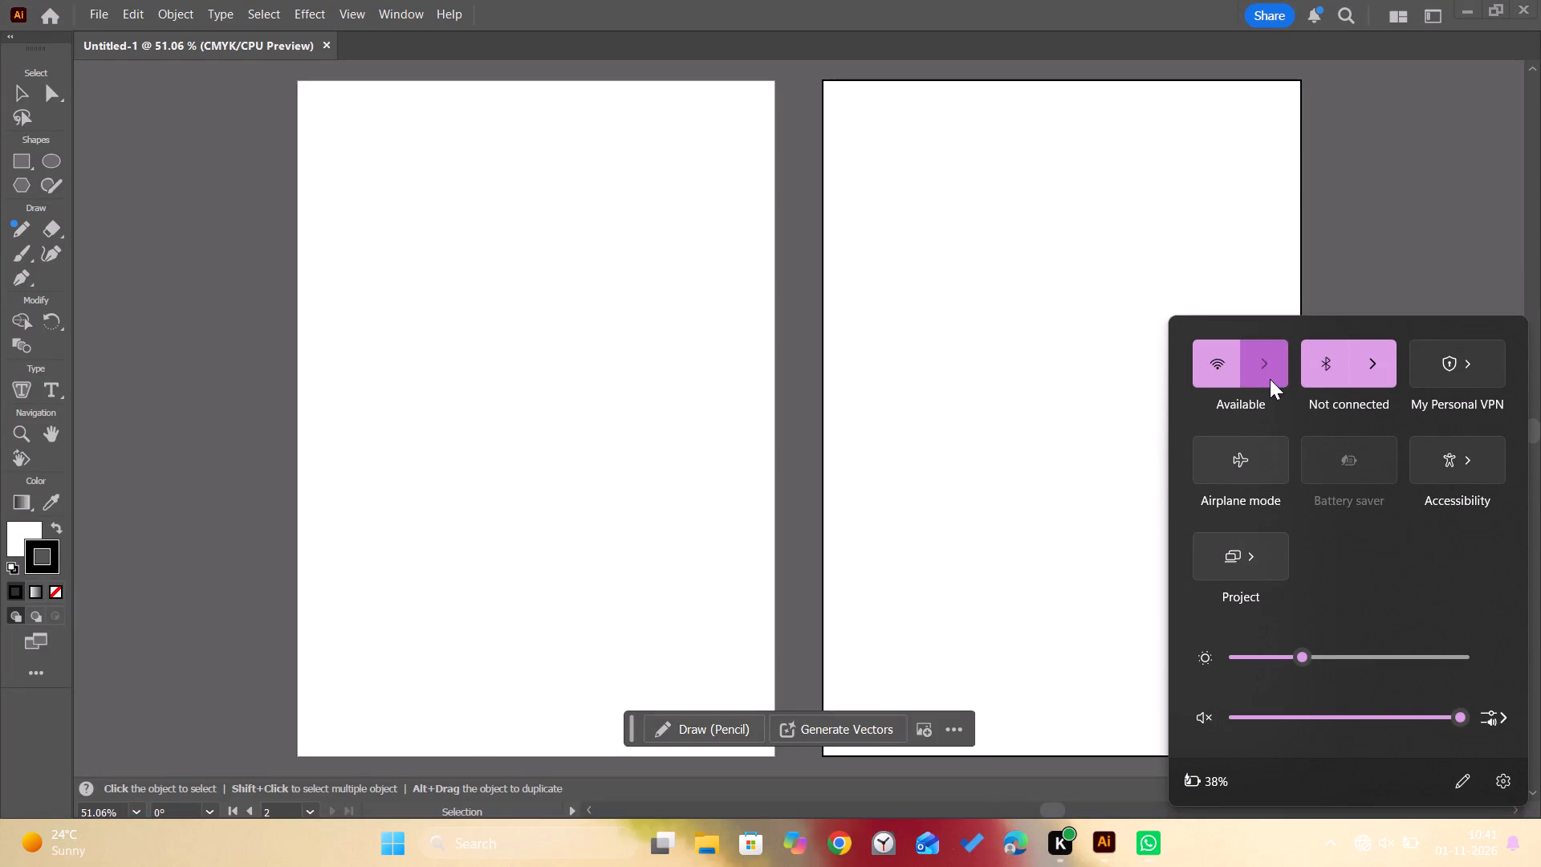
left_click(1270, 379)
left_click(1296, 397)
left_click(1432, 476)
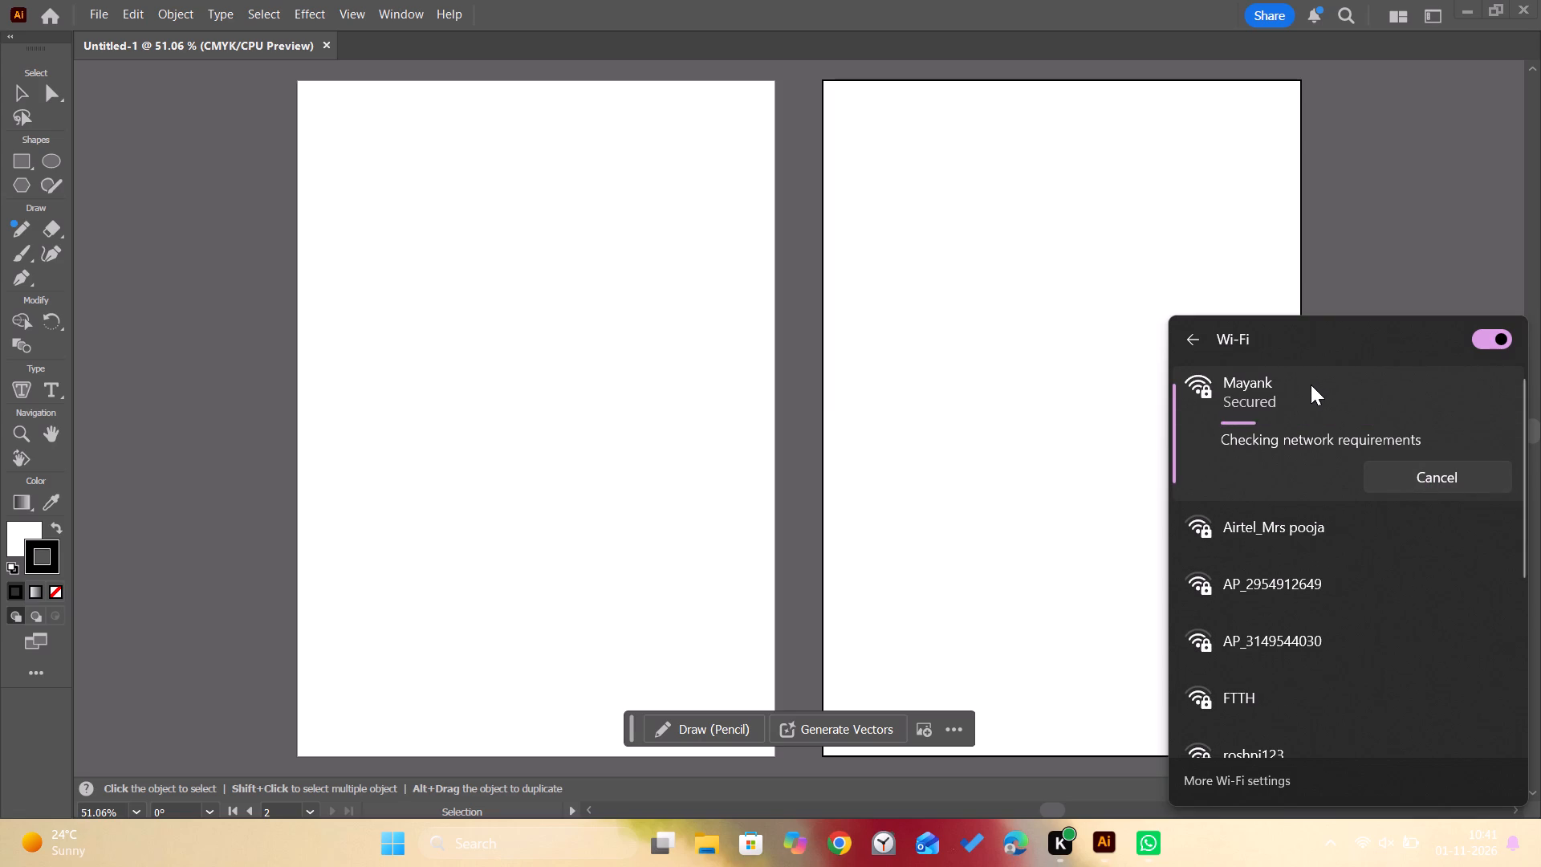
left_click(1349, 249)
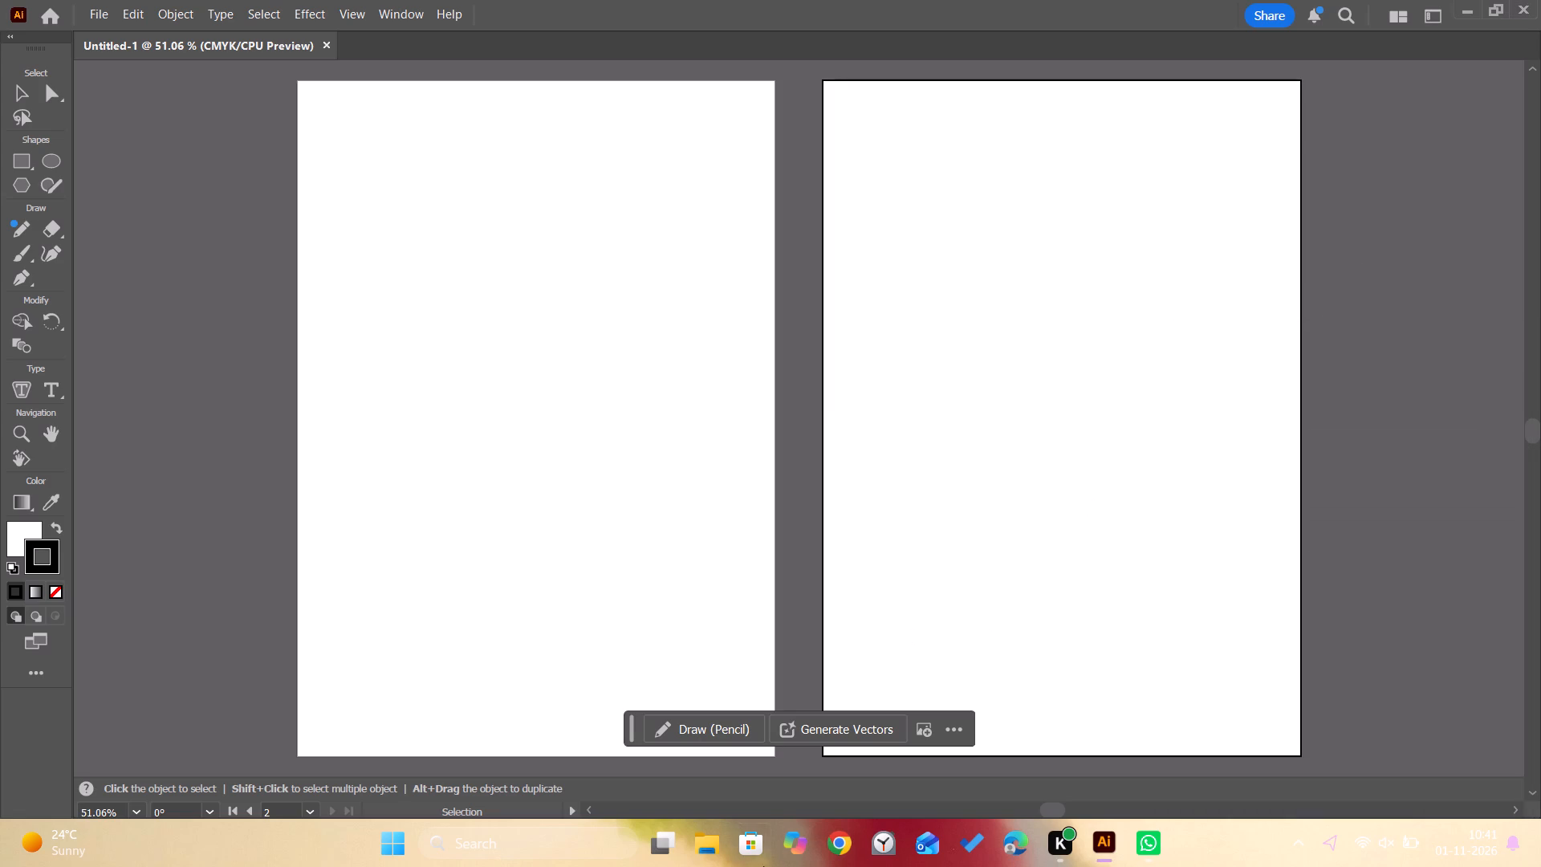
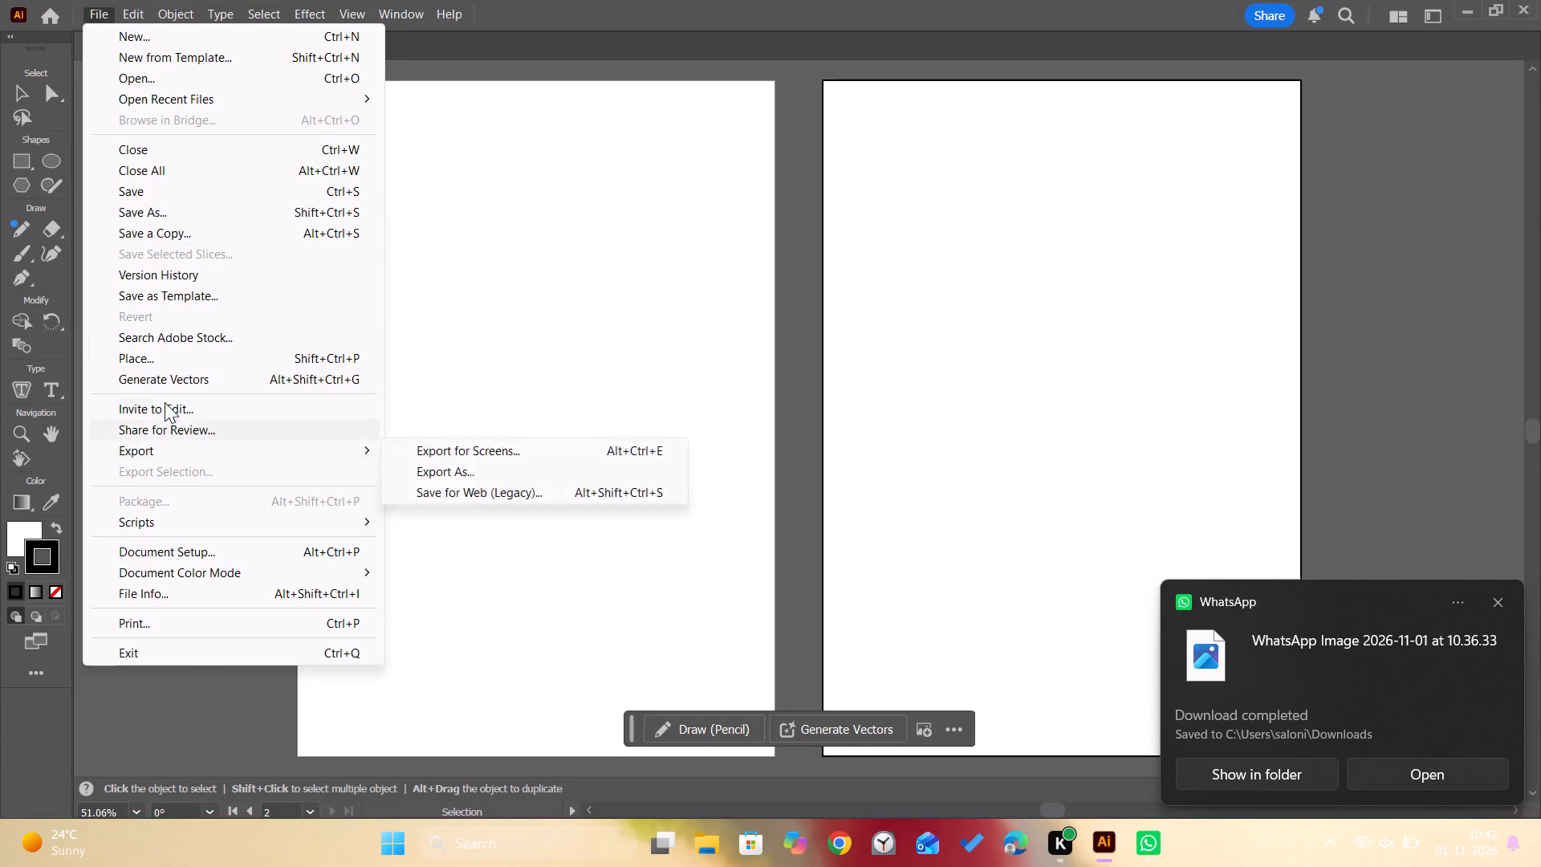
Start placing an external file into the new two-artboard document.
left_click(181, 367)
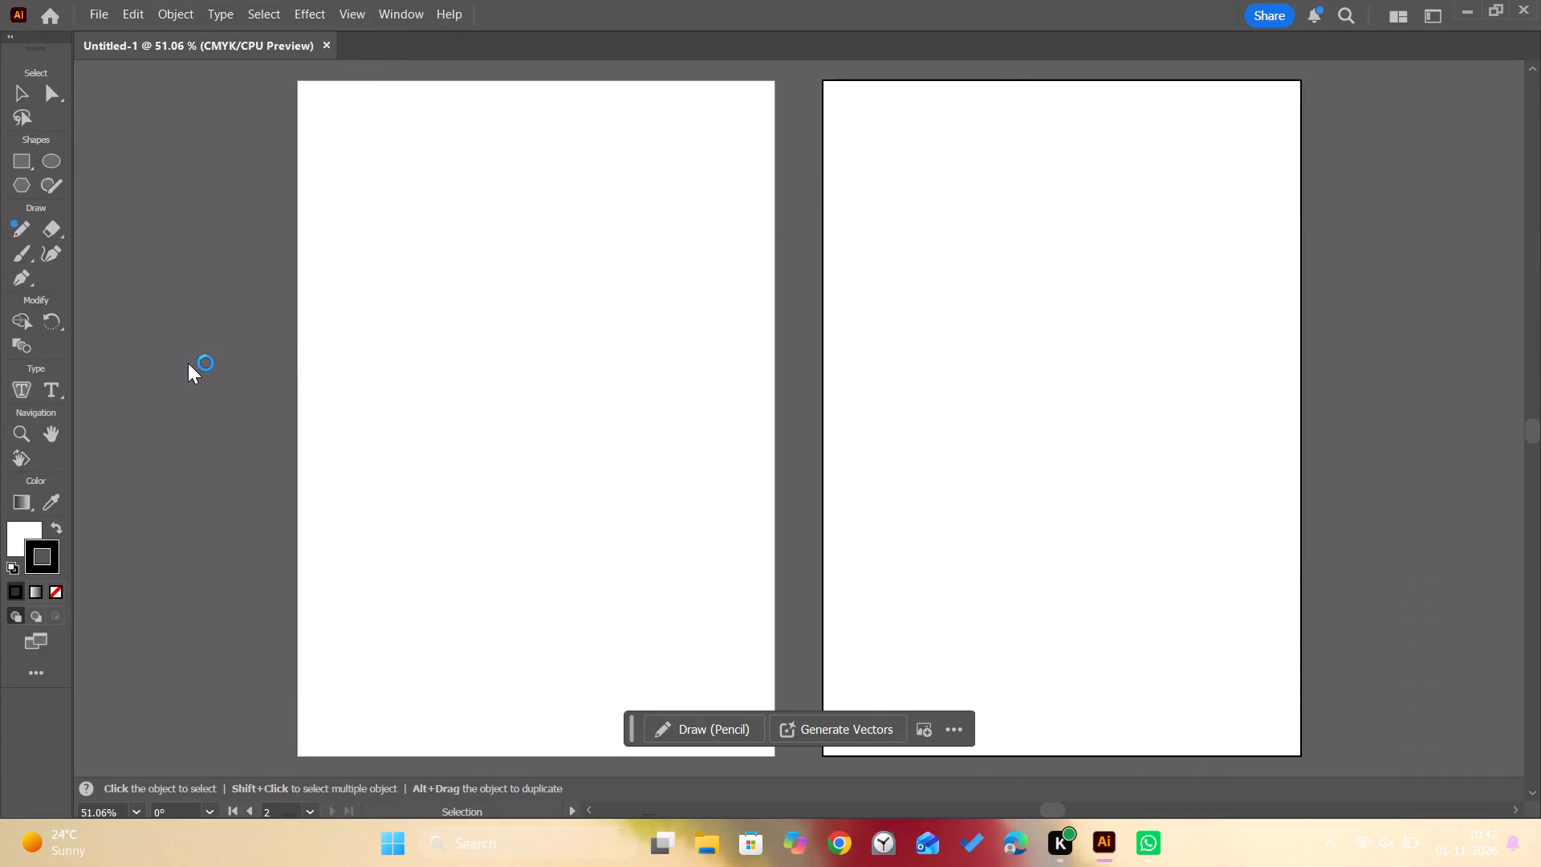
Place the certificate photo and align its top-left corner with the first artboard's top-left corner.
left_click(413, 280)
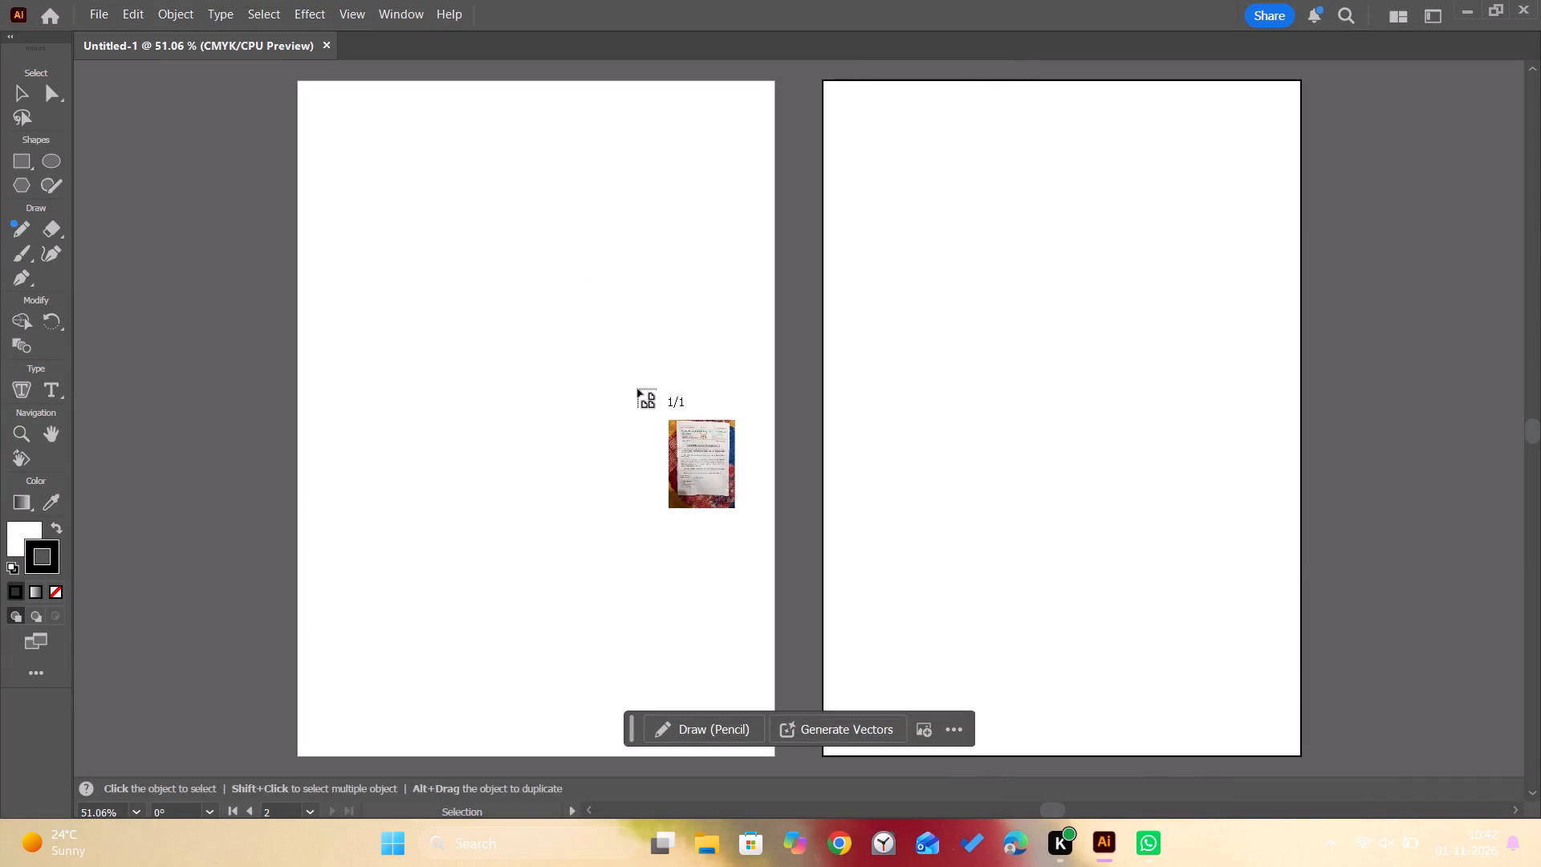
left_click(519, 336)
left_click_drag(905, 507, 788, 412)
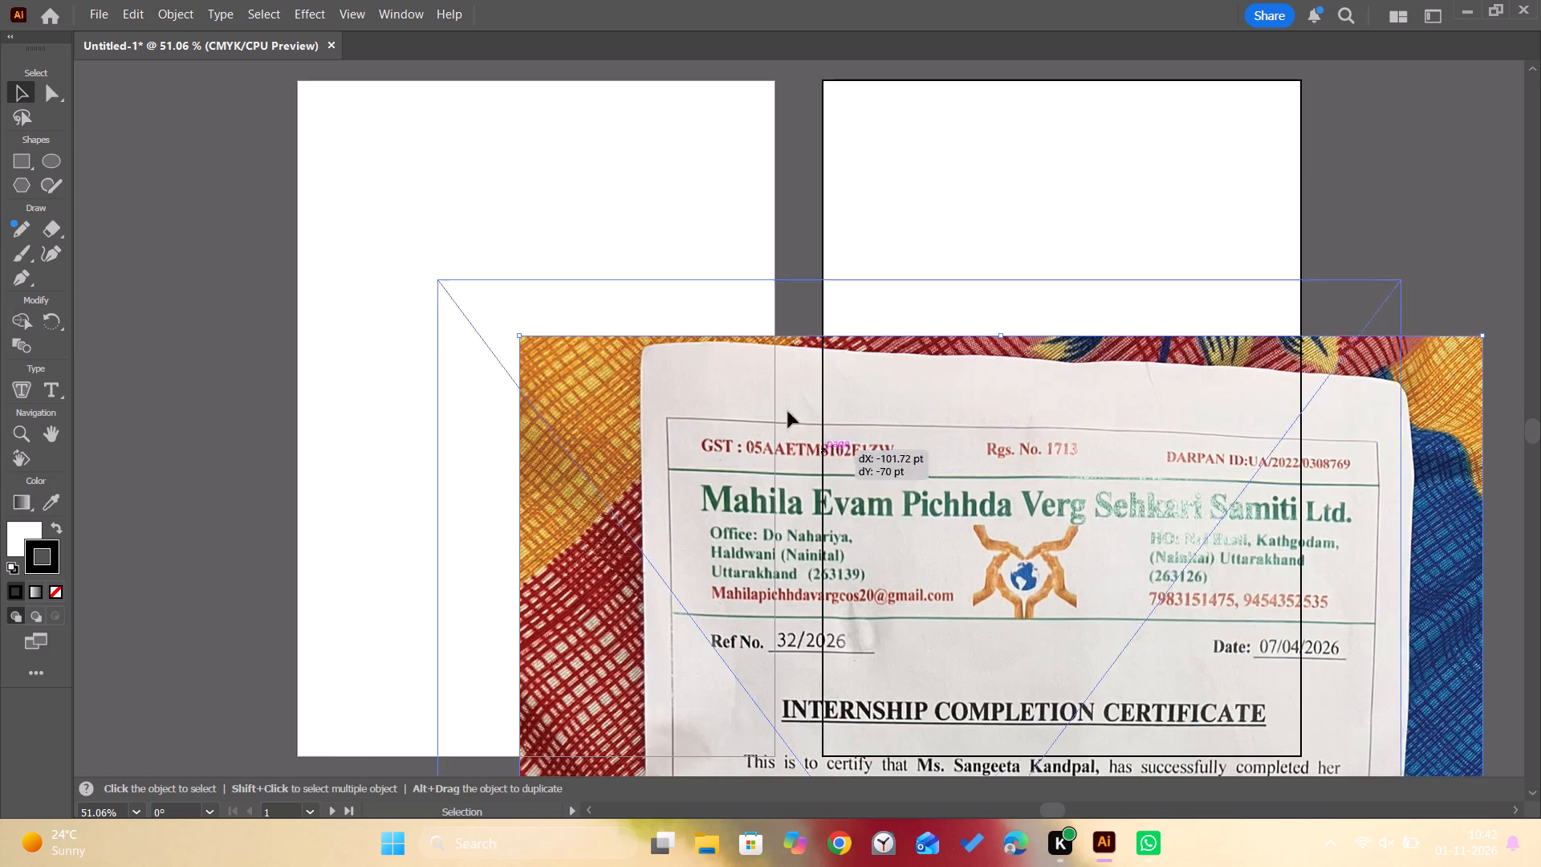
left_click_drag(788, 412, 683, 251)
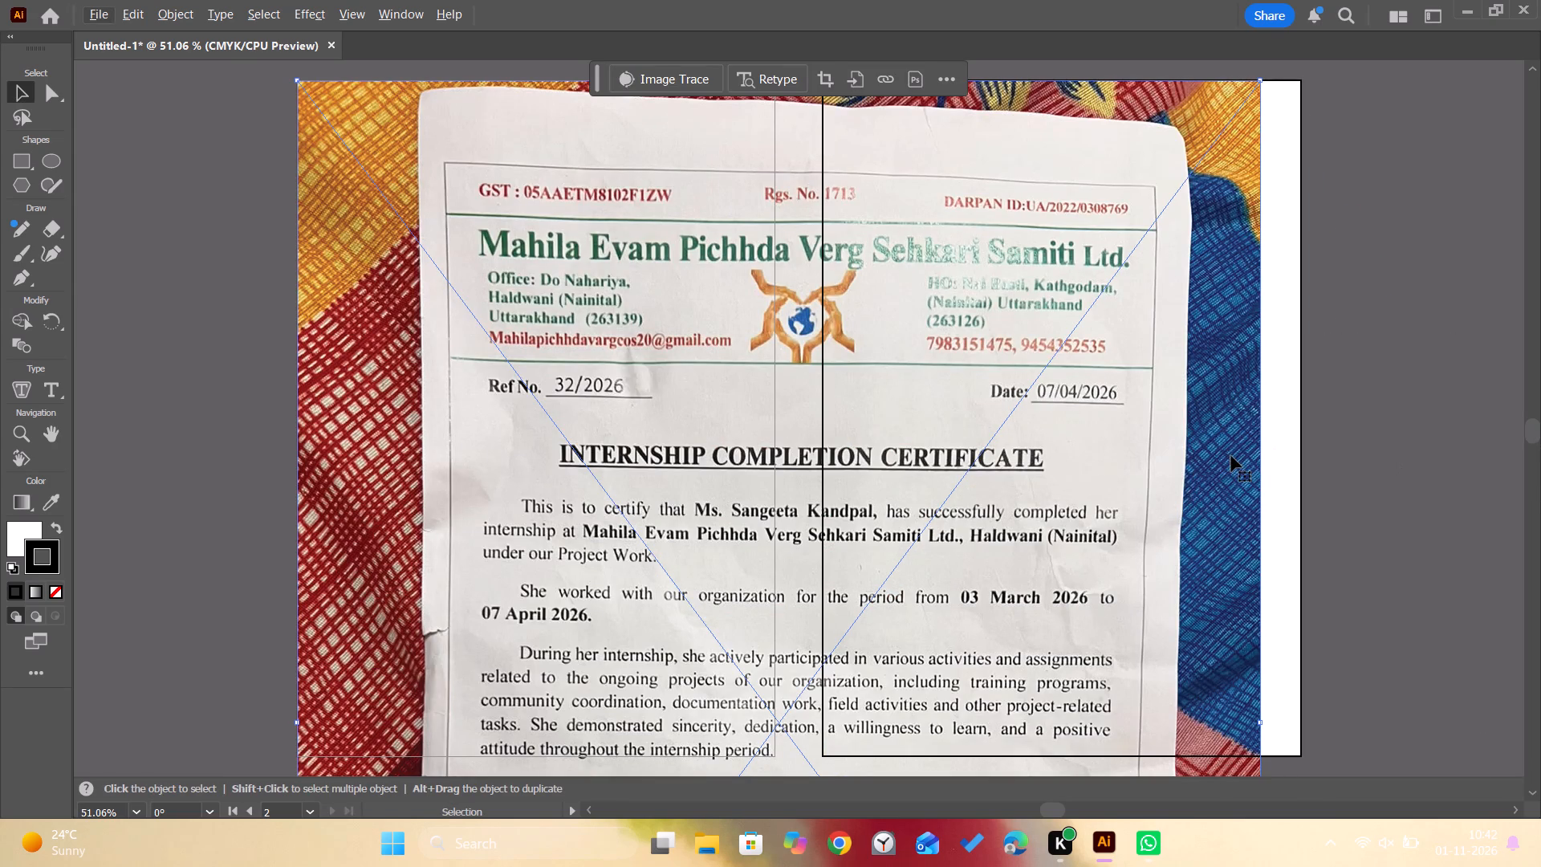
Scale the certificate photo down proportionally from its lower-right corner to match the first artboard's width.
key("ctrl+minus")
key("ctrl+minus")
key("ctrl+minus")
key("ctrl+minus")
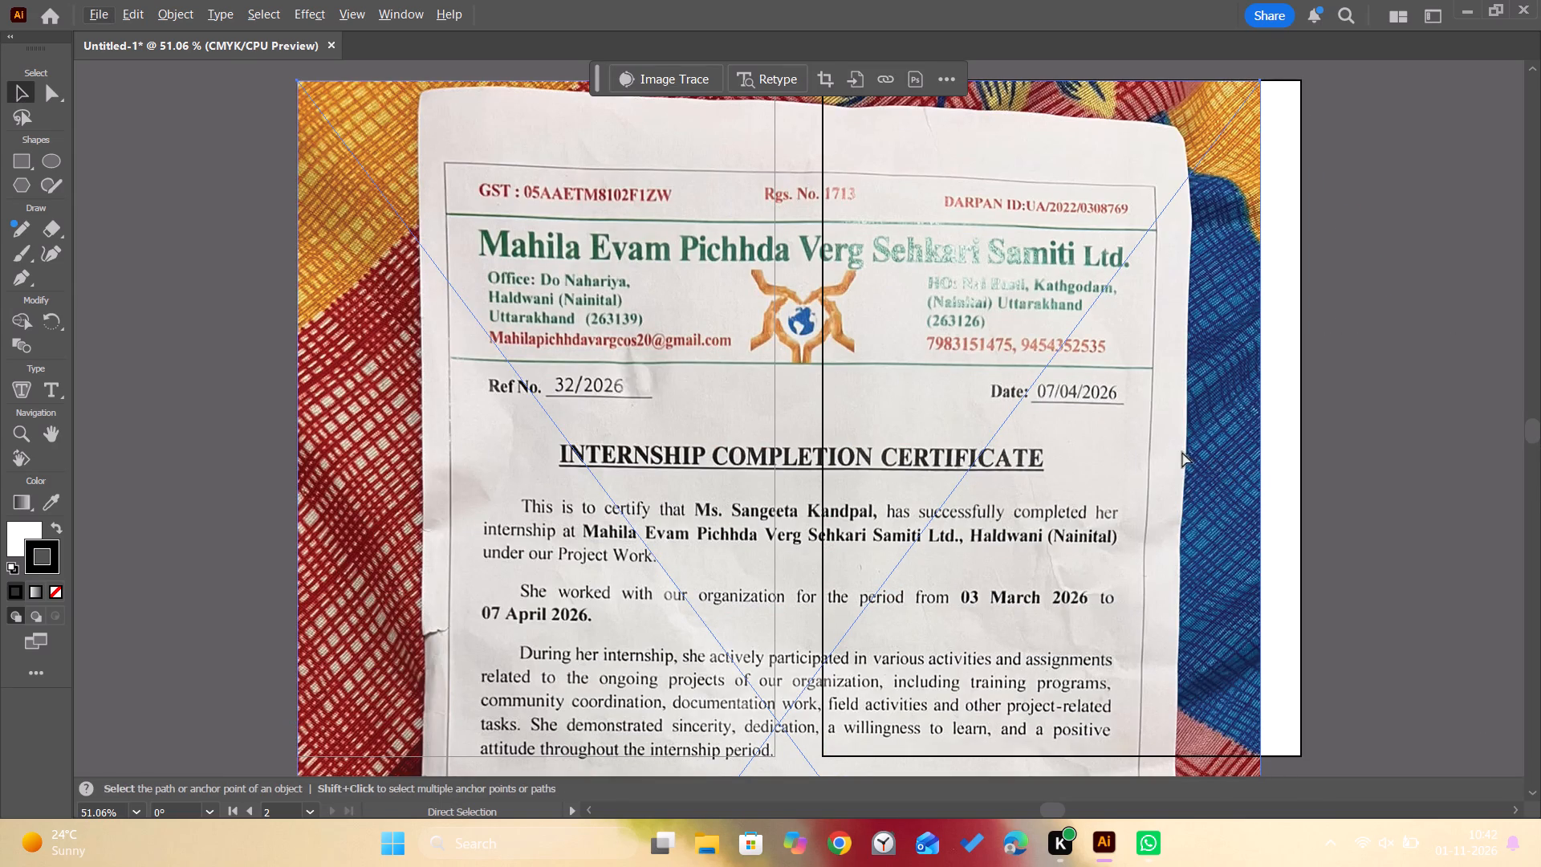
left_click(1248, 450)
left_click(1360, 446)
key("ctrl+minus")
key("ctrl+minus")
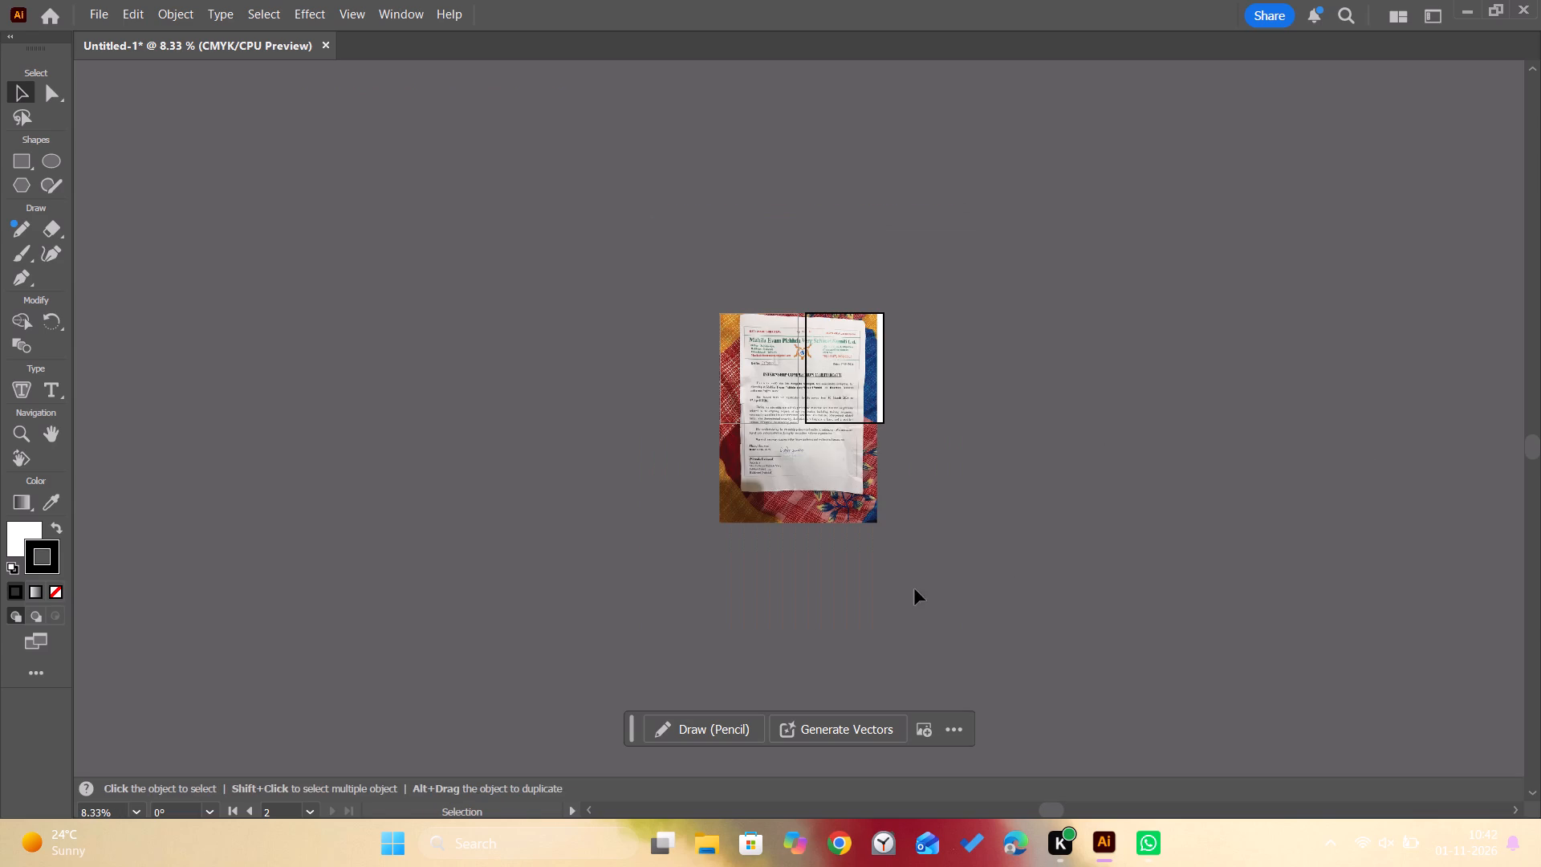
left_click(817, 454)
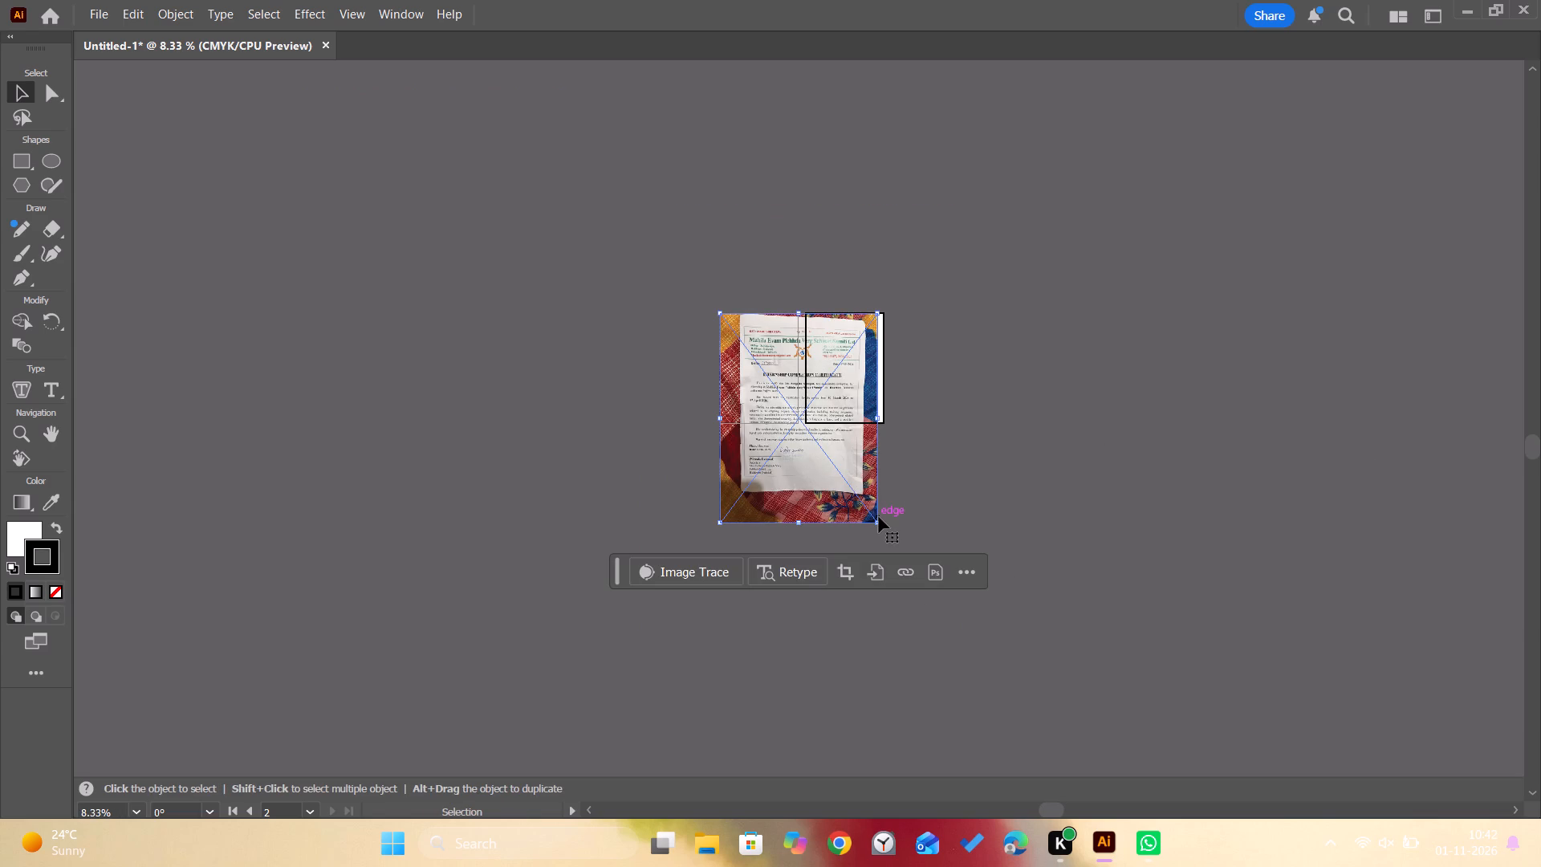
left_click(879, 519)
key("ctrl+z")
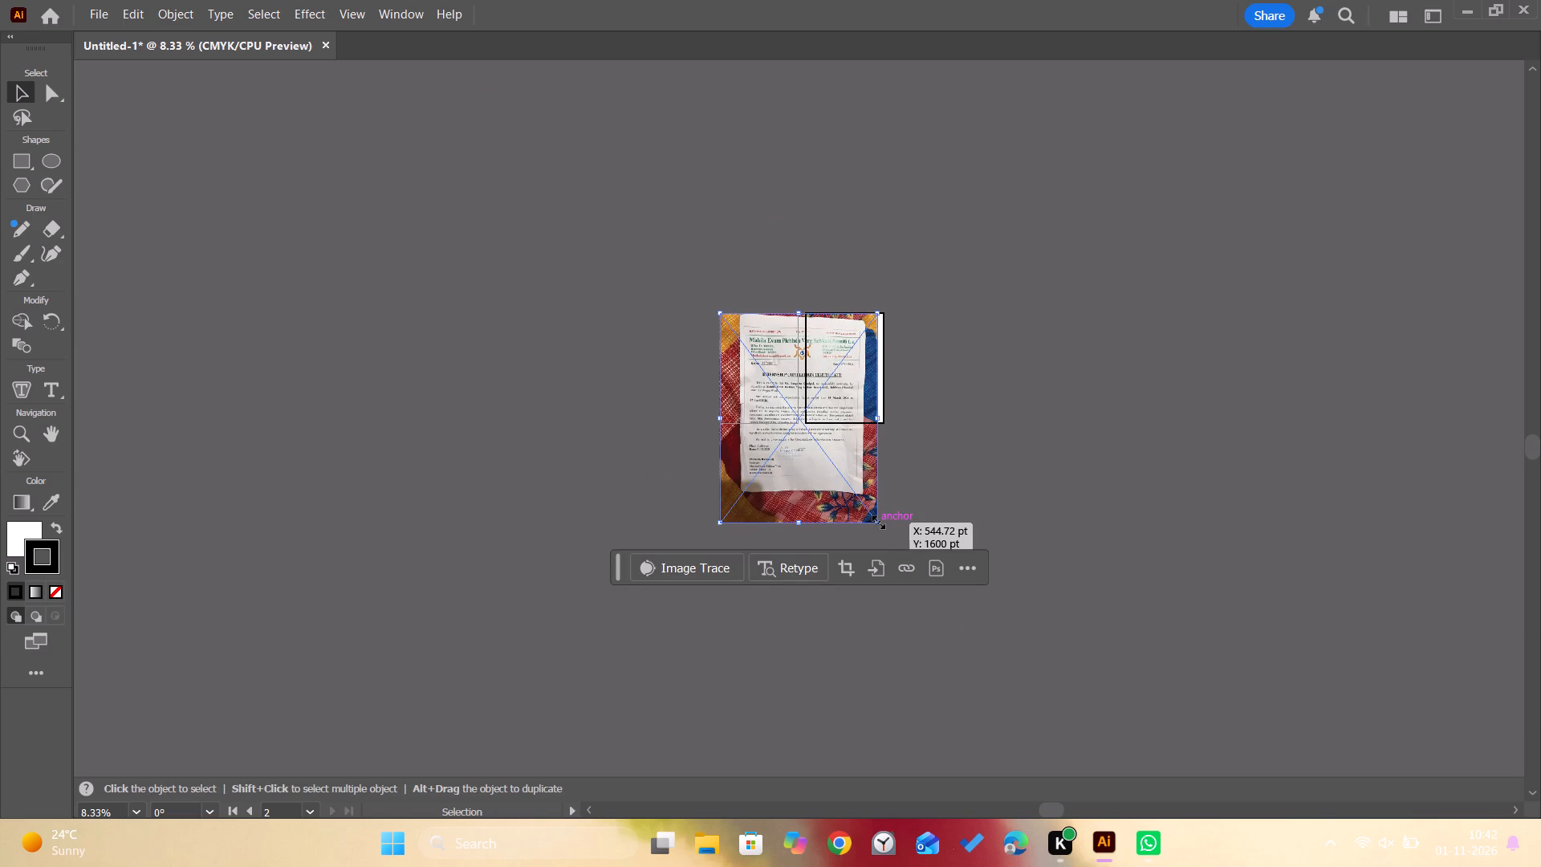
left_click_drag(876, 521, 830, 461)
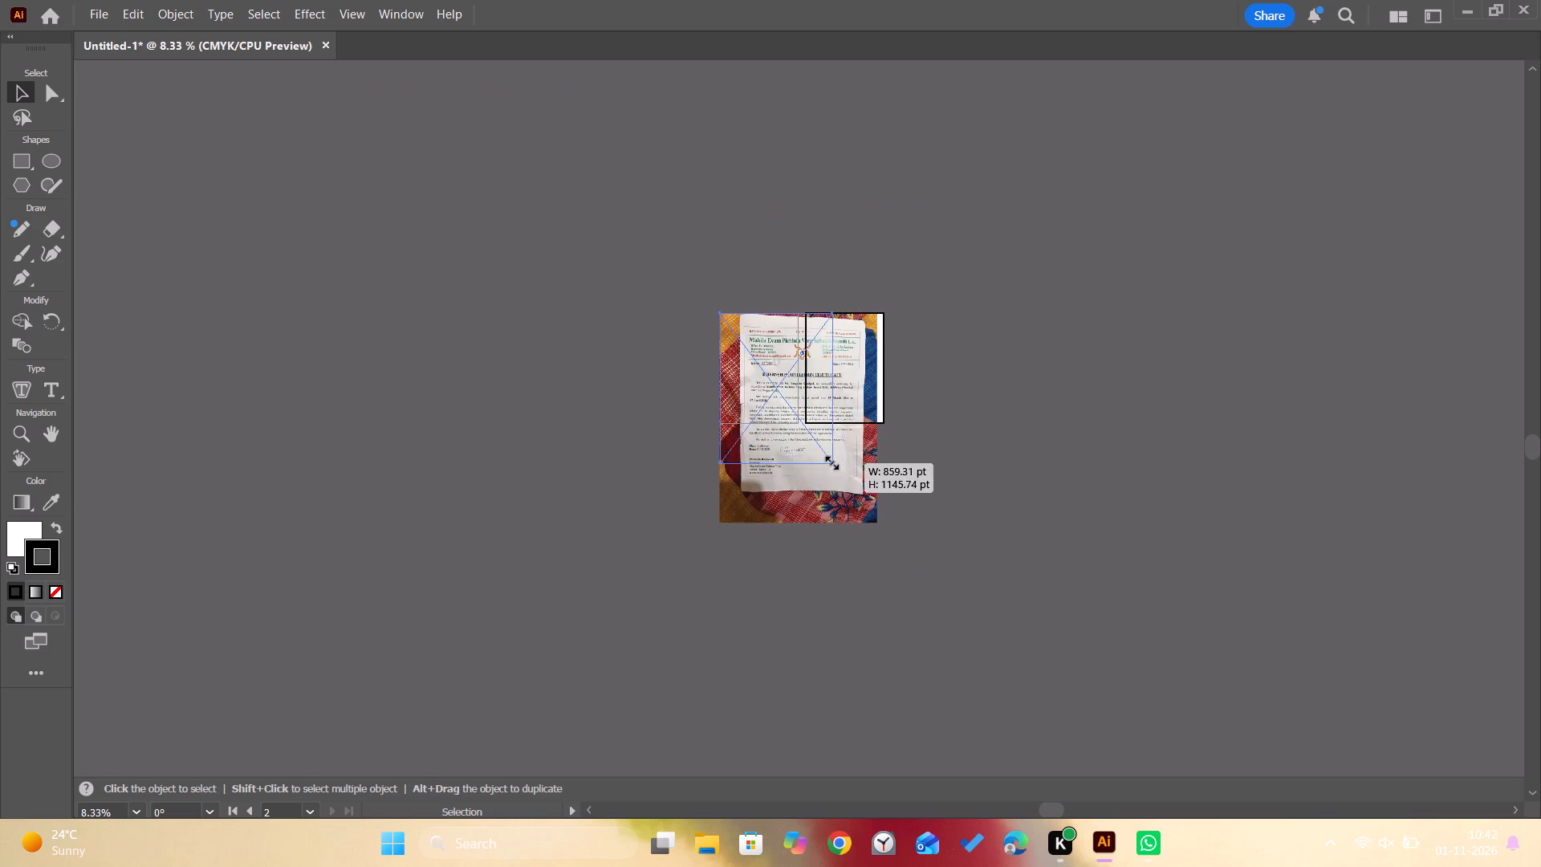
left_click_drag(830, 461, 797, 418)
left_click(978, 389)
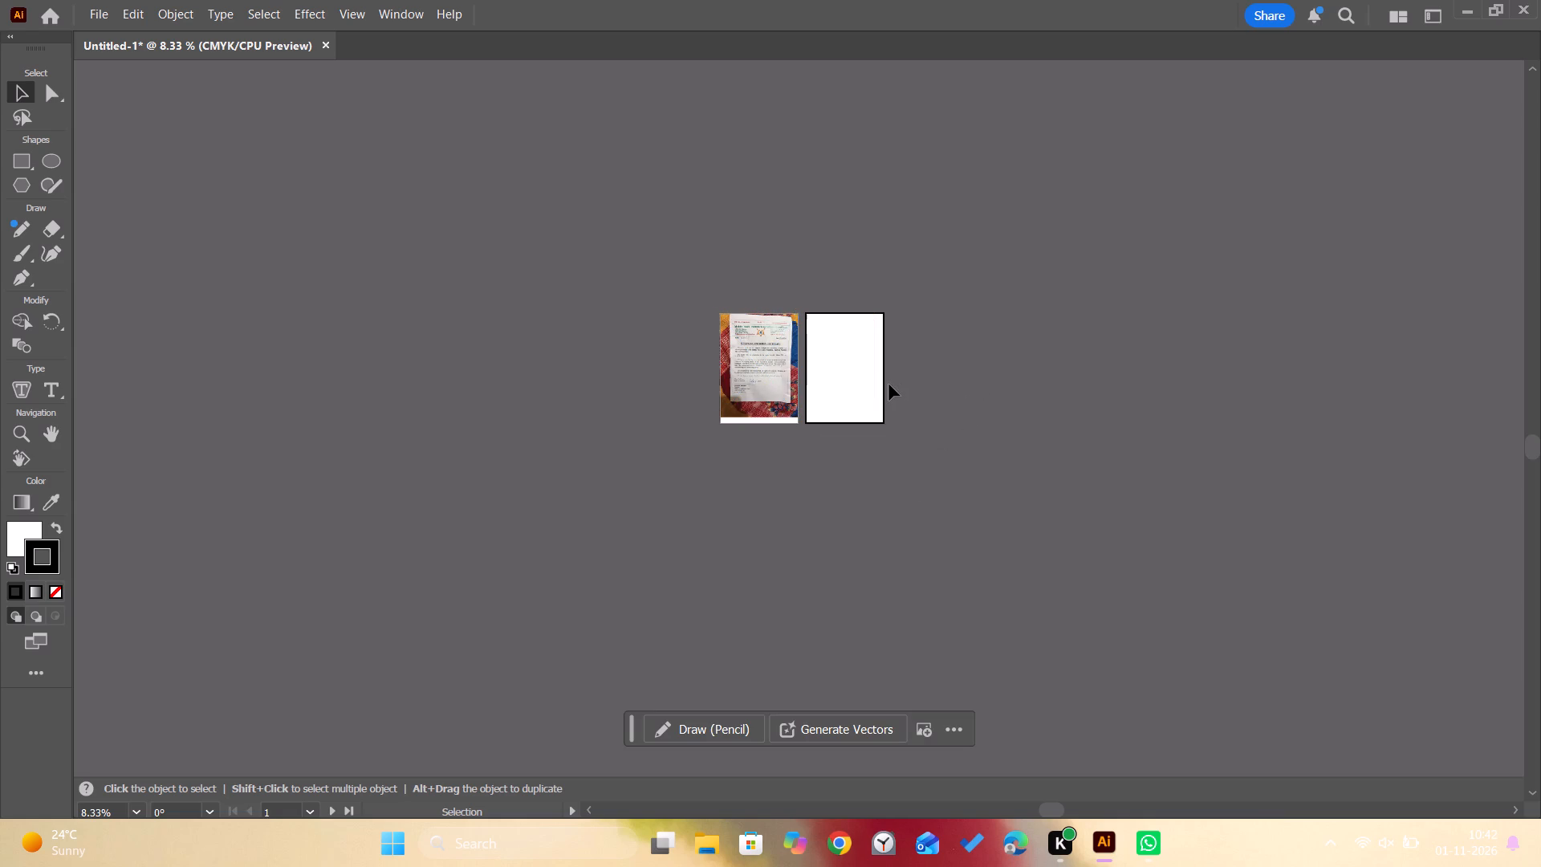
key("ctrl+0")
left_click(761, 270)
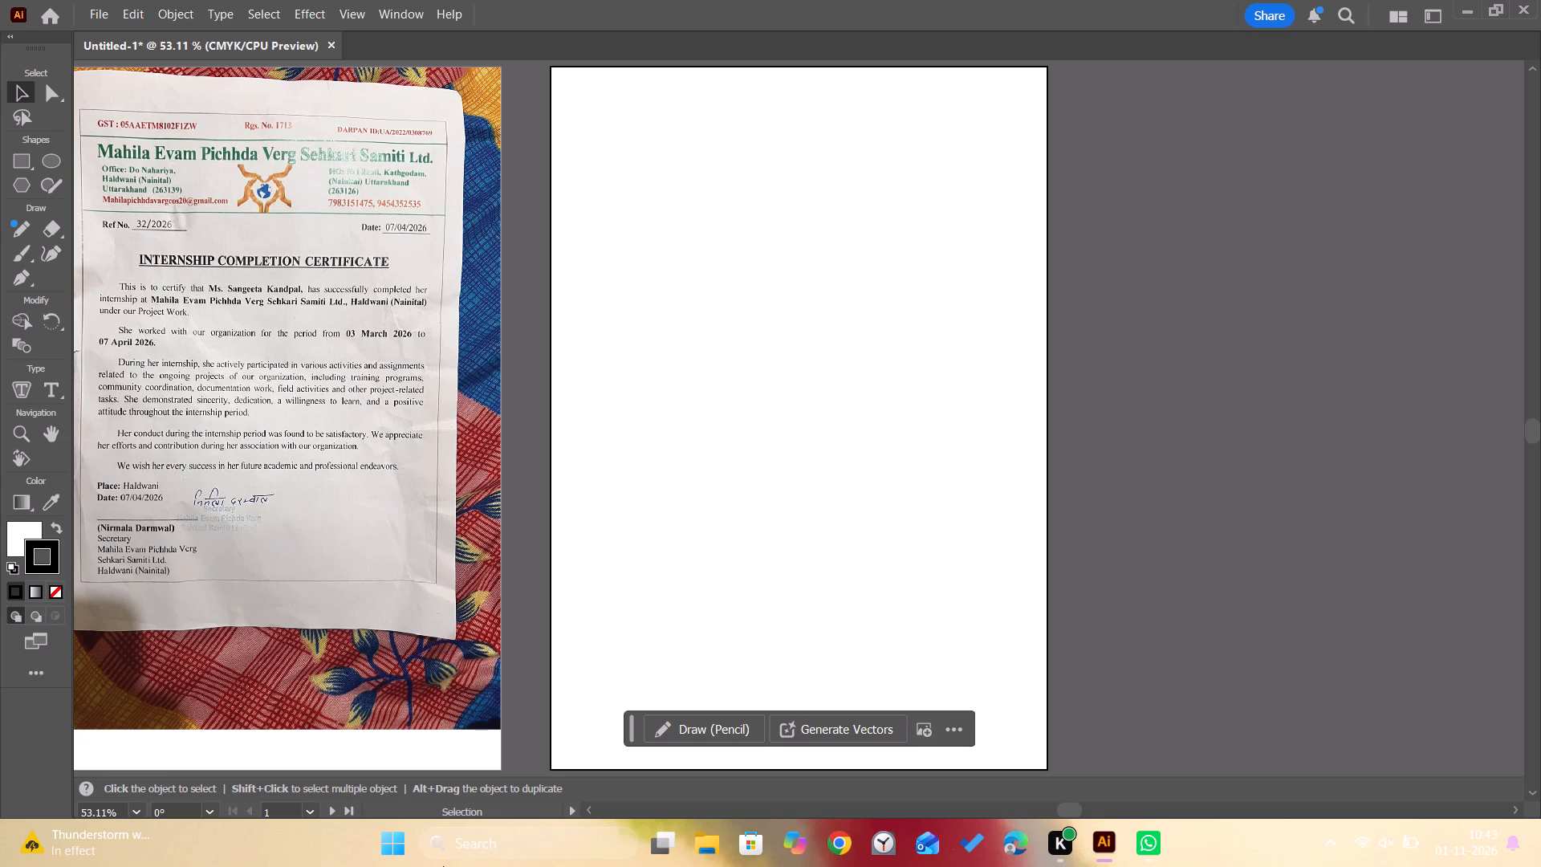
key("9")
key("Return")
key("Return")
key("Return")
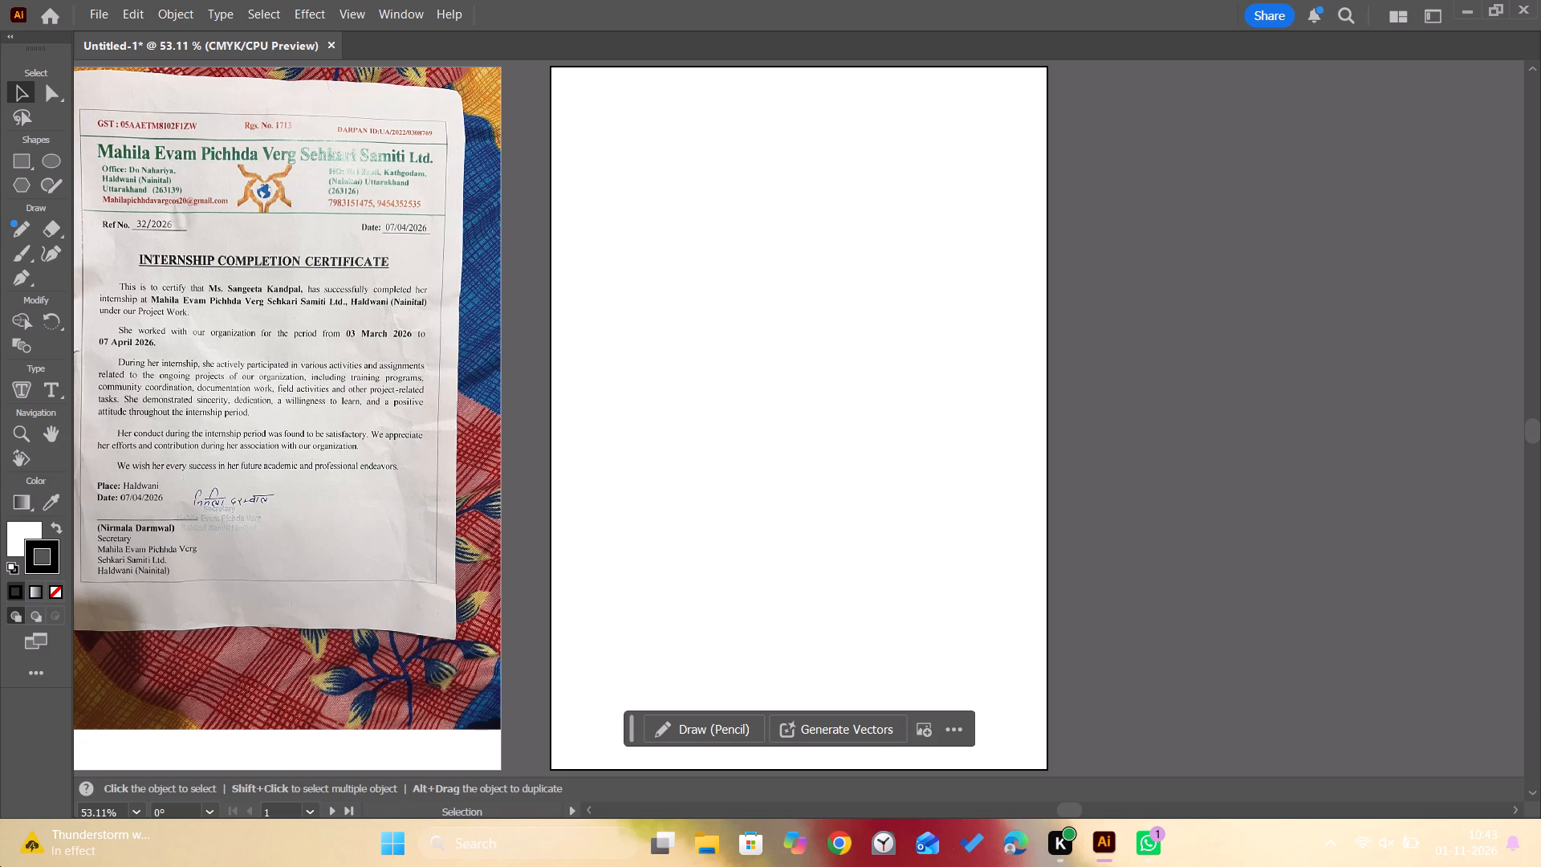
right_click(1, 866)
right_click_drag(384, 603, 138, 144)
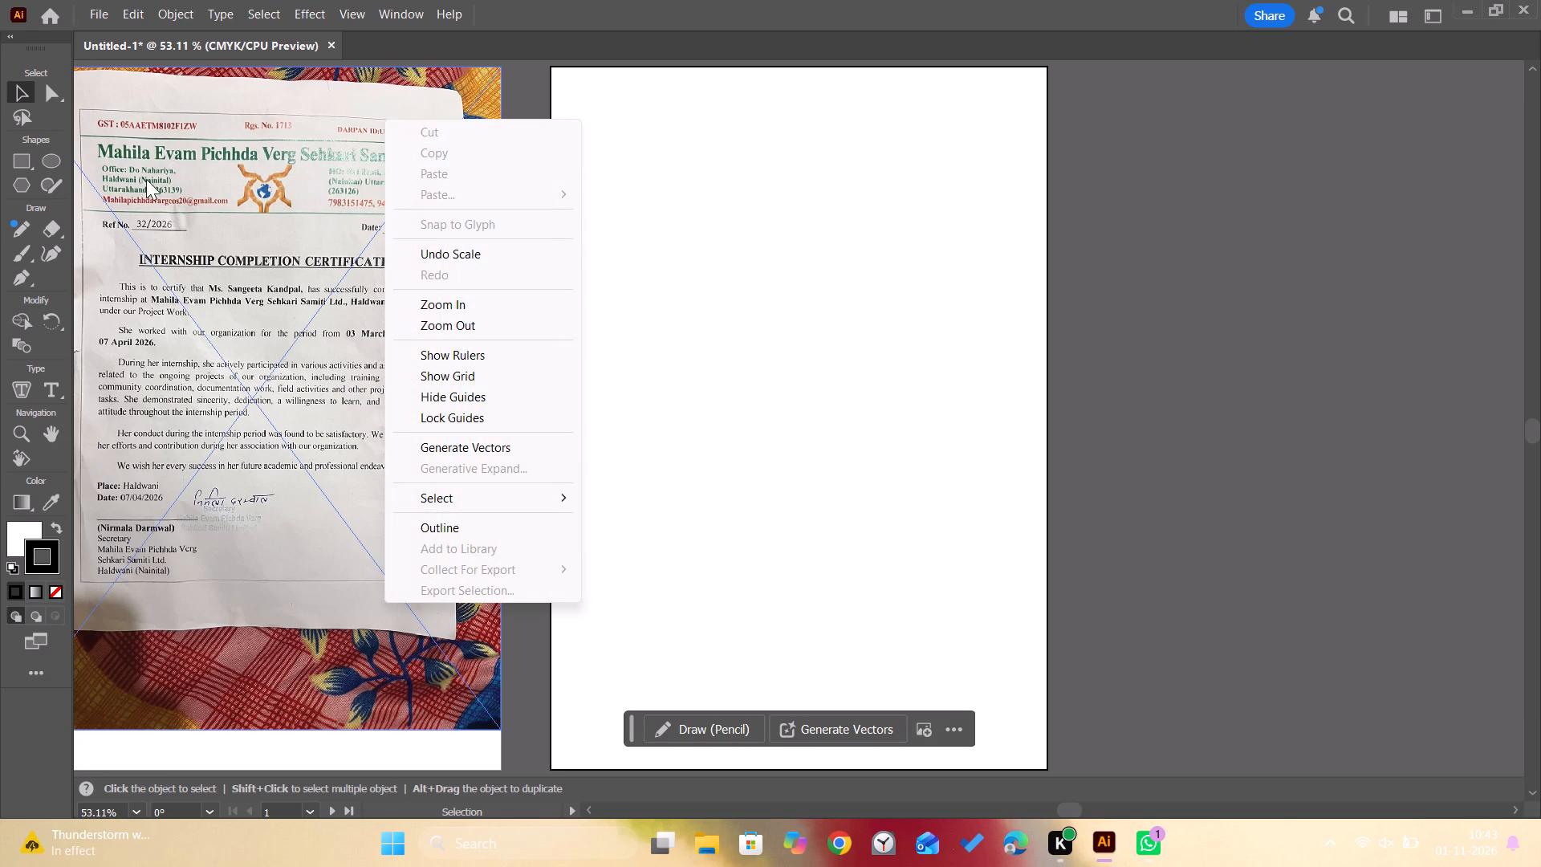
Draw a rectangle about 510 x 720 pt inside the second artboard as the certificate's border frame, leaving a margin on all sides.
left_click(25, 165)
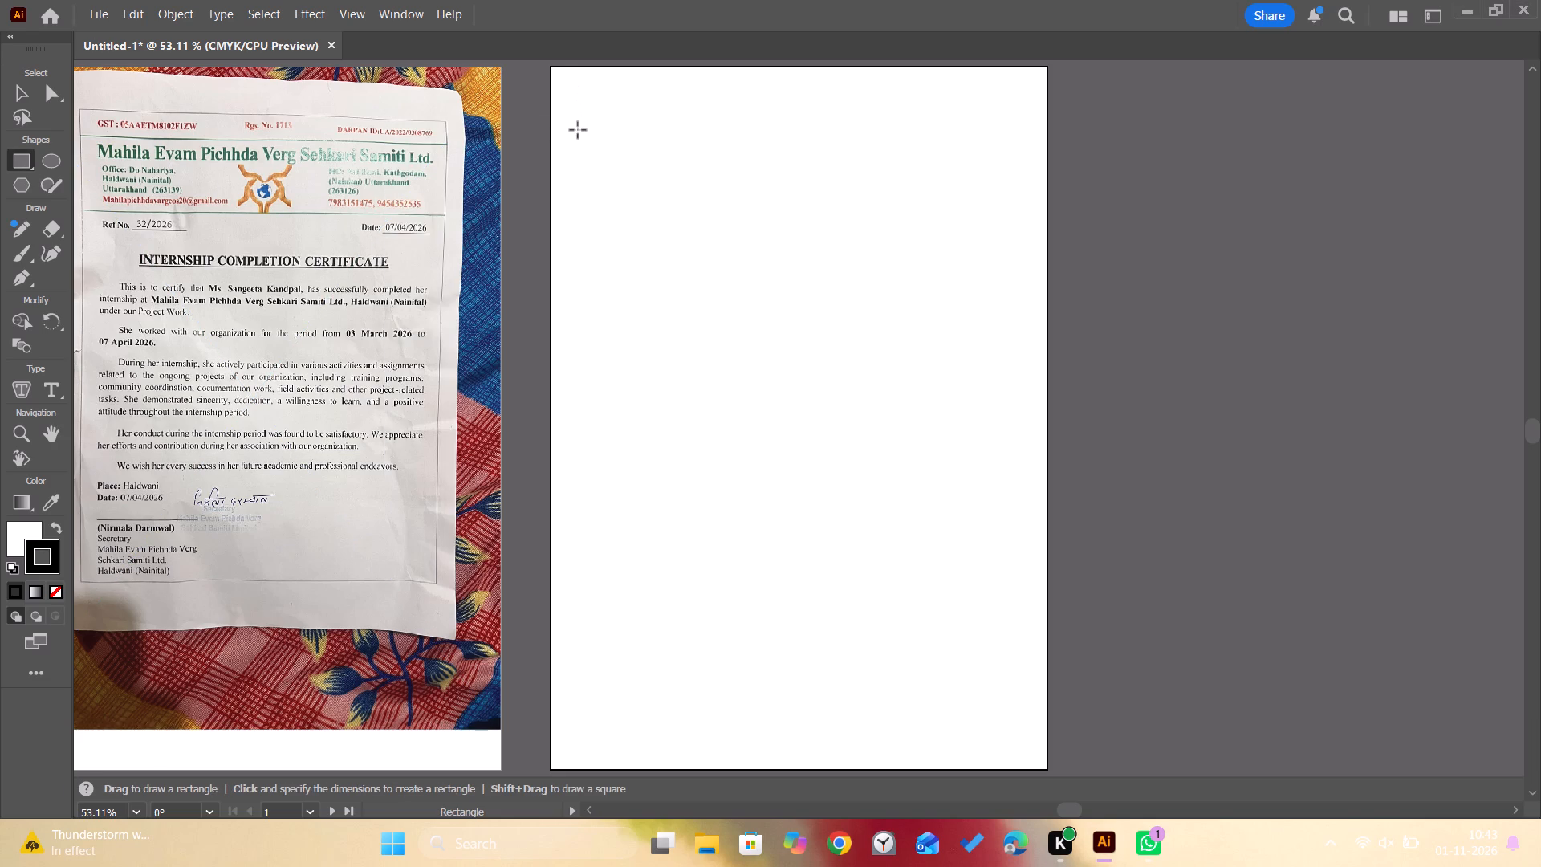
left_click_drag(583, 132, 977, 722)
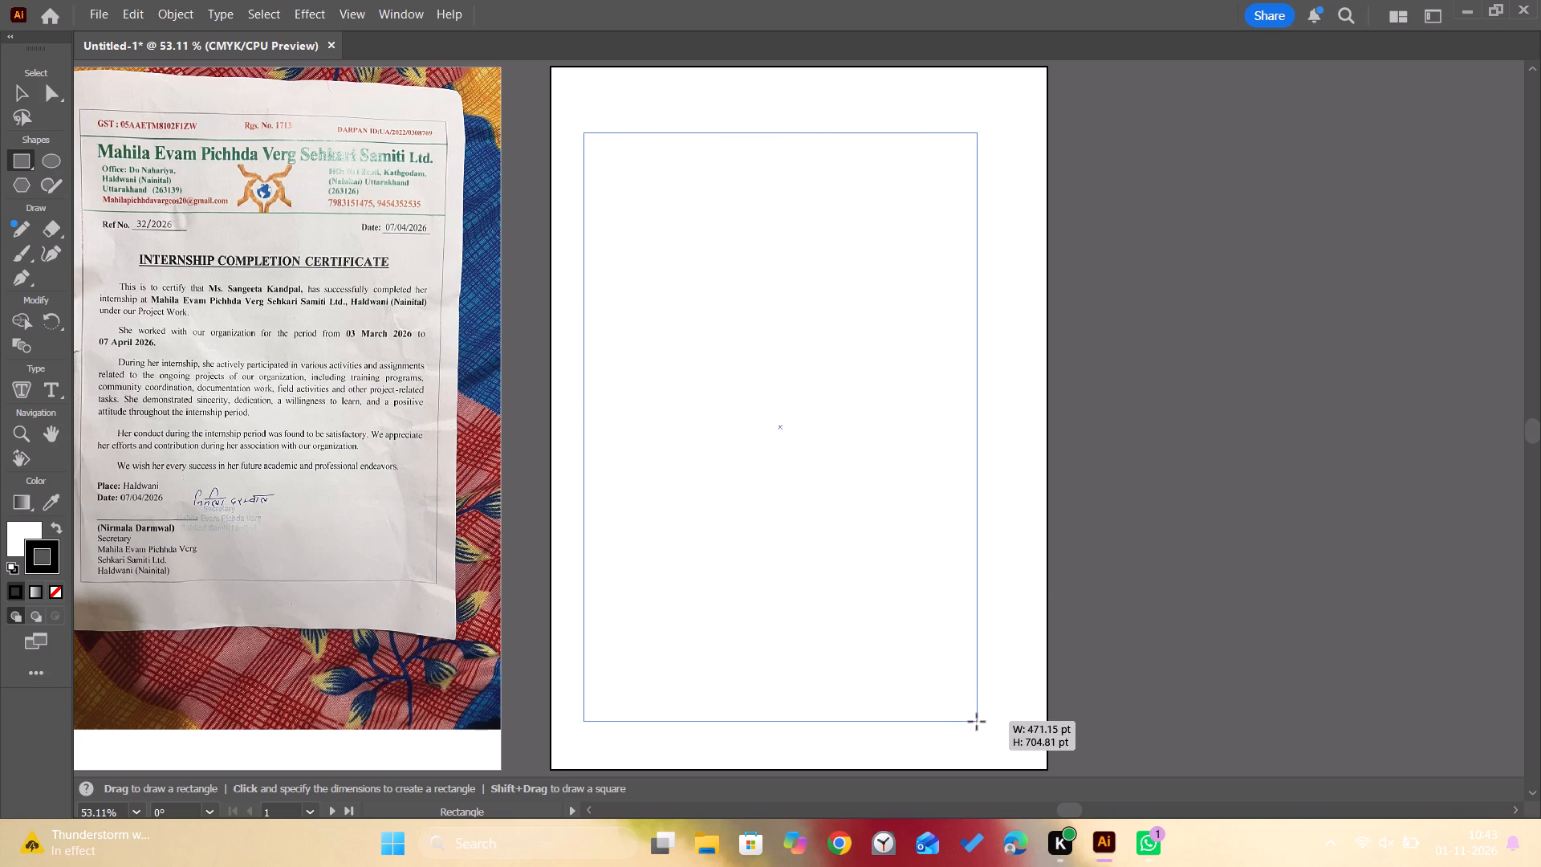
left_click_drag(977, 722, 1010, 732)
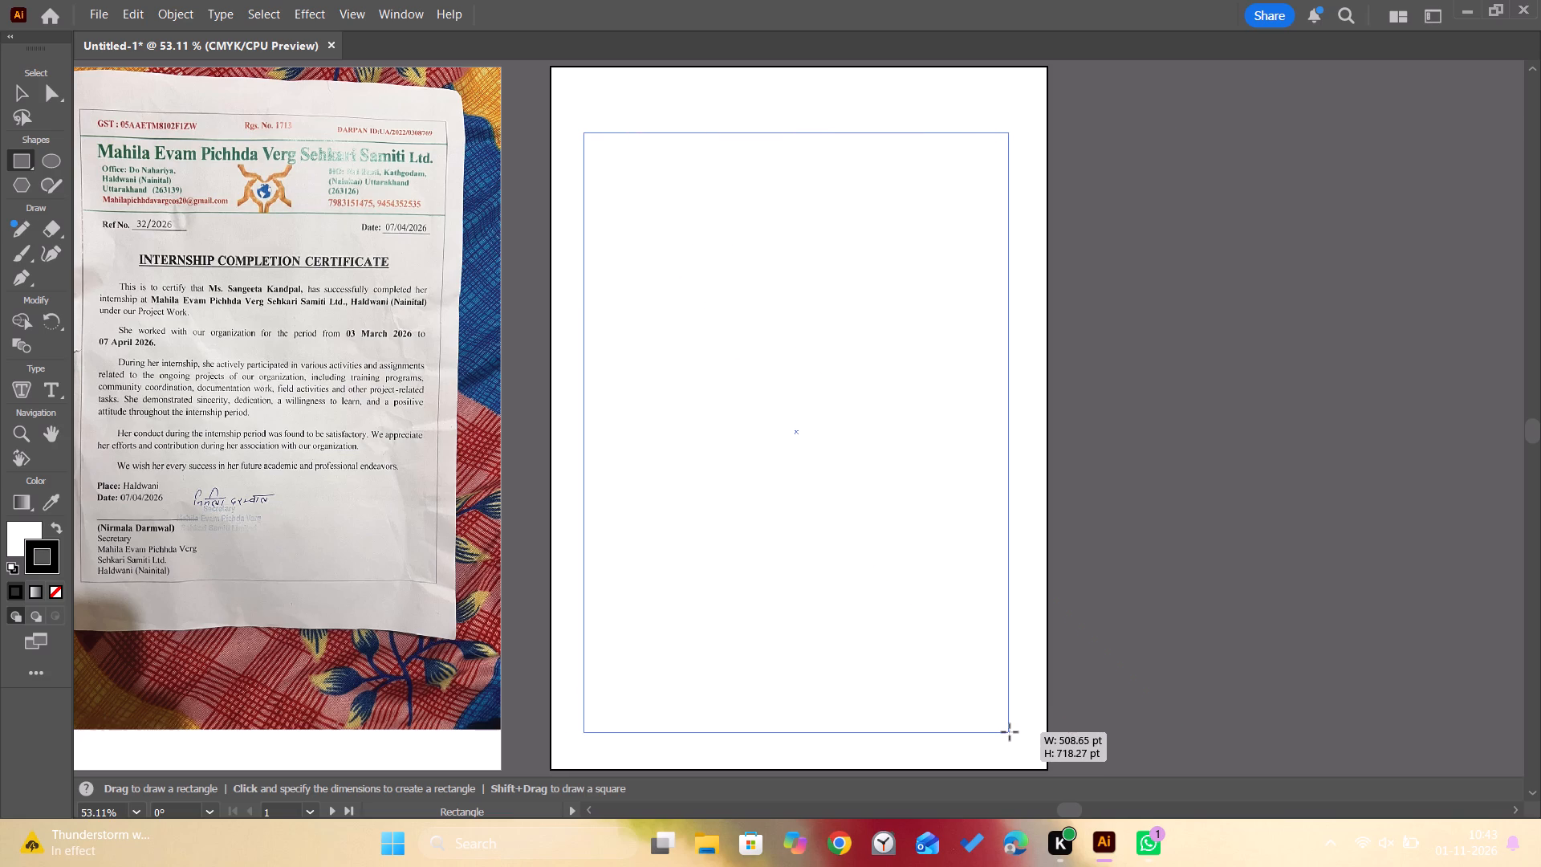
left_click_drag(1010, 732, 1014, 732)
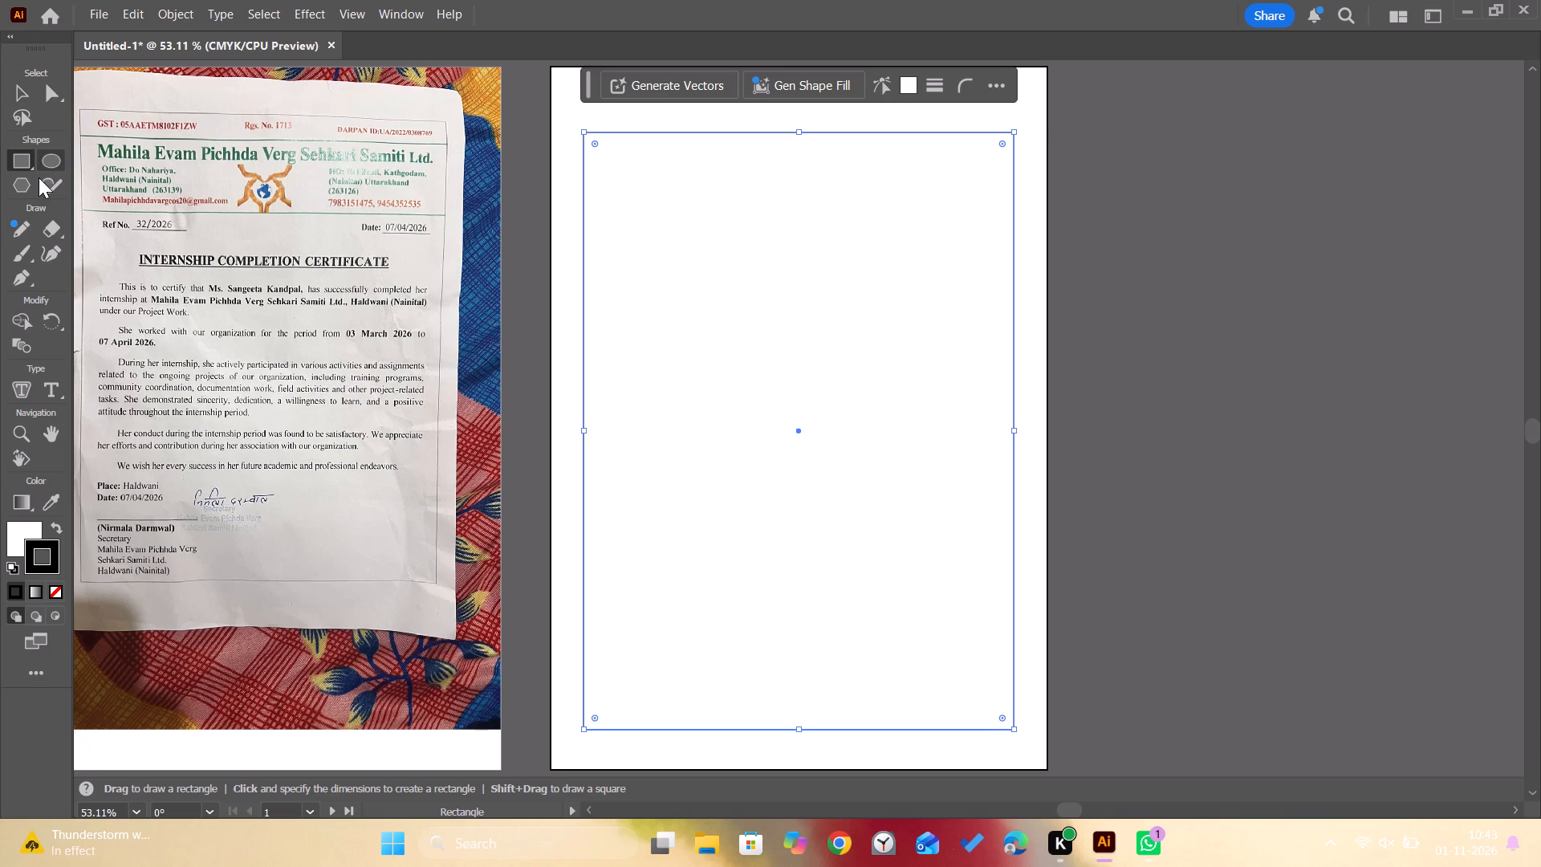
Draw two horizontal lines across the full width of the border to divide off the registration strip and the letterhead area.
right_click(23, 160)
left_click(80, 216)
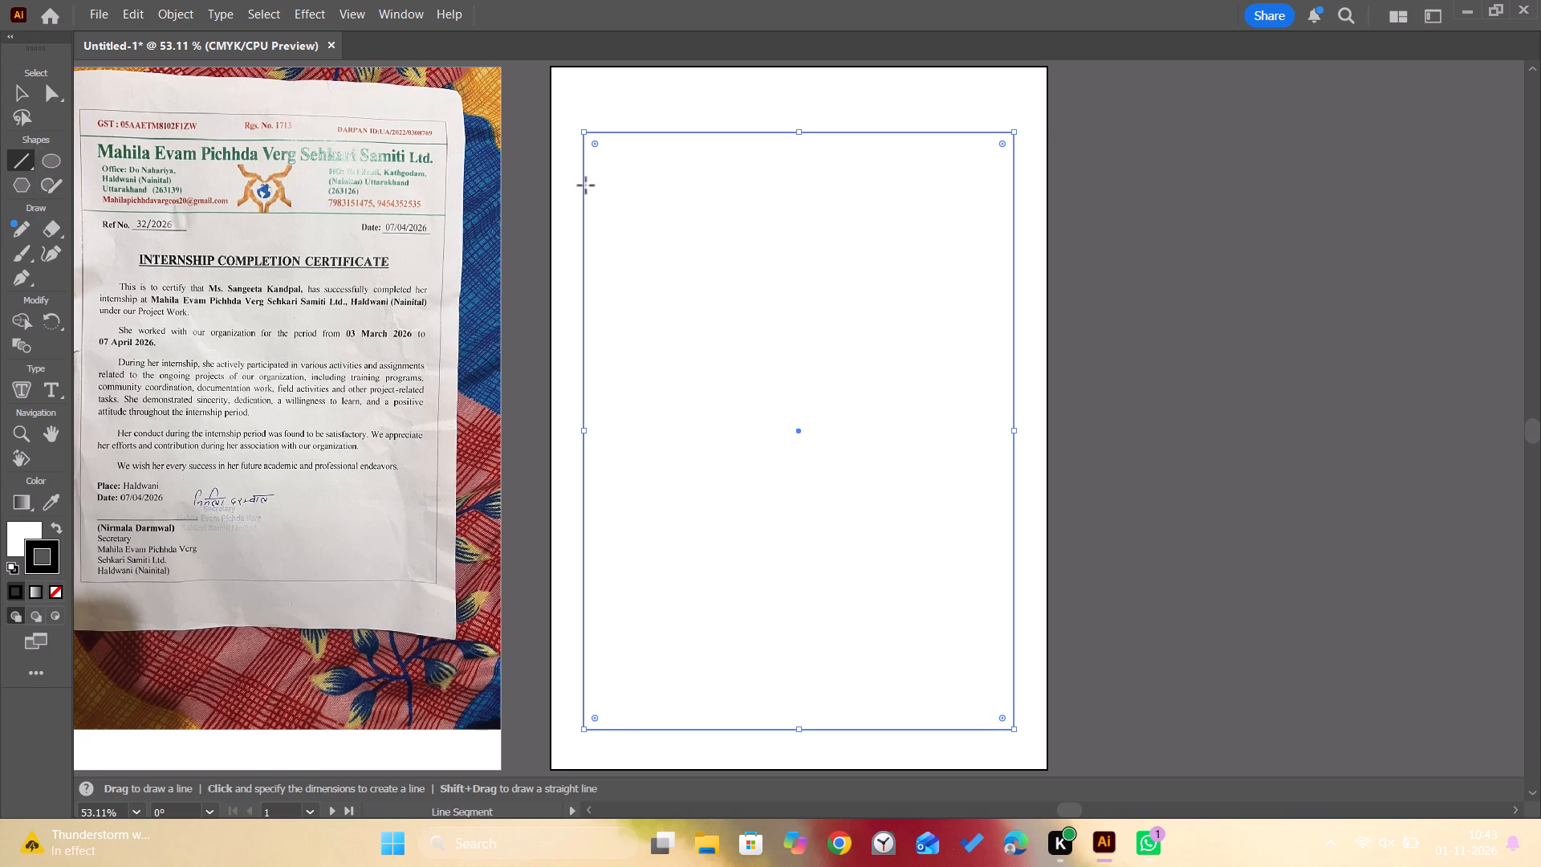
left_click_drag(583, 178, 621, 190)
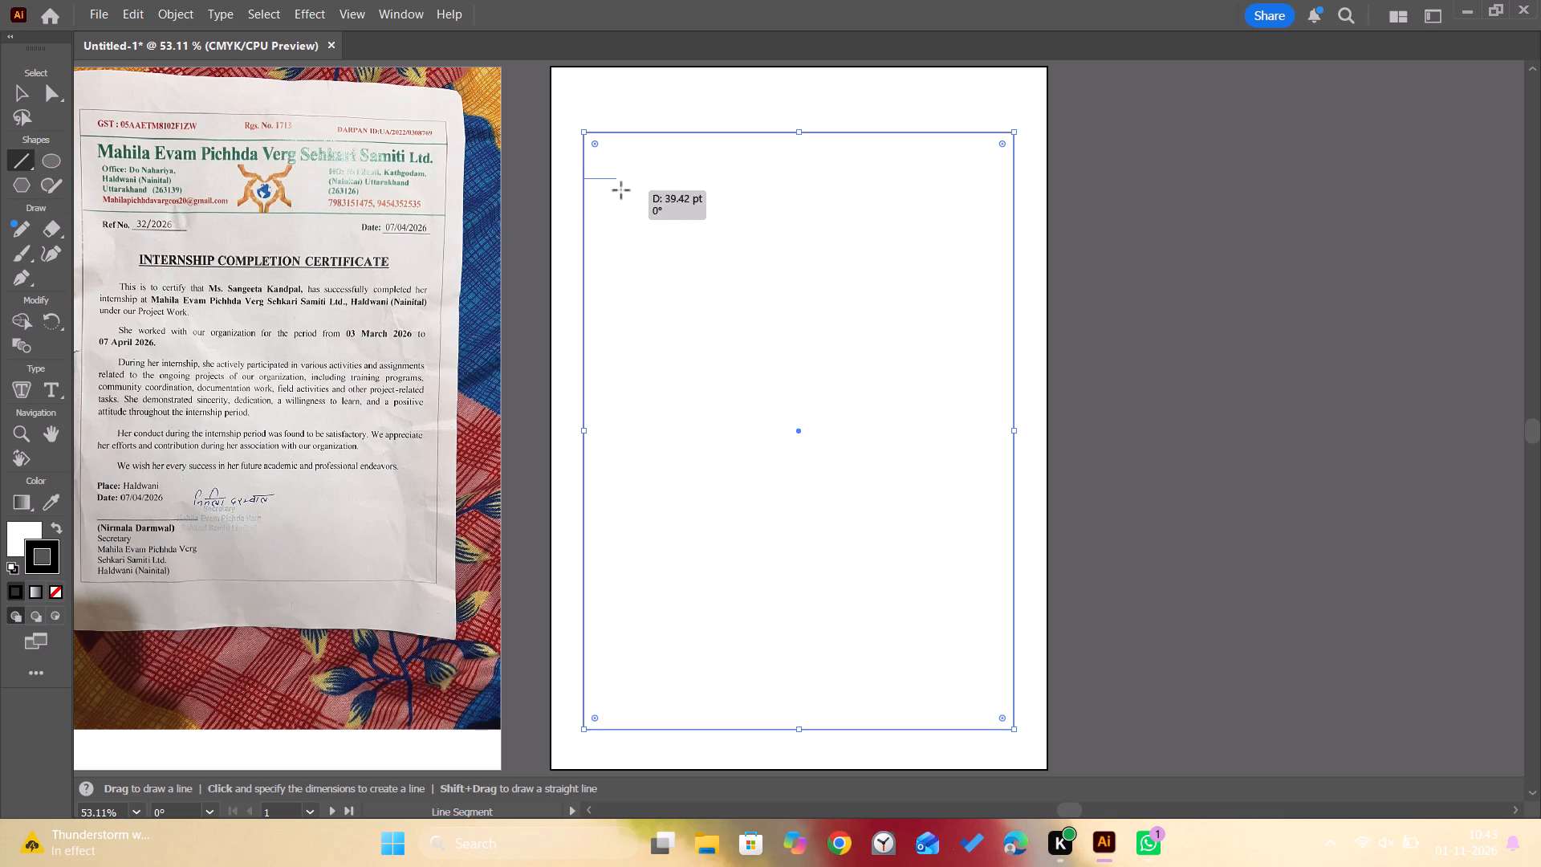
left_click_drag(621, 190, 1014, 179)
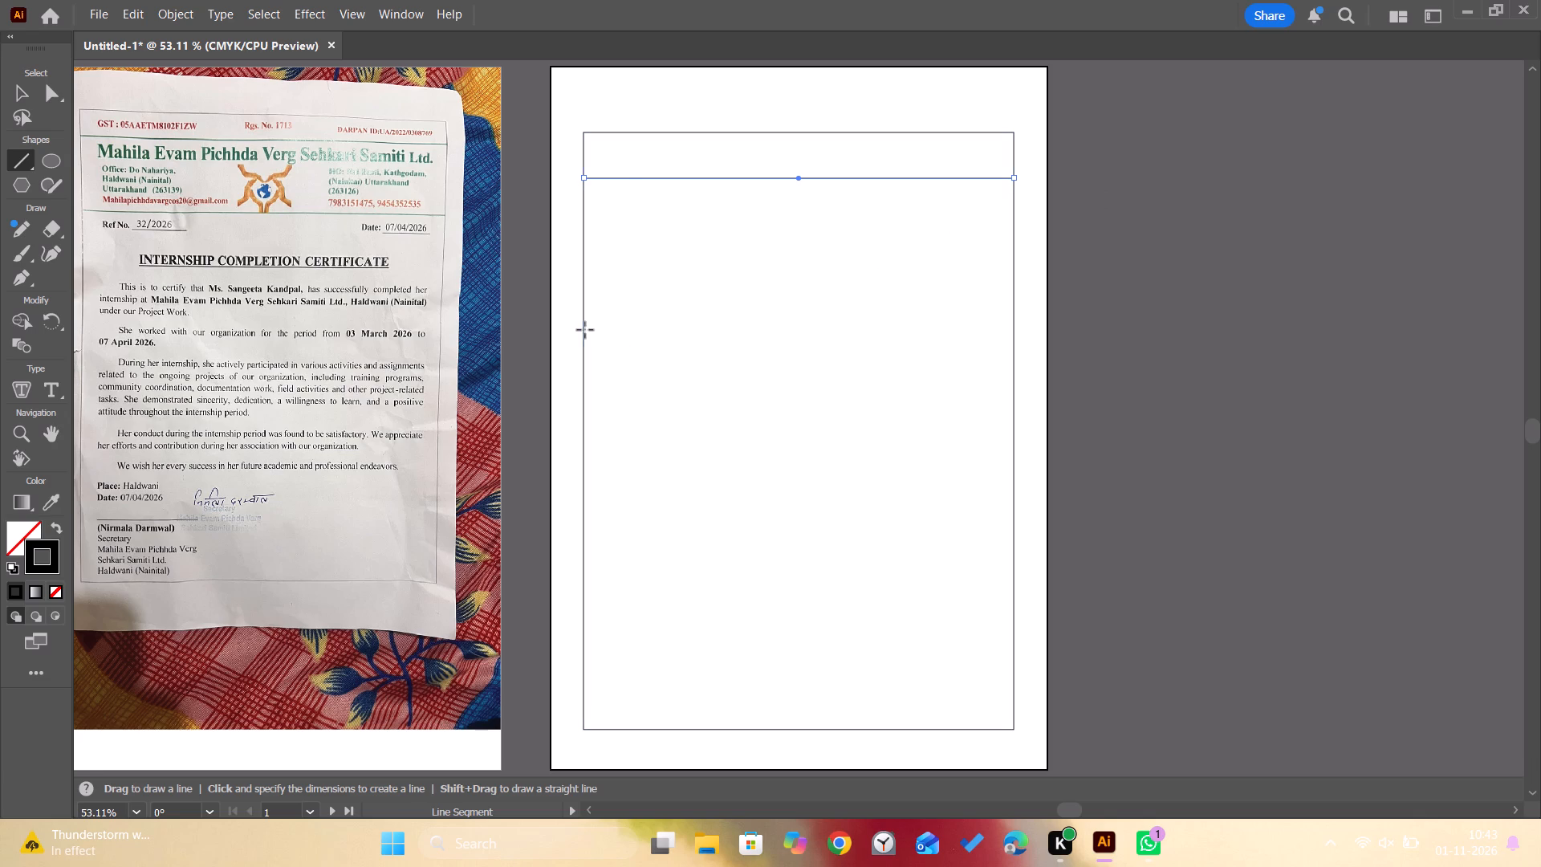
left_click_drag(584, 291, 998, 306)
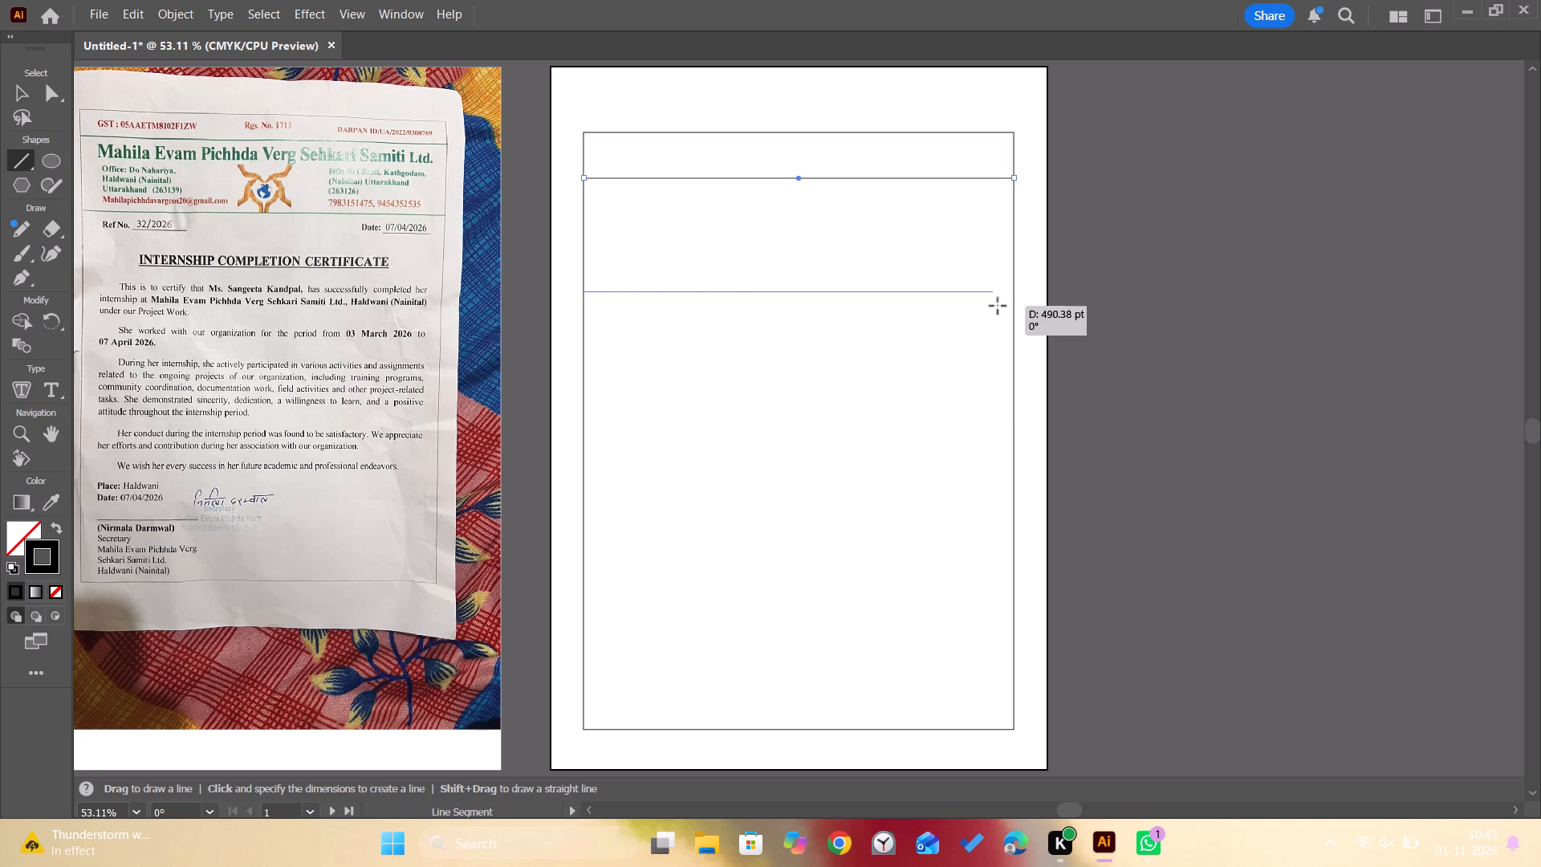
left_click_drag(998, 306, 1014, 307)
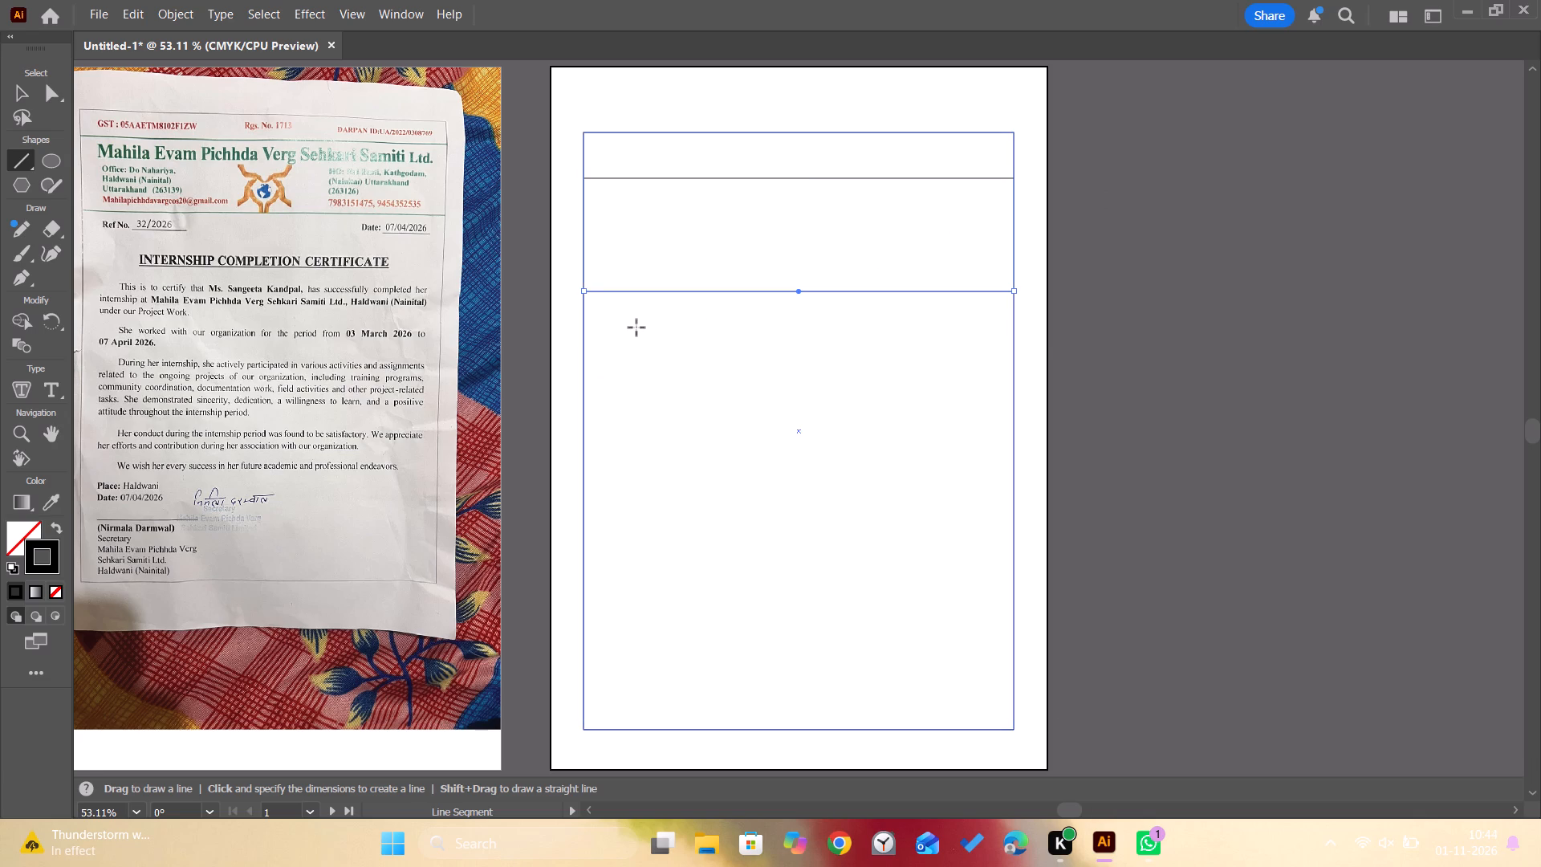
Place two level short lines below the lower divider for the reference number and date, duplicating the second from the first.
left_click_drag(636, 328, 734, 334)
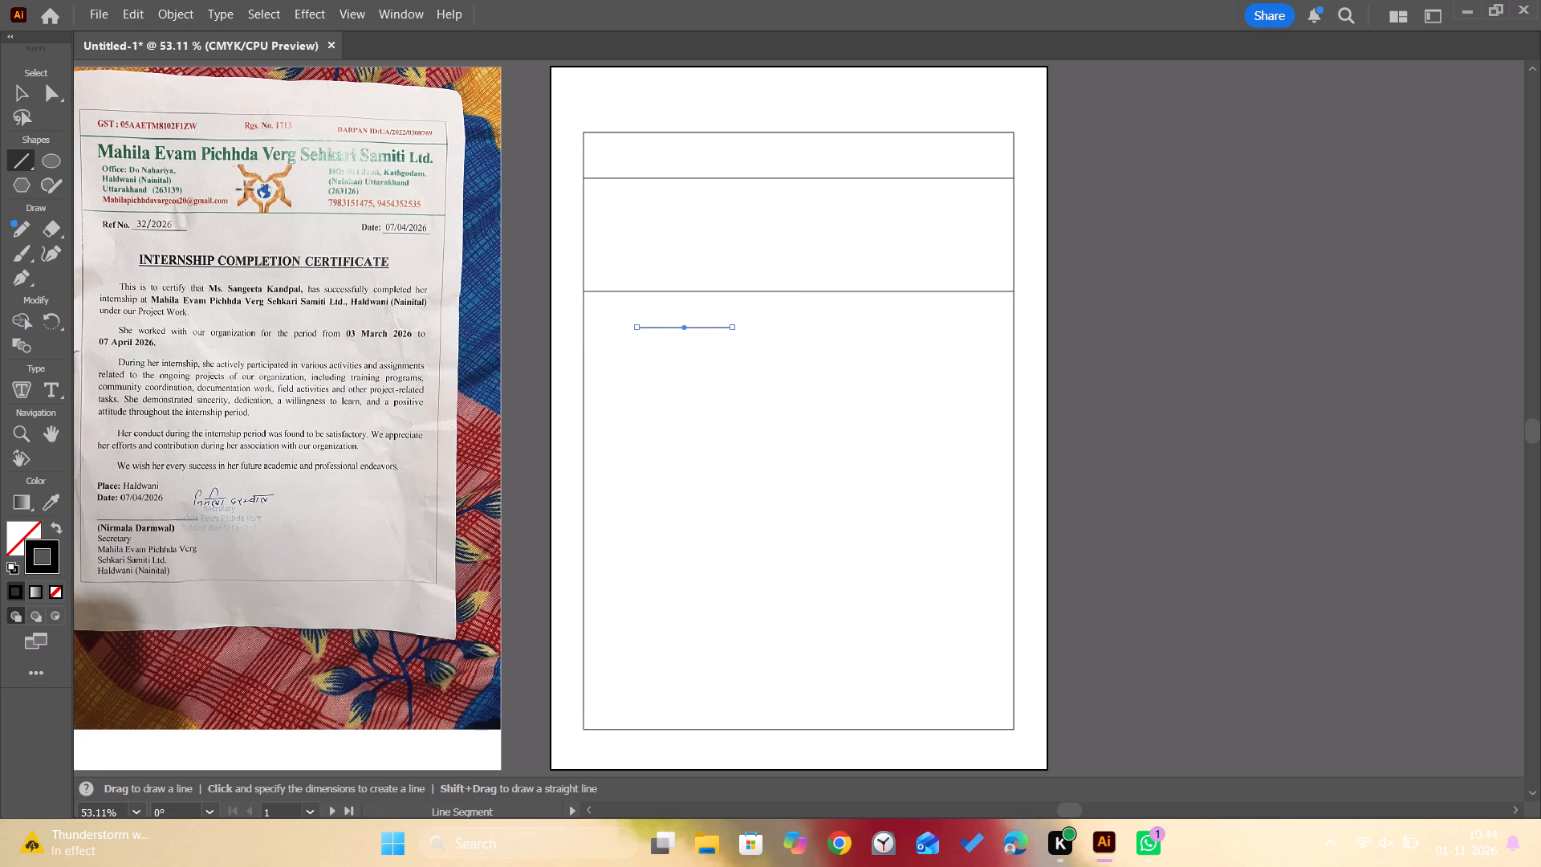
key("v")
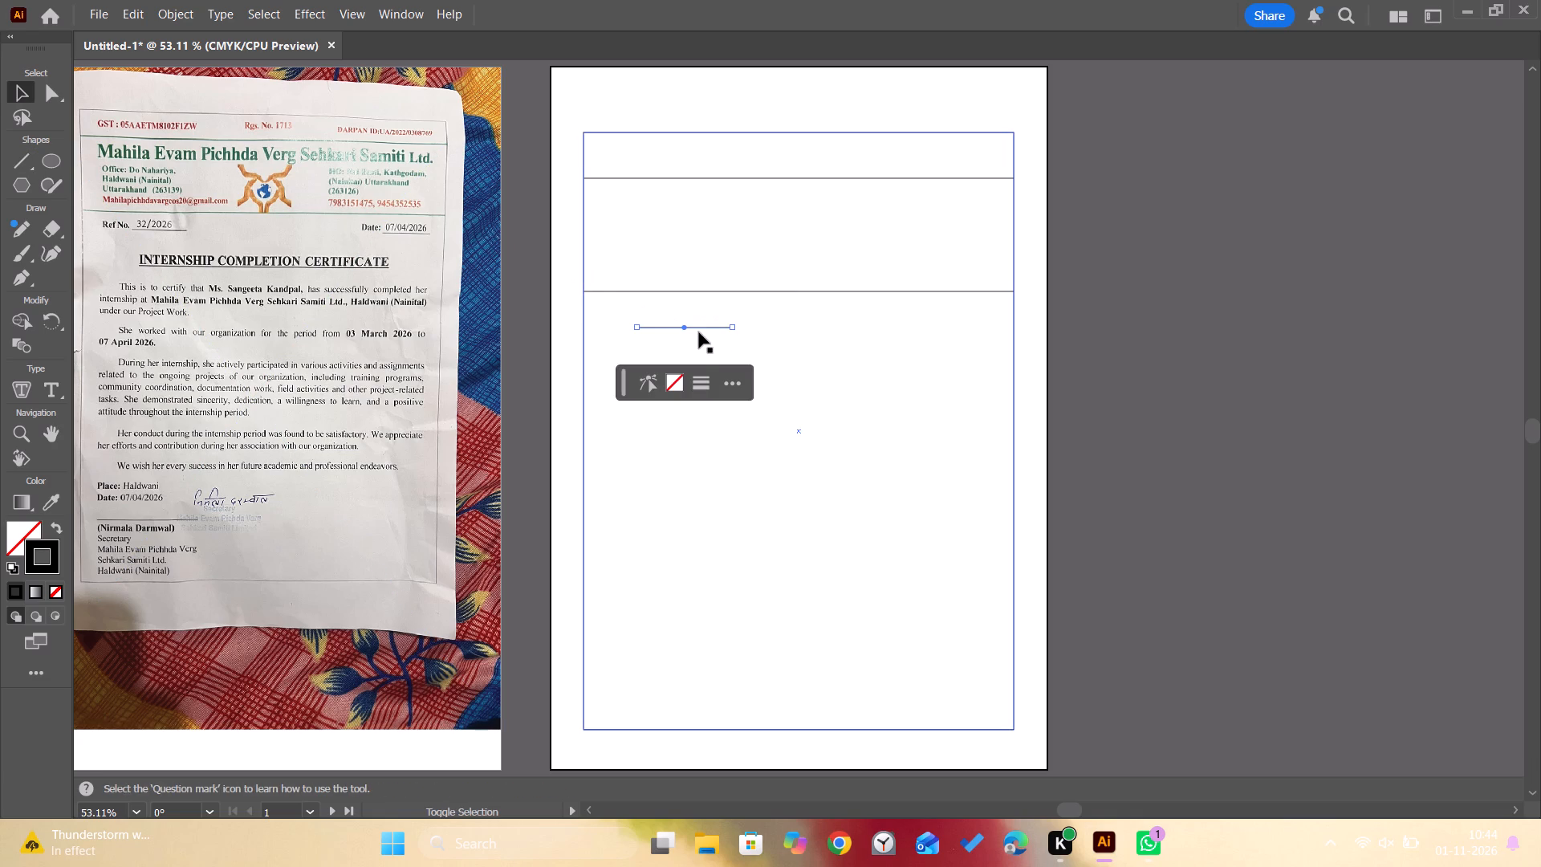
left_click_drag(702, 325, 750, 326, "alt")
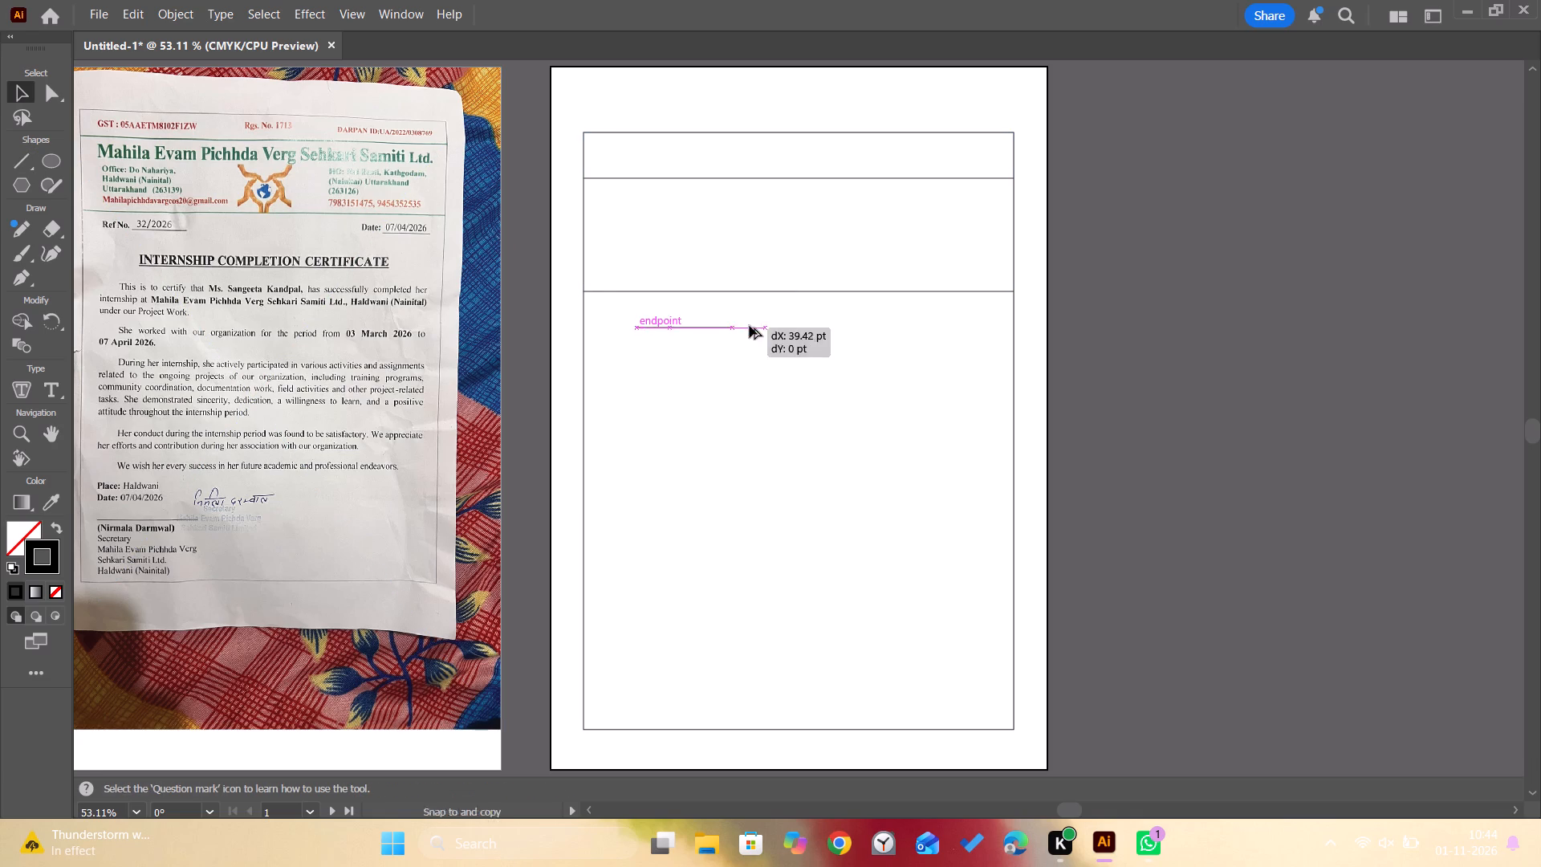
left_click_drag(750, 326, 936, 347, "alt")
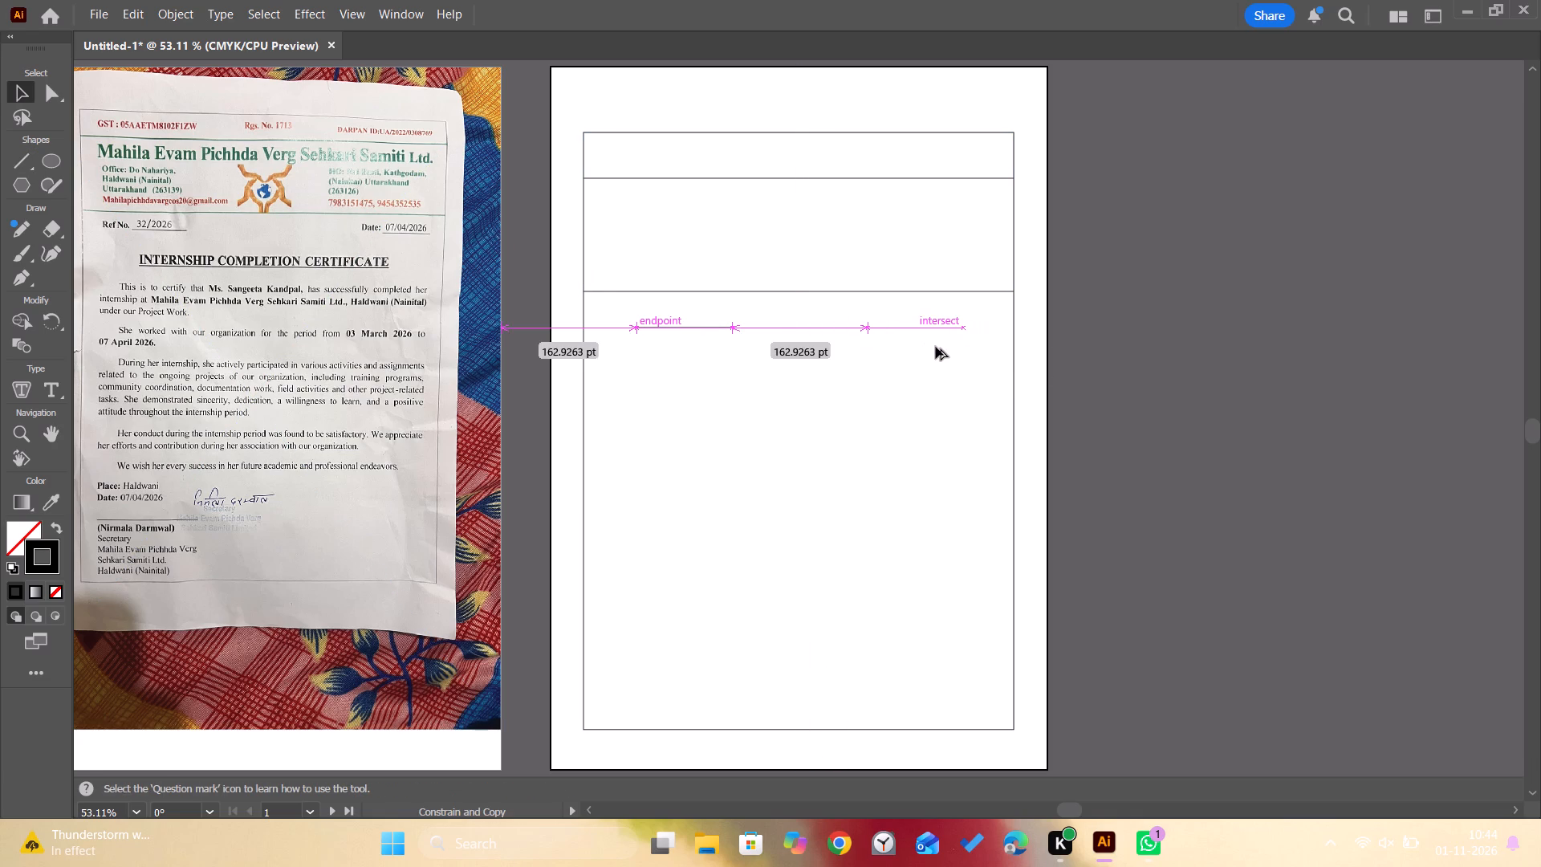
left_click_drag(936, 347, 931, 347, "alt")
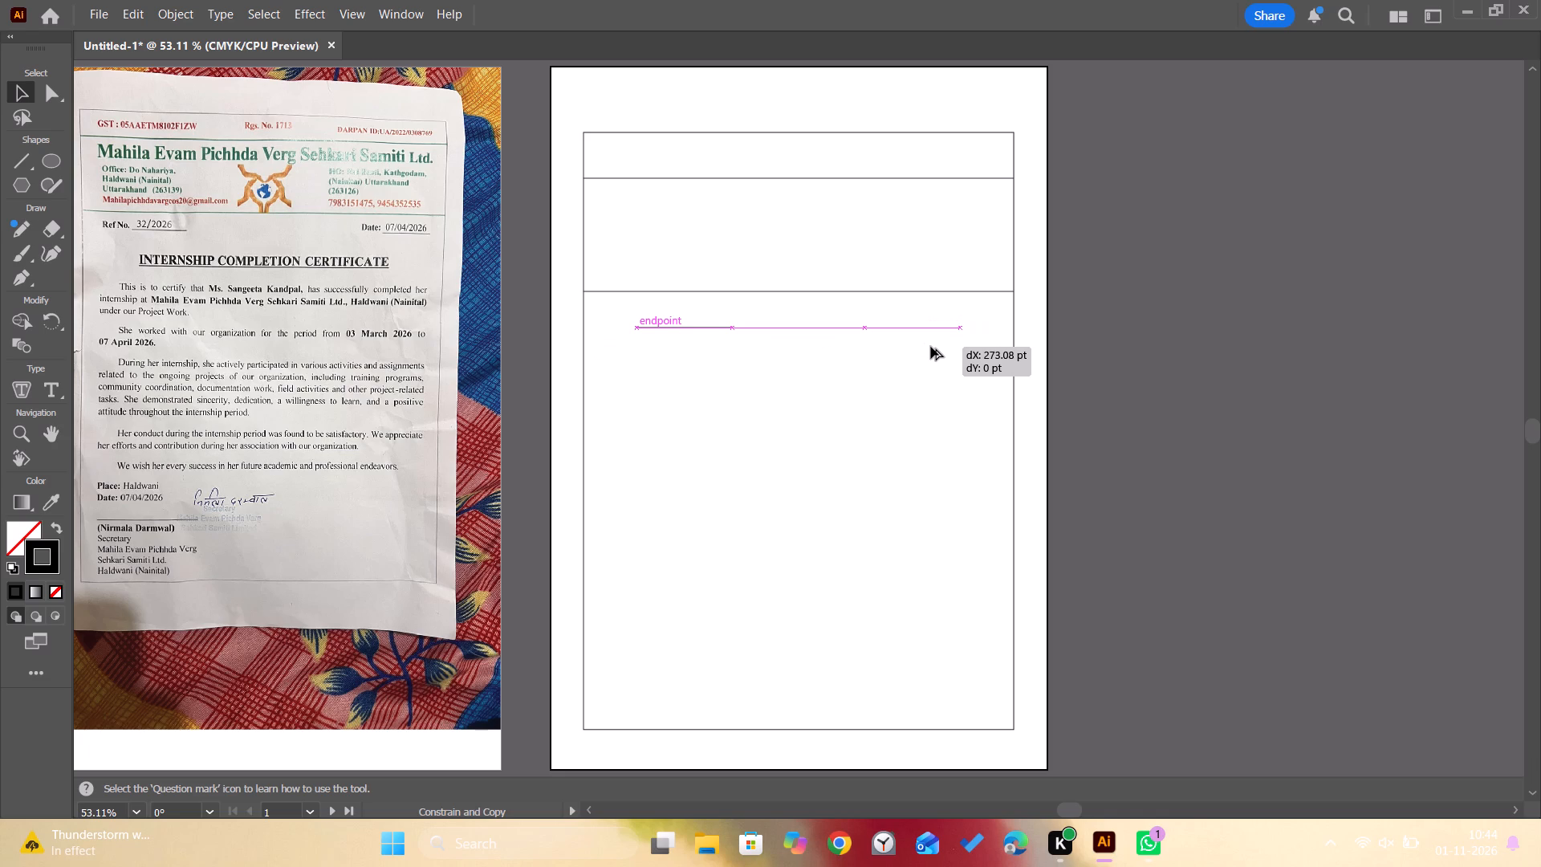
left_click_drag(931, 347, 953, 347, "alt")
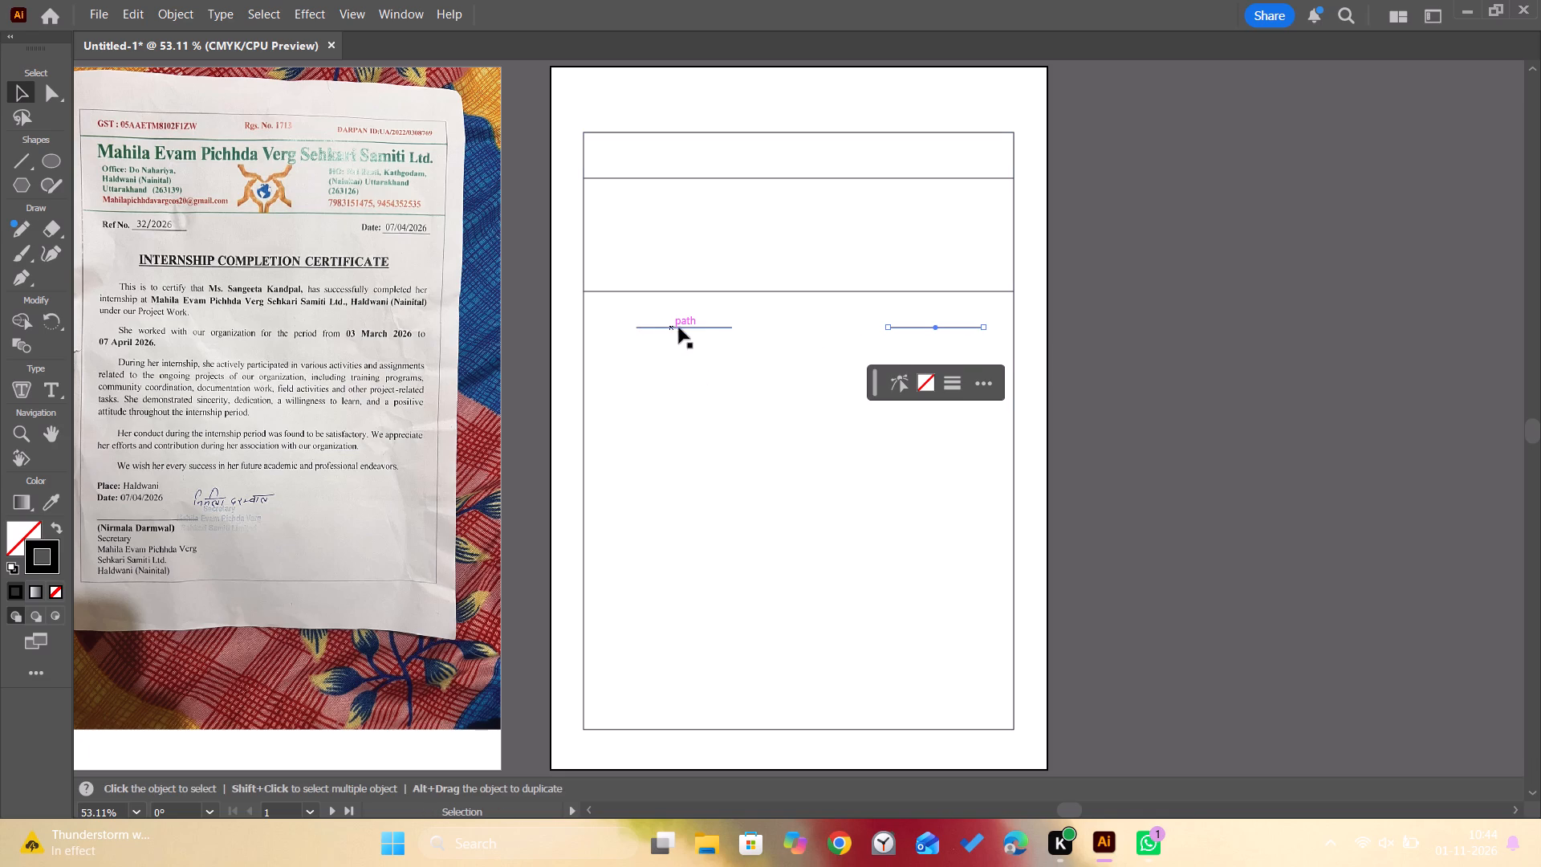
left_click(681, 328)
left_click_drag(674, 328, 710, 332)
left_click(1252, 310)
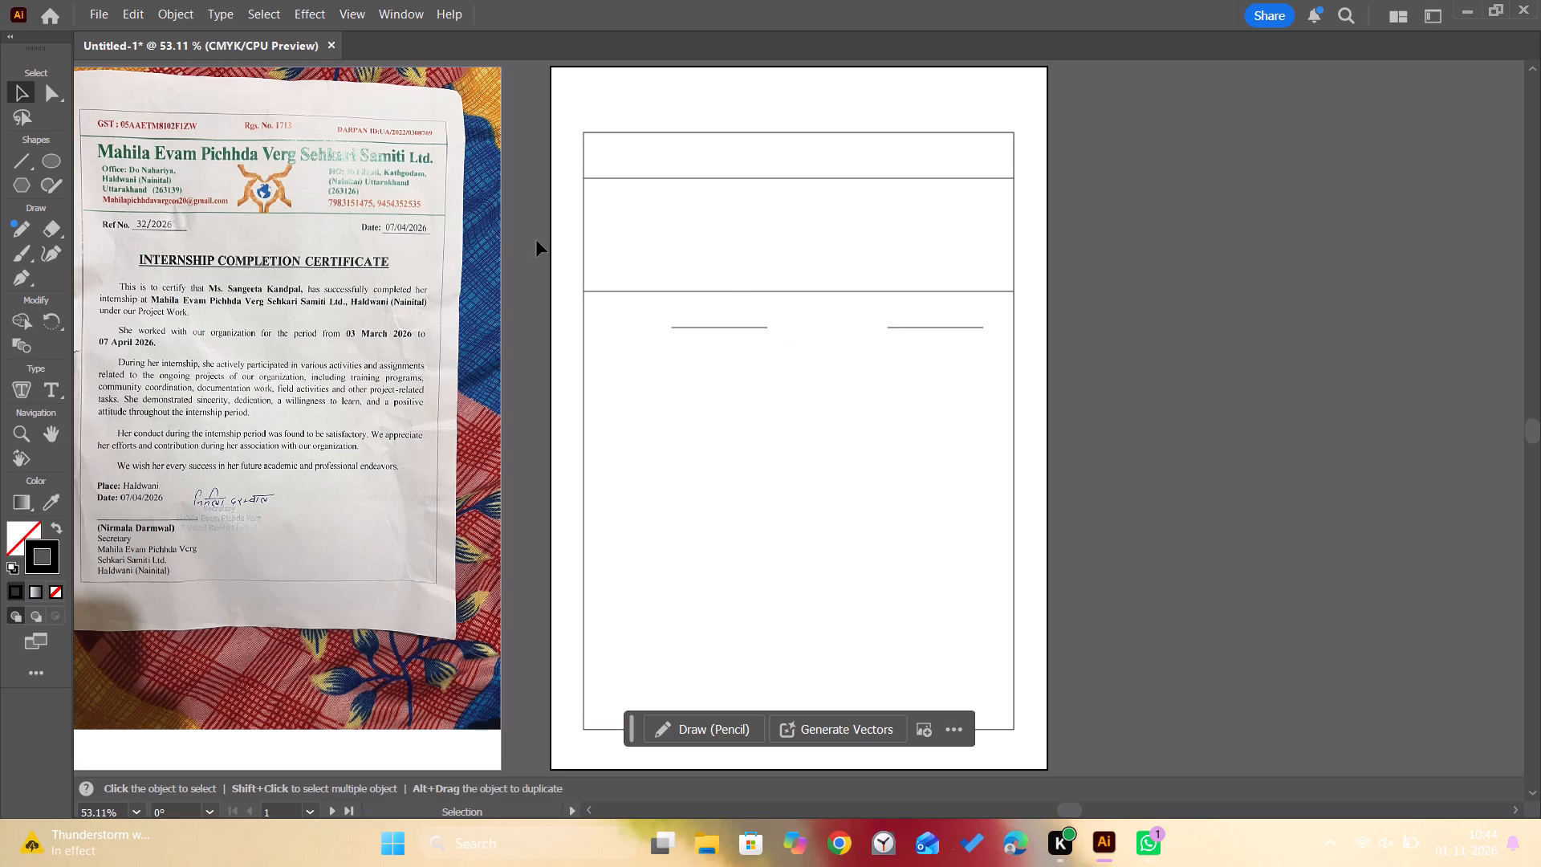
Start a text line reading "GST:" at the left end of the border's top strip.
key("t")
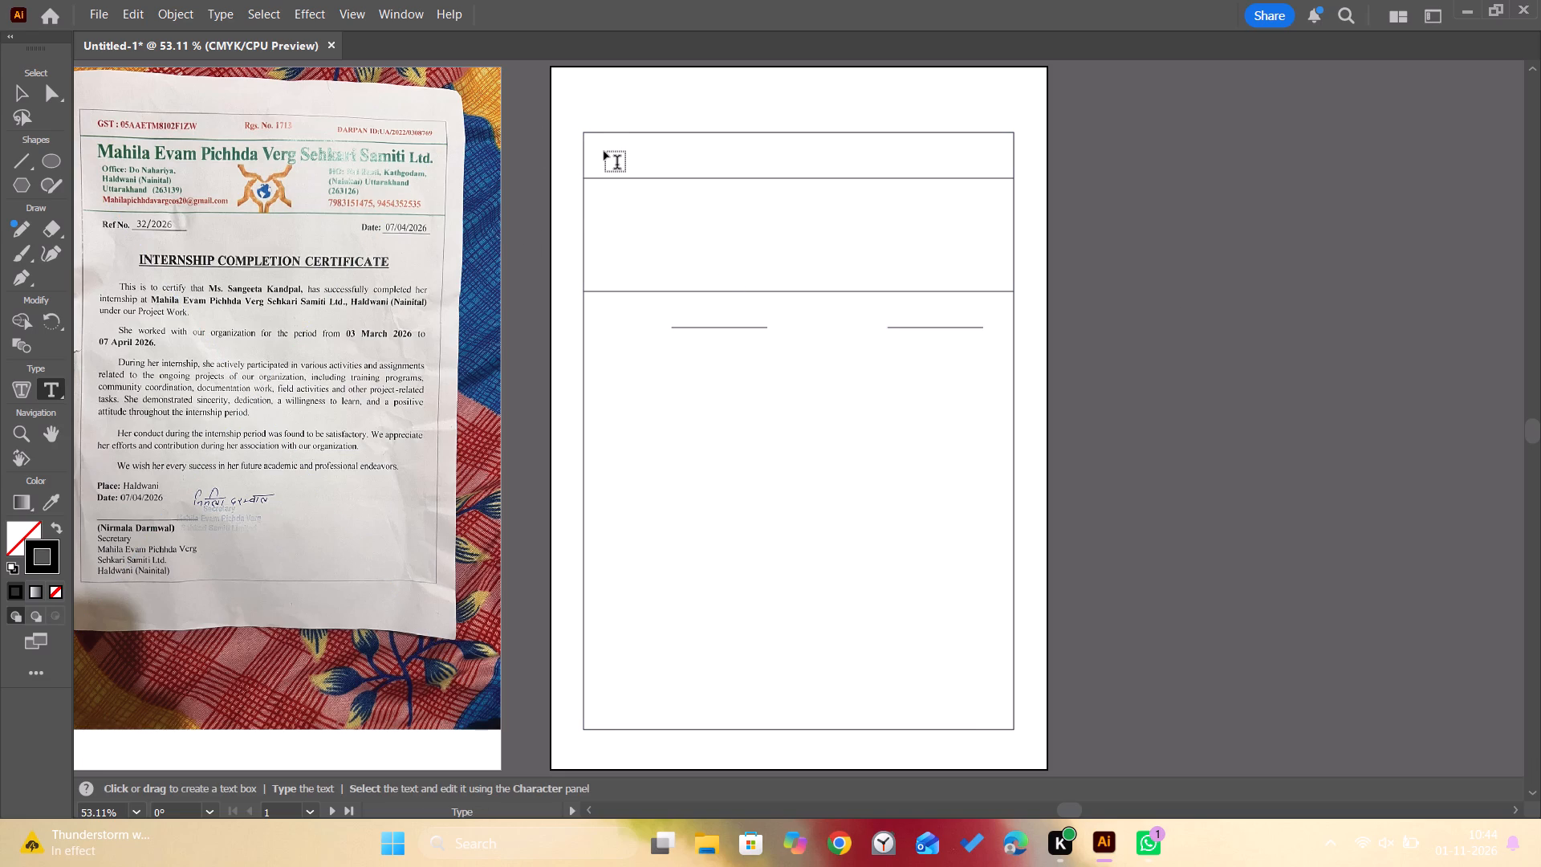
key("t")
left_click(605, 161)
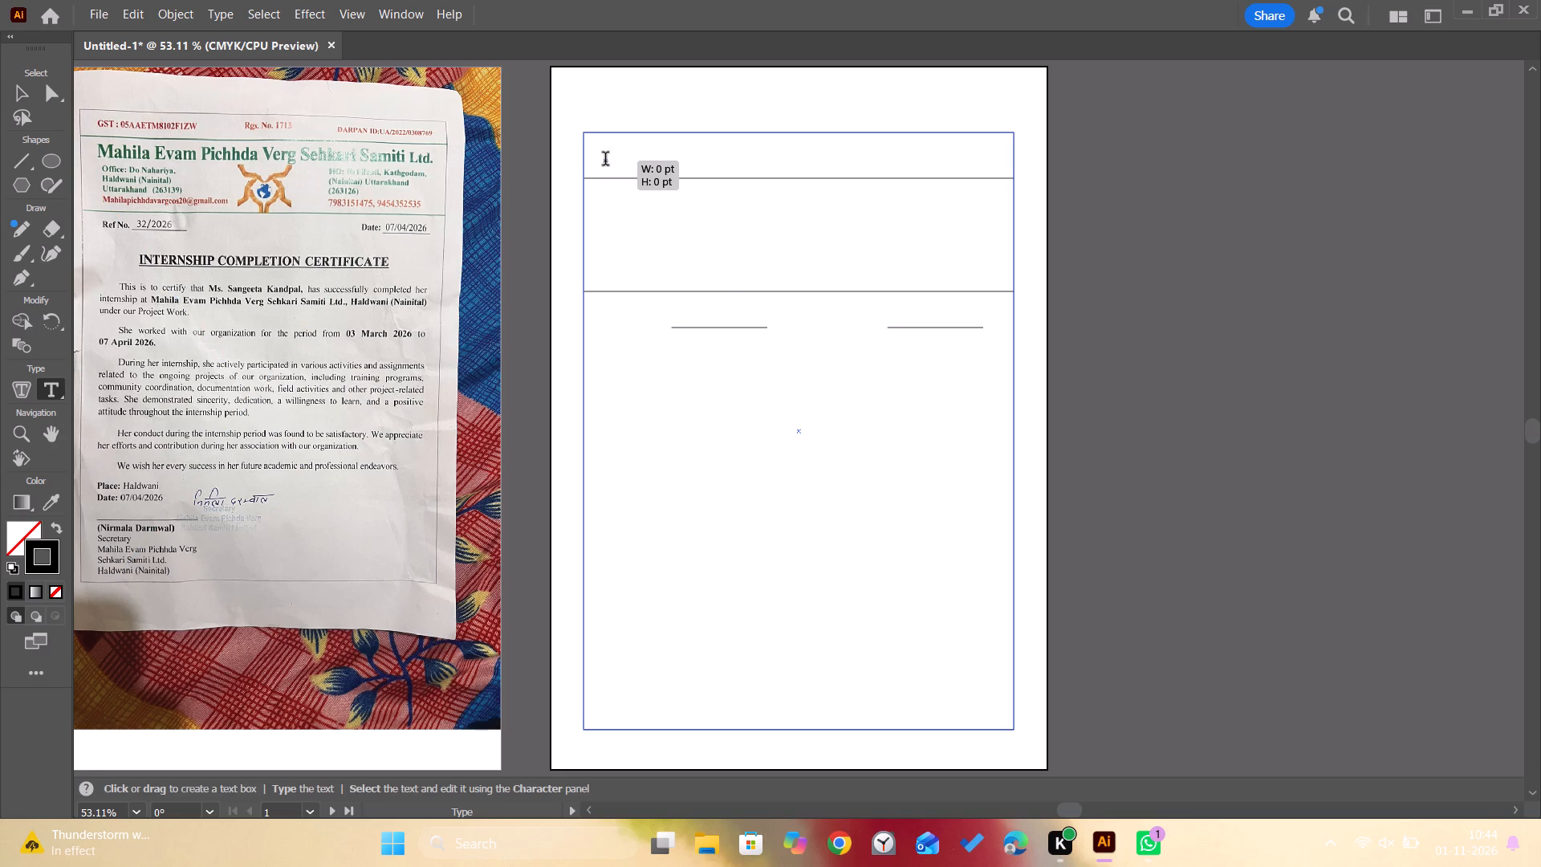
type("GST")
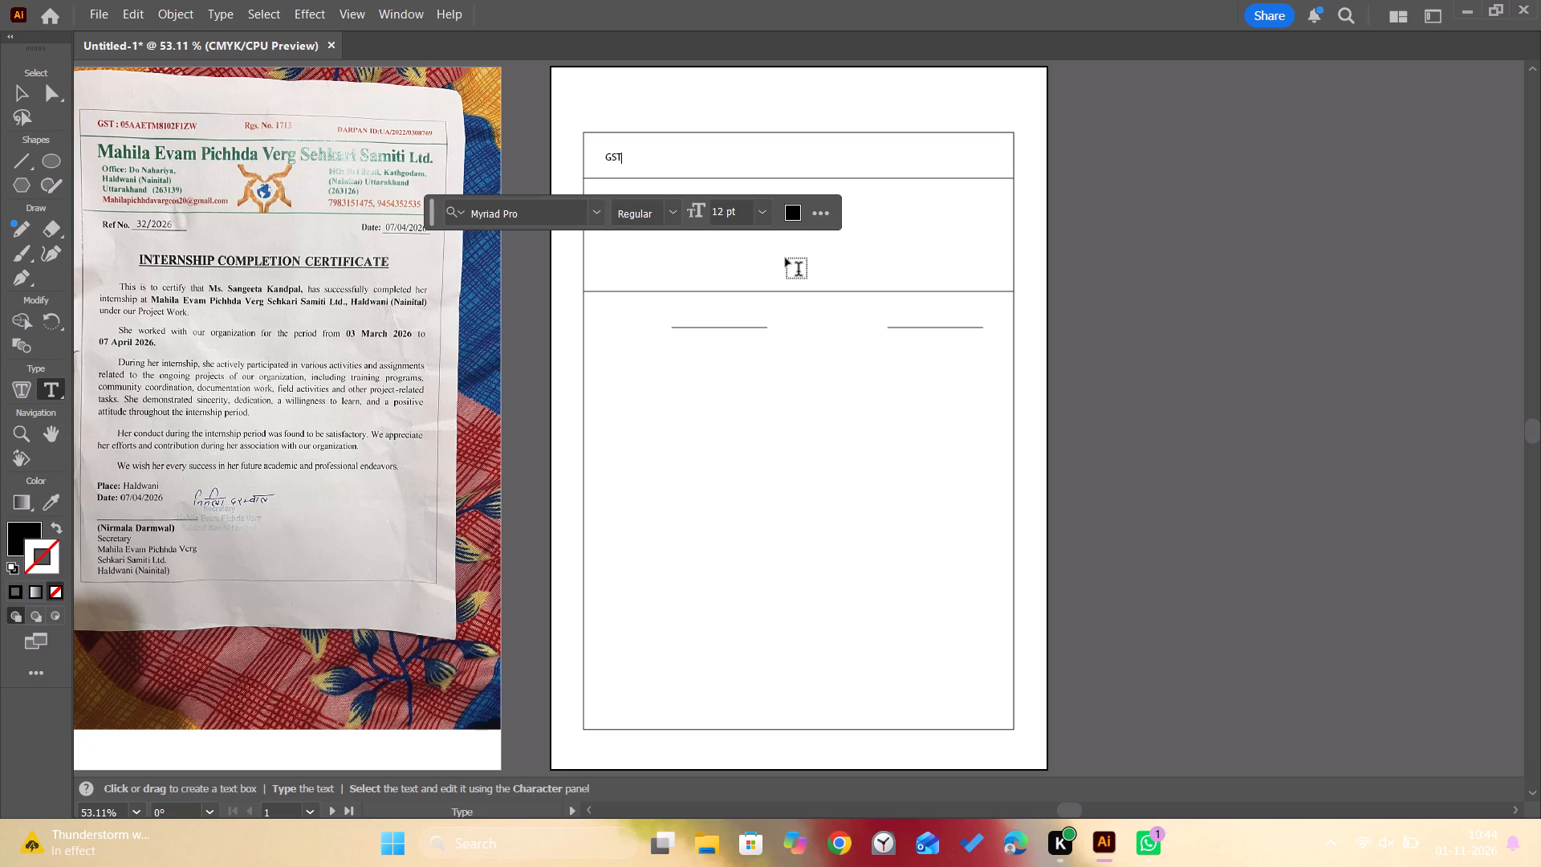
key("semicolon")
key("BackSpace")
key("shift+colon")
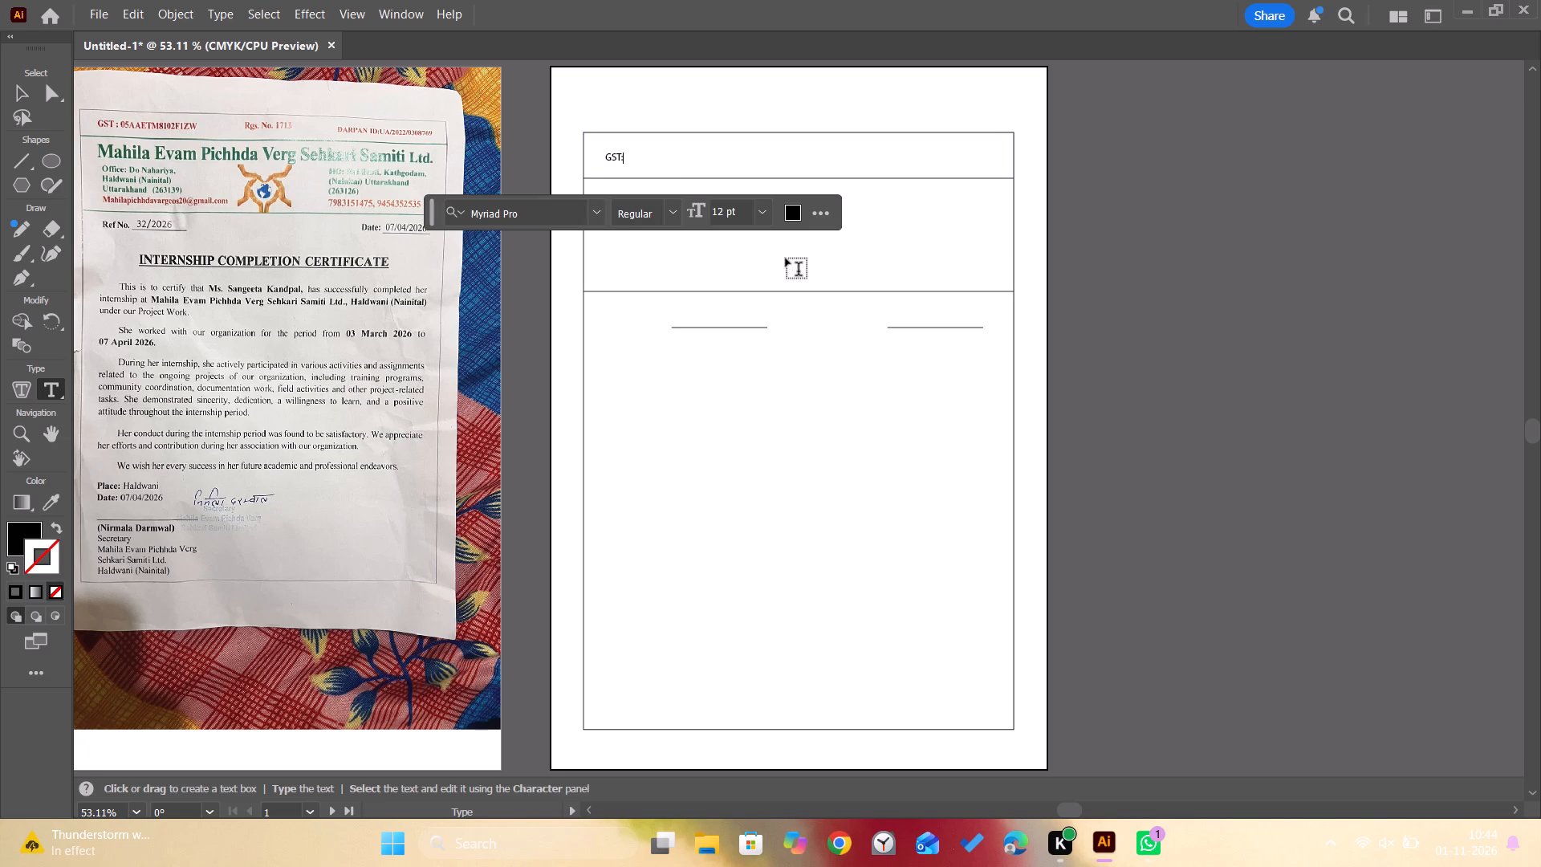
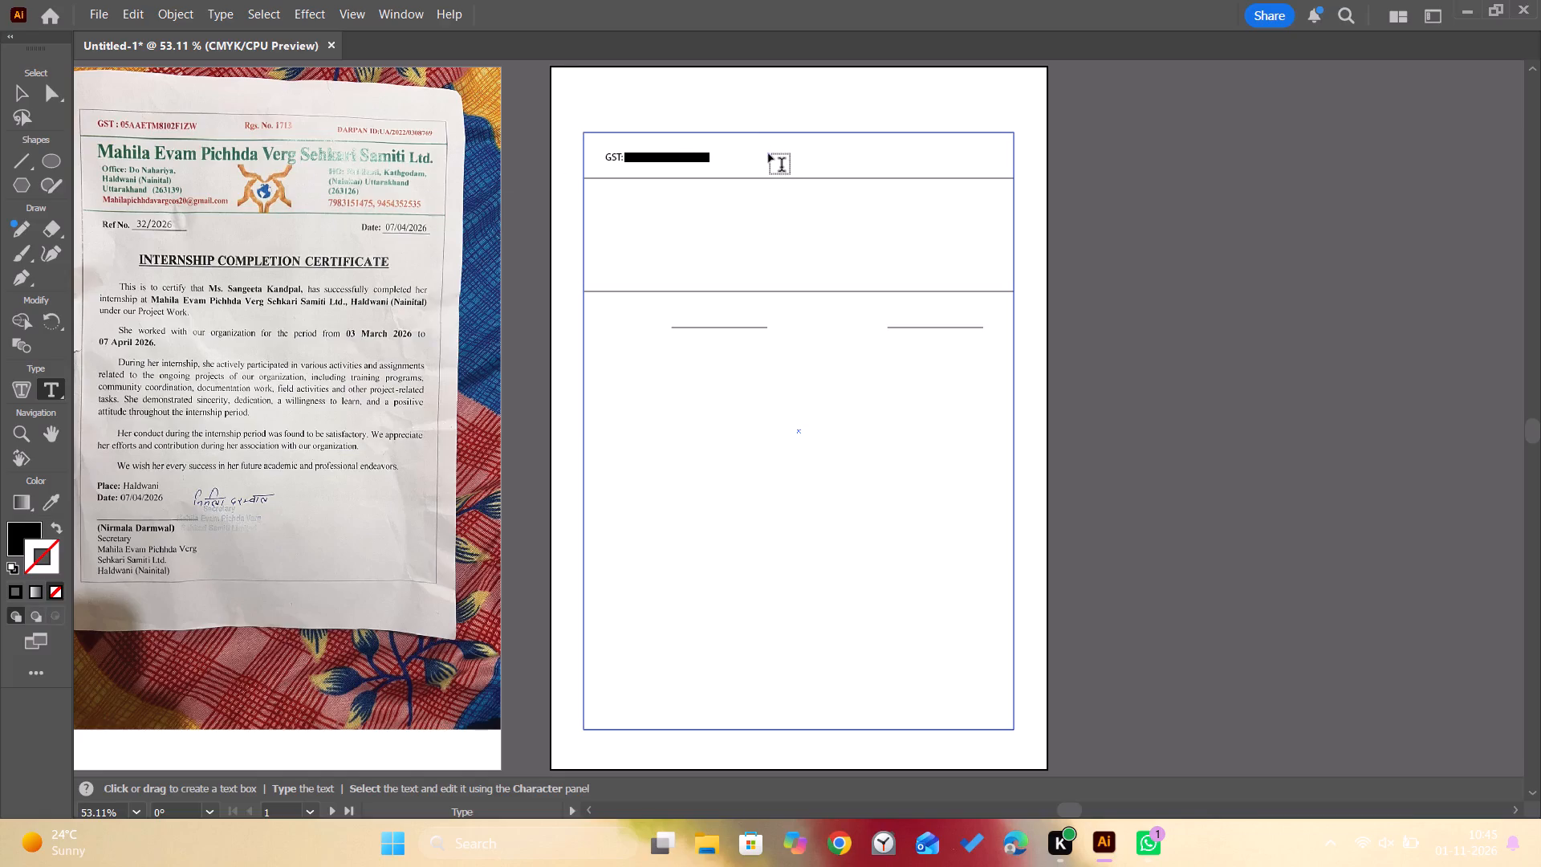
Add a text line reading "Rgs. No." in the middle of the border's top strip.
left_click(769, 154)
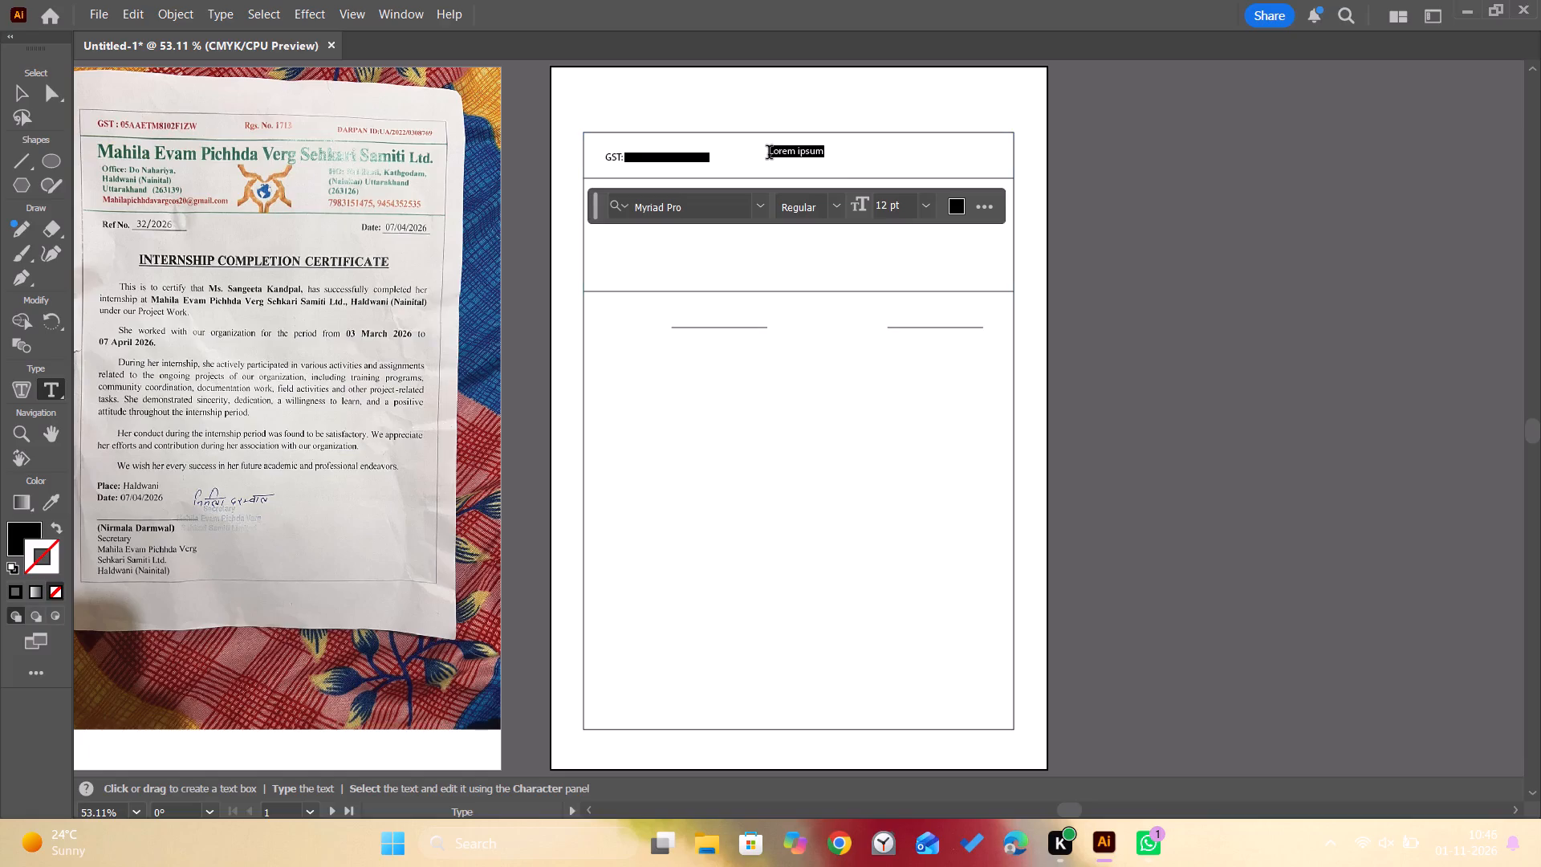
type("RG")
key("BackSpace")
type("gs")
key("n")
key("o")
key("period")
left_click(912, 150)
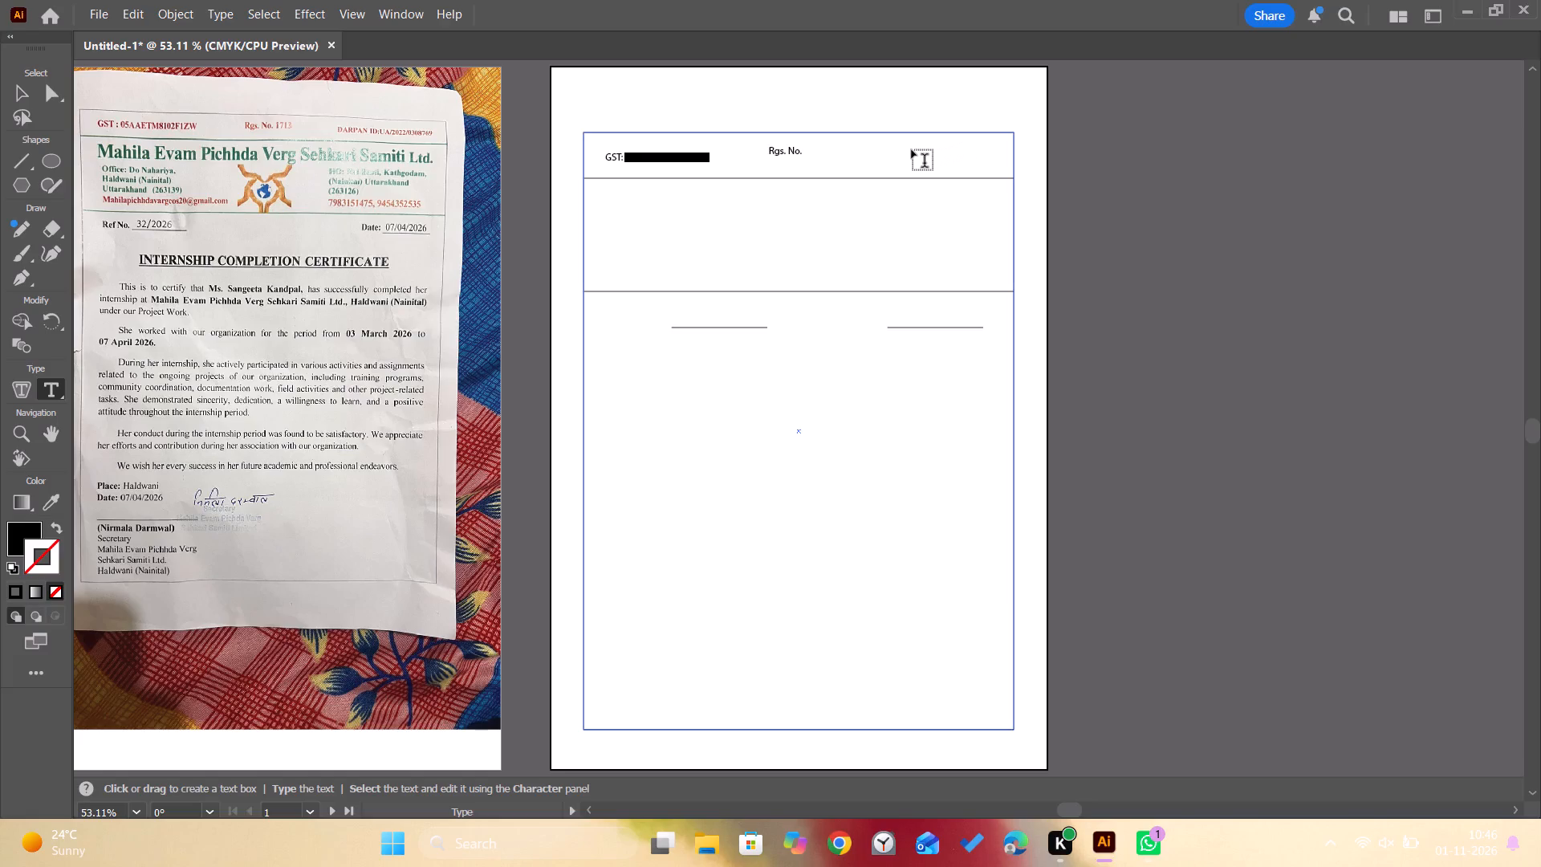
Add a text line reading "DARPAN ID:" towards the right end of the border's top strip.
left_click(891, 153)
type("DARPA")
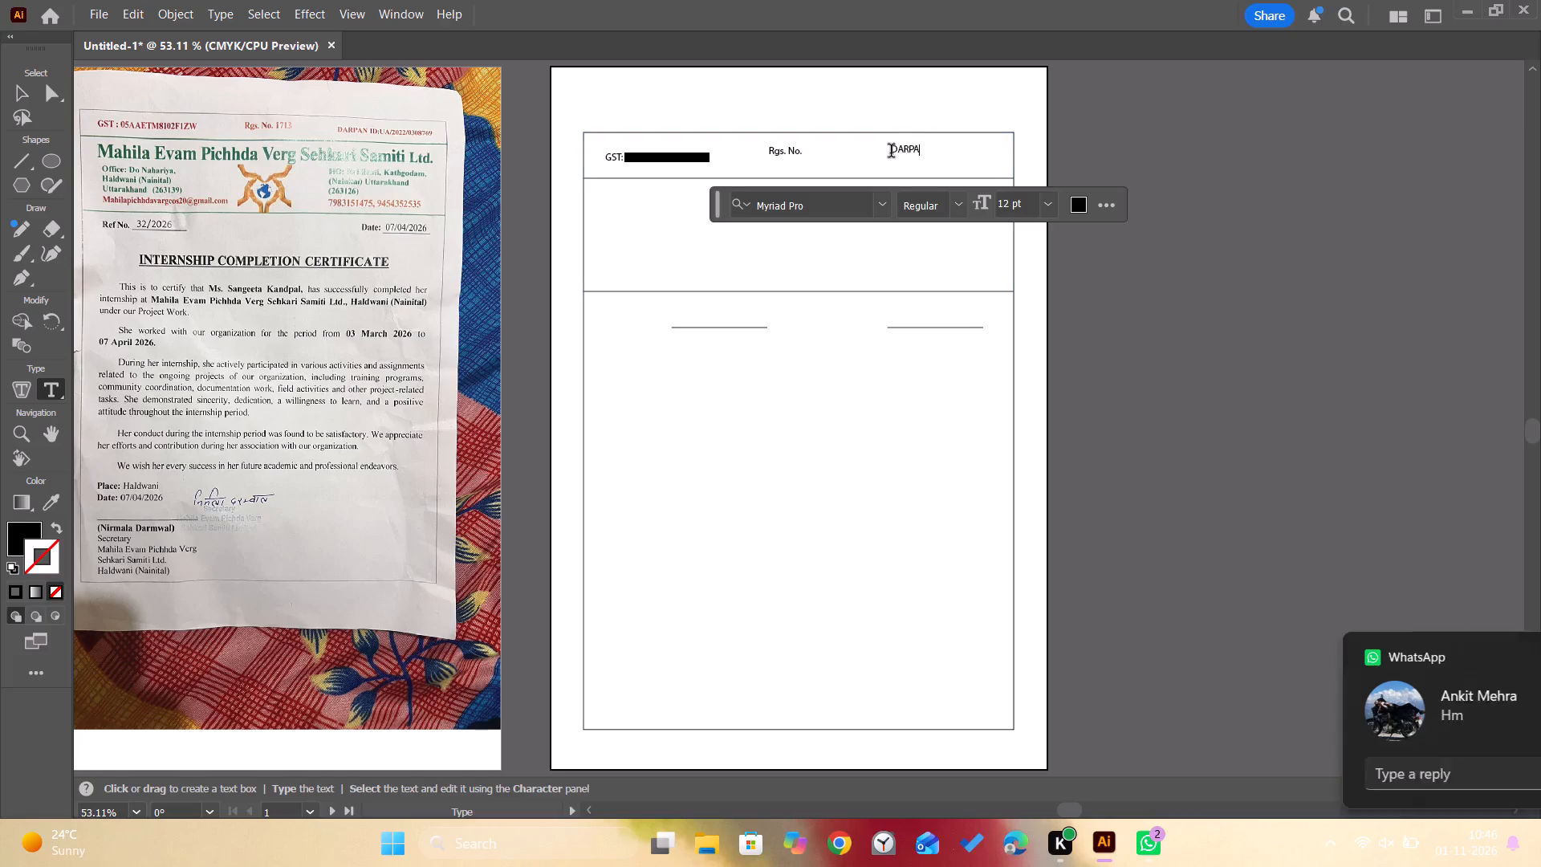
key("BackSpace")
key("BackSpace")
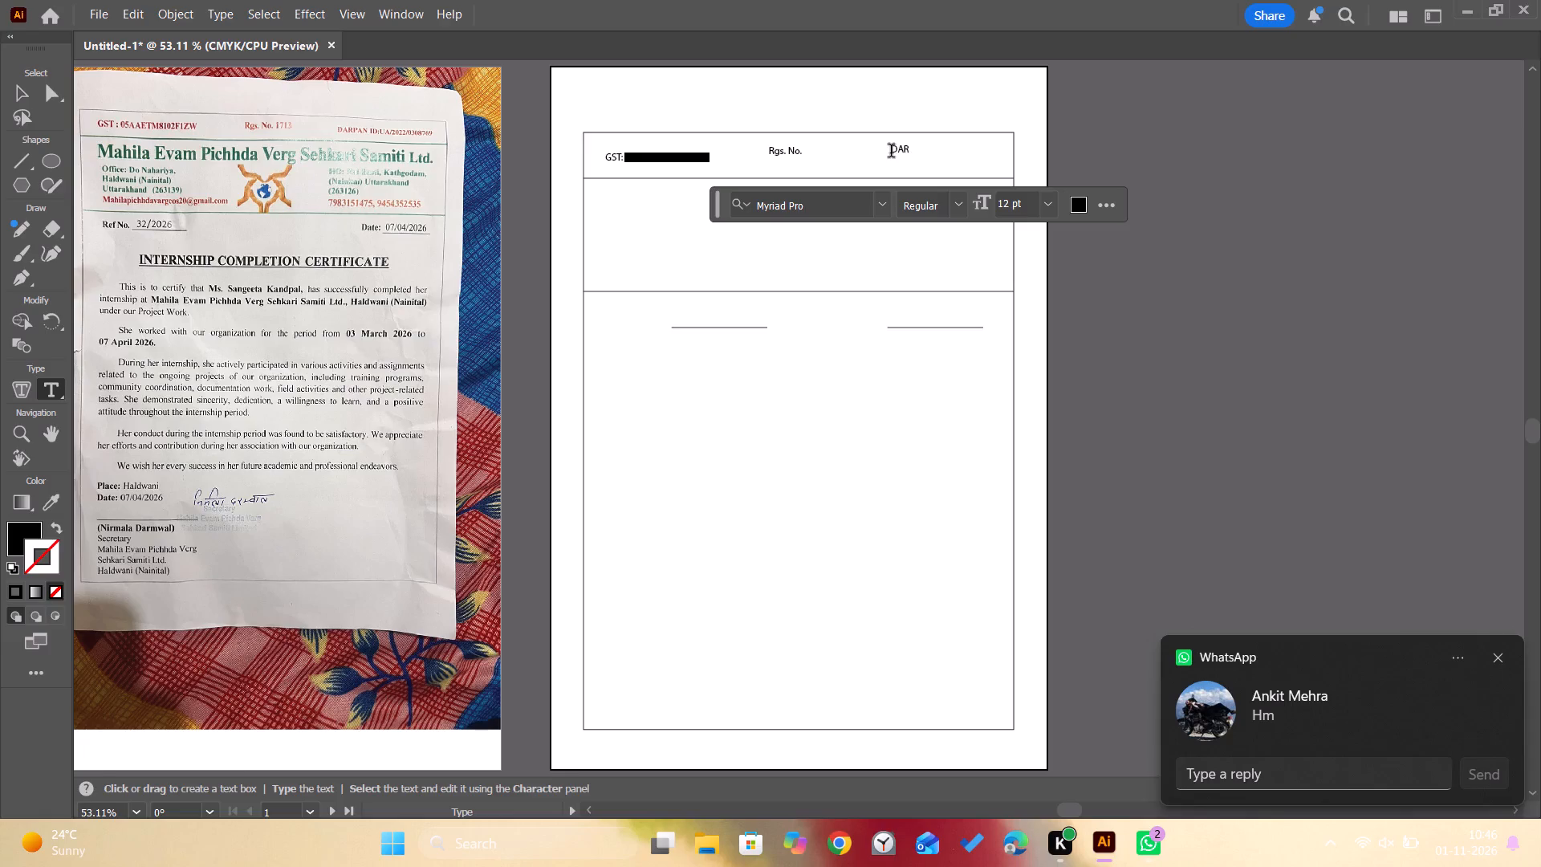
type("PAN")
key("space")
type("ID")
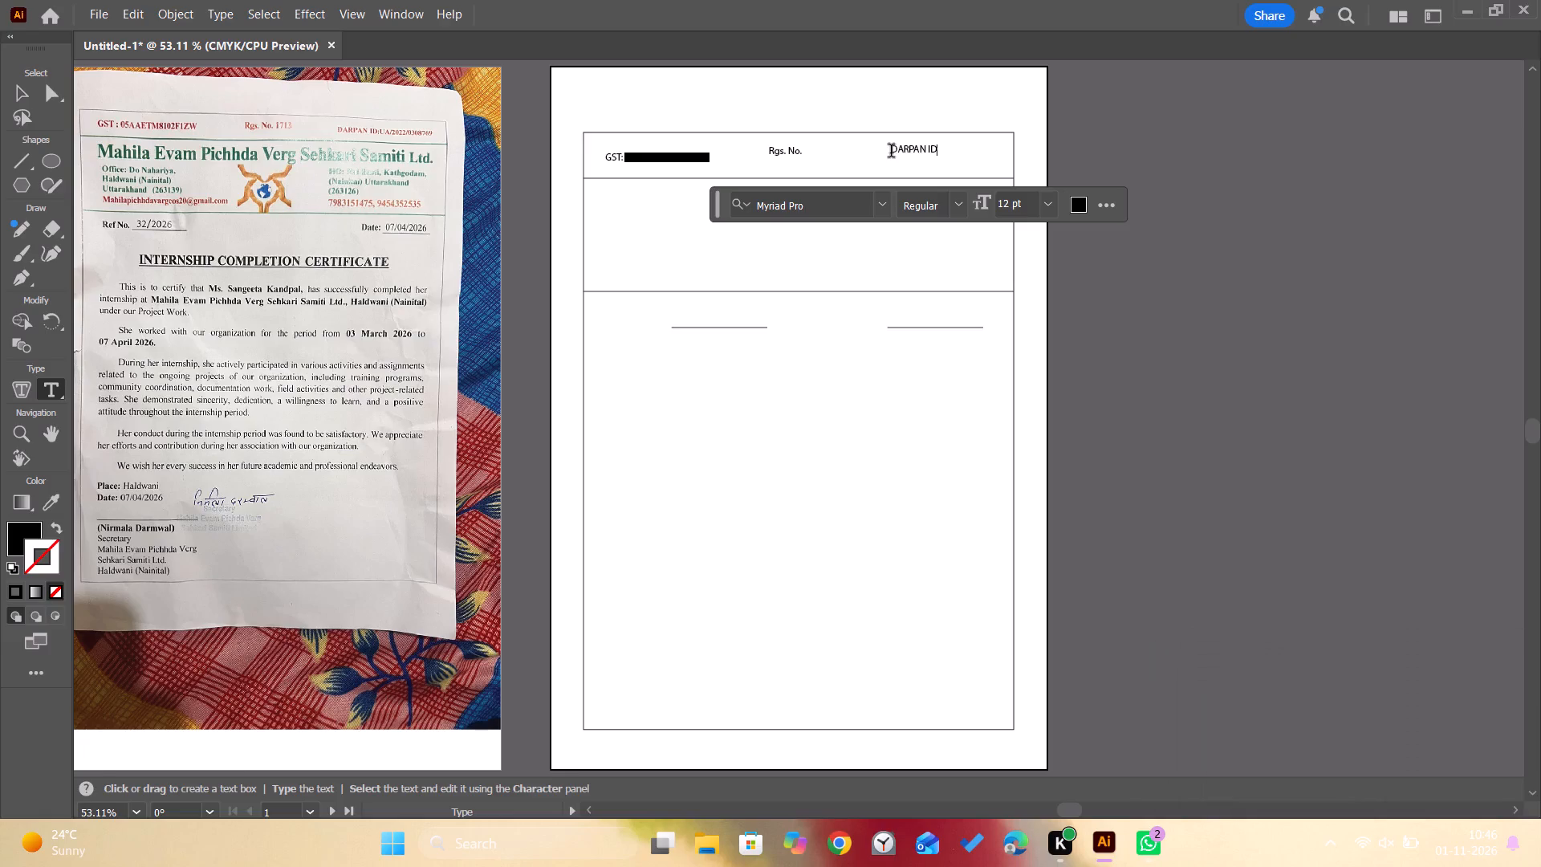
key("shift+colon")
Add a text line reading "LEKESH TRAVELS" in the letterhead area just below the upper divider.
left_click(622, 200)
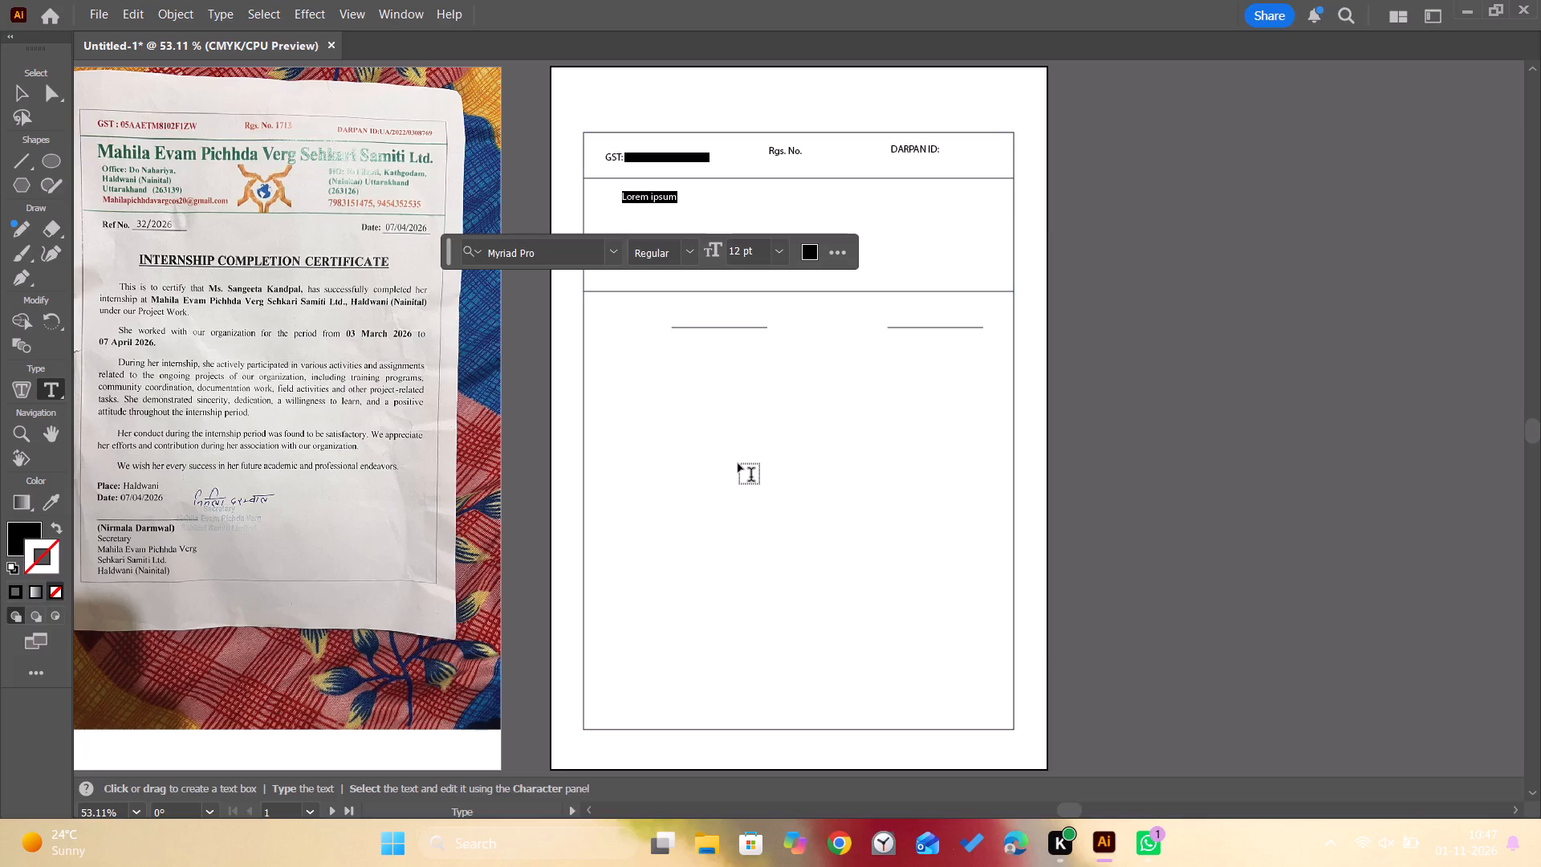
type("LEKESH")
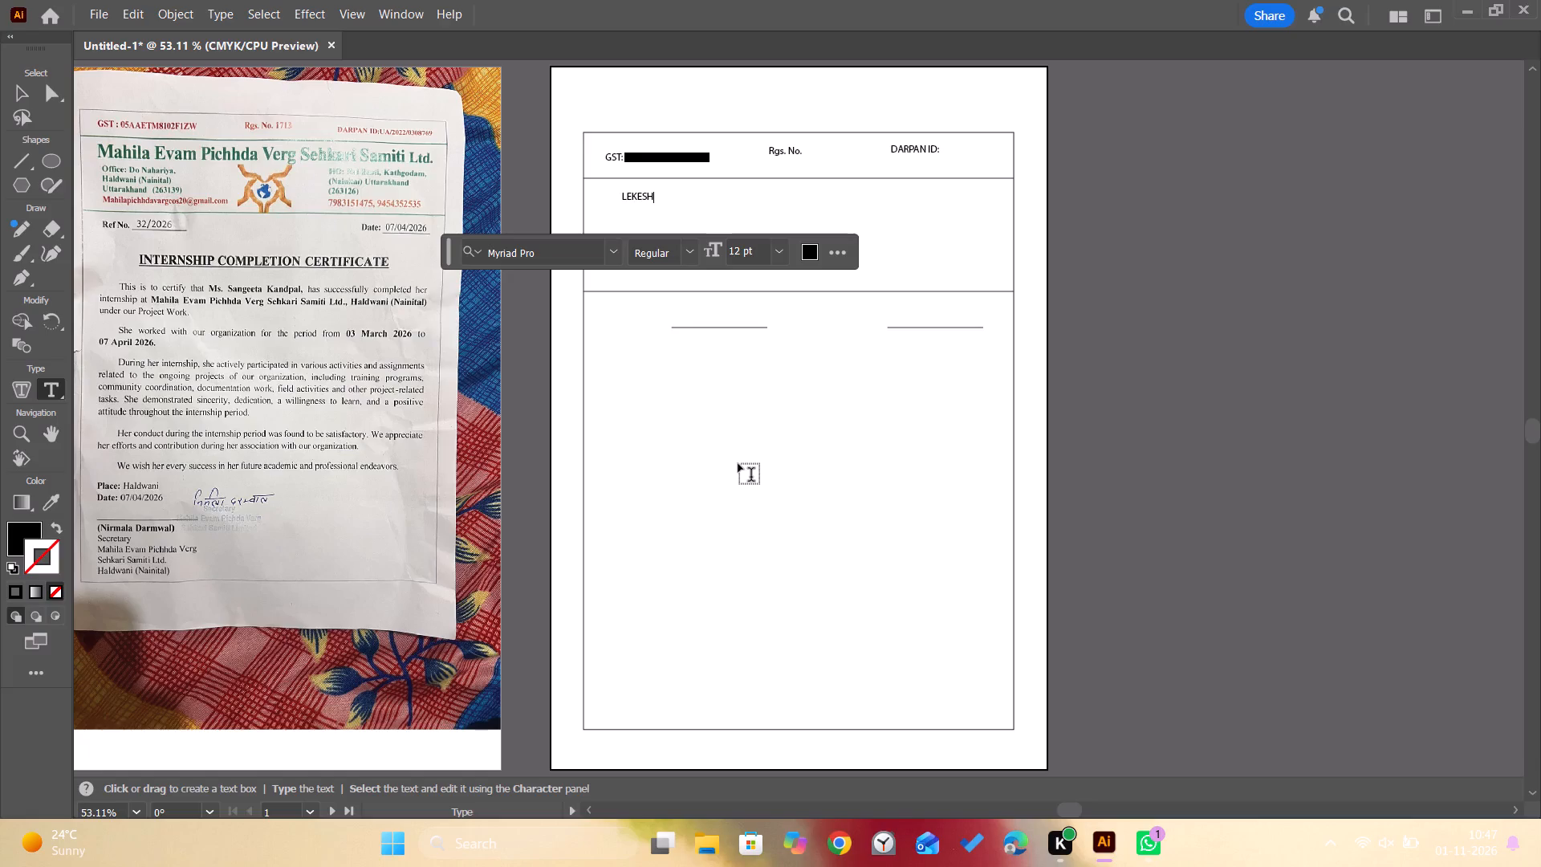
key("space")
type("TRAVEL")
key("s")
Enlarge the LEKESH TRAVELS heading to 60 pt and centre it horizontally just below the upper divider.
left_click(25, 97)
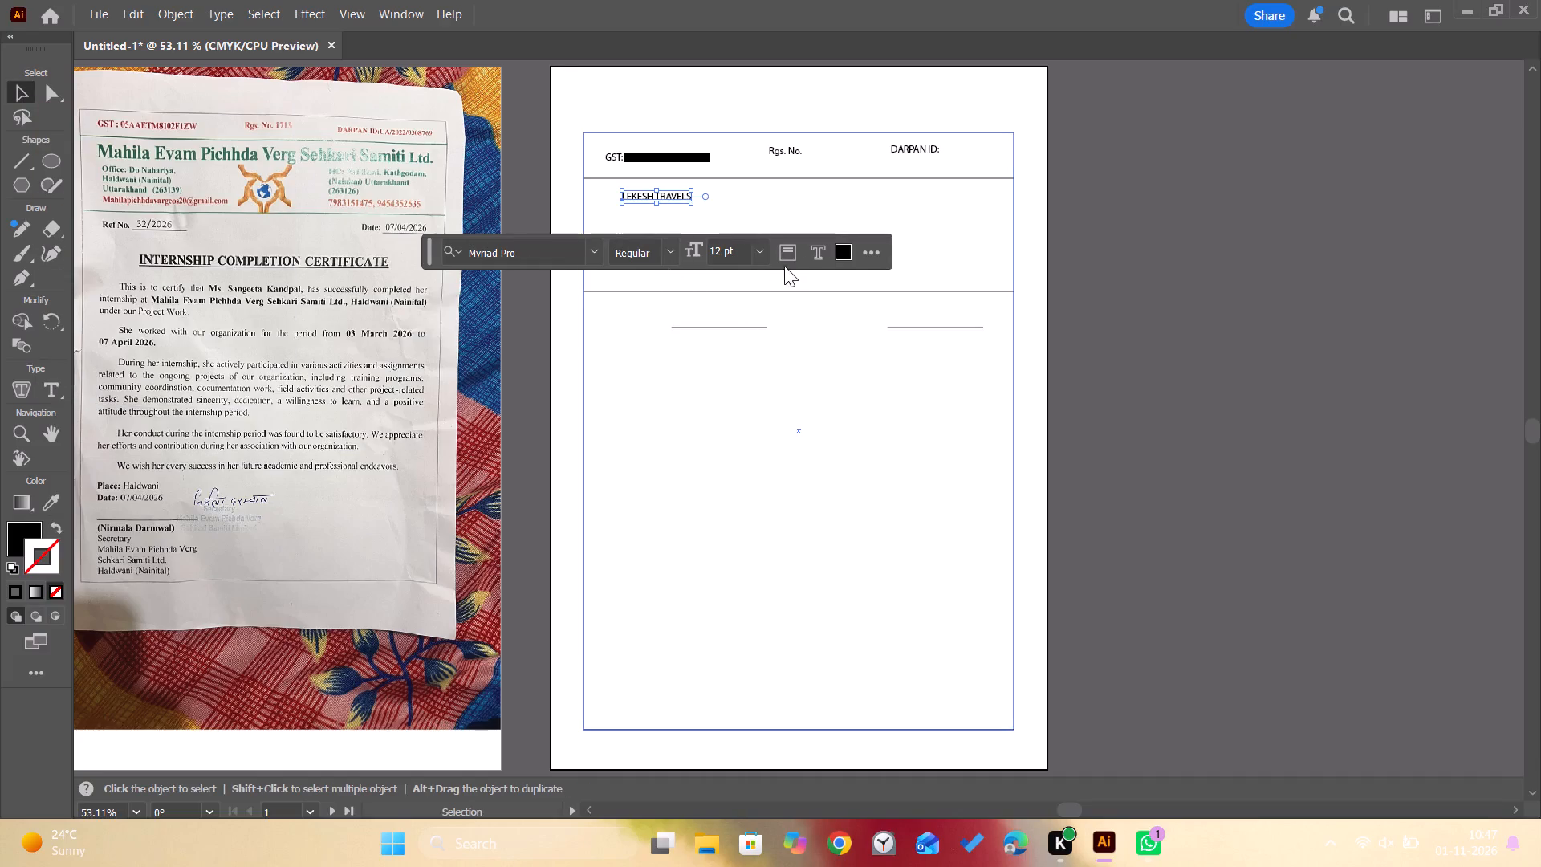
left_click(757, 256)
left_click(802, 594)
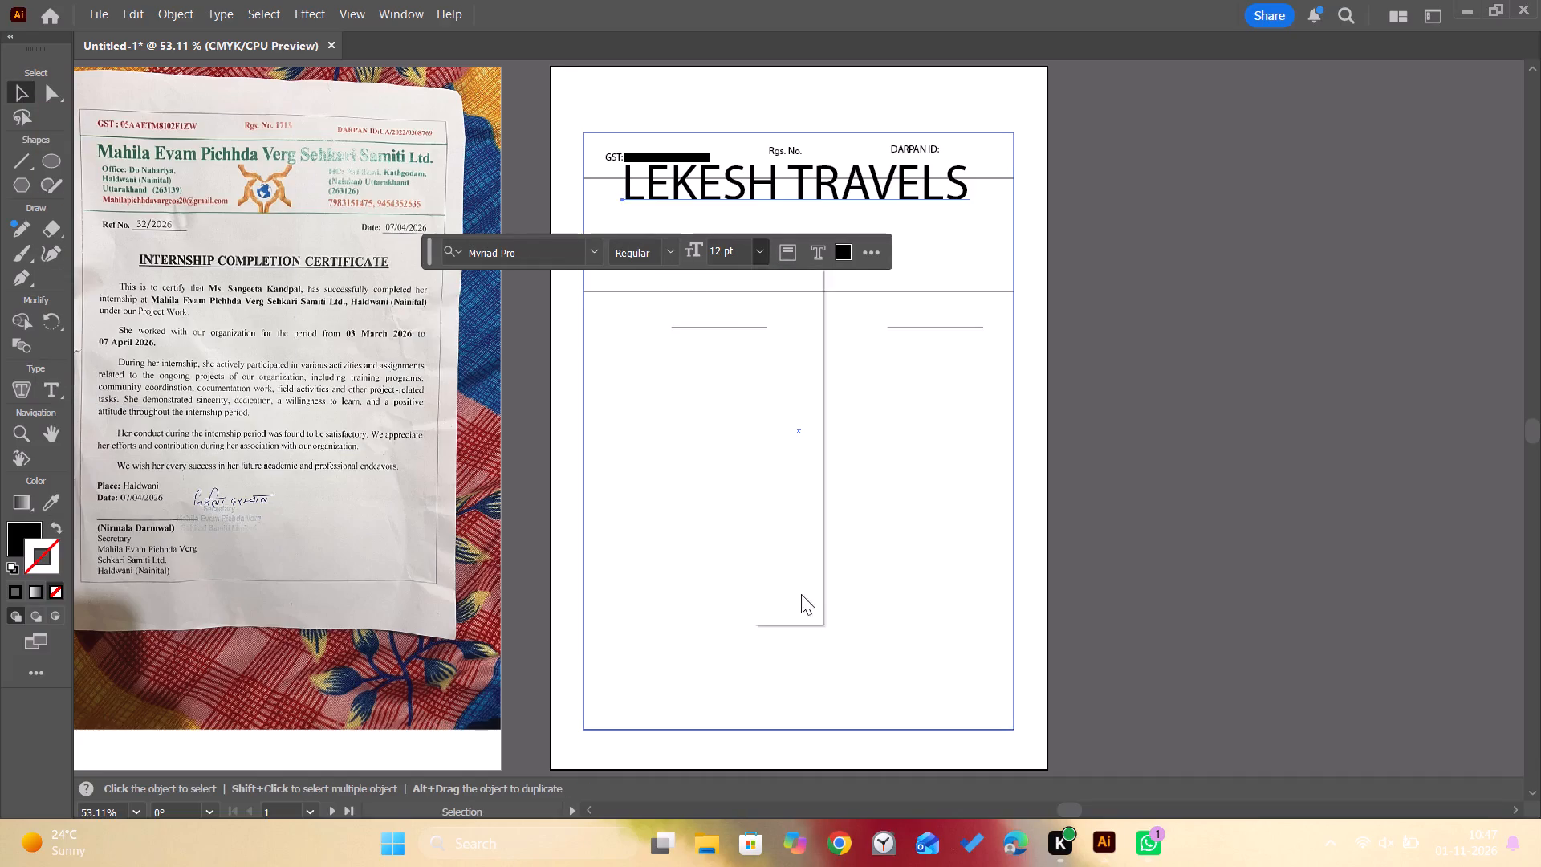
left_click_drag(859, 193, 860, 215)
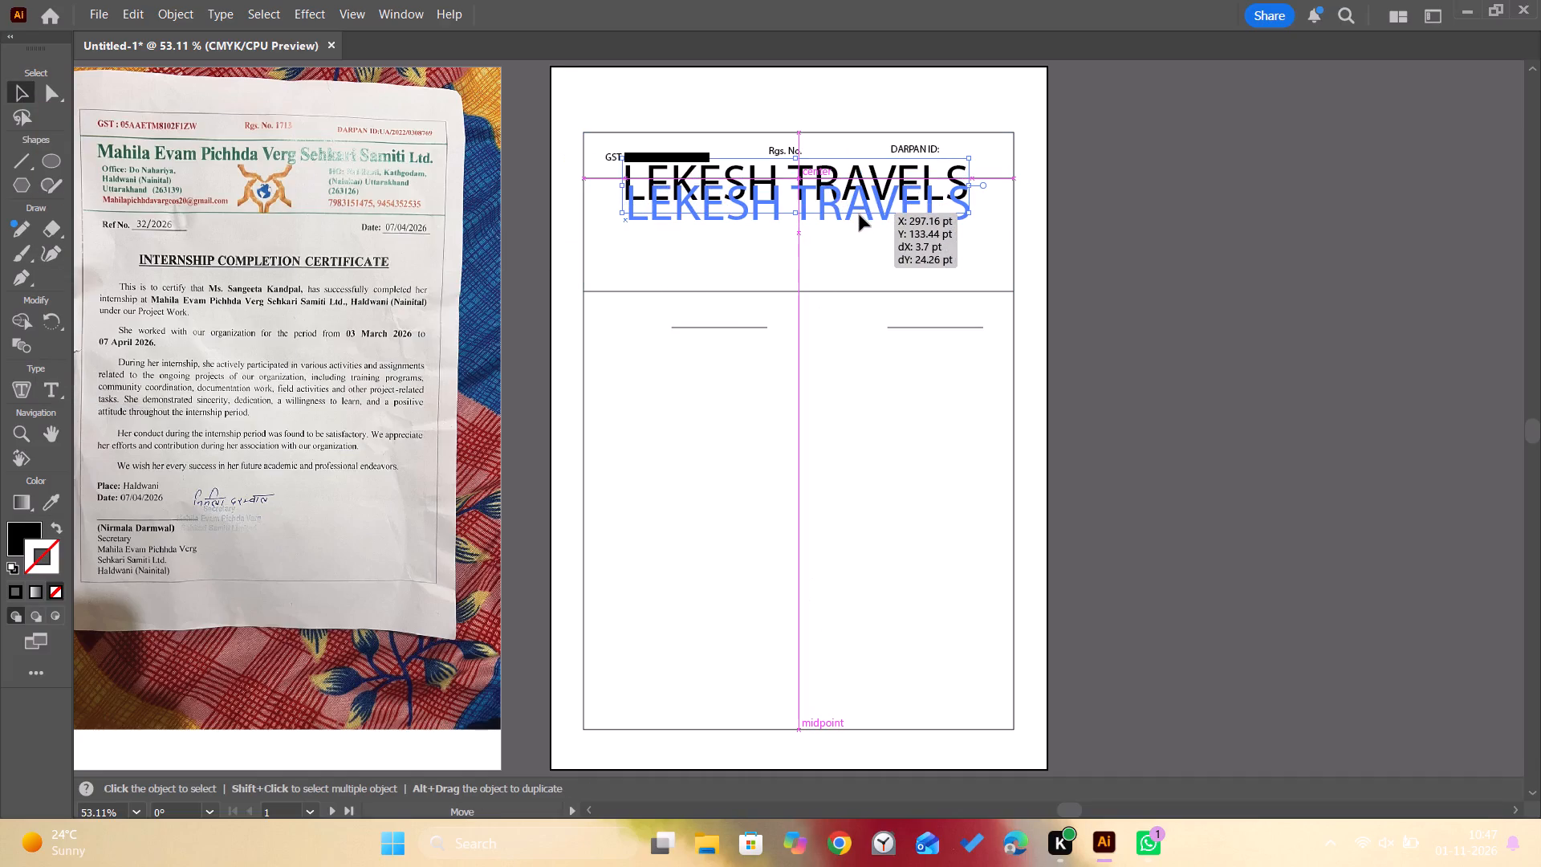
left_click_drag(860, 215, 859, 216)
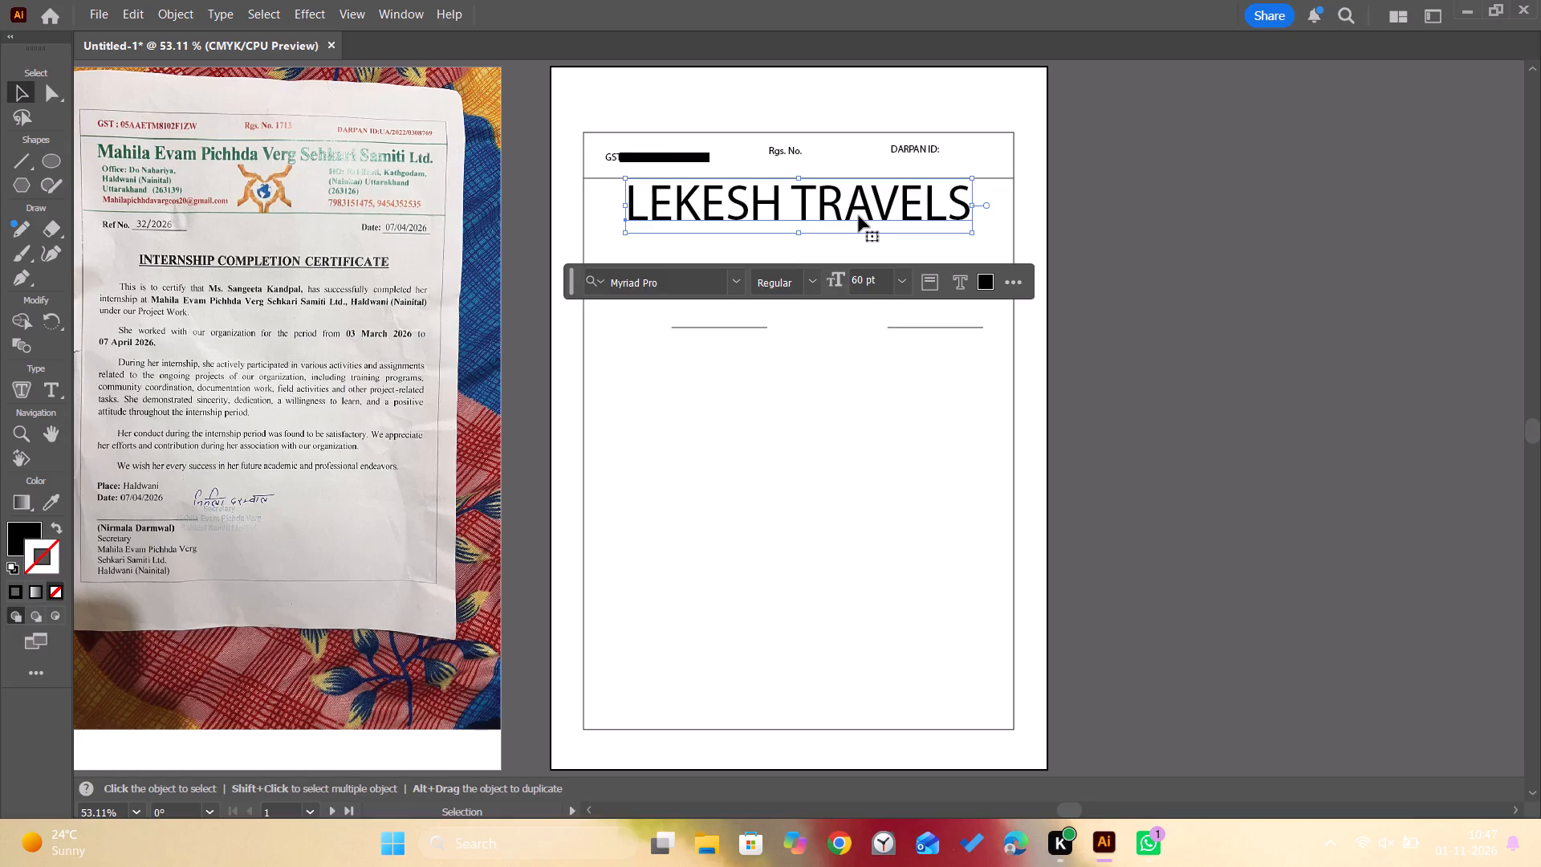
left_click(858, 216)
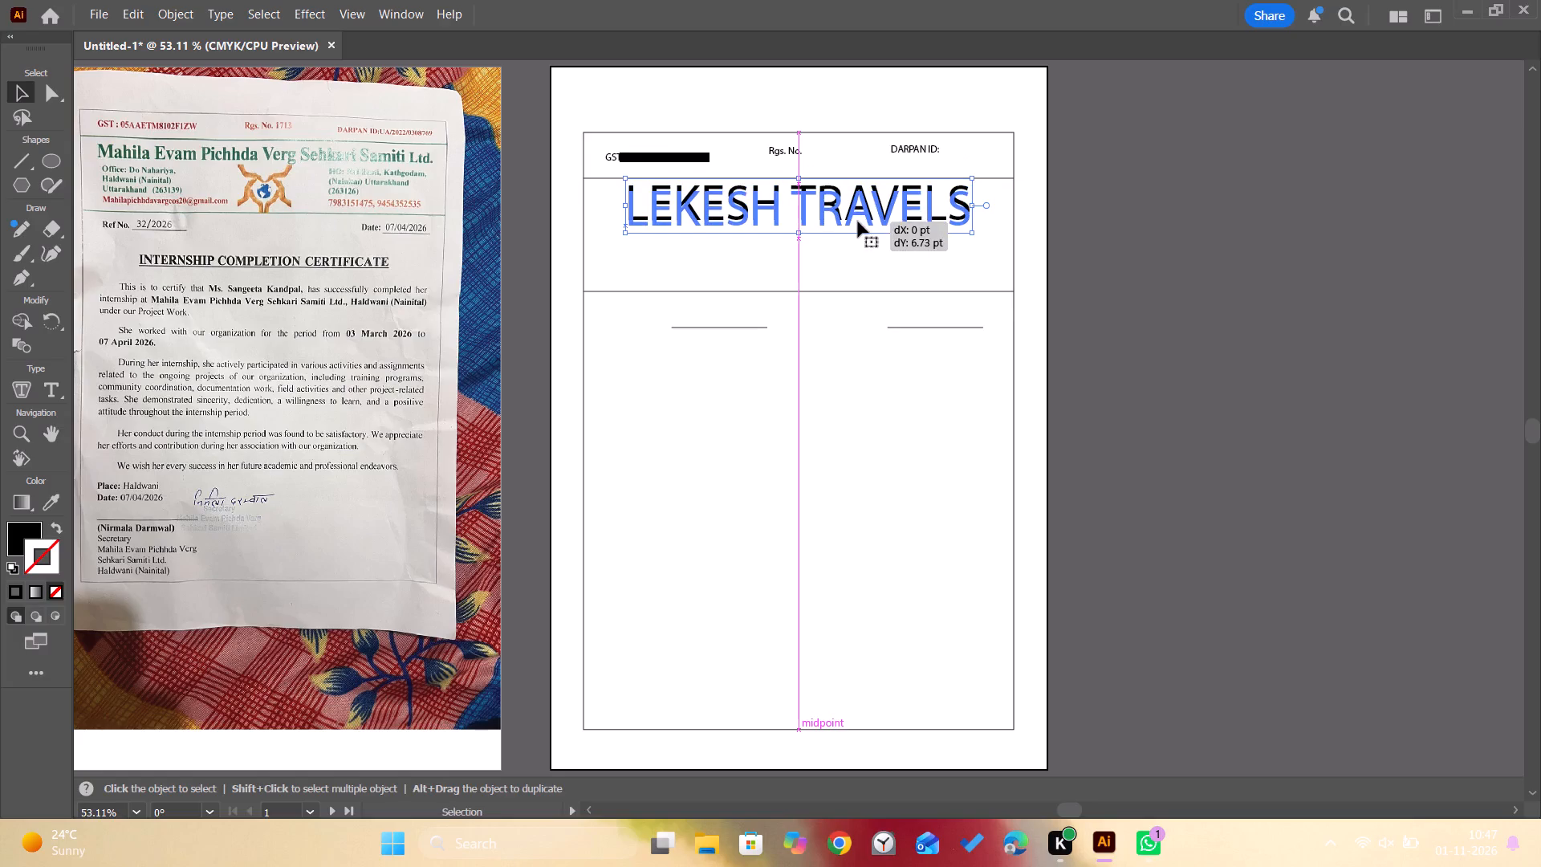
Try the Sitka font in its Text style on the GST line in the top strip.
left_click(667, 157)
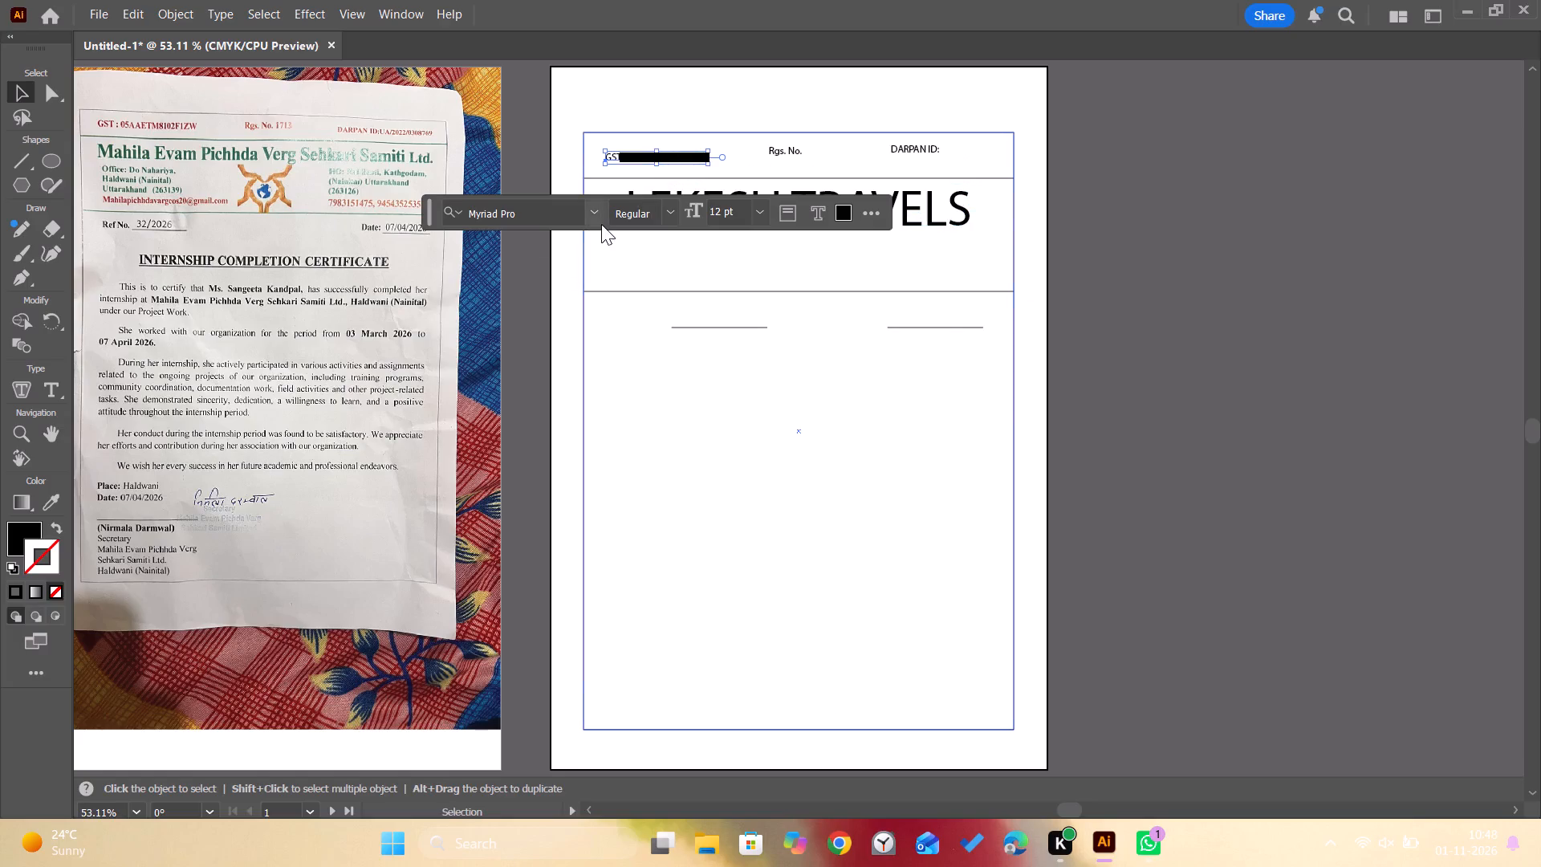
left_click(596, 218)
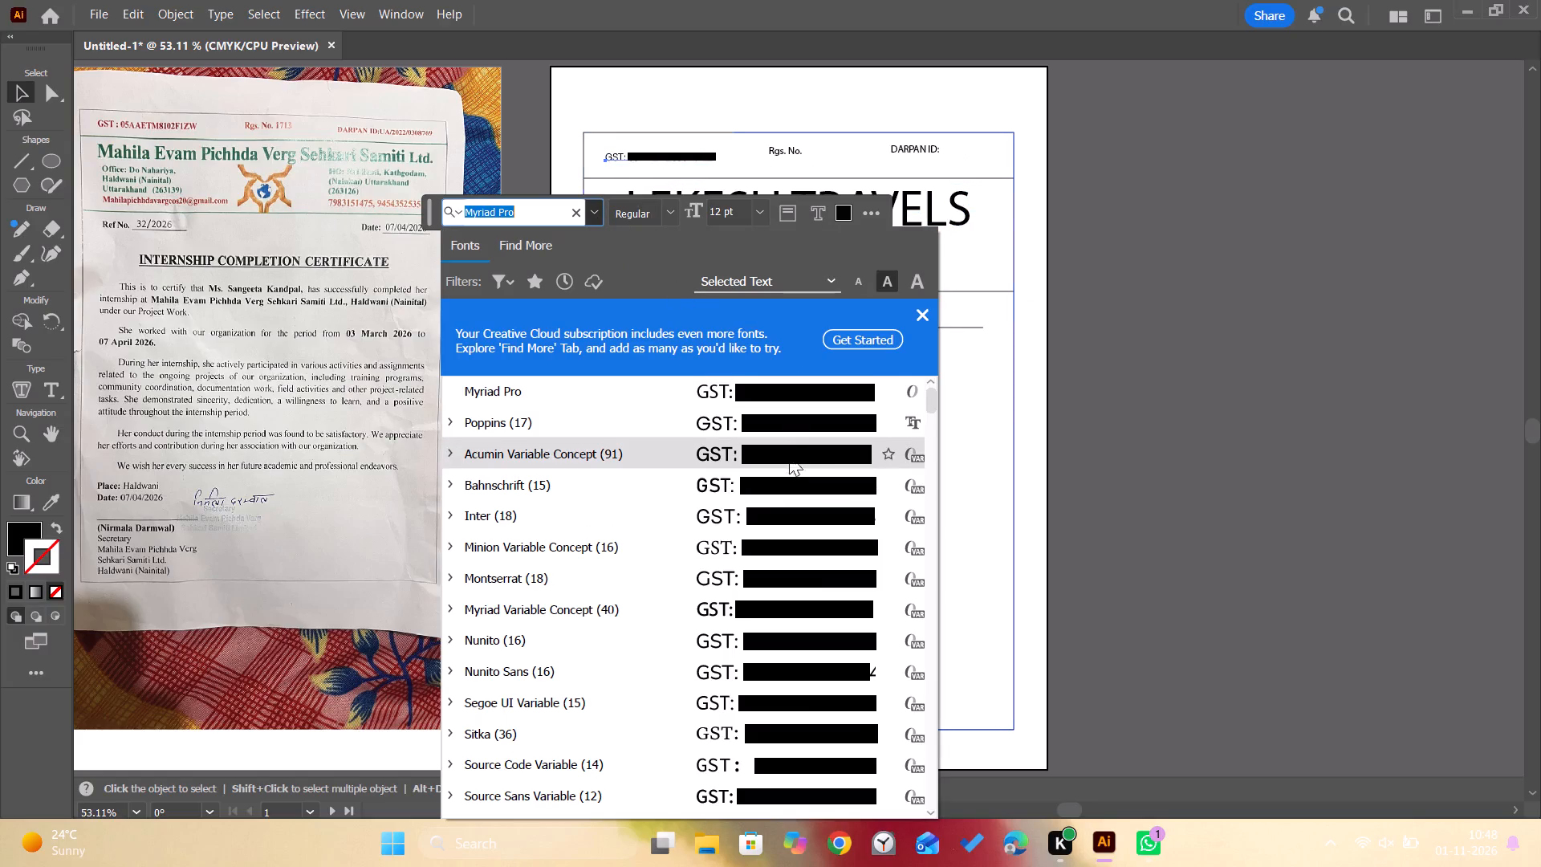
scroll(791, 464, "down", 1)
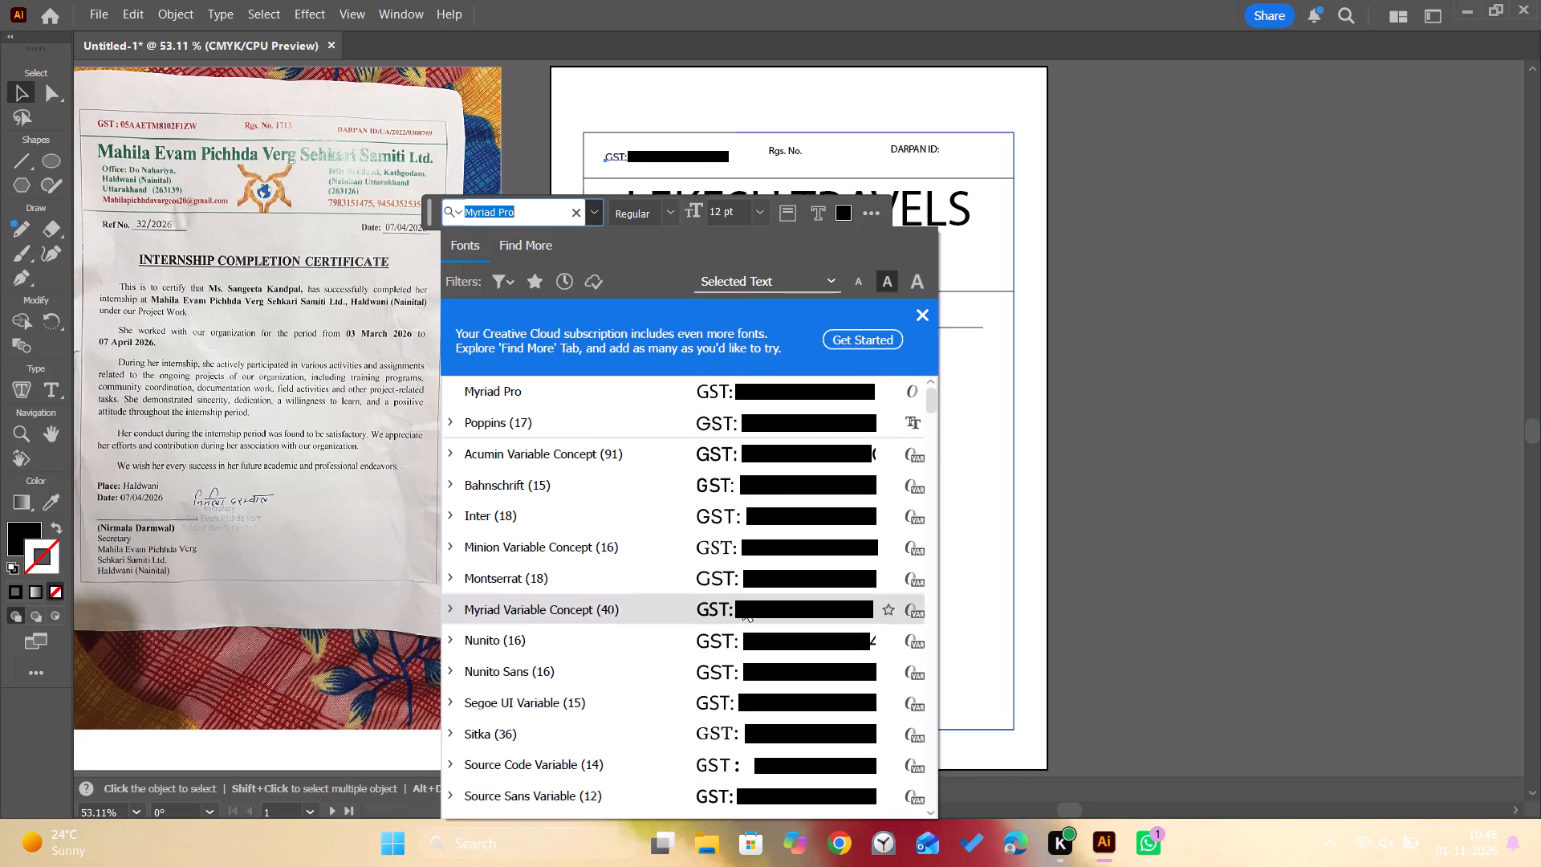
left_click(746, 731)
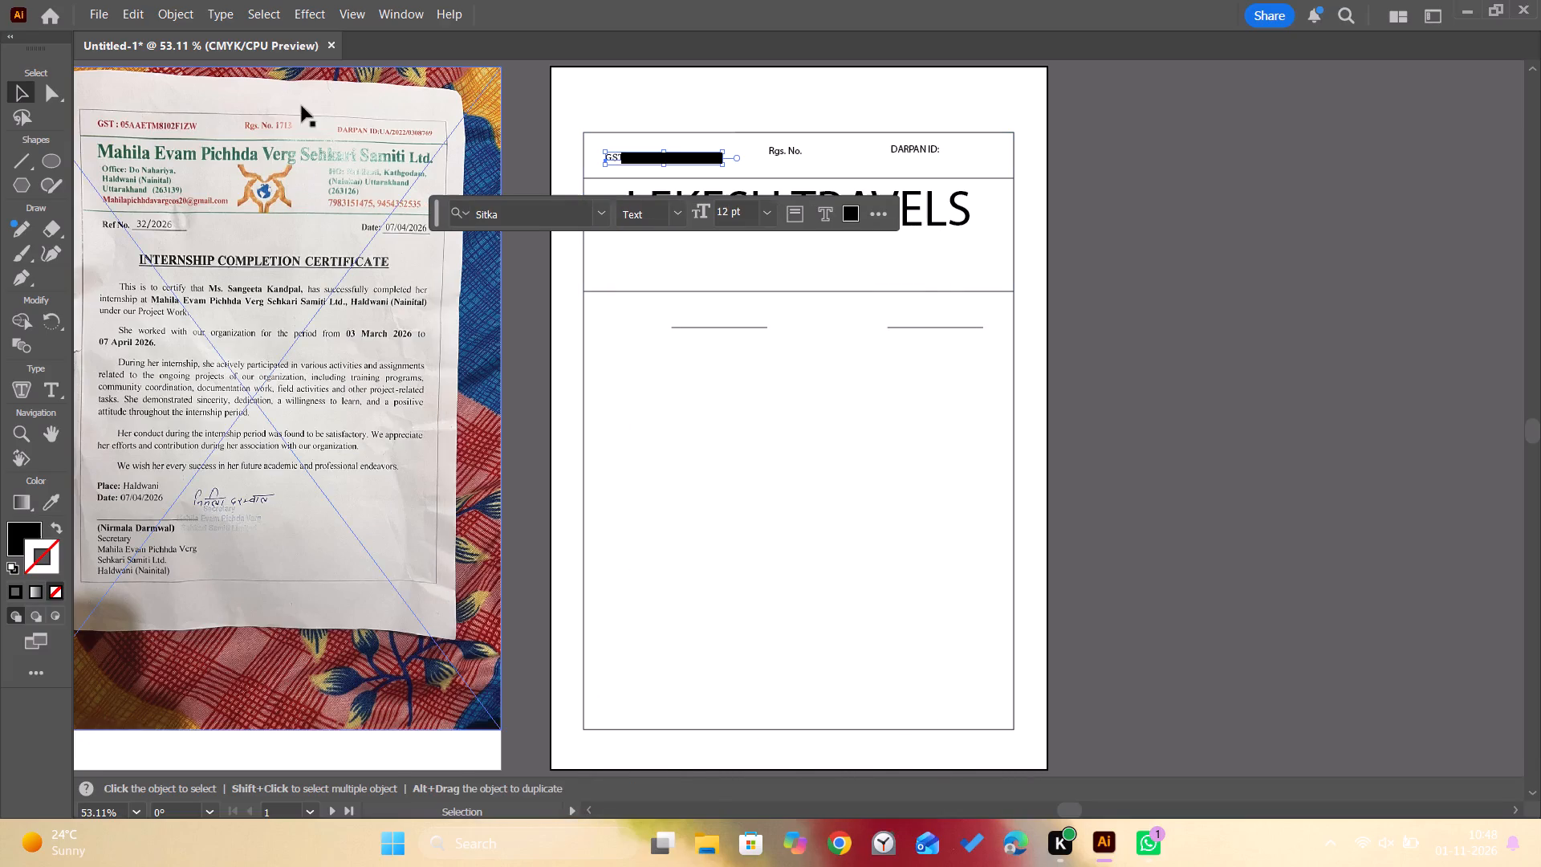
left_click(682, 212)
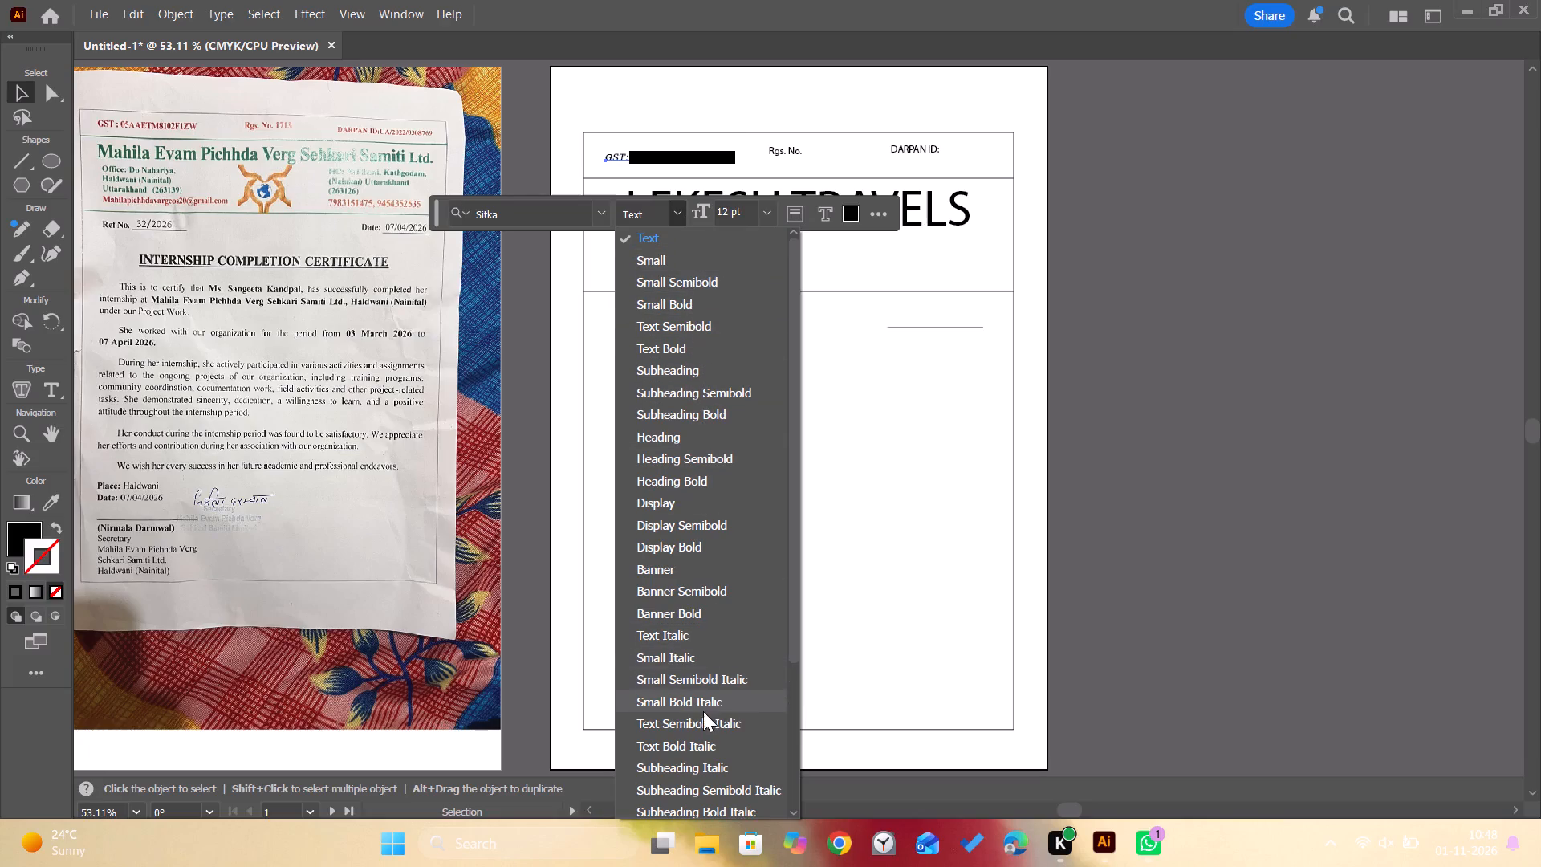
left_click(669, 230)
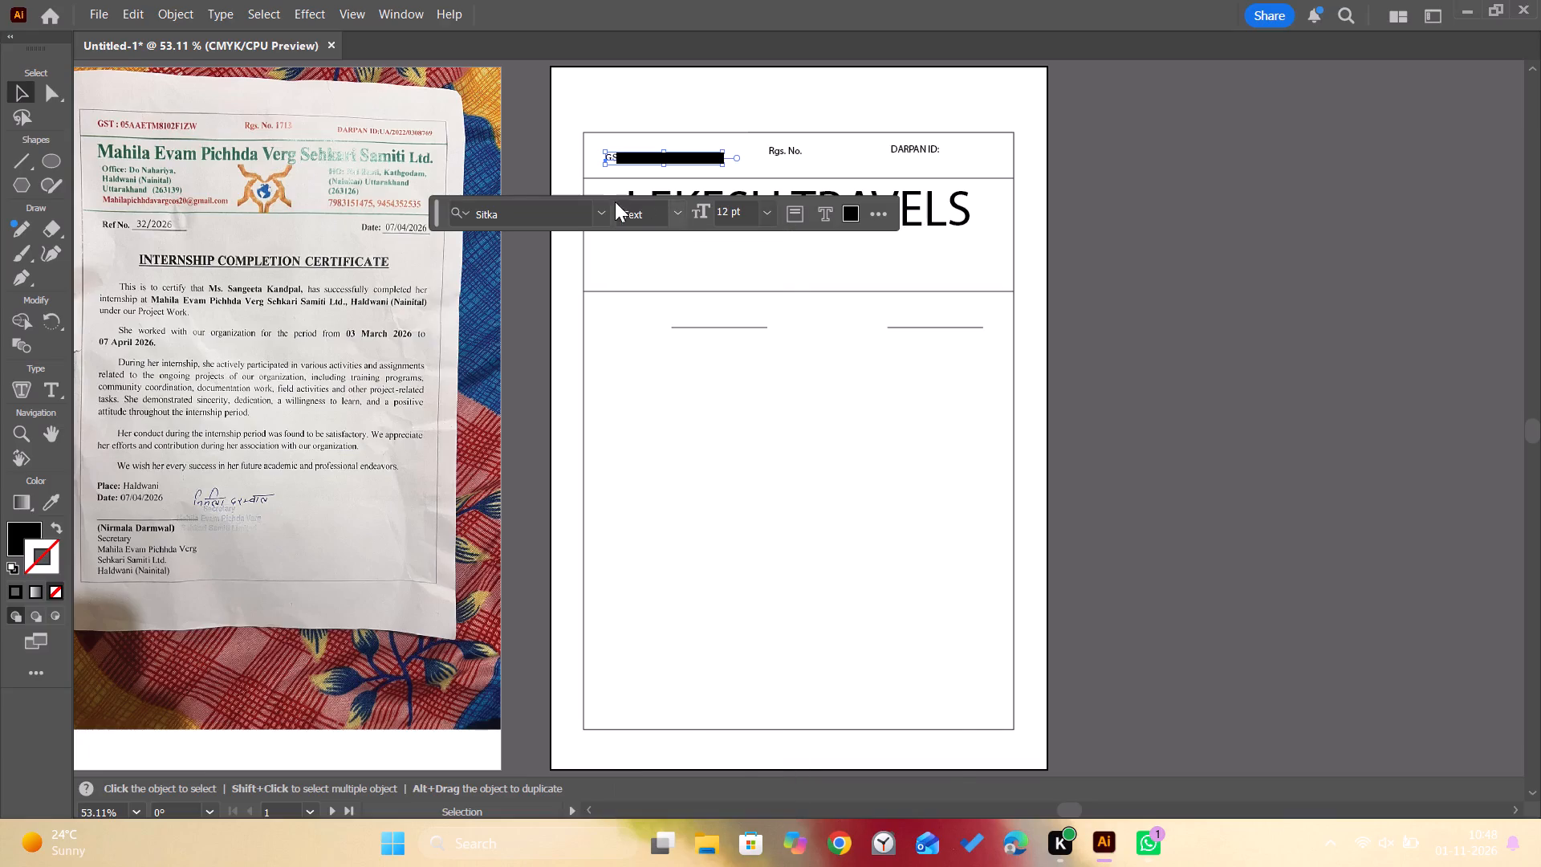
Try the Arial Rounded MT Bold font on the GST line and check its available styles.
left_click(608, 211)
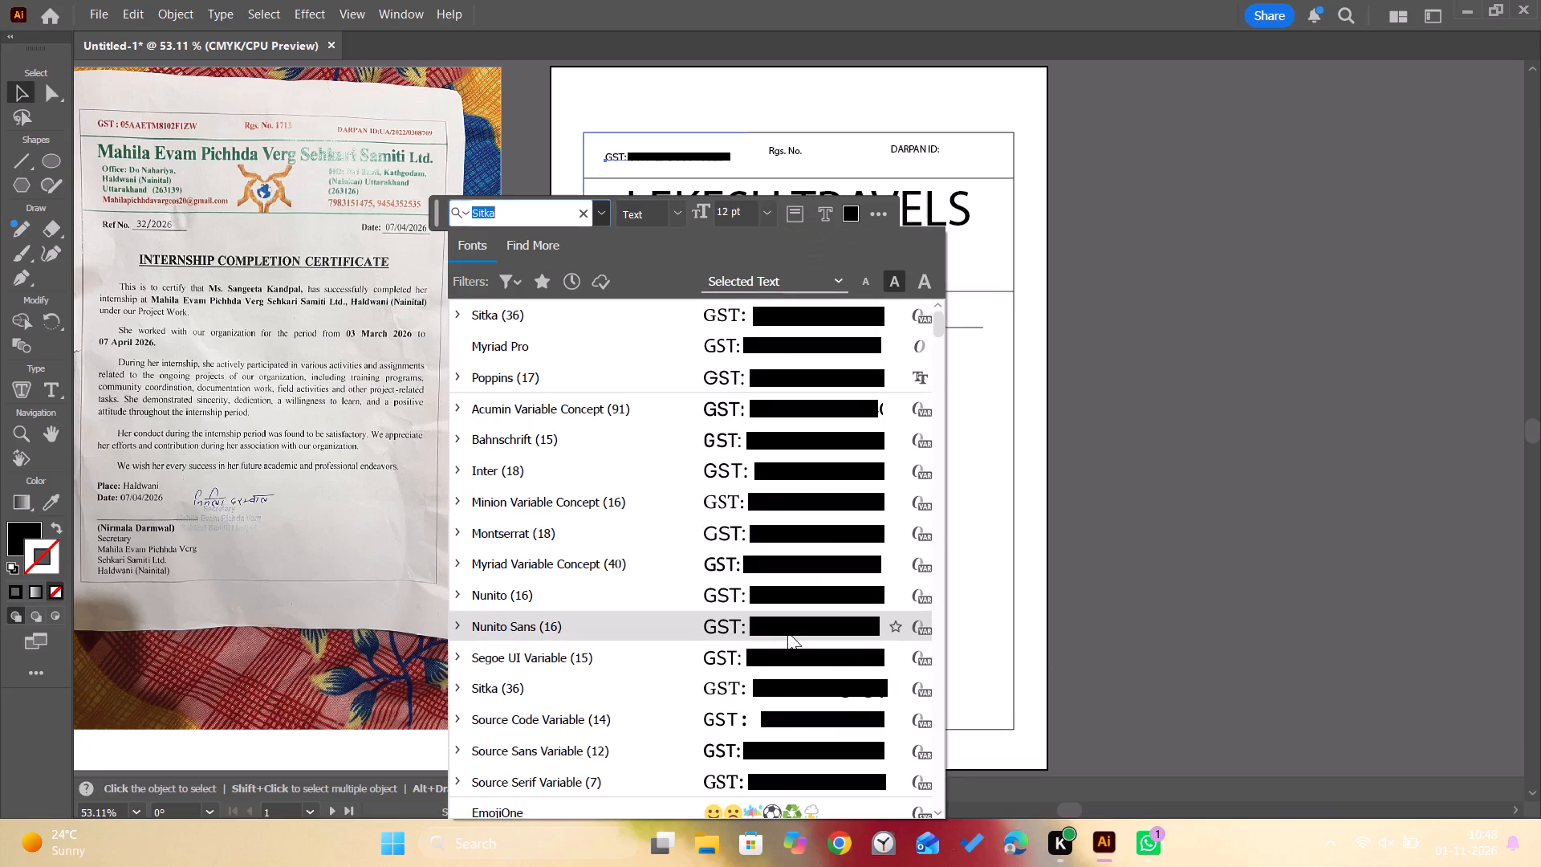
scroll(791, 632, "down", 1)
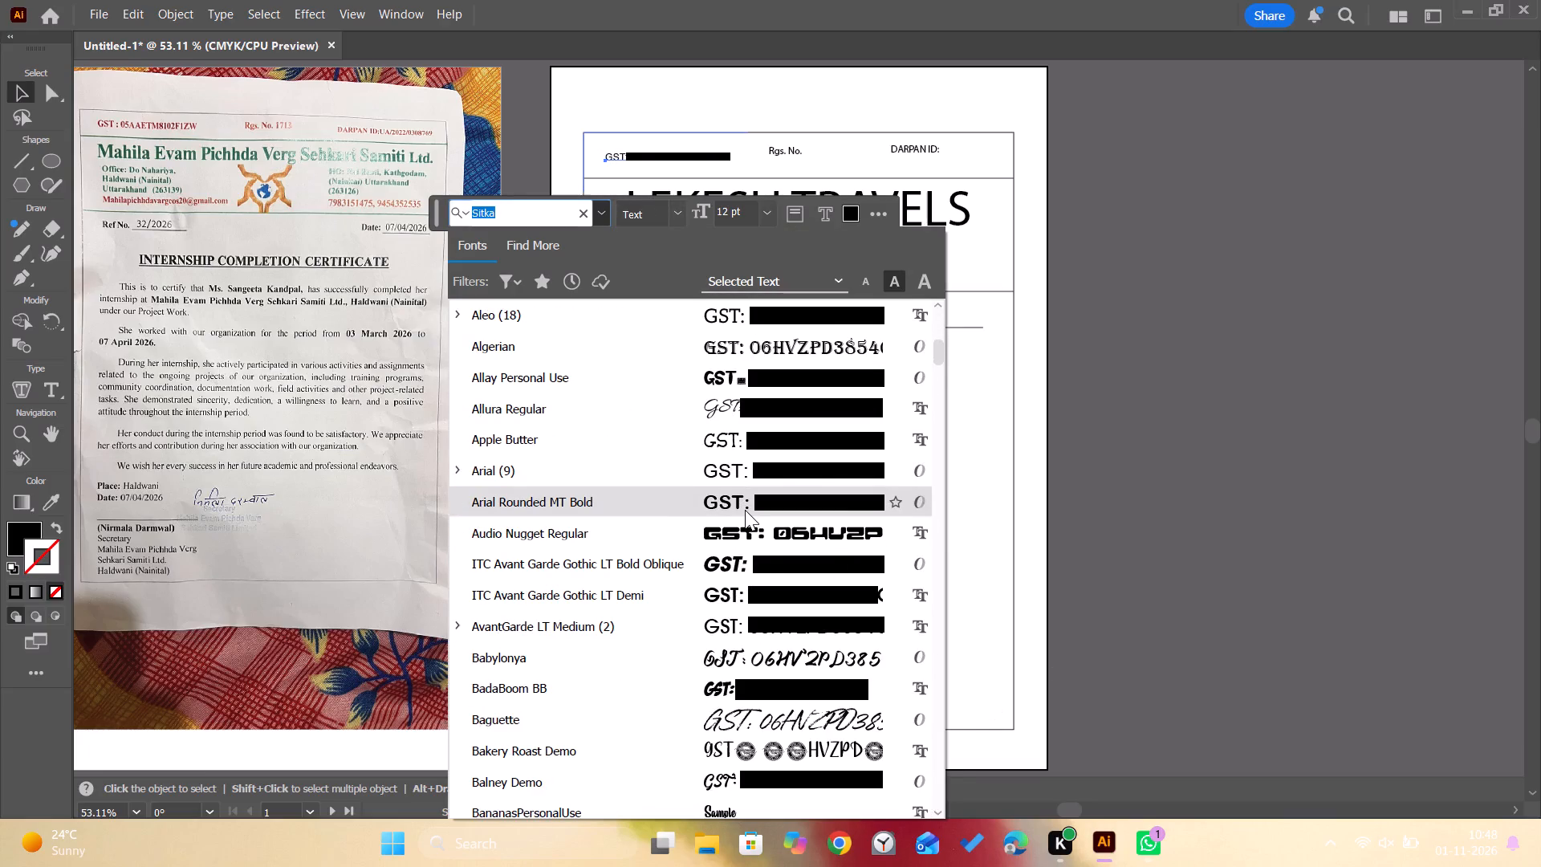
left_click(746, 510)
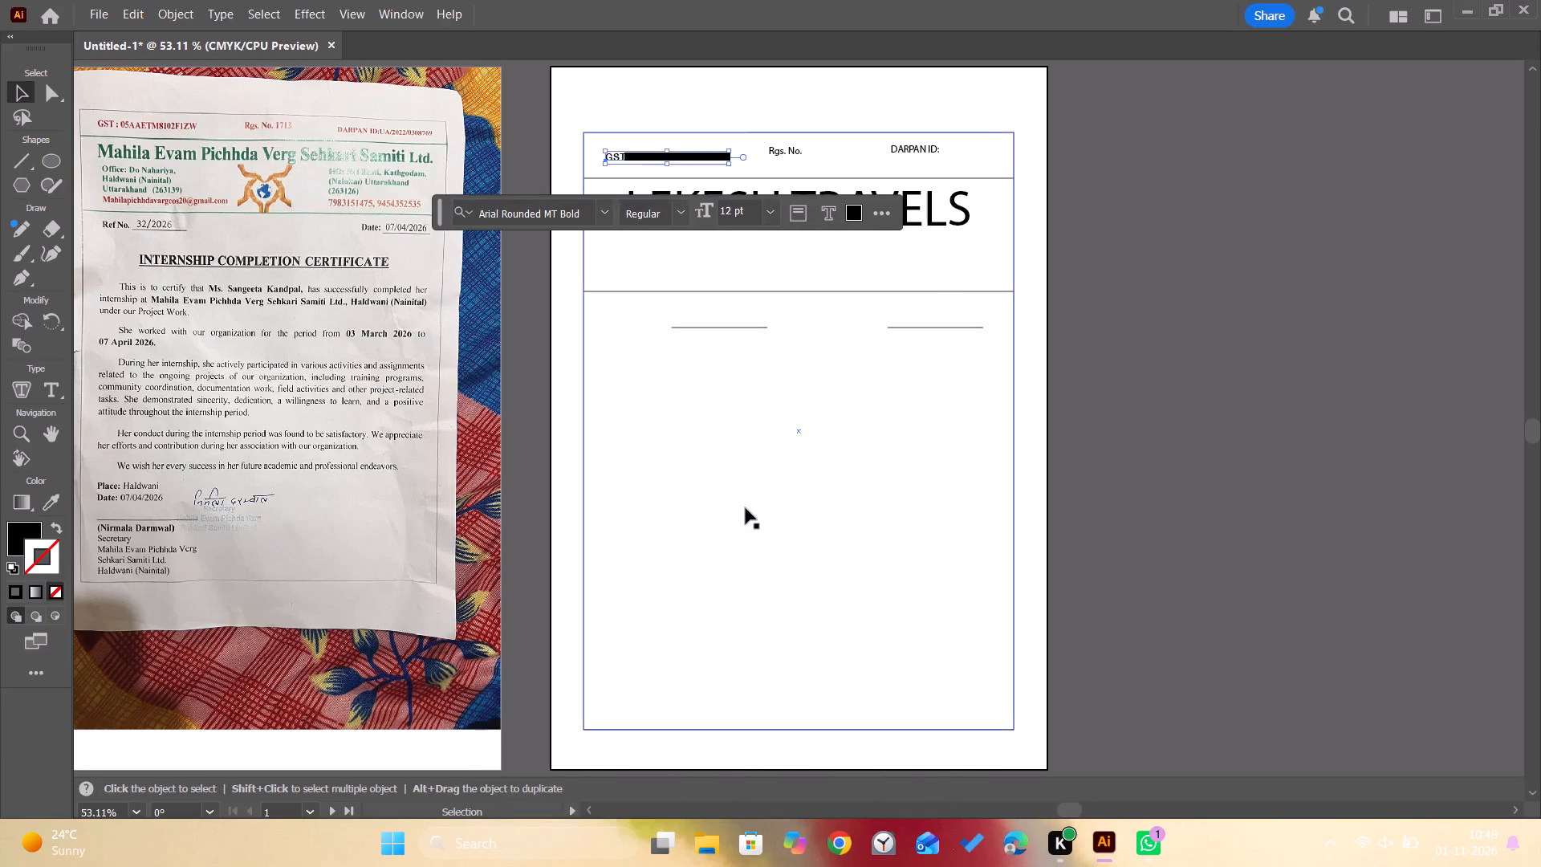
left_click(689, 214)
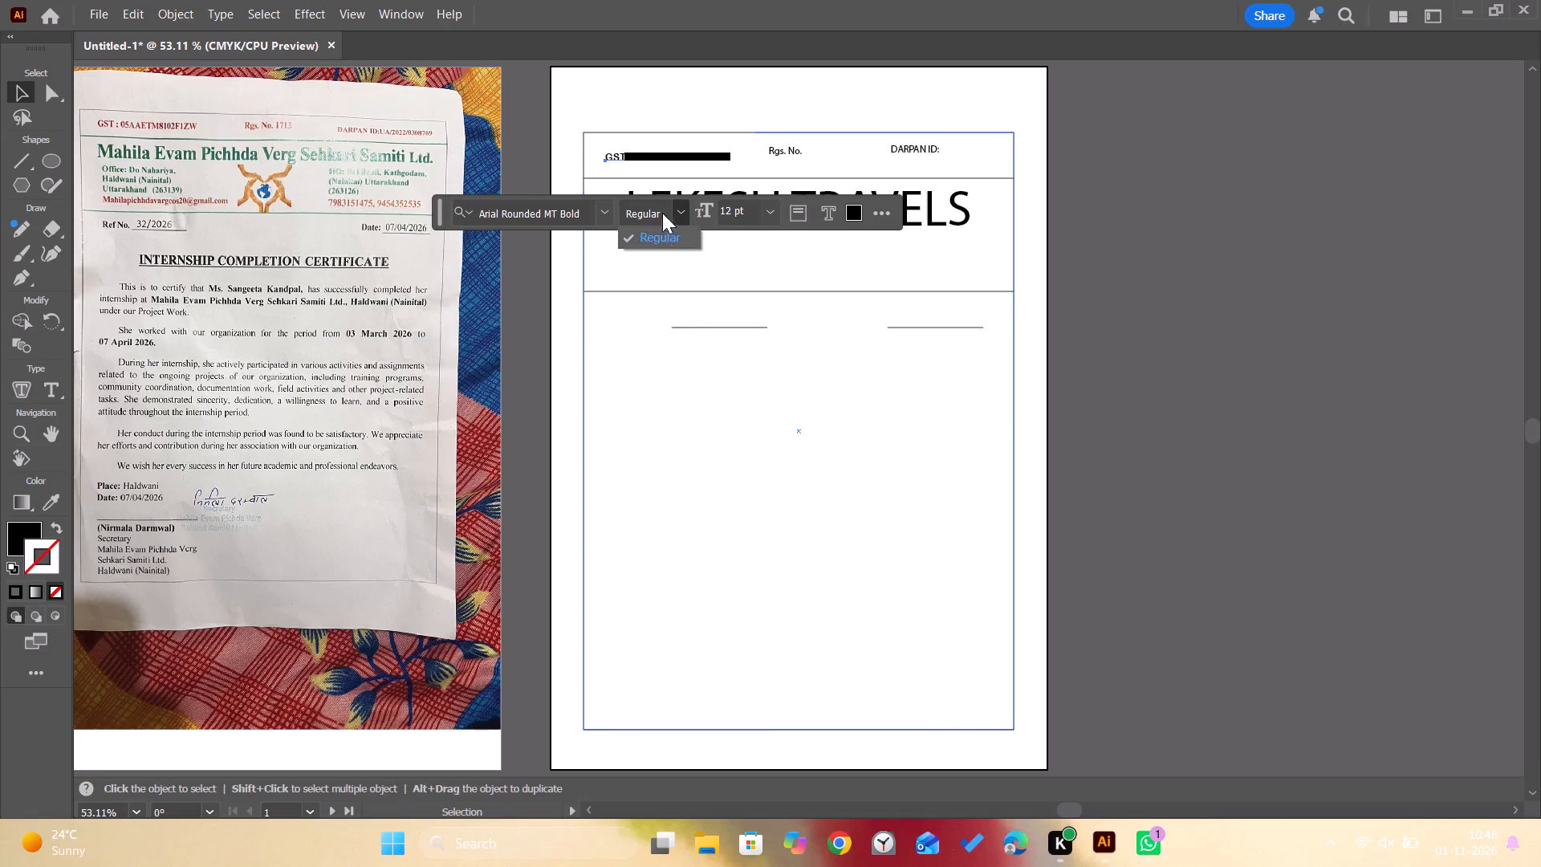
Set the GST line in the ITC Avant Garde Gothic LT Demi font.
left_click(603, 206)
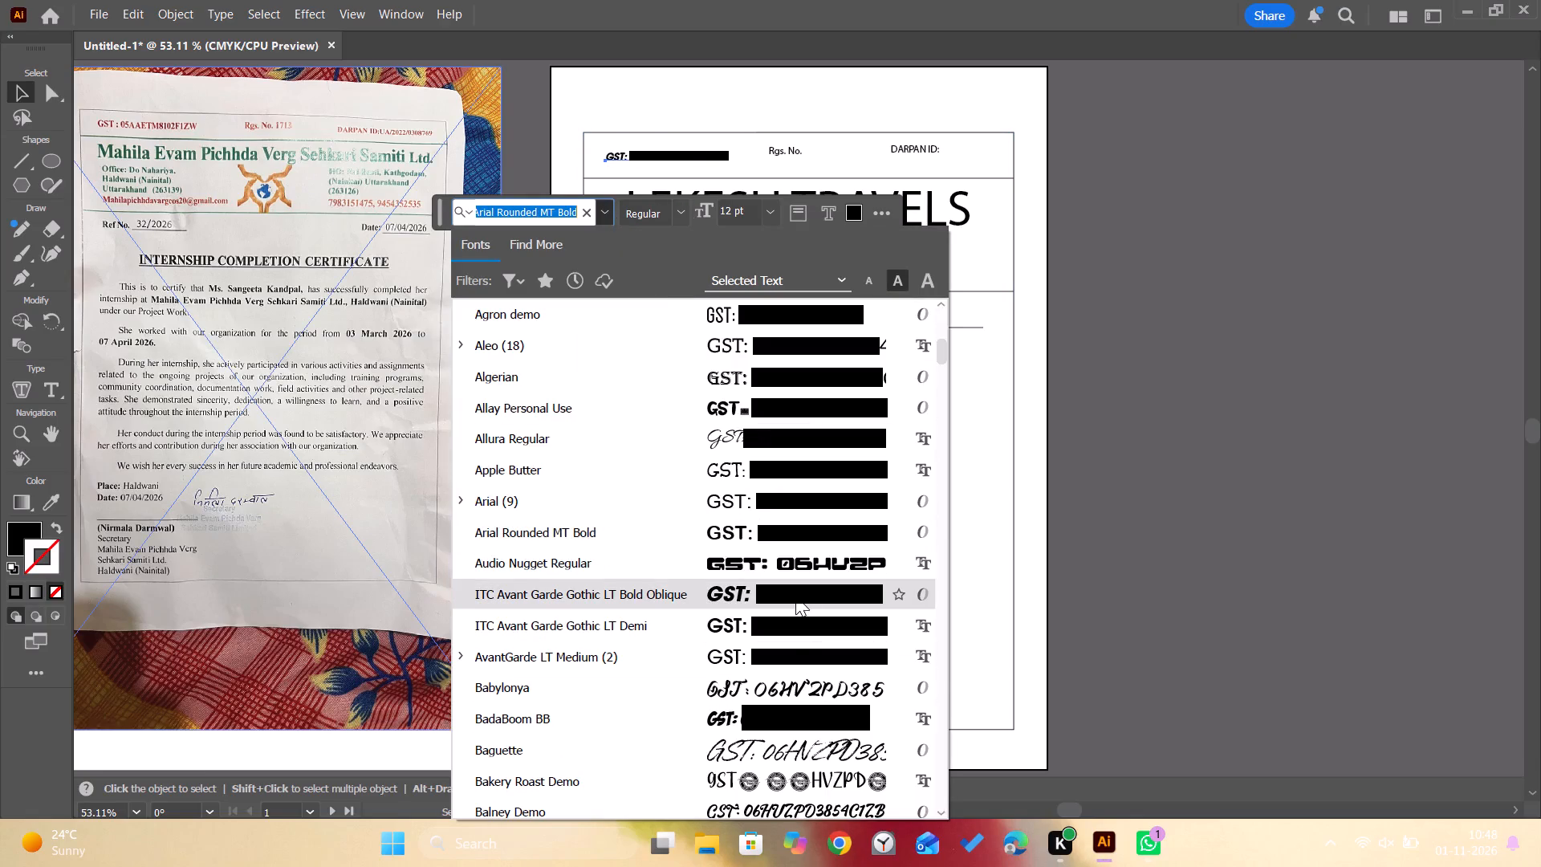
left_click(789, 629)
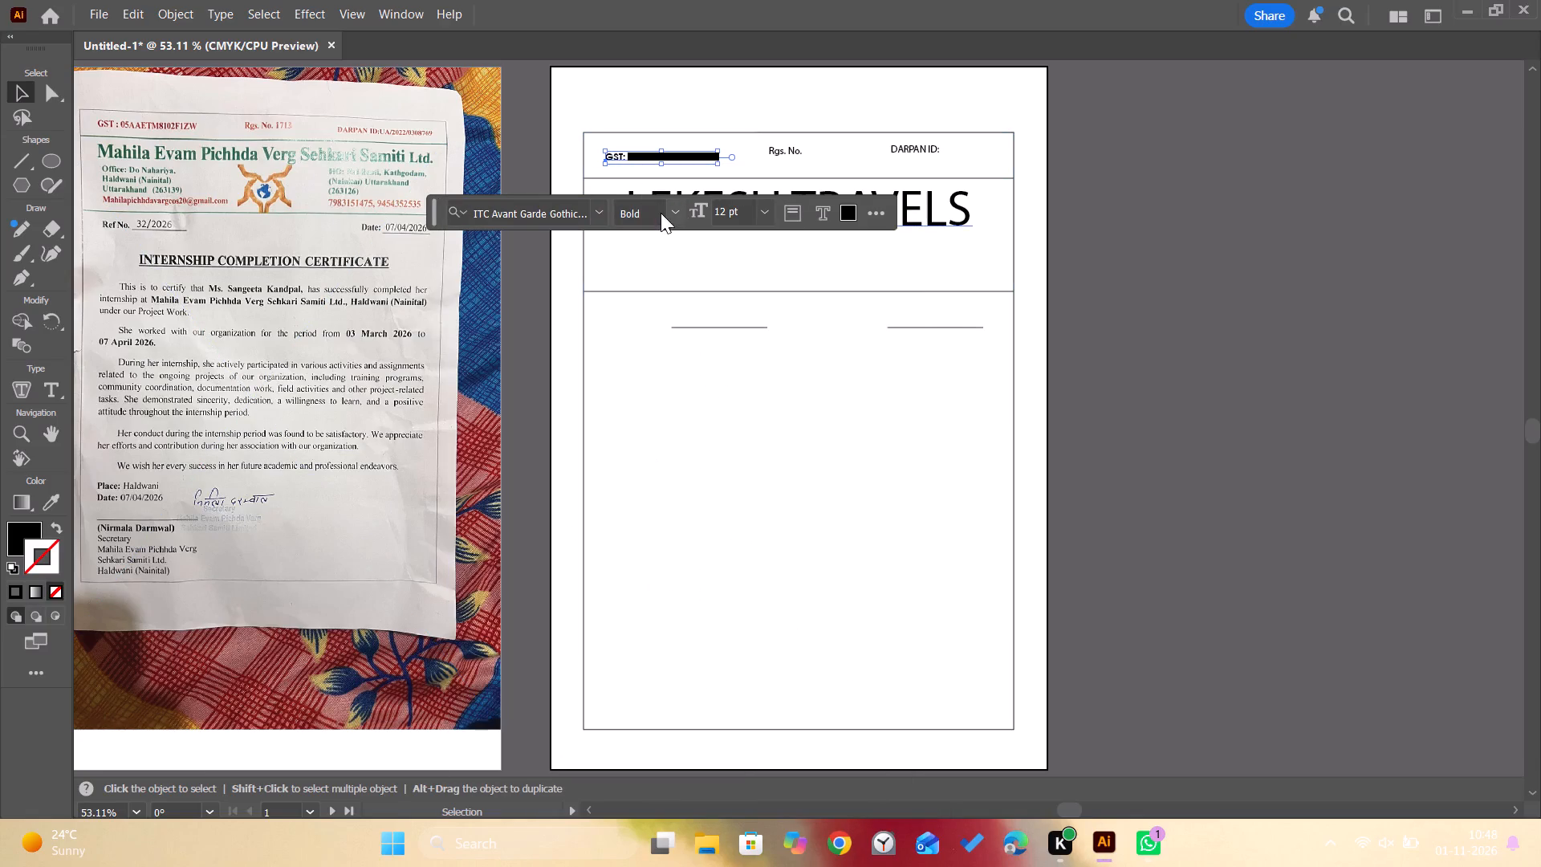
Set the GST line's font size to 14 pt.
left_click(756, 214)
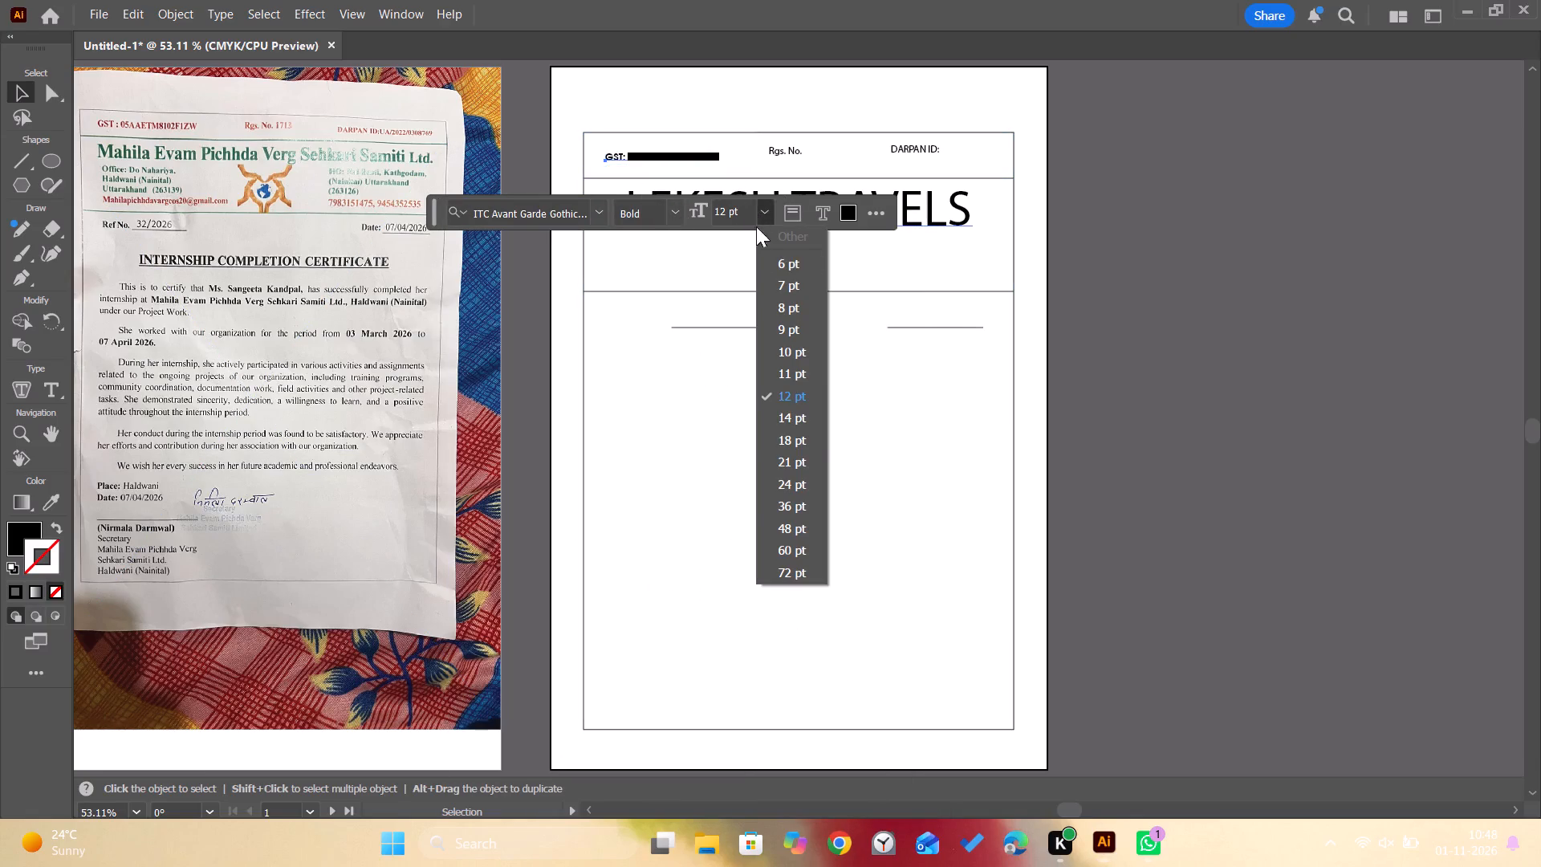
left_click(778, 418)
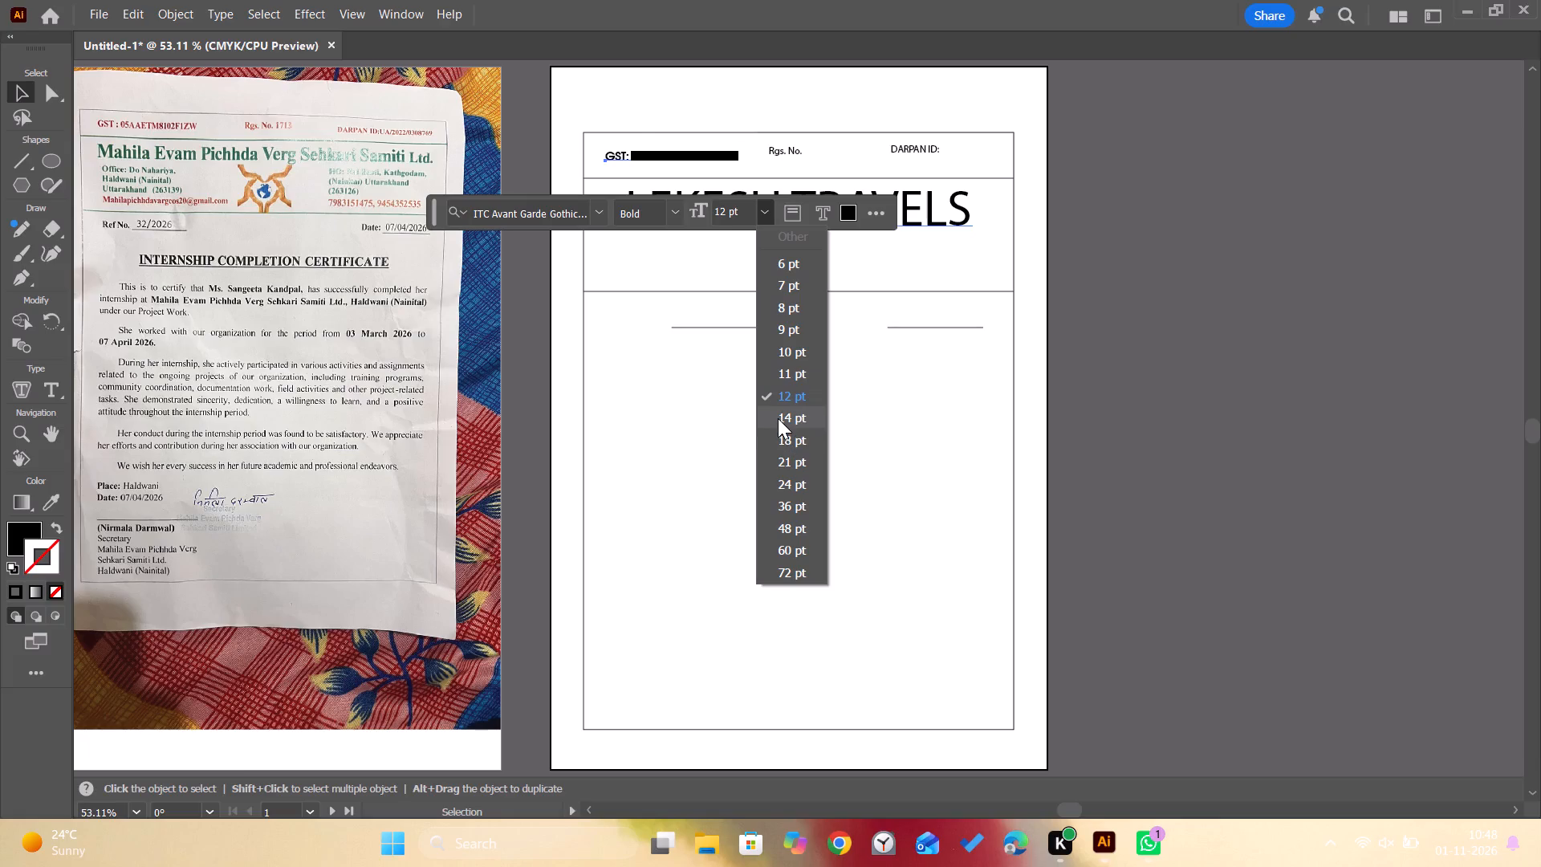
Replace the plain Rgs. No. label with a copy of the GST line, shifted about 186 pt right and retyped as "Rgs No.".
left_click(784, 152)
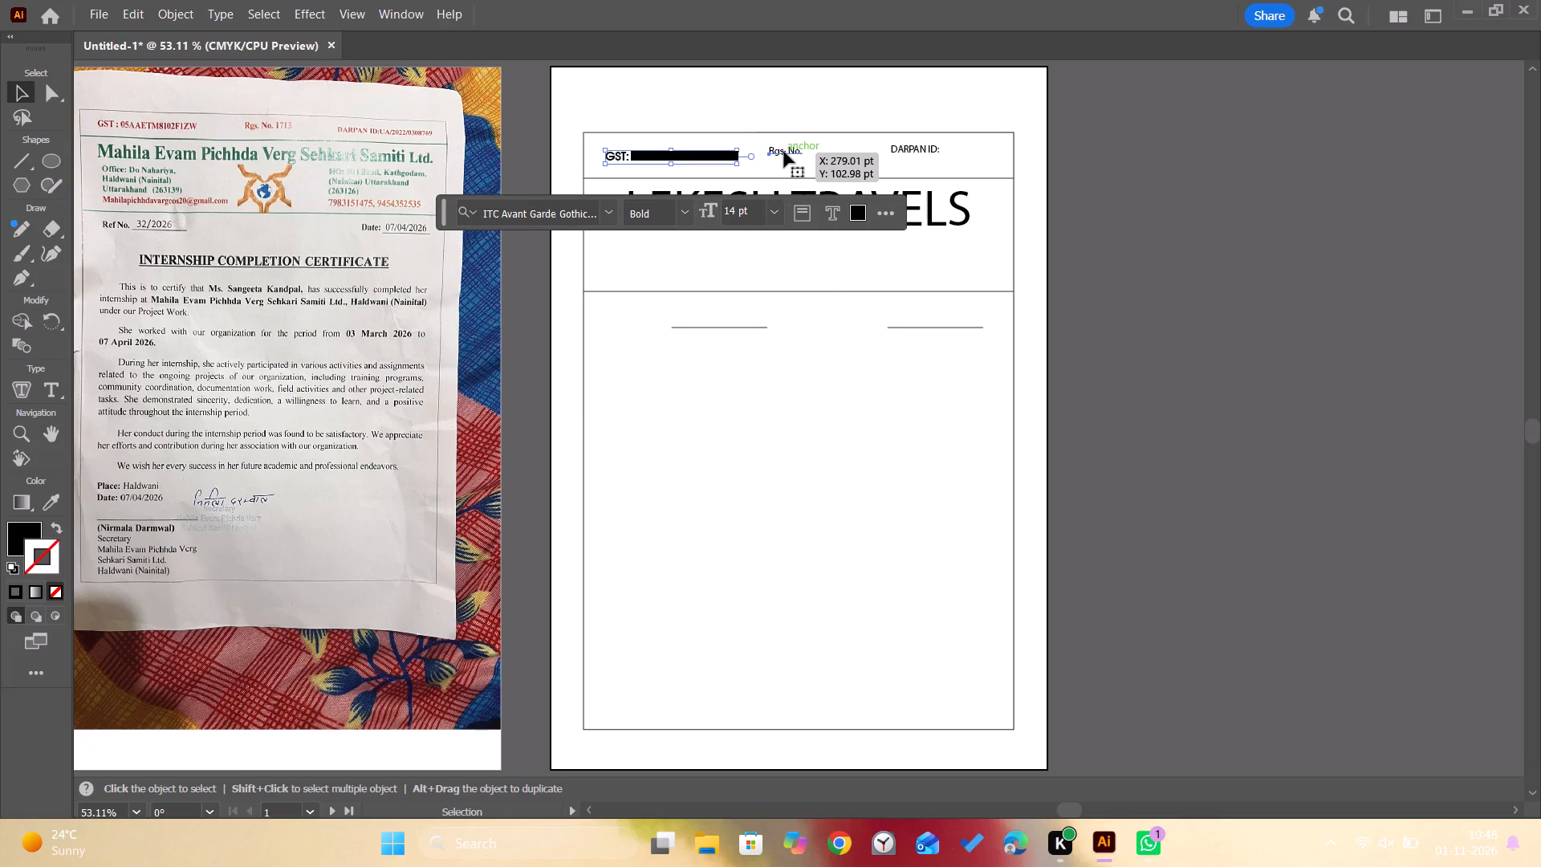
key("Delete")
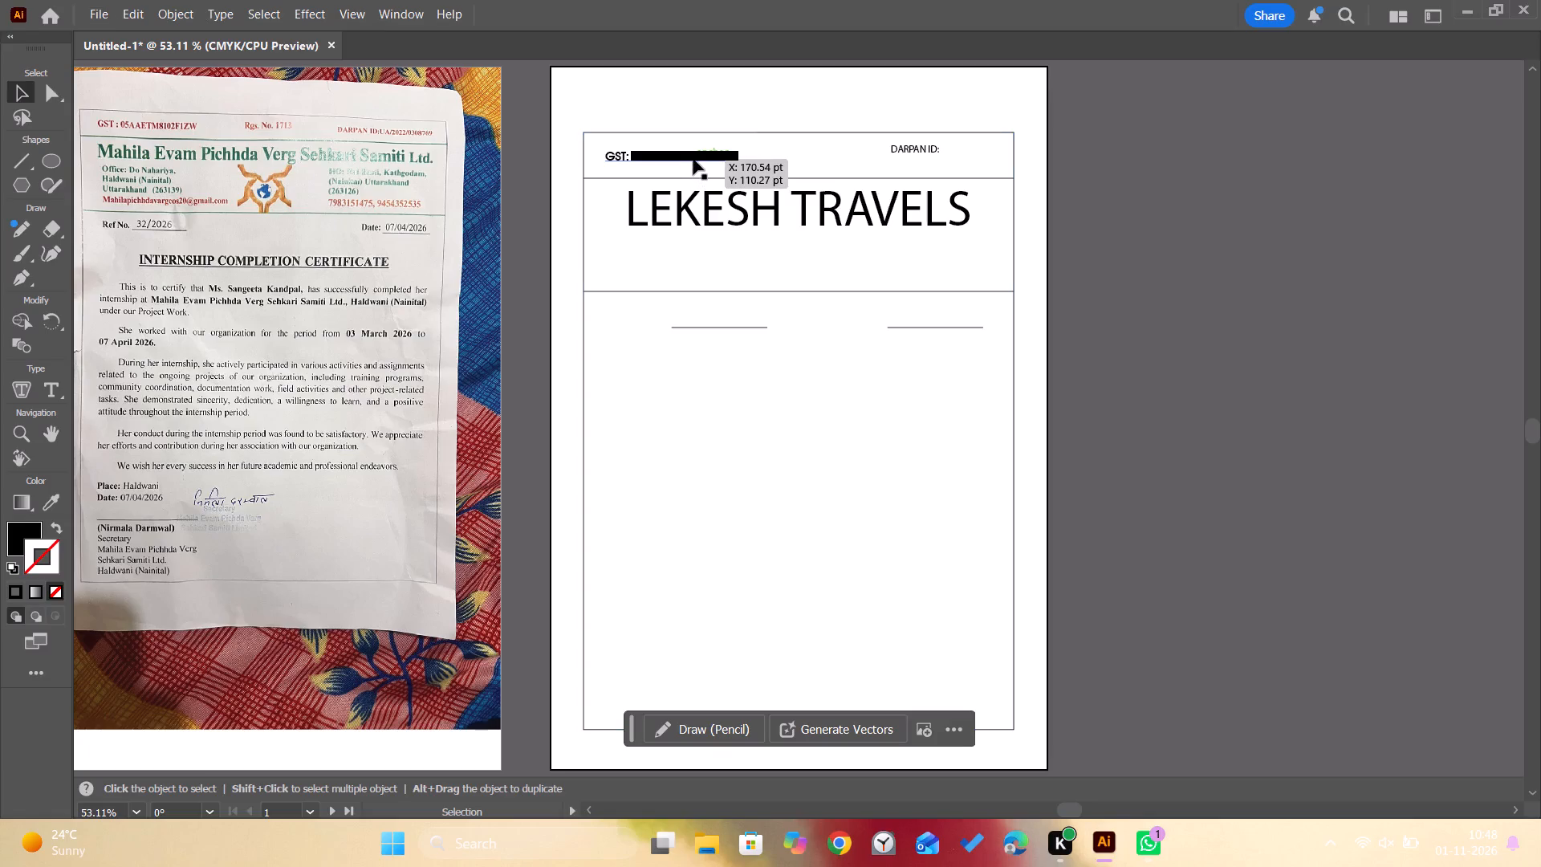
left_click_drag(693, 159, 848, 161, "alt")
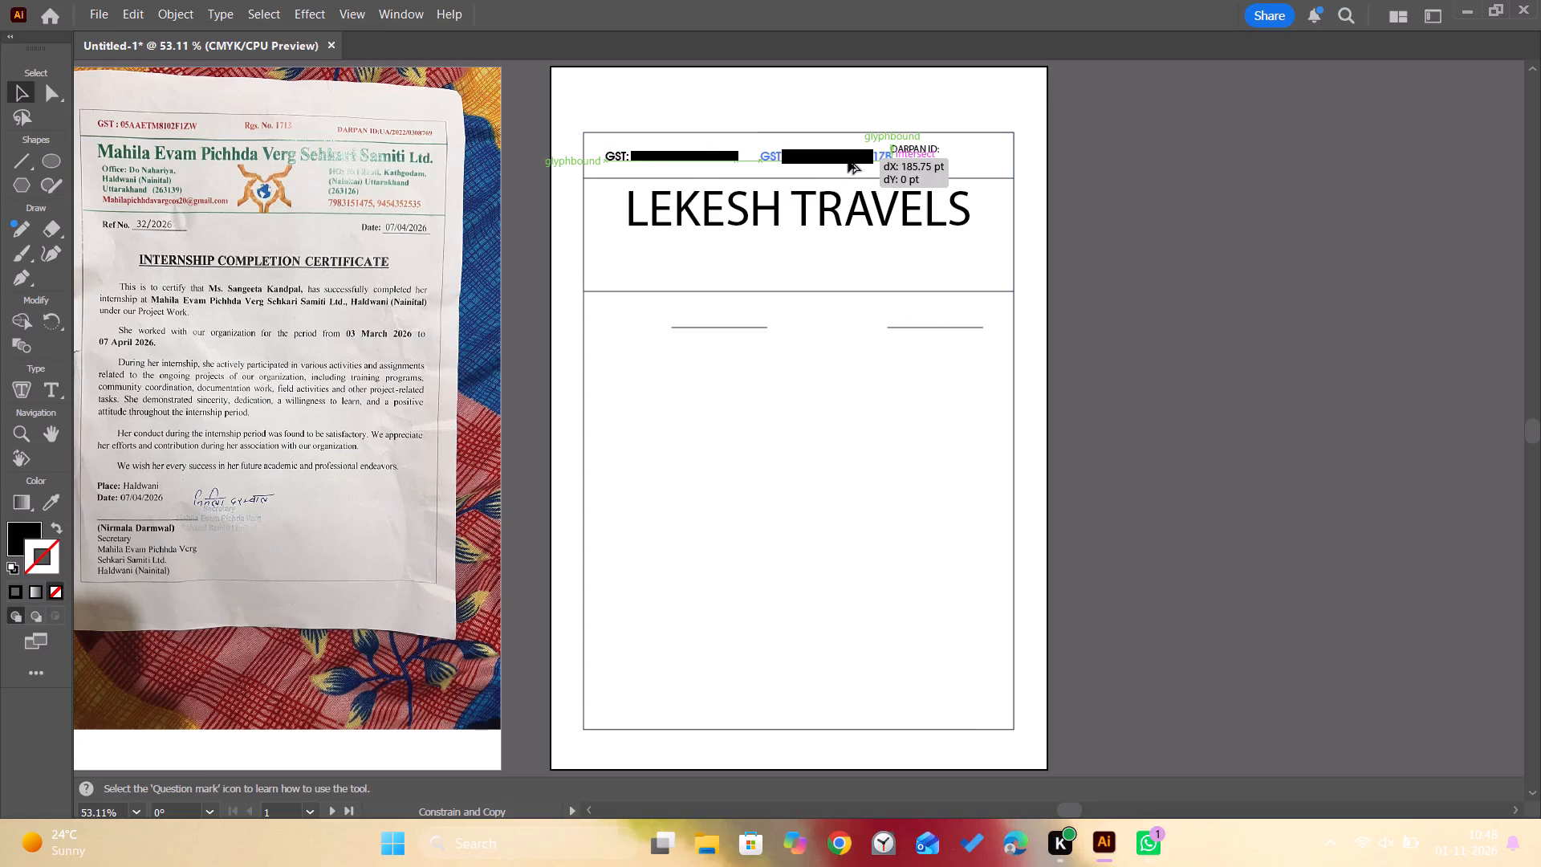
left_click_drag(848, 161, 848, 161, "alt")
left_click(832, 155)
double_click(832, 155)
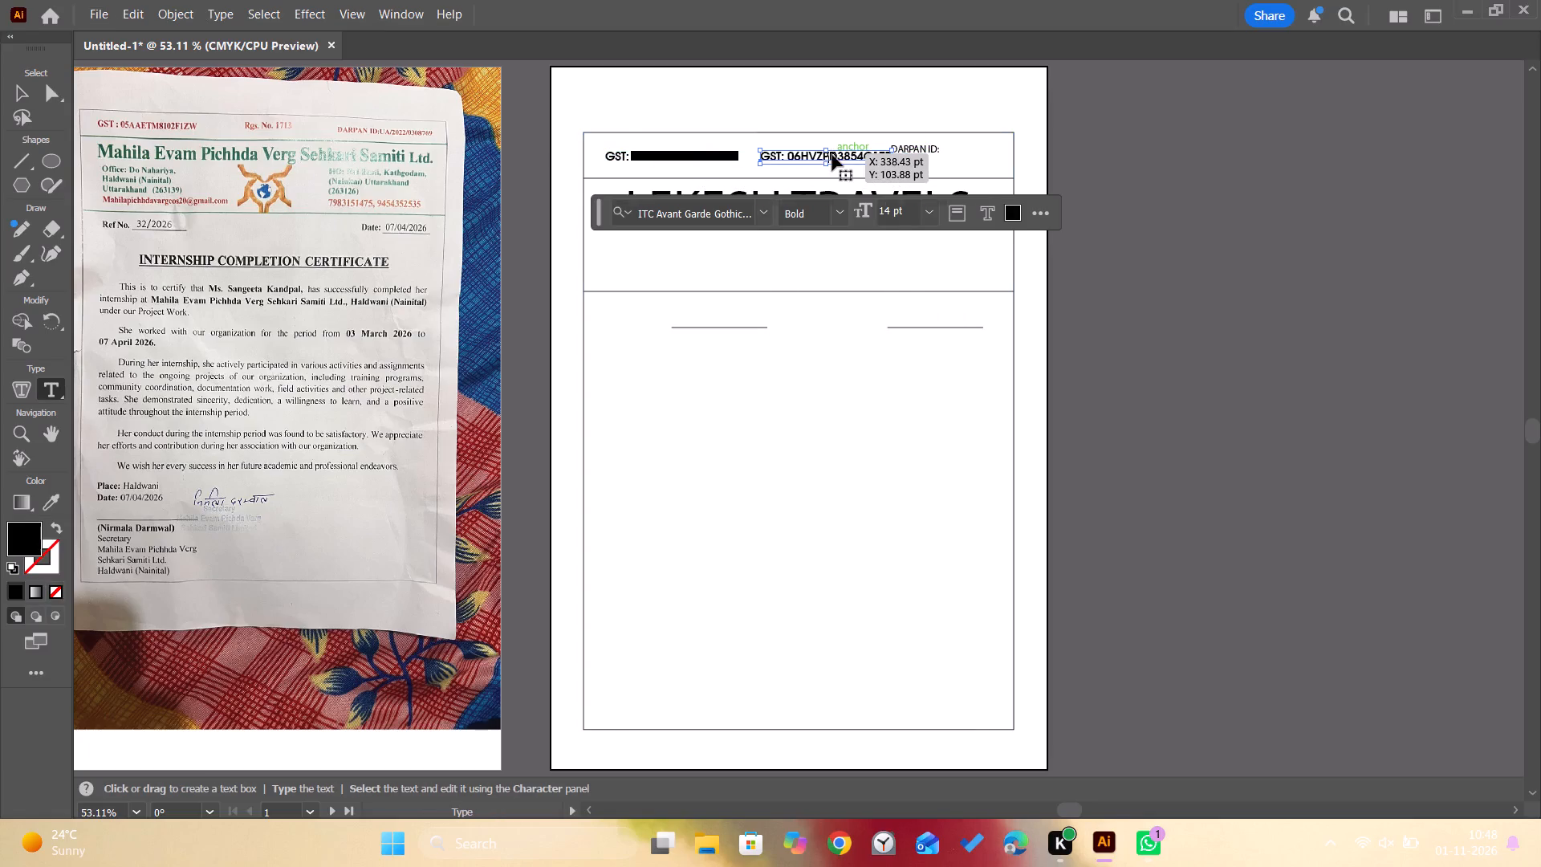
key("r")
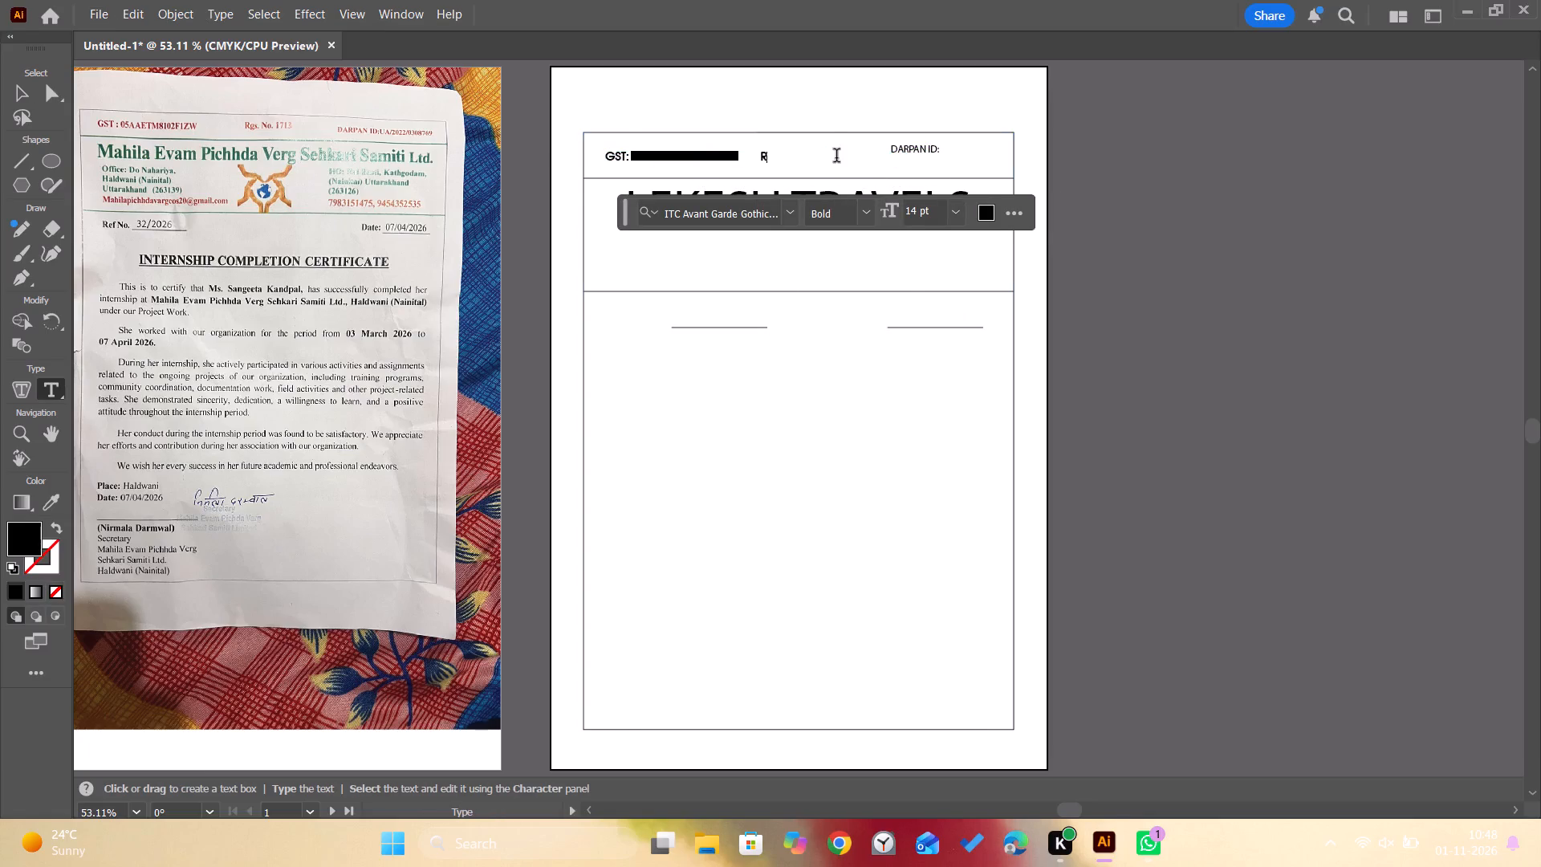
type("gs")
key("space")
type("No.")
Delete the DARPAN ID label and place a copy of the Rgs No. label about 146 pt to the right in the same row.
left_click(922, 148)
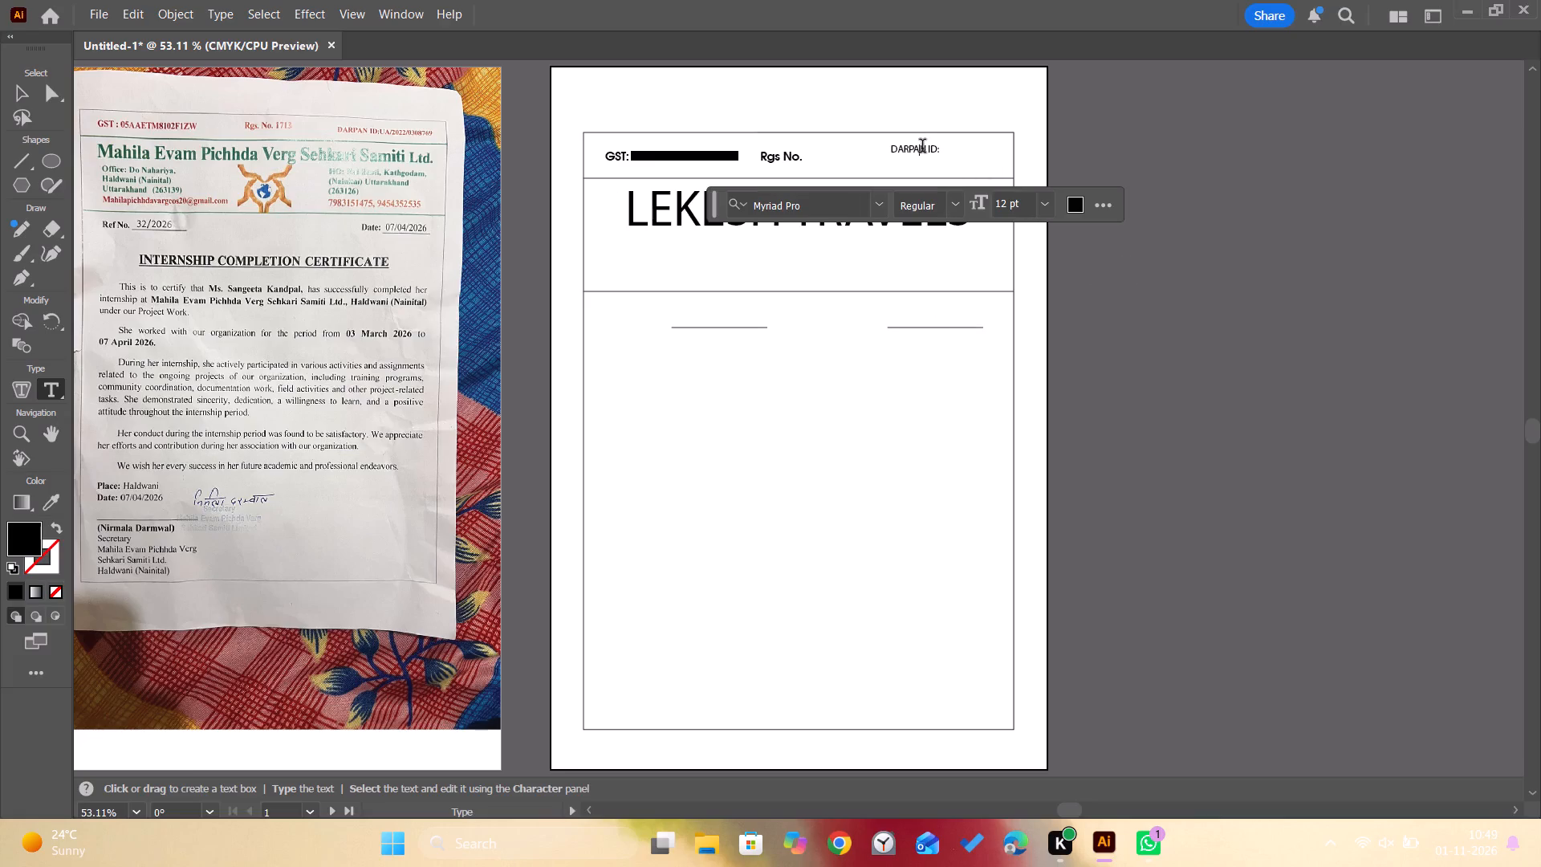
left_click(1100, 128)
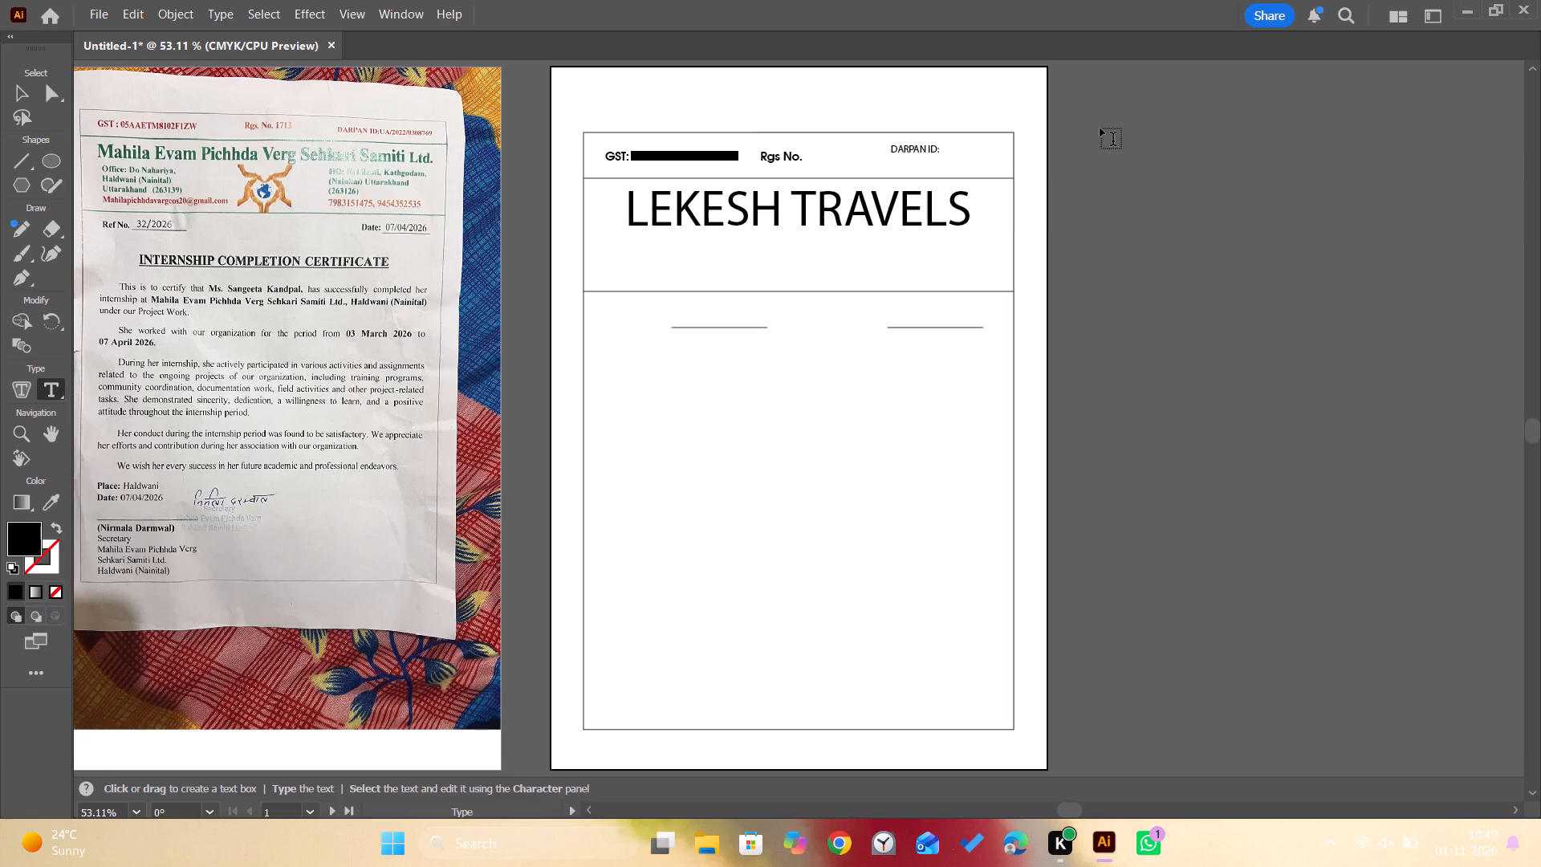
key("v")
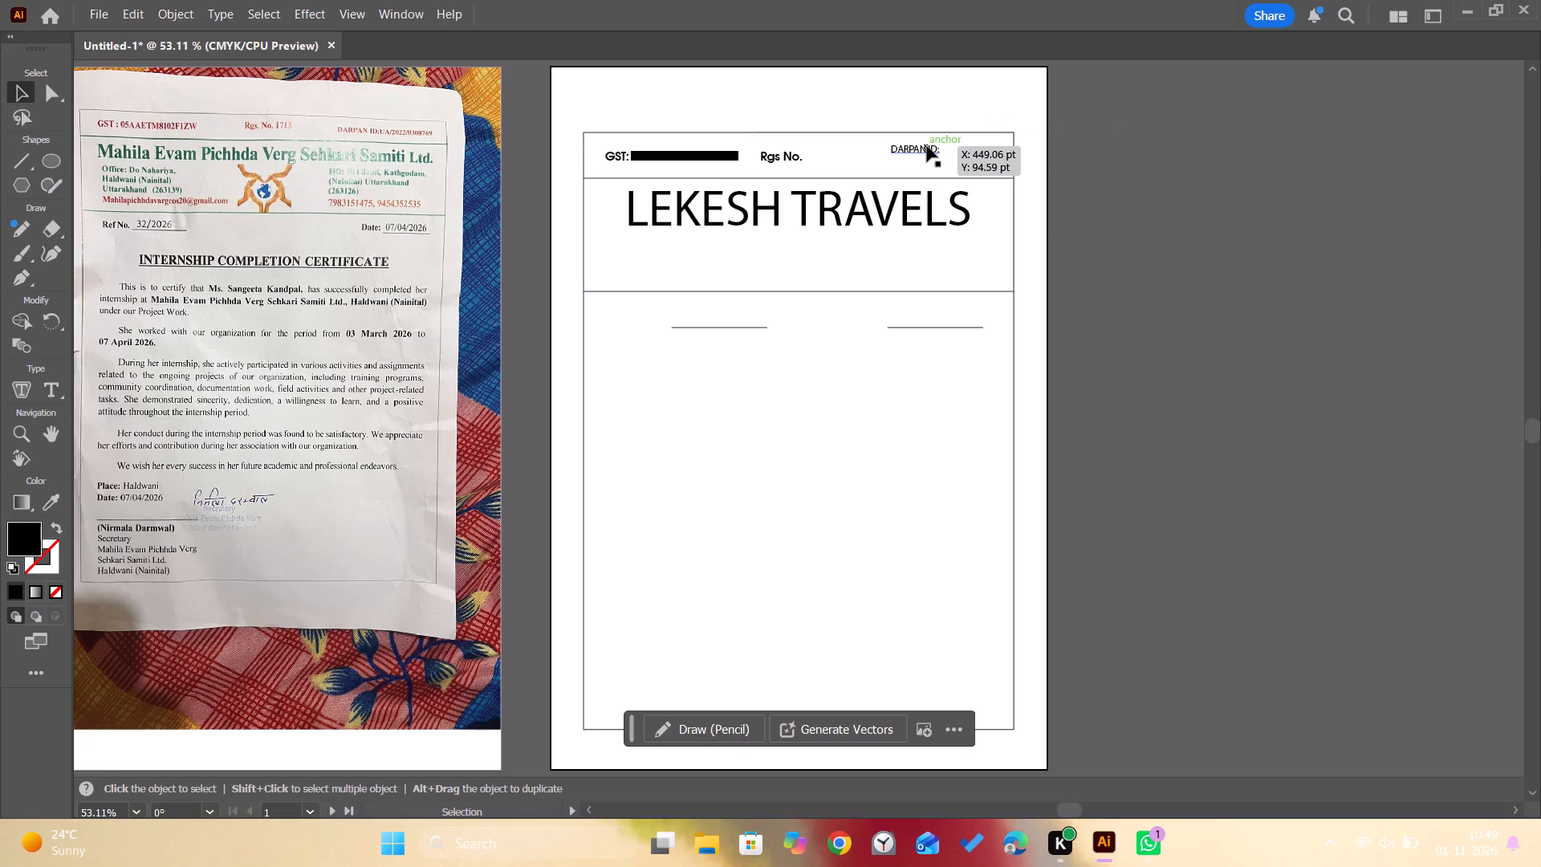
left_click(927, 146)
key("Delete")
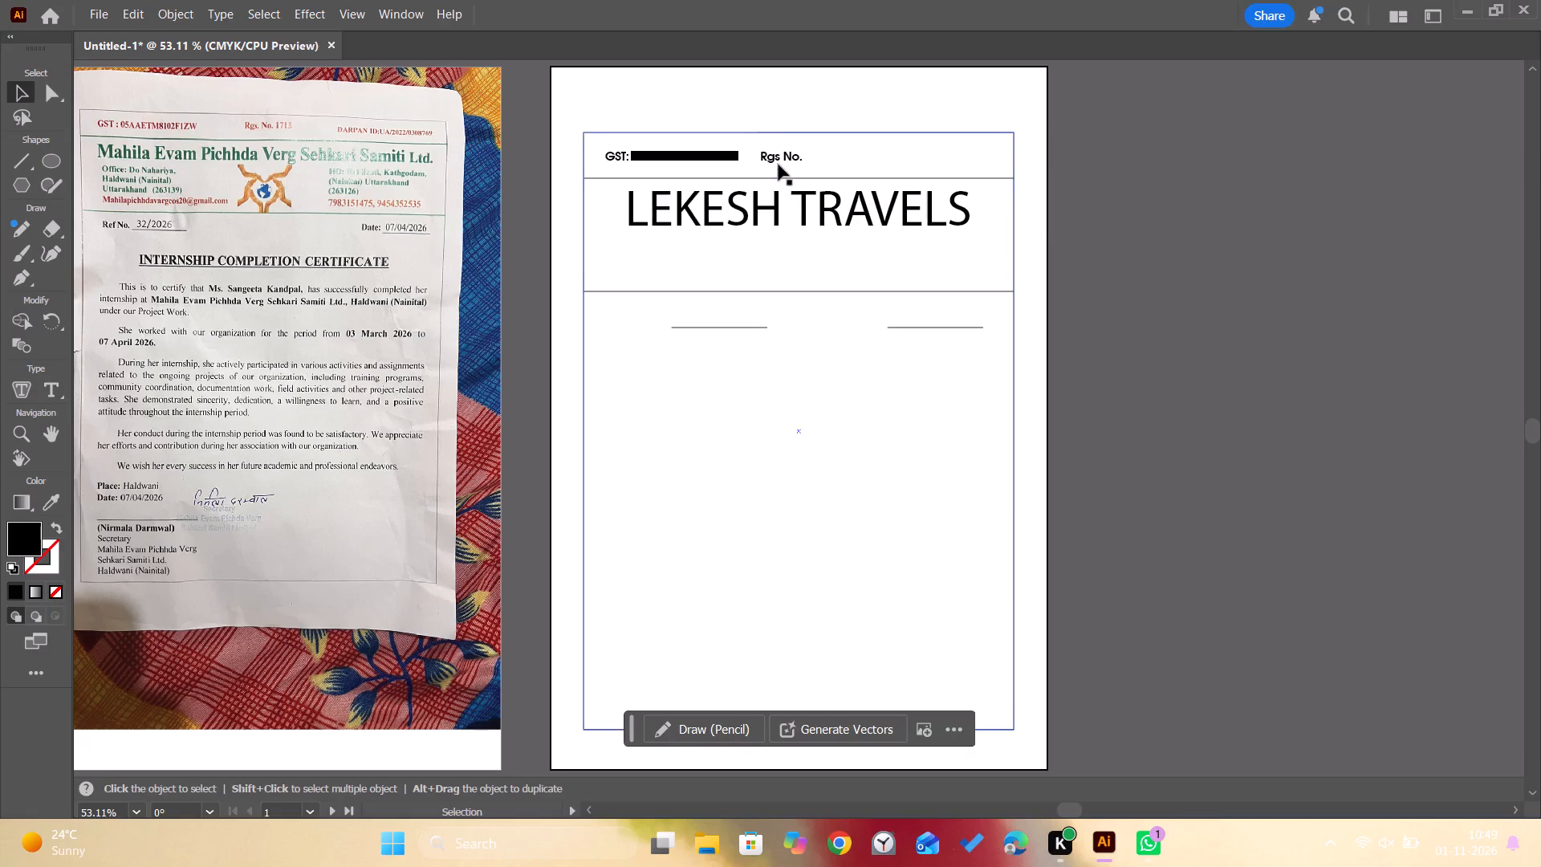
left_click_drag(779, 161, 811, 167, "alt")
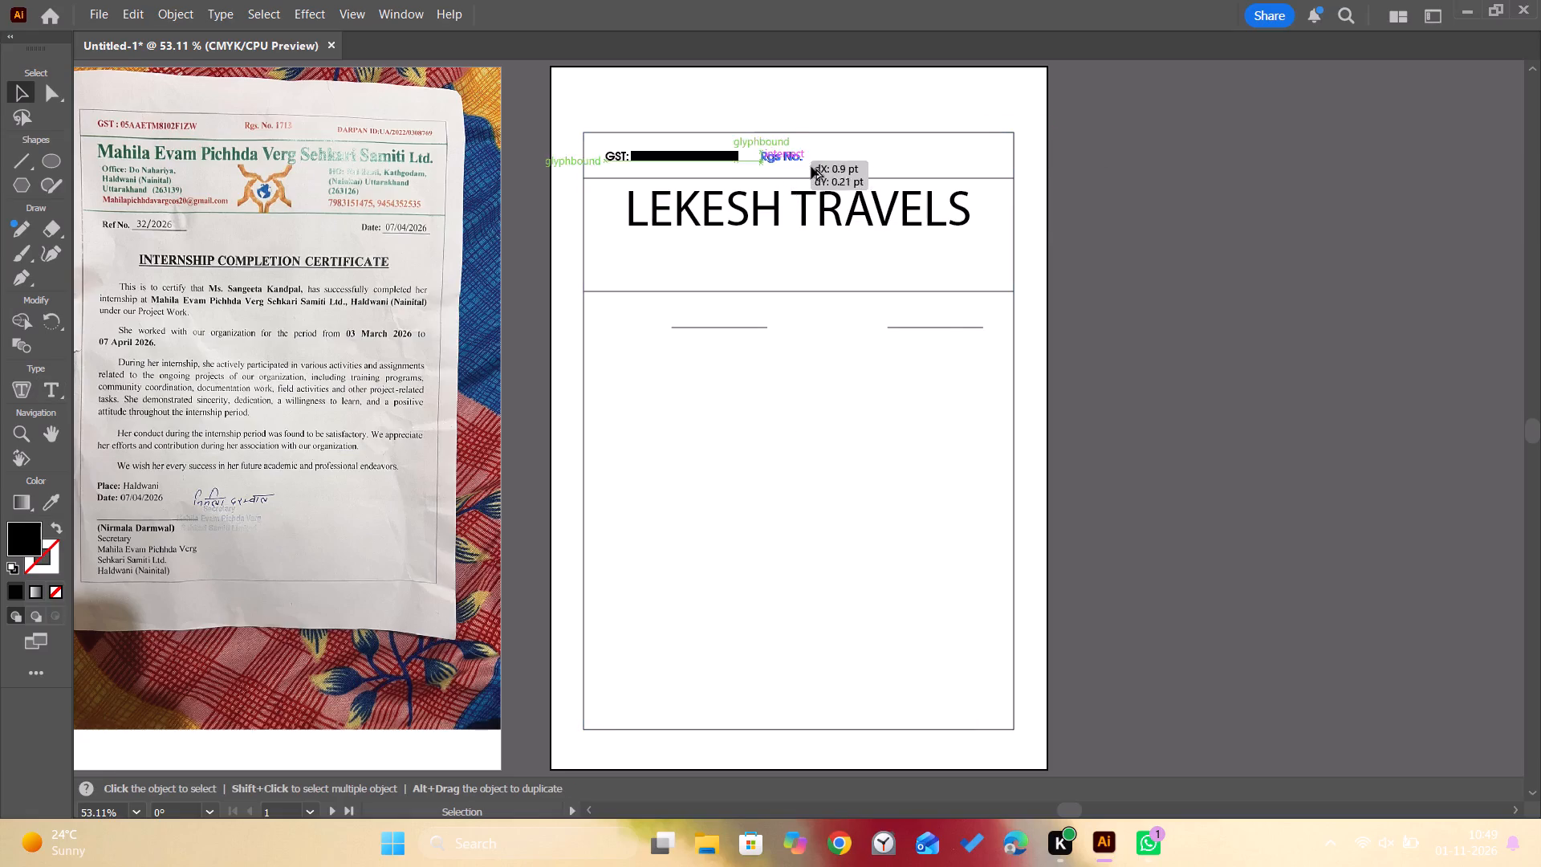
left_click_drag(811, 167, 881, 157, "alt")
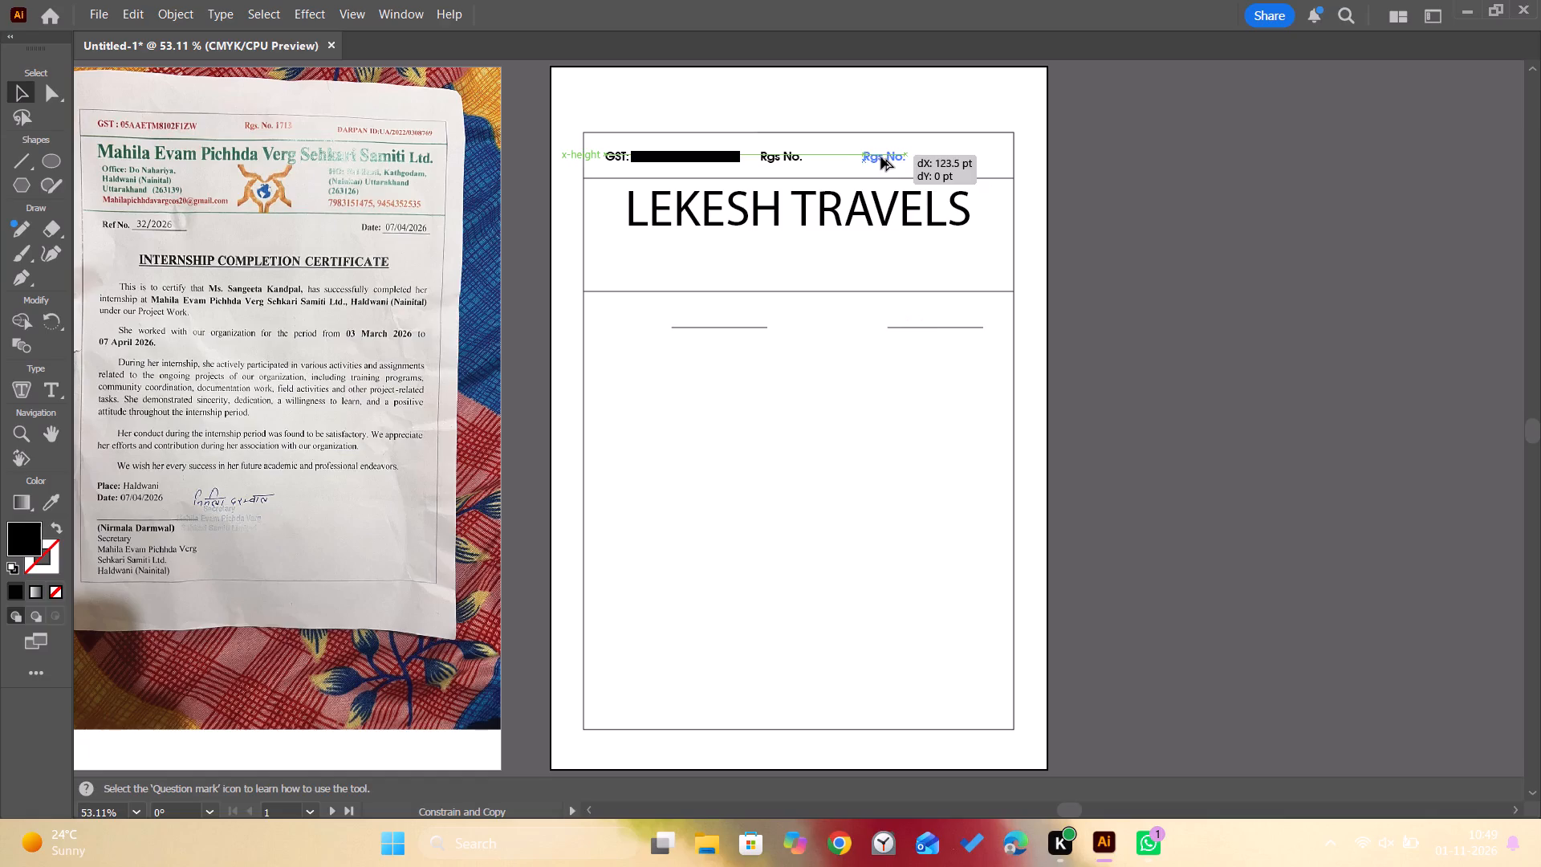
left_click_drag(881, 157, 900, 154, "alt")
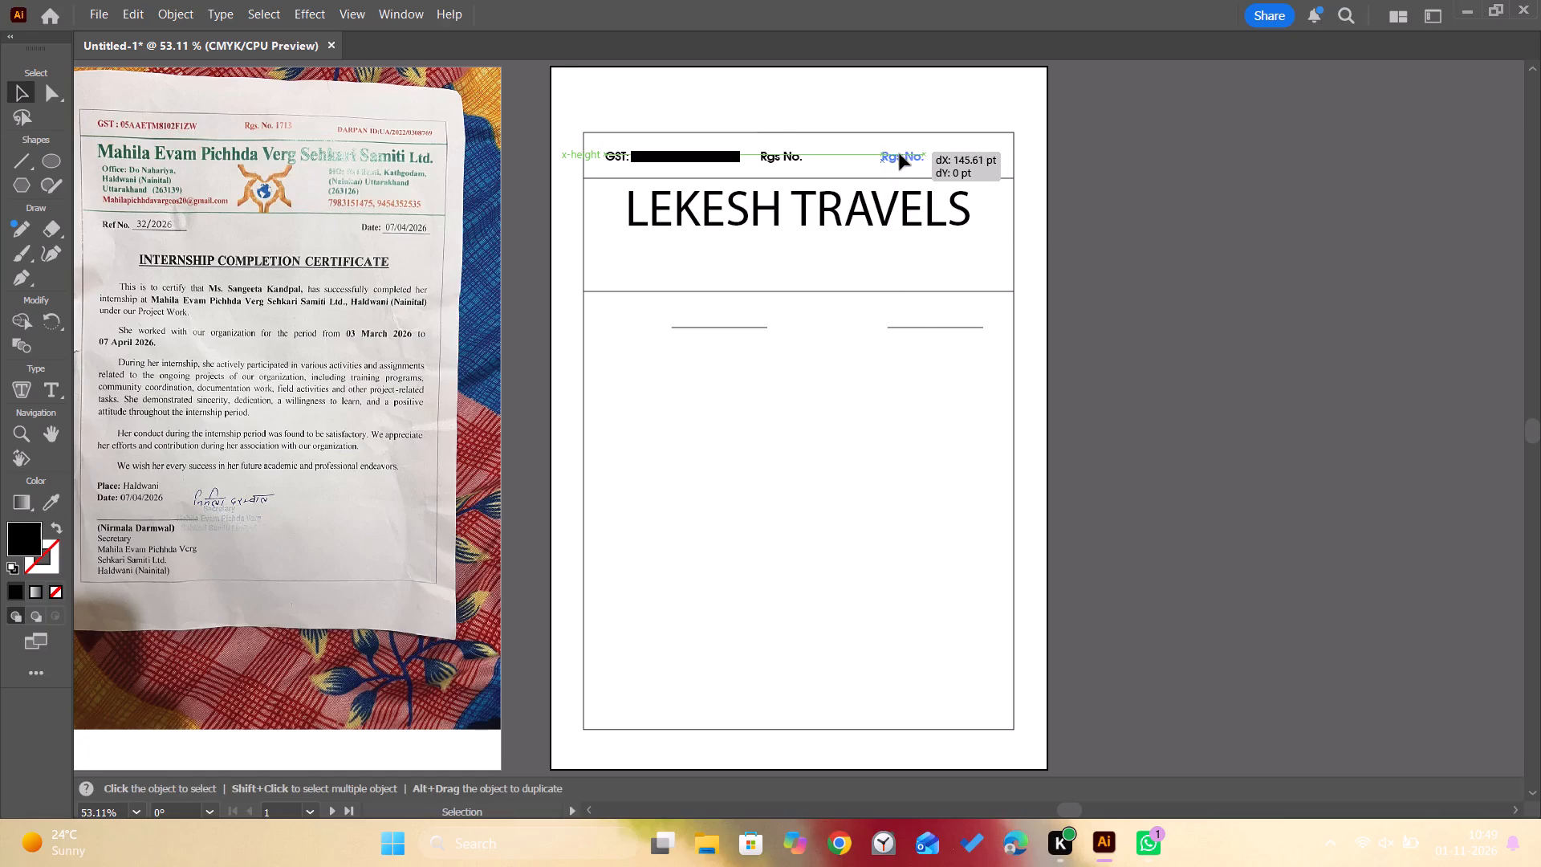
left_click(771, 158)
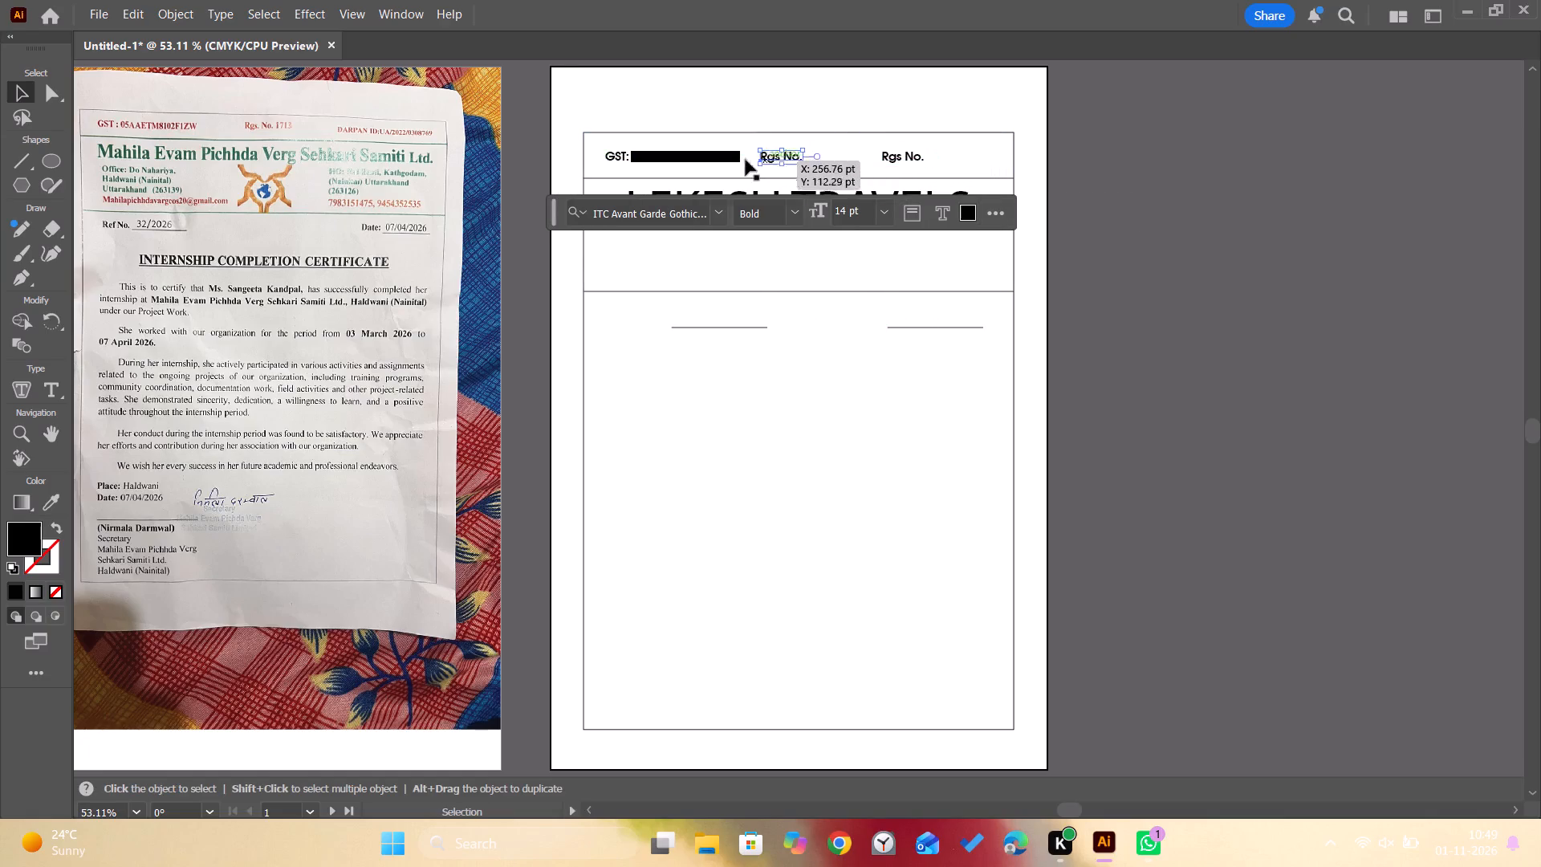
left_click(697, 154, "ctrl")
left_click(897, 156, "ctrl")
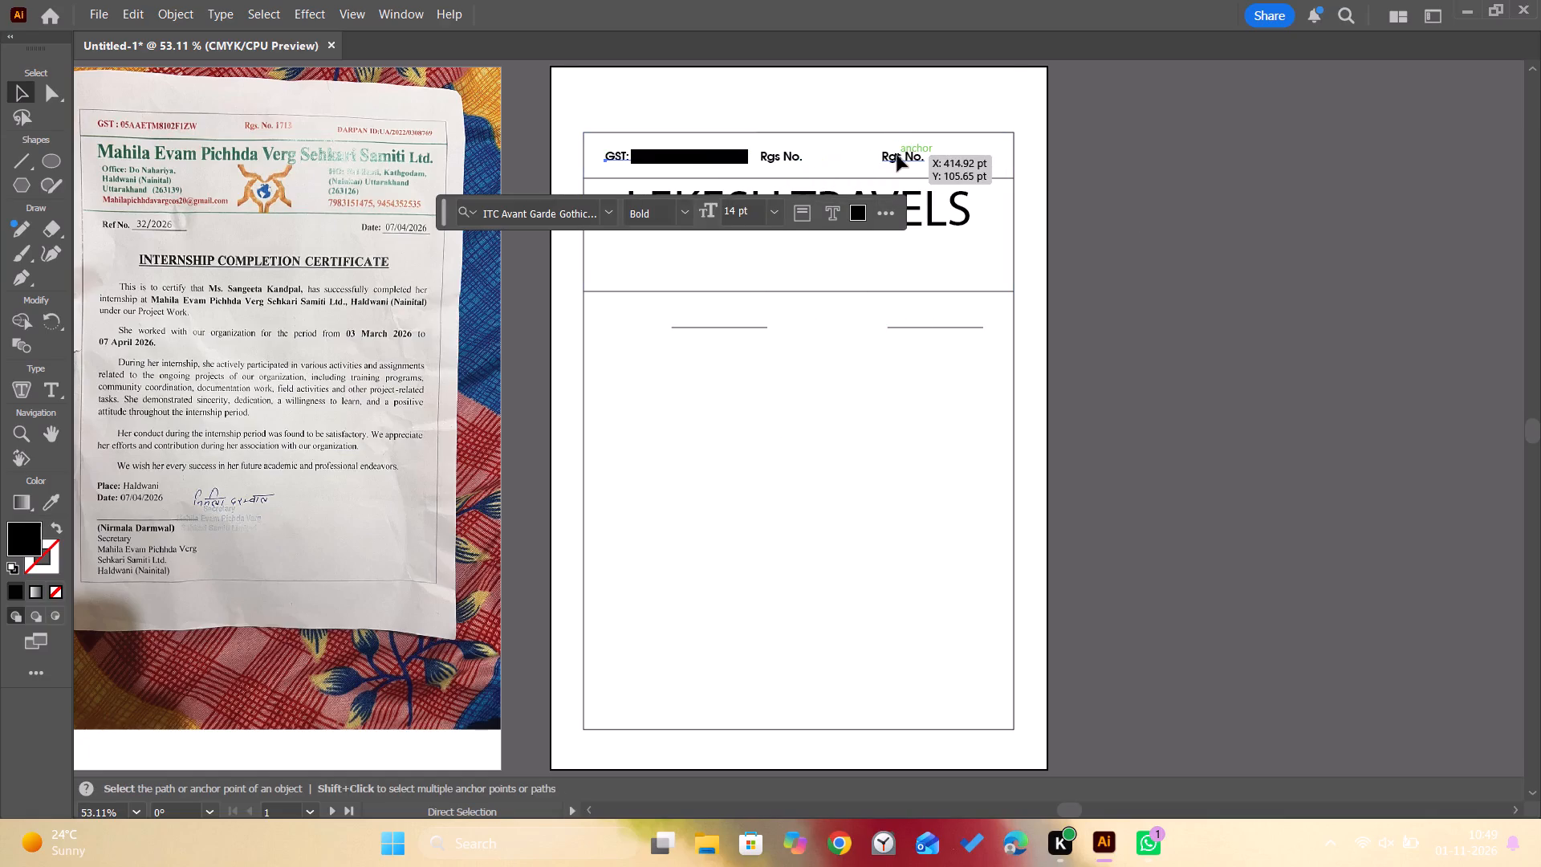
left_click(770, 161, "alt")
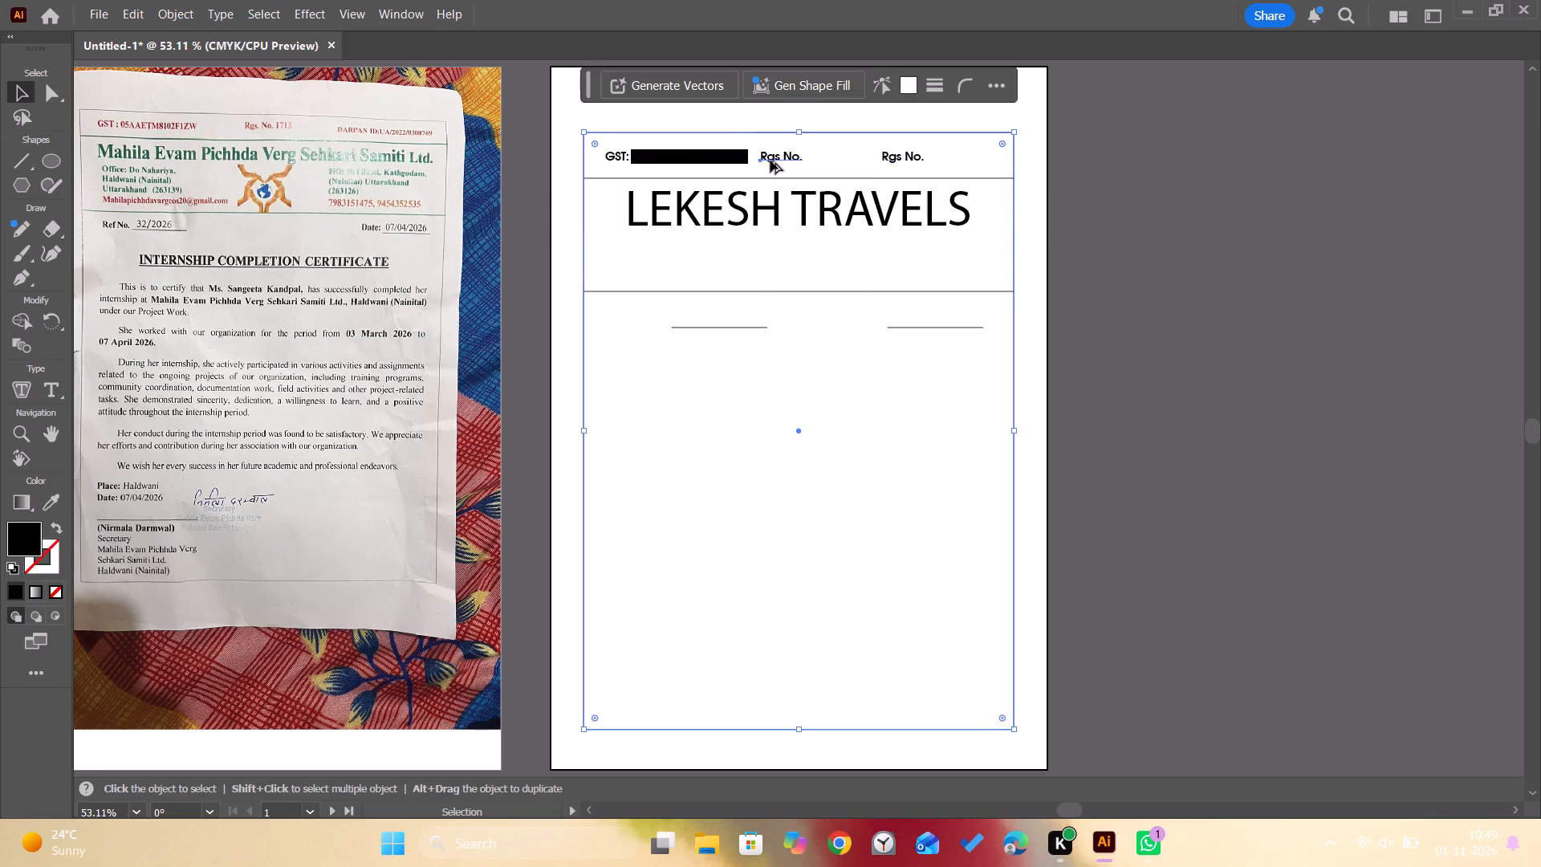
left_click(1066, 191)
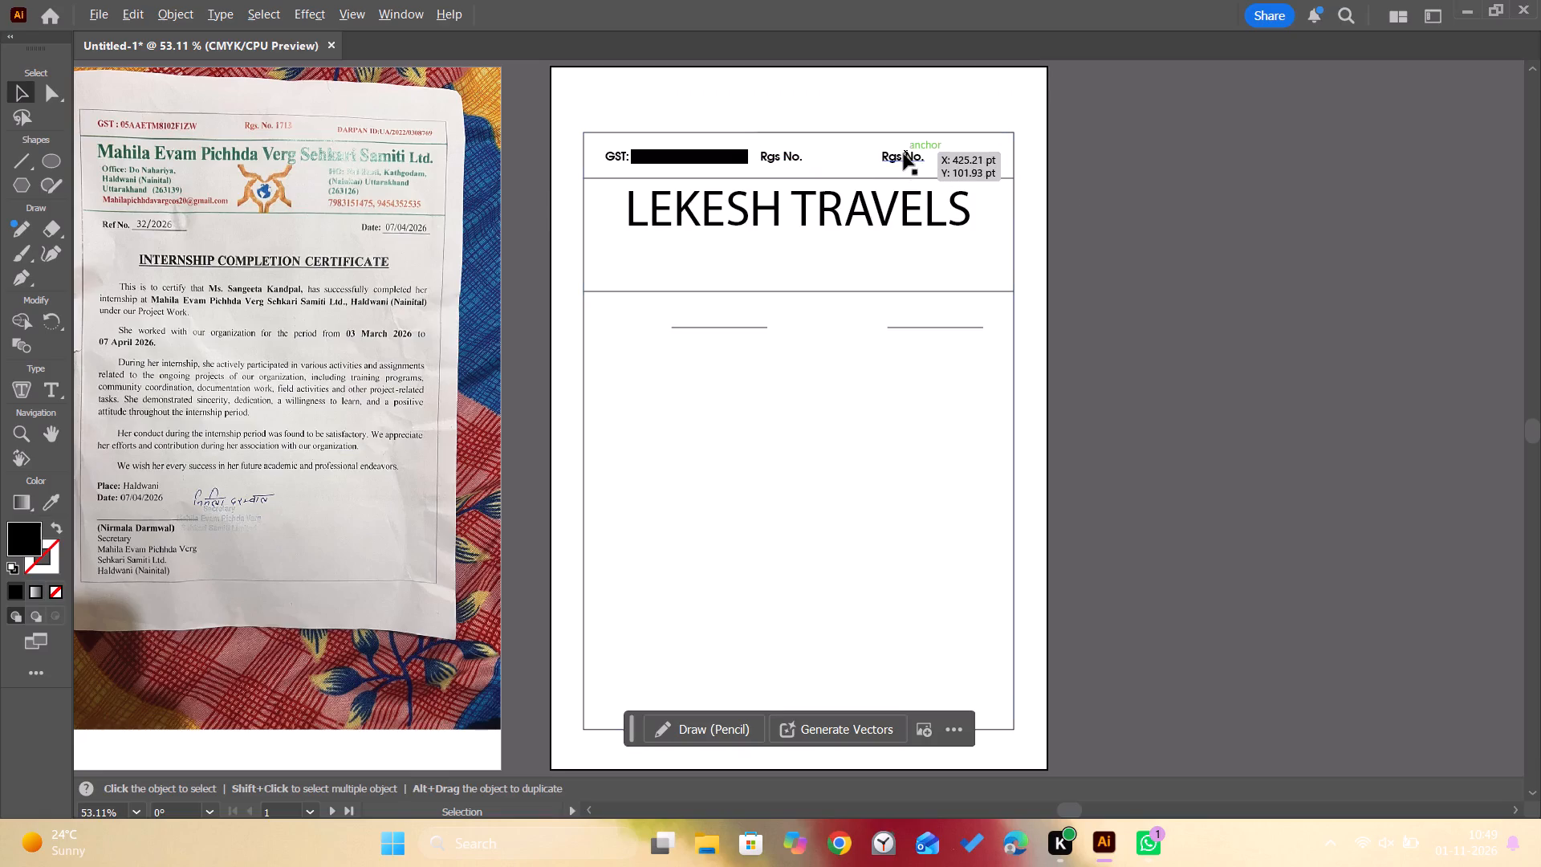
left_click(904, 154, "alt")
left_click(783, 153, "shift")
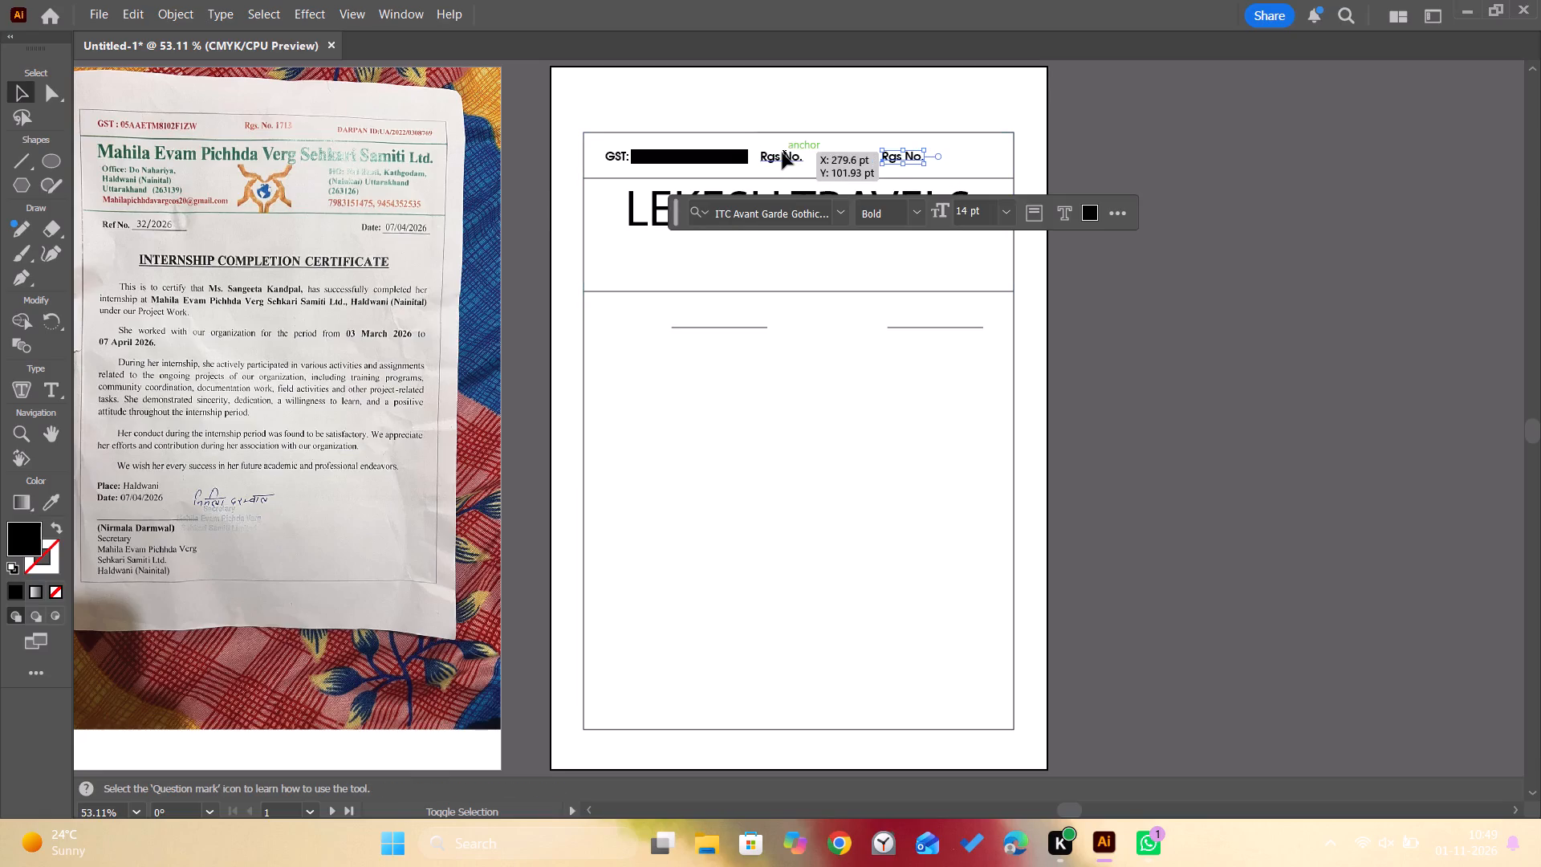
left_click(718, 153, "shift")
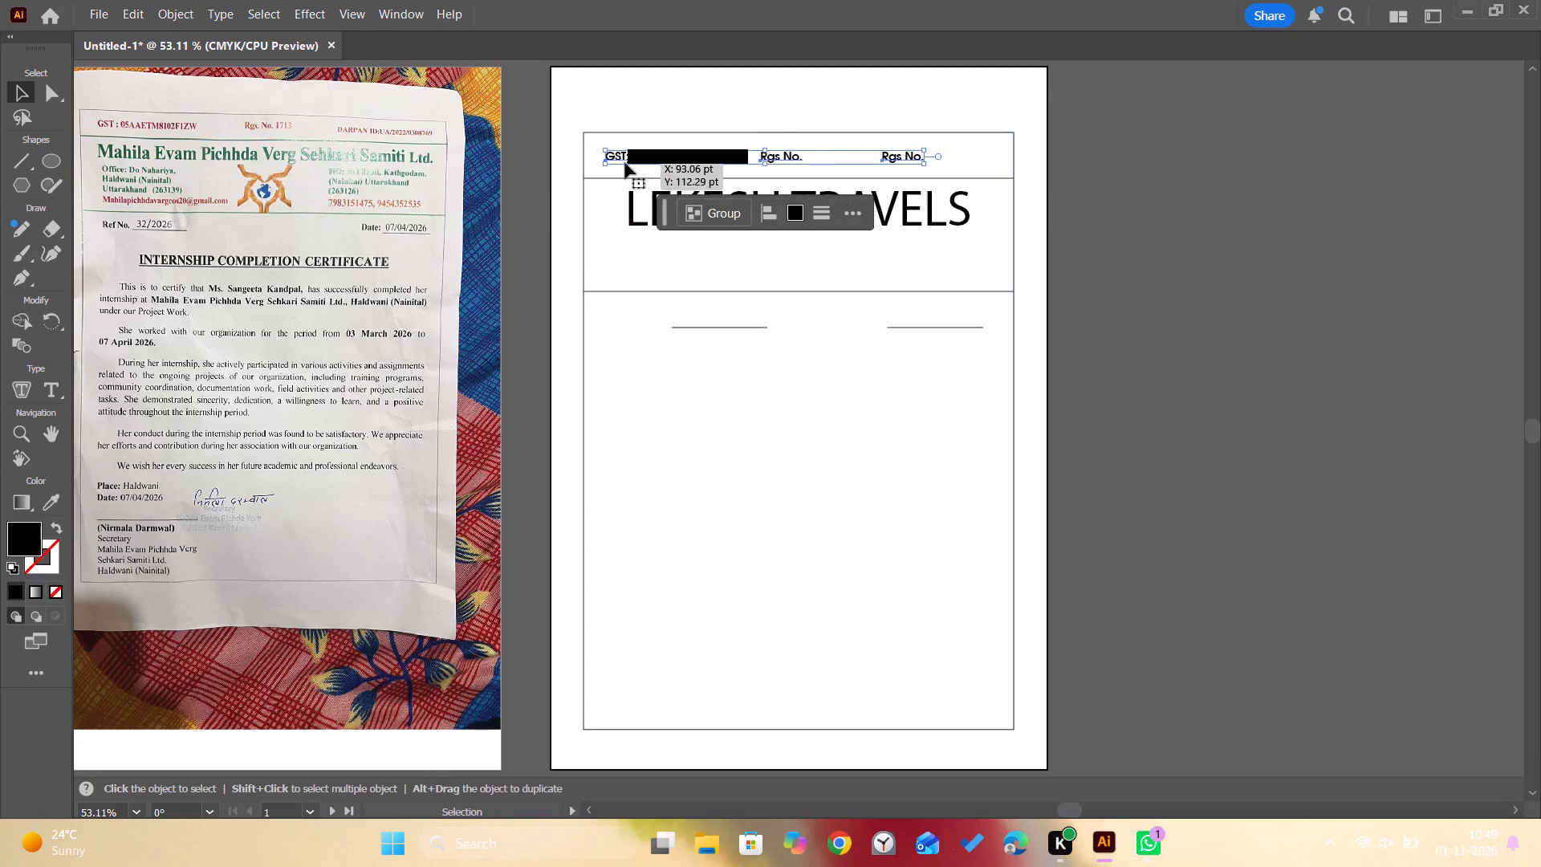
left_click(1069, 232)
Set the GST line's font size to 13 pt.
left_click(677, 156)
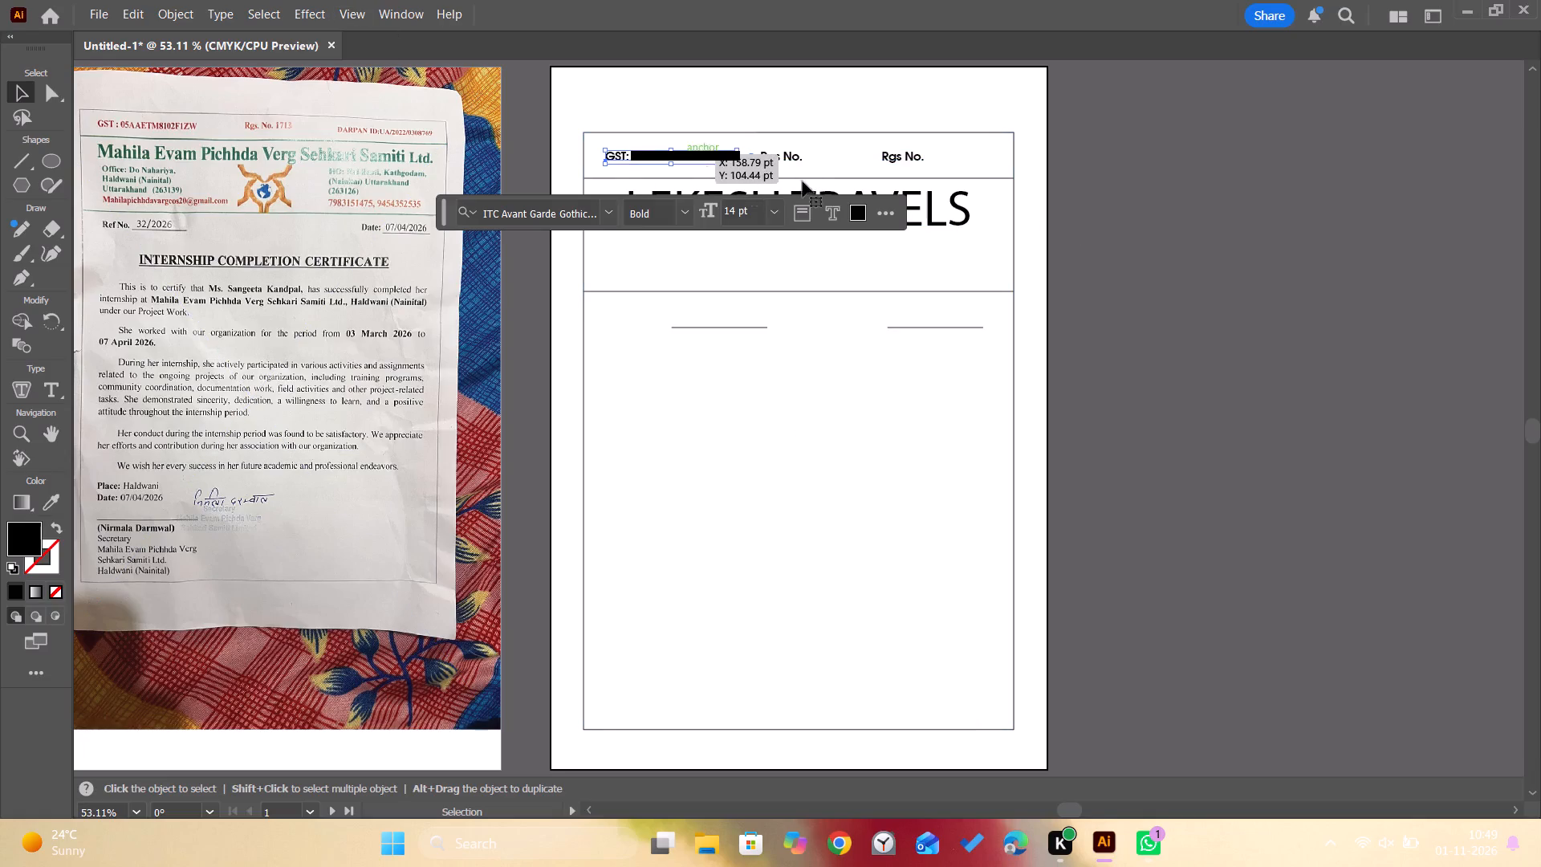
left_click(772, 214)
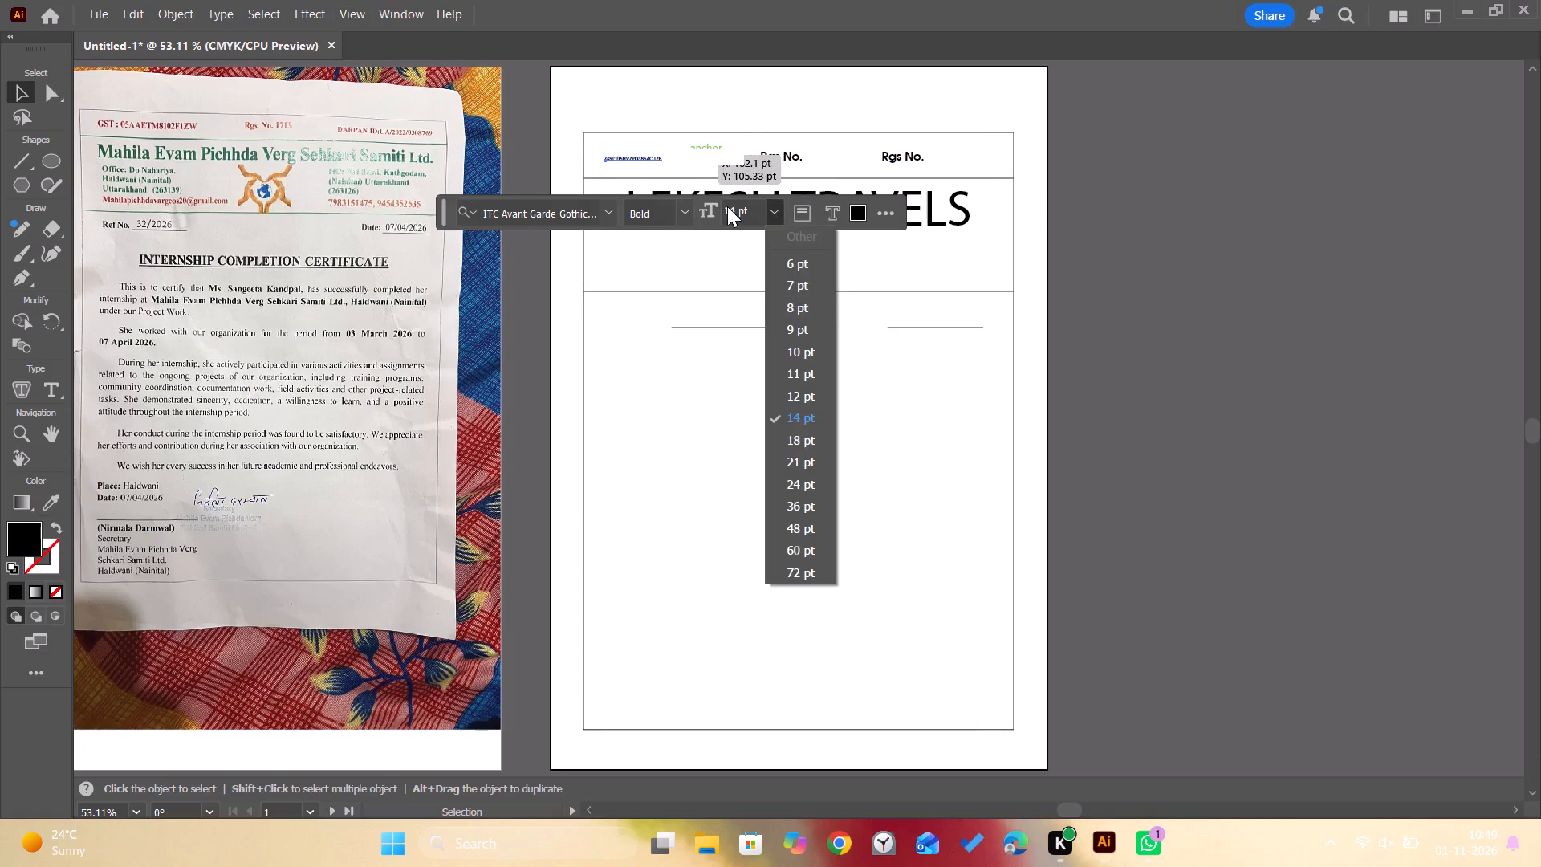
left_click(737, 210)
left_click(728, 213)
left_click(735, 214)
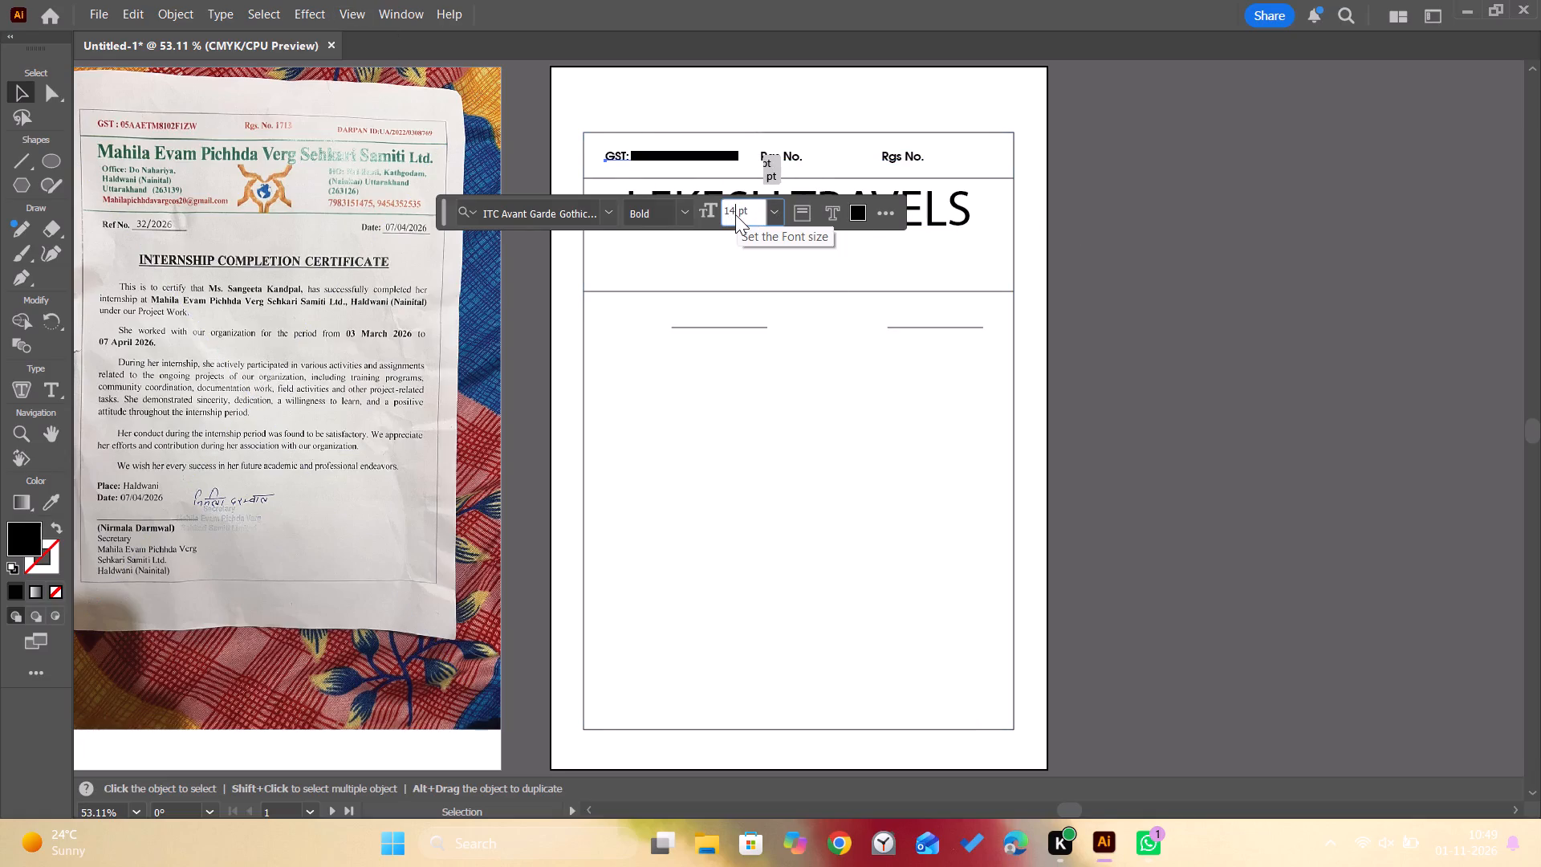
key("BackSpace")
key("3")
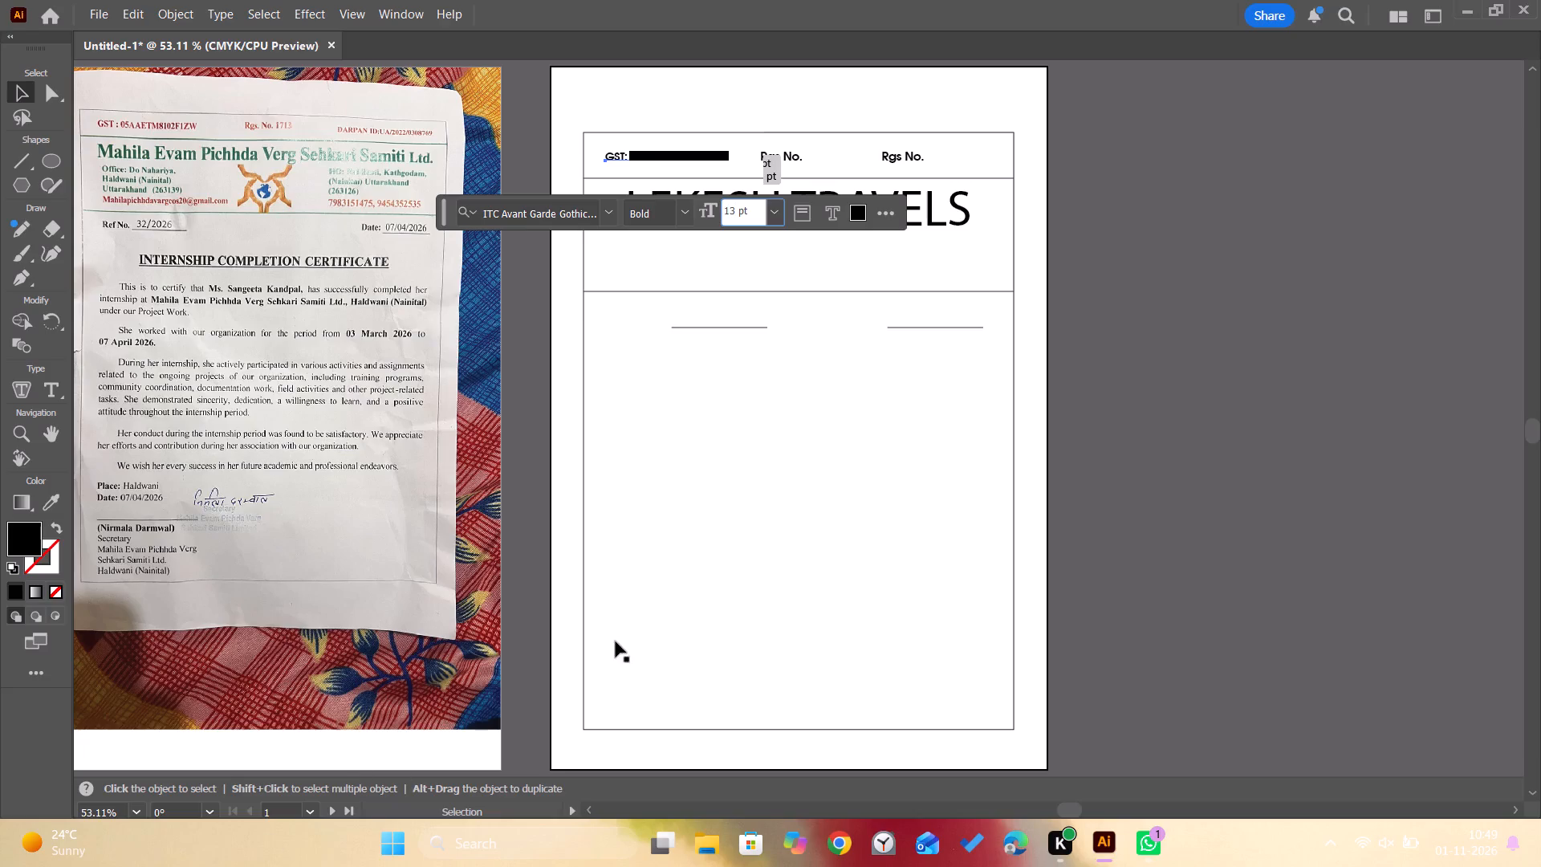
Set the middle Rgs No. label's font size to 13 pt.
left_click(790, 157)
type("123")
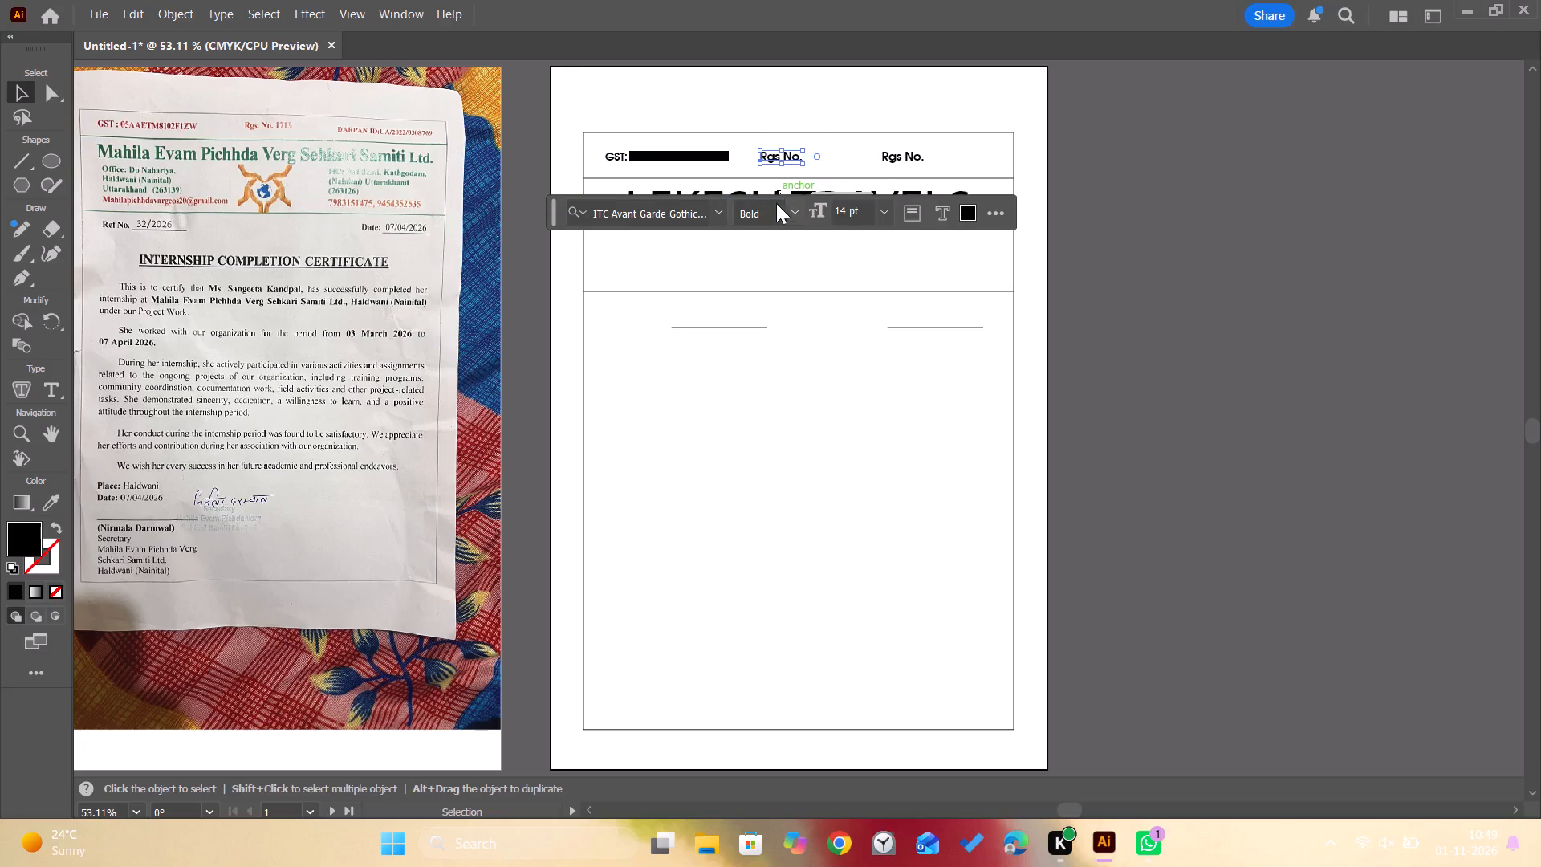
left_click(840, 213)
left_click(848, 208)
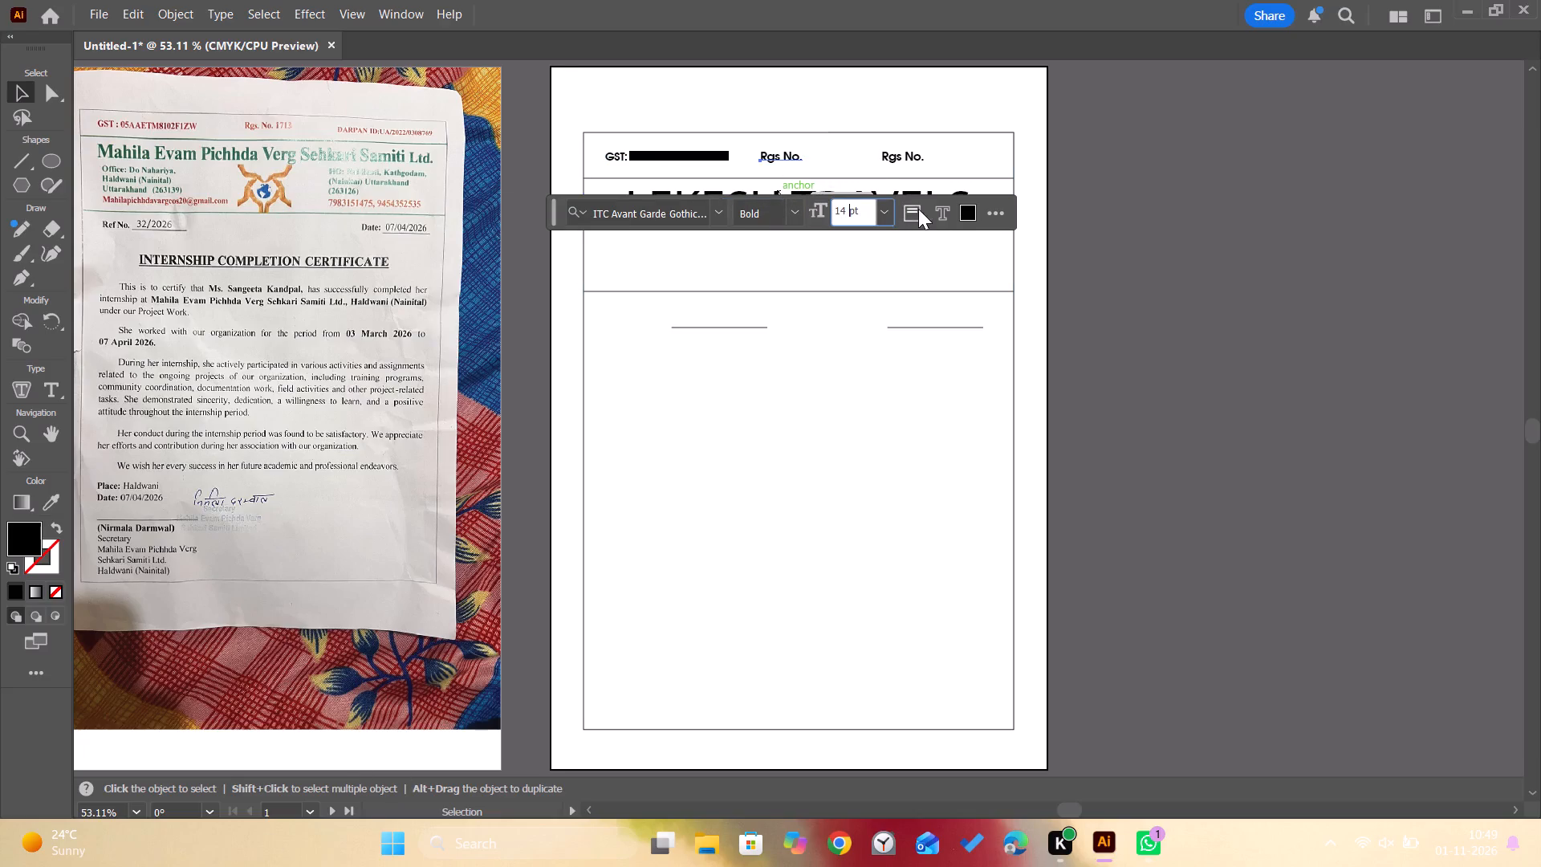
key("BackSpace")
key("BackSpace")
key("3")
Set the rightmost Rgs No. label's font size to 13 pt.
left_click(906, 151)
type("31")
left_click(962, 210)
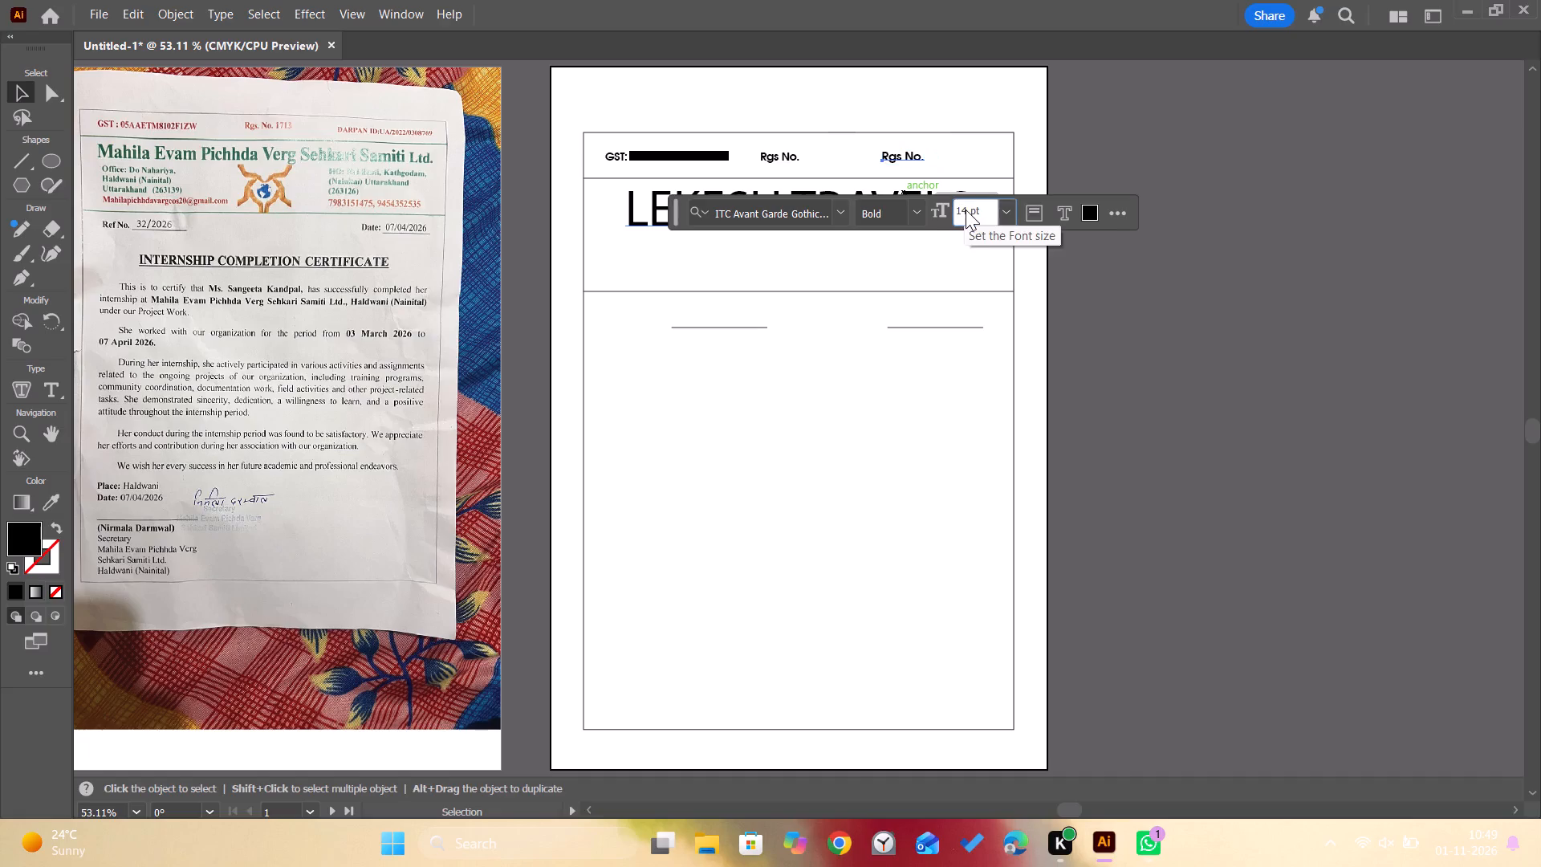
left_click(966, 210)
key("BackSpace")
key("3")
left_click(1225, 352)
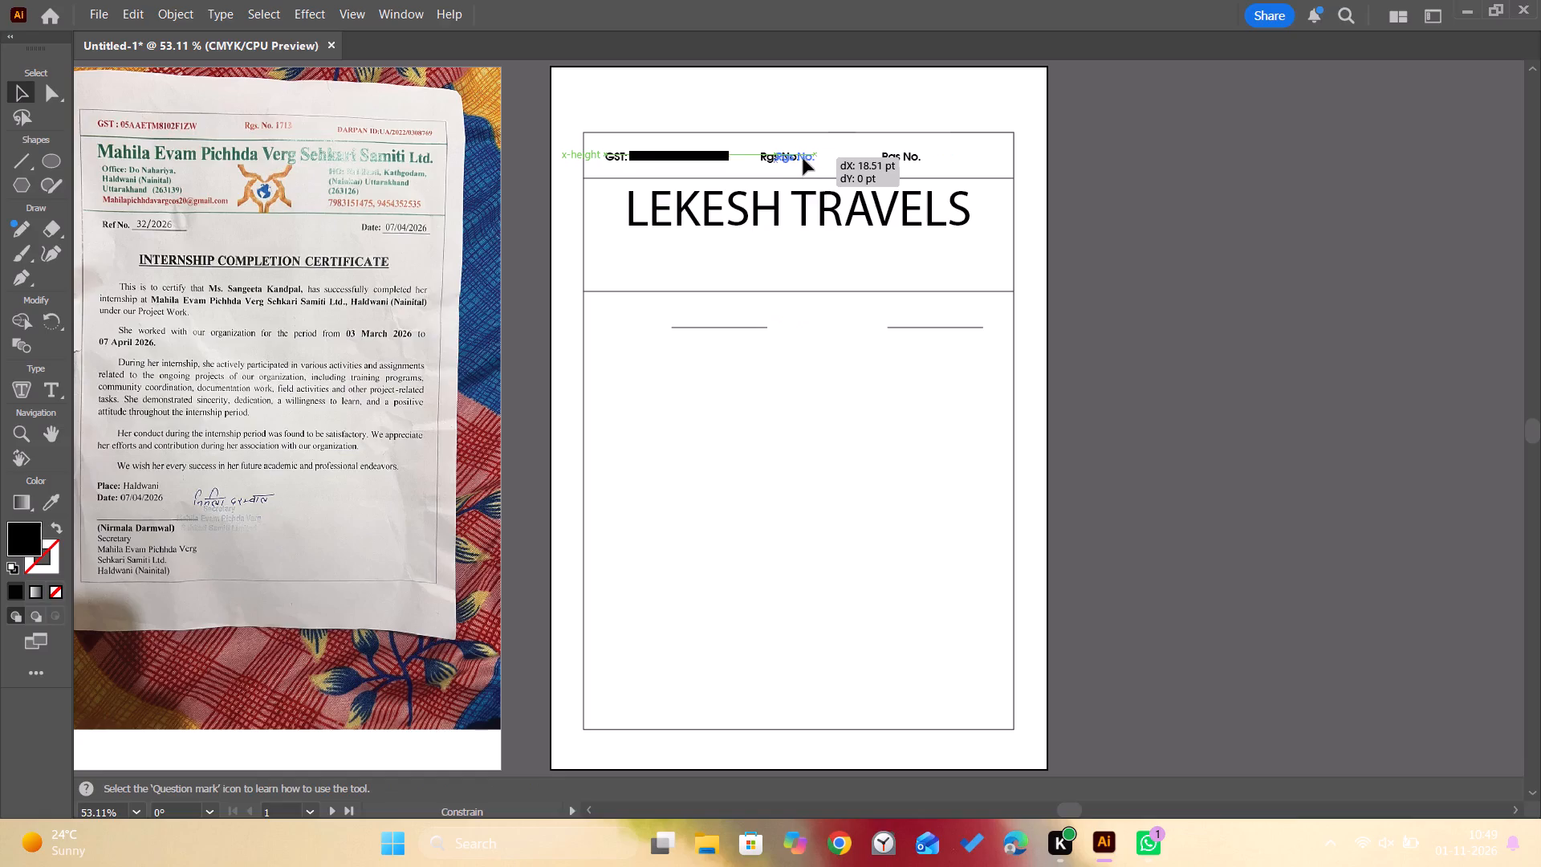
Adjust the registration strip's spacing by moving the middle Rgs No. label slightly right and the last one slightly left along the row.
left_click_drag(892, 155, 889, 154)
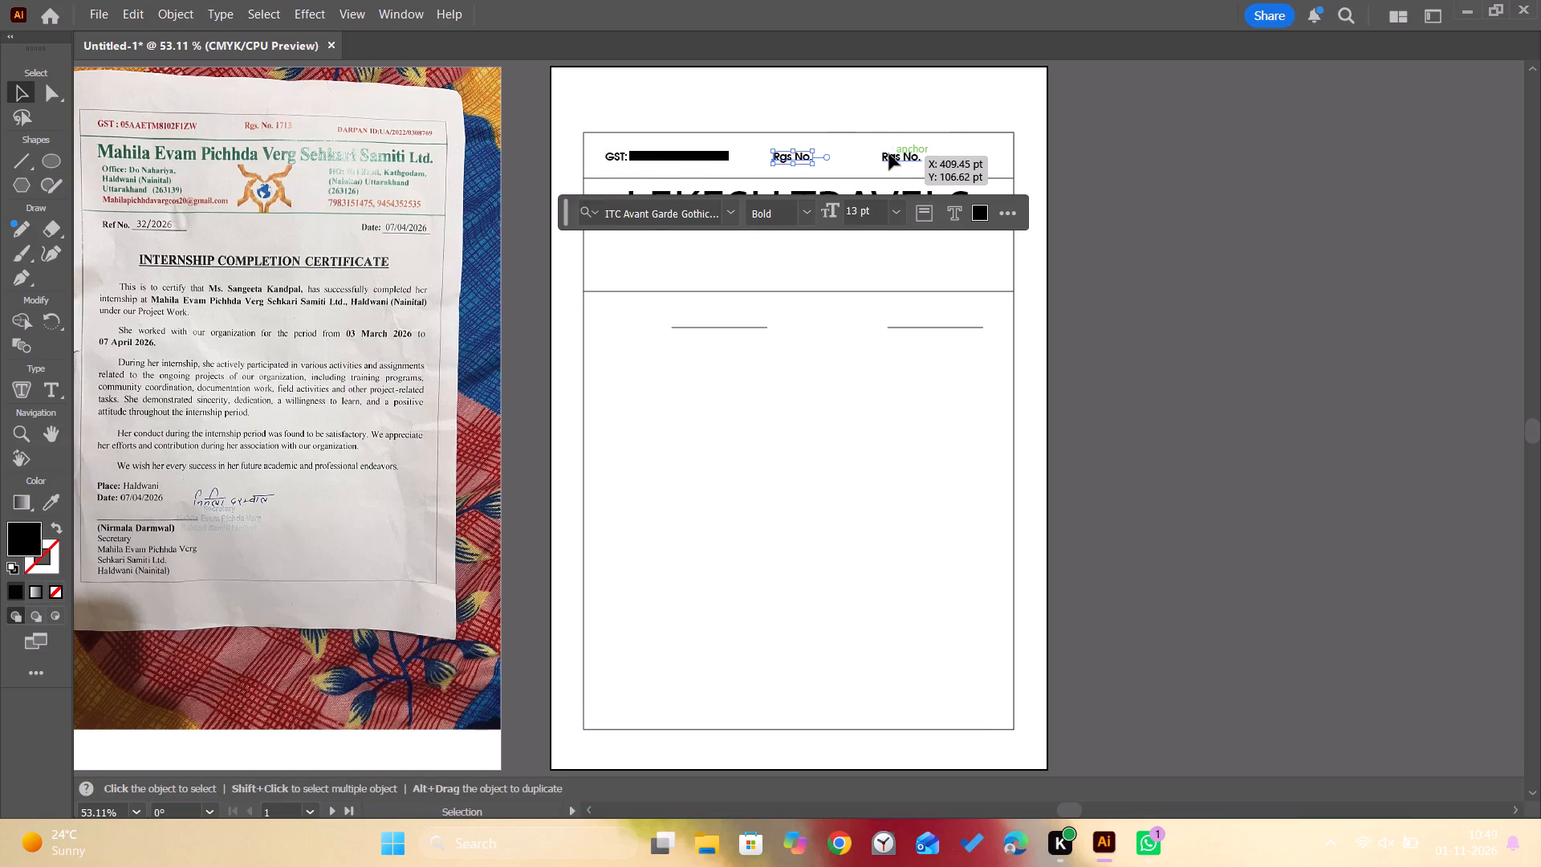
left_click_drag(889, 154, 884, 156)
key("End")
key("End")
key("End")
key("End")
left_click(1136, 192)
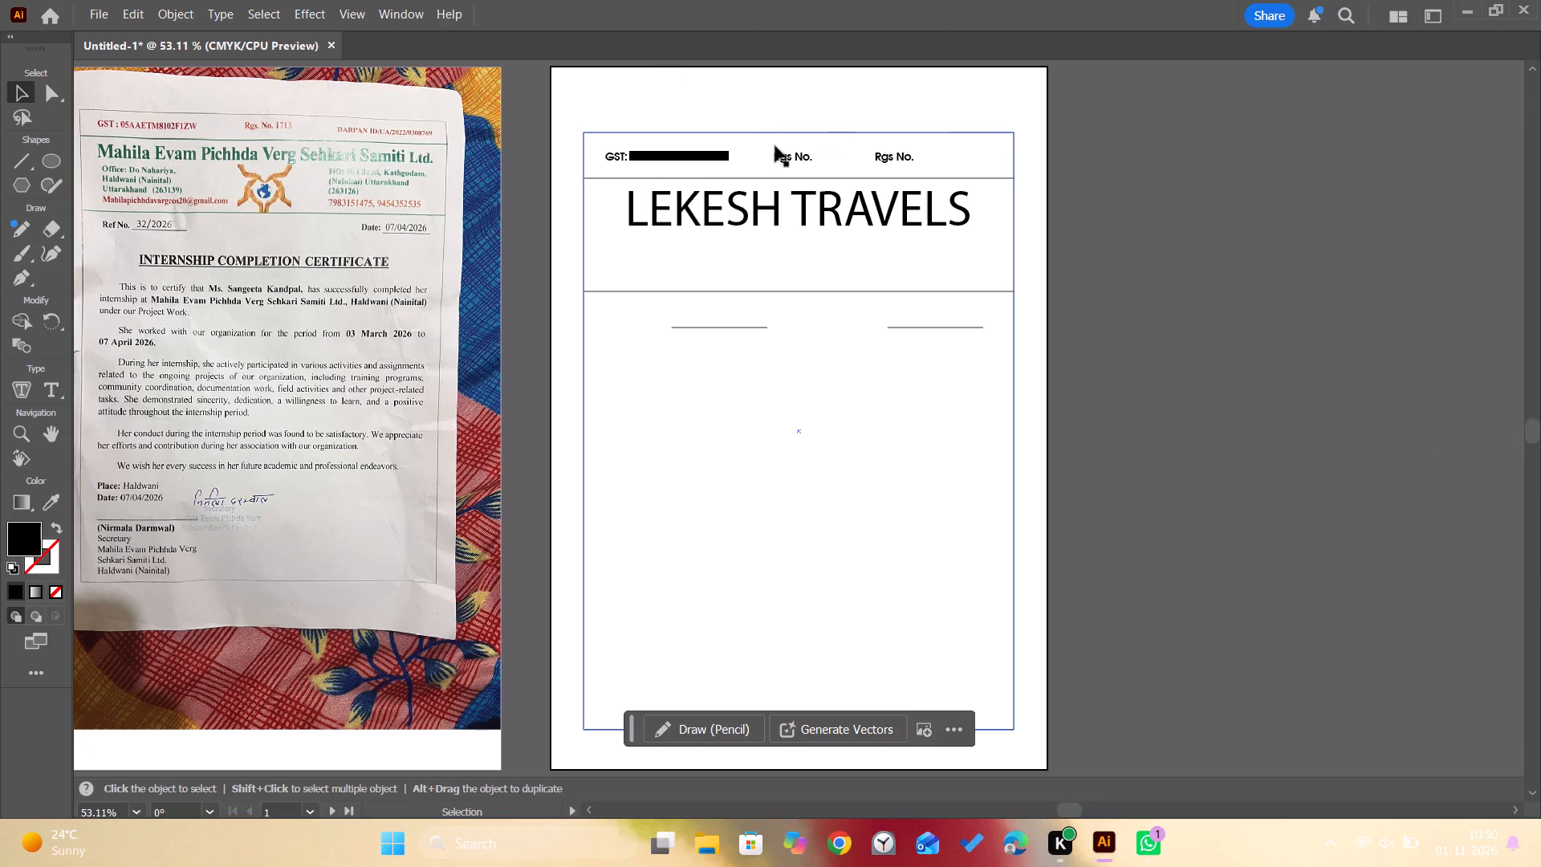
Duplicate the middle Rgs No. label and place the copy just below the left end of the LEKESH TRAVELS heading.
left_click_drag(787, 157, 687, 213, "alt")
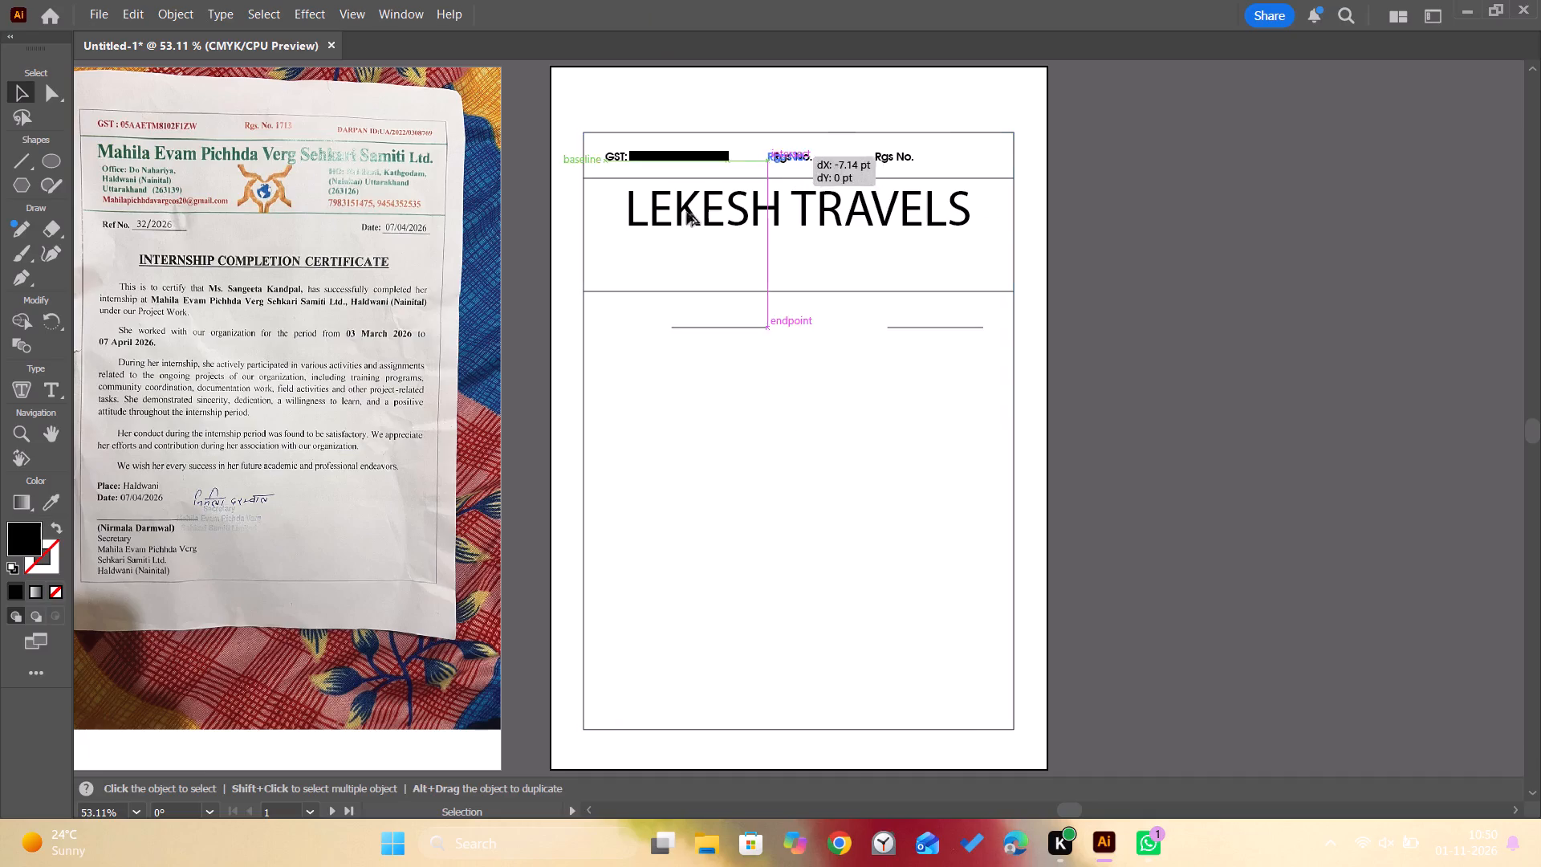
left_click_drag(687, 213, 633, 239, "alt")
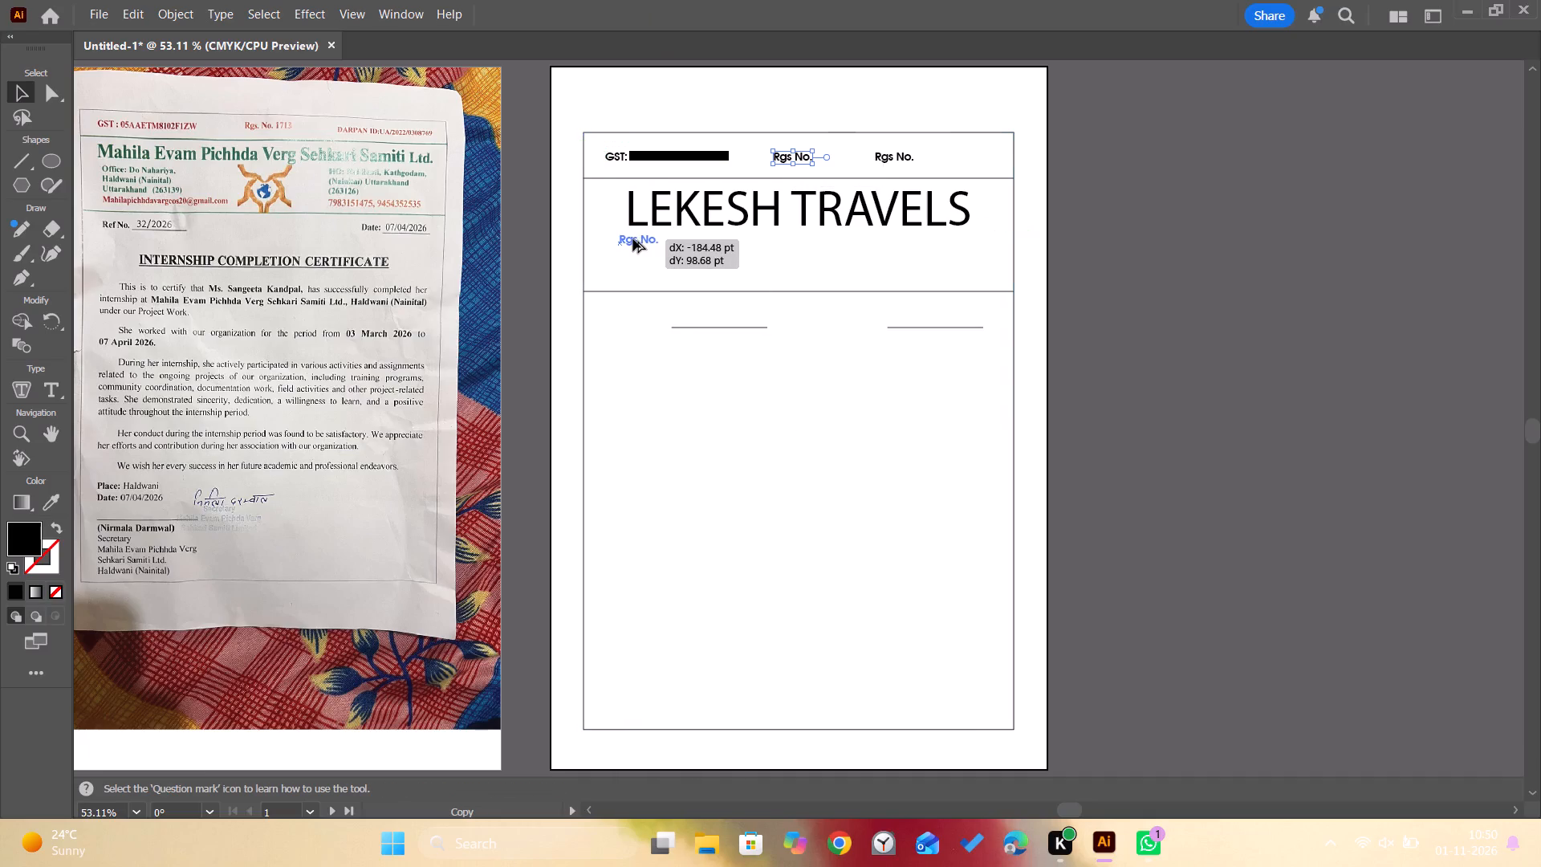
left_click_drag(633, 239, 627, 240, "alt")
left_click(627, 240)
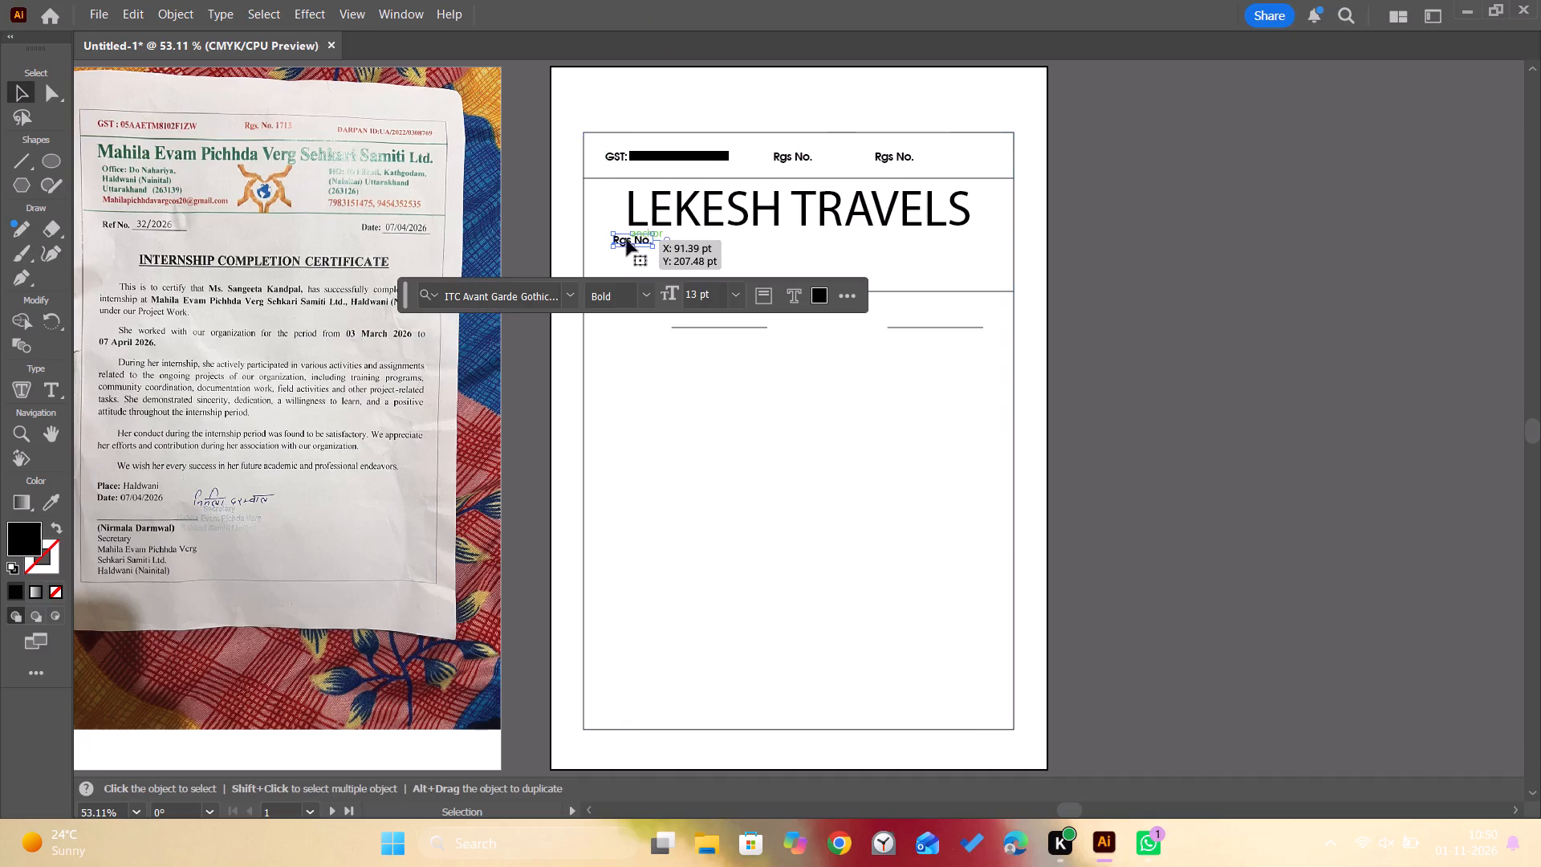
Replace the copied label's text below the heading with "Office:".
double_click(627, 240)
key("Right")
key("Right")
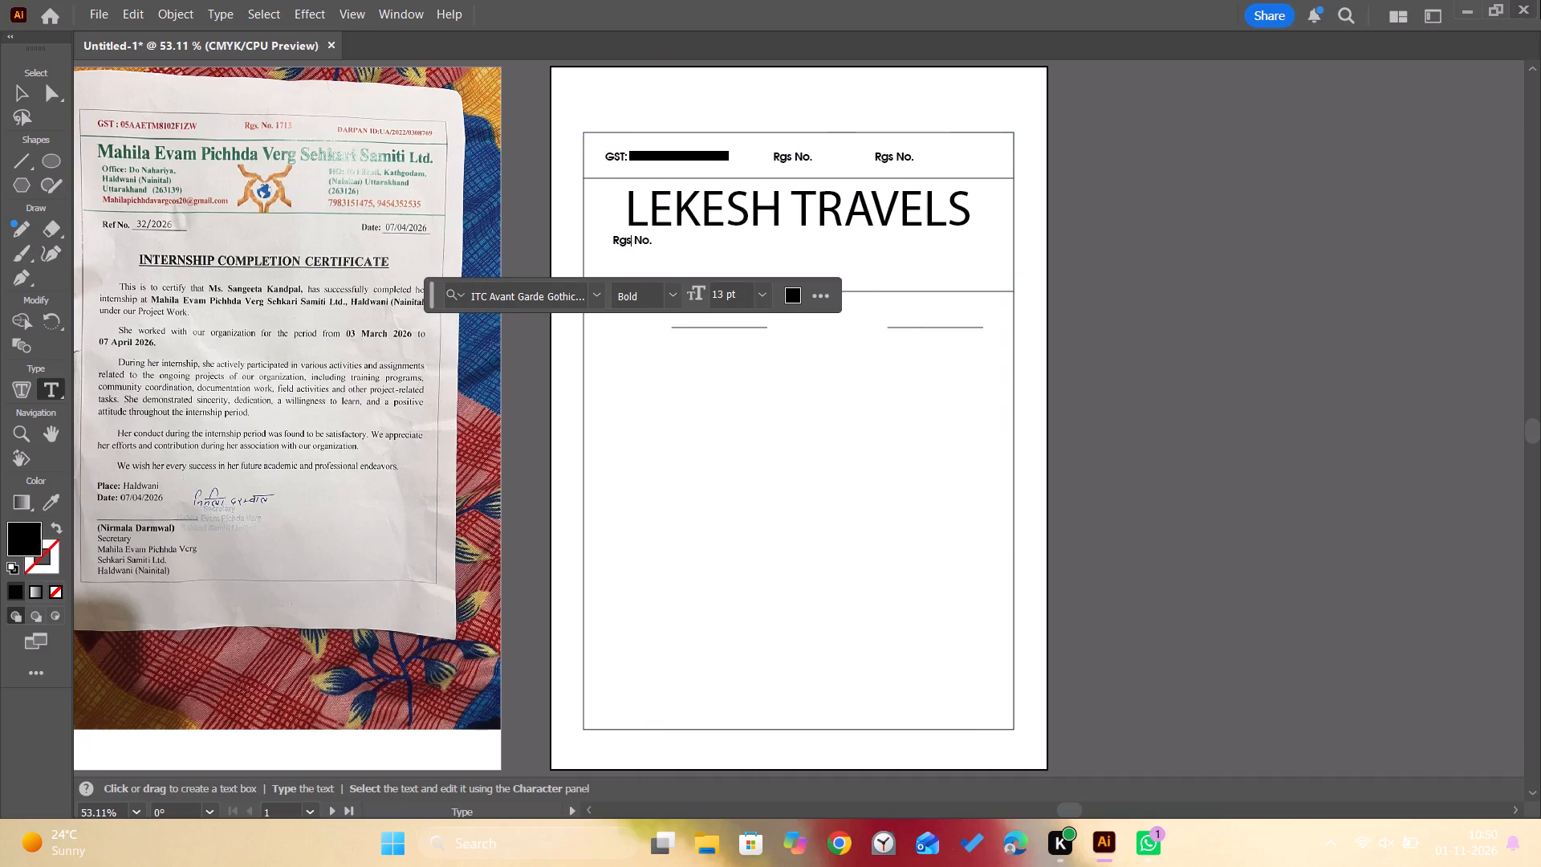
key("Right")
key("Right")
key("Right")
key("BackSpace")
key("BackSpace")
key("BackSpace")
key("BackSpace")
key("BackSpace")
key("BackSpace")
key("BackSpace")
key("BackSpace")
key("BackSpace")
key("BackSpace")
key("BackSpace")
key("BackSpace")
key("BackSpace")
key("BackSpace")
key("BackSpace")
key("BackSpace")
key("BackSpace")
key("BackSpace")
key("BackSpace")
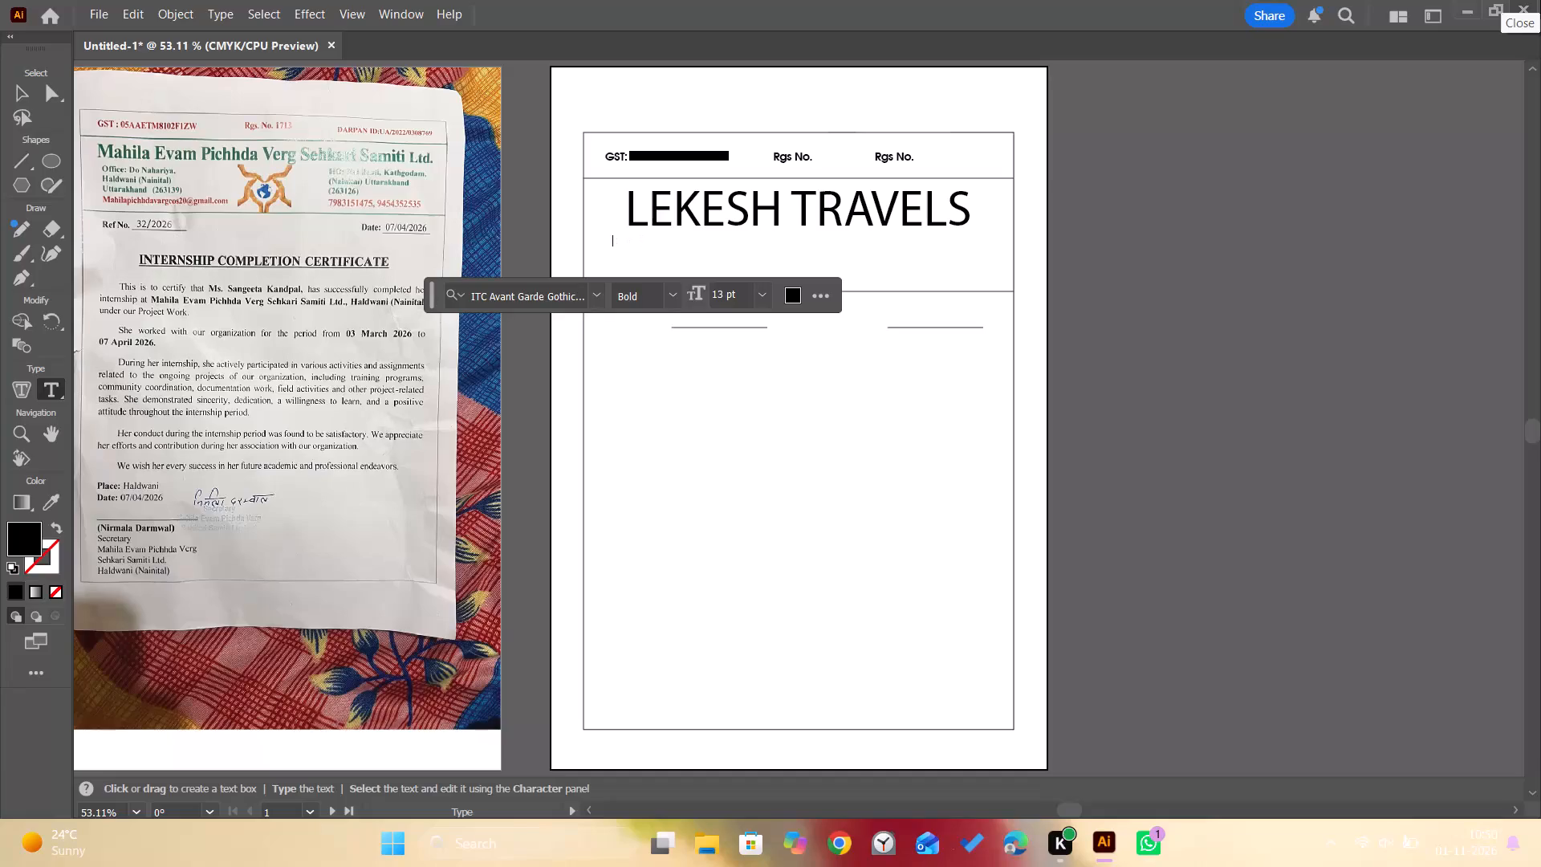
key("o")
type("ffice")
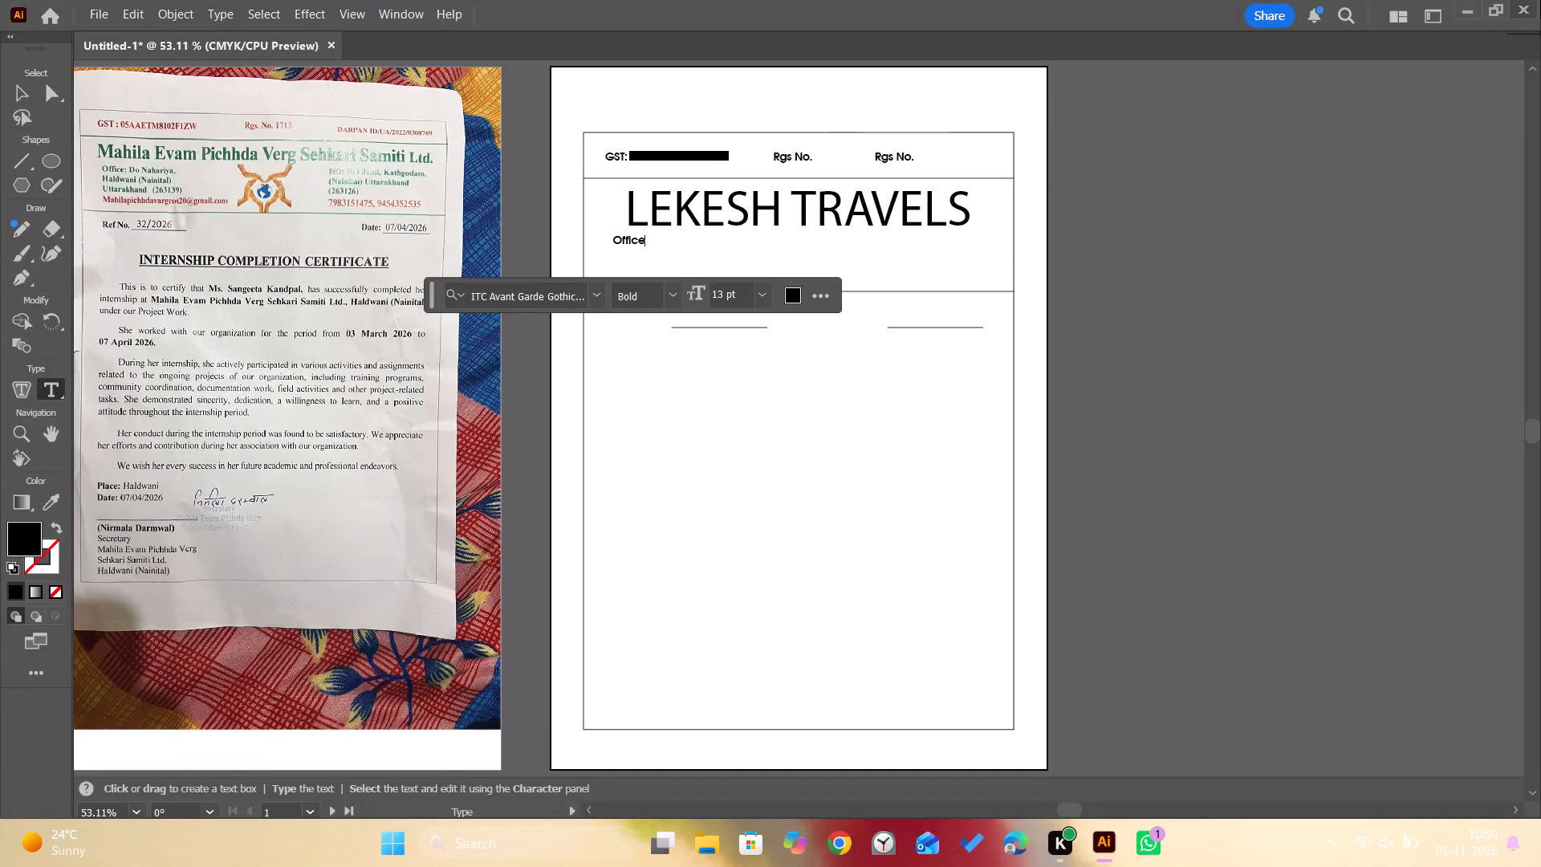
key("shift+colon")
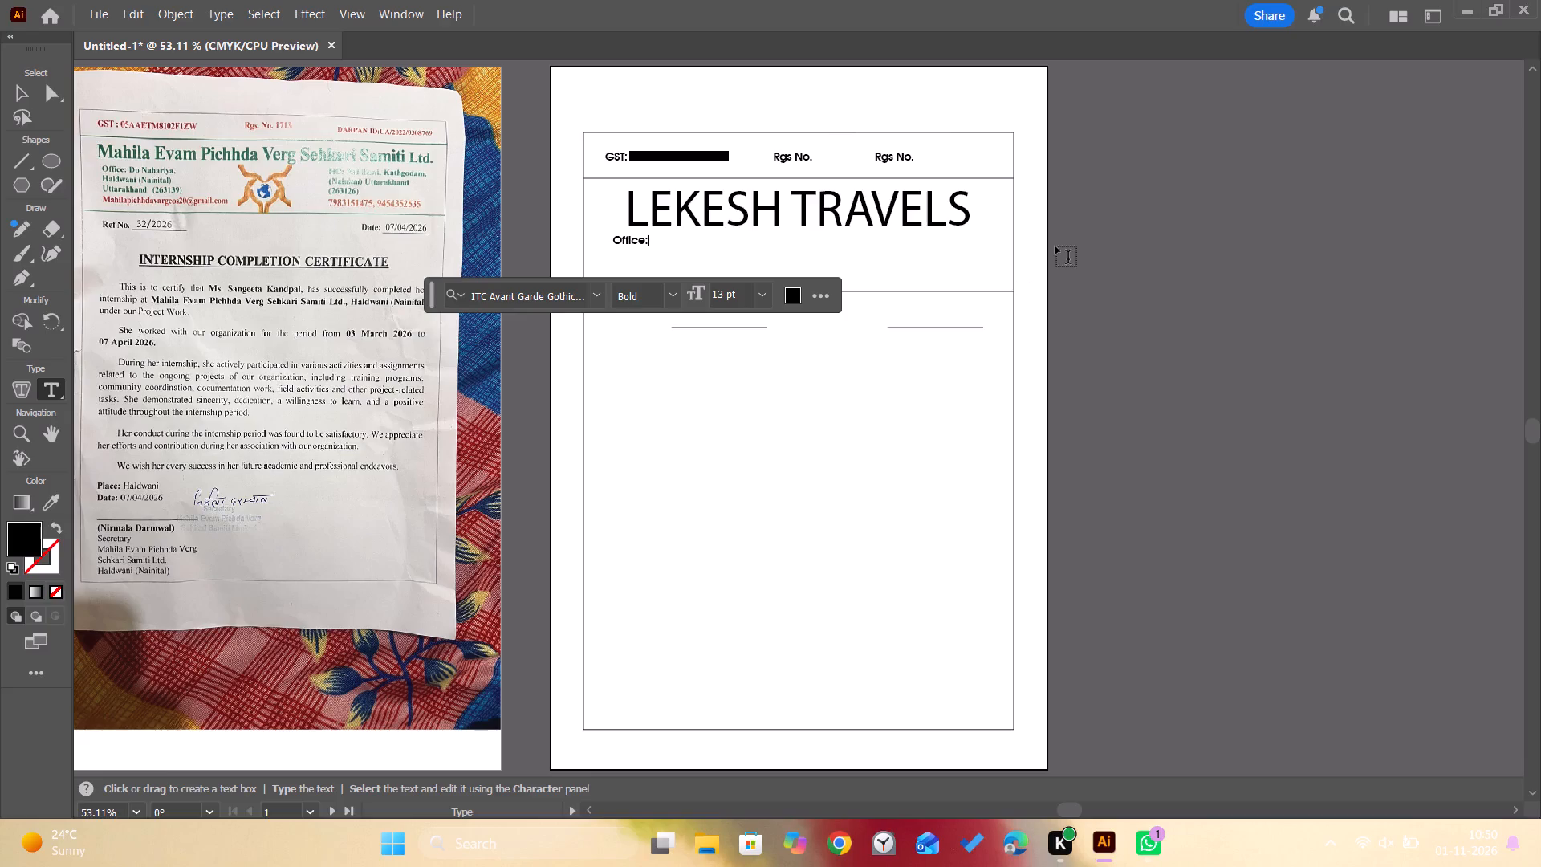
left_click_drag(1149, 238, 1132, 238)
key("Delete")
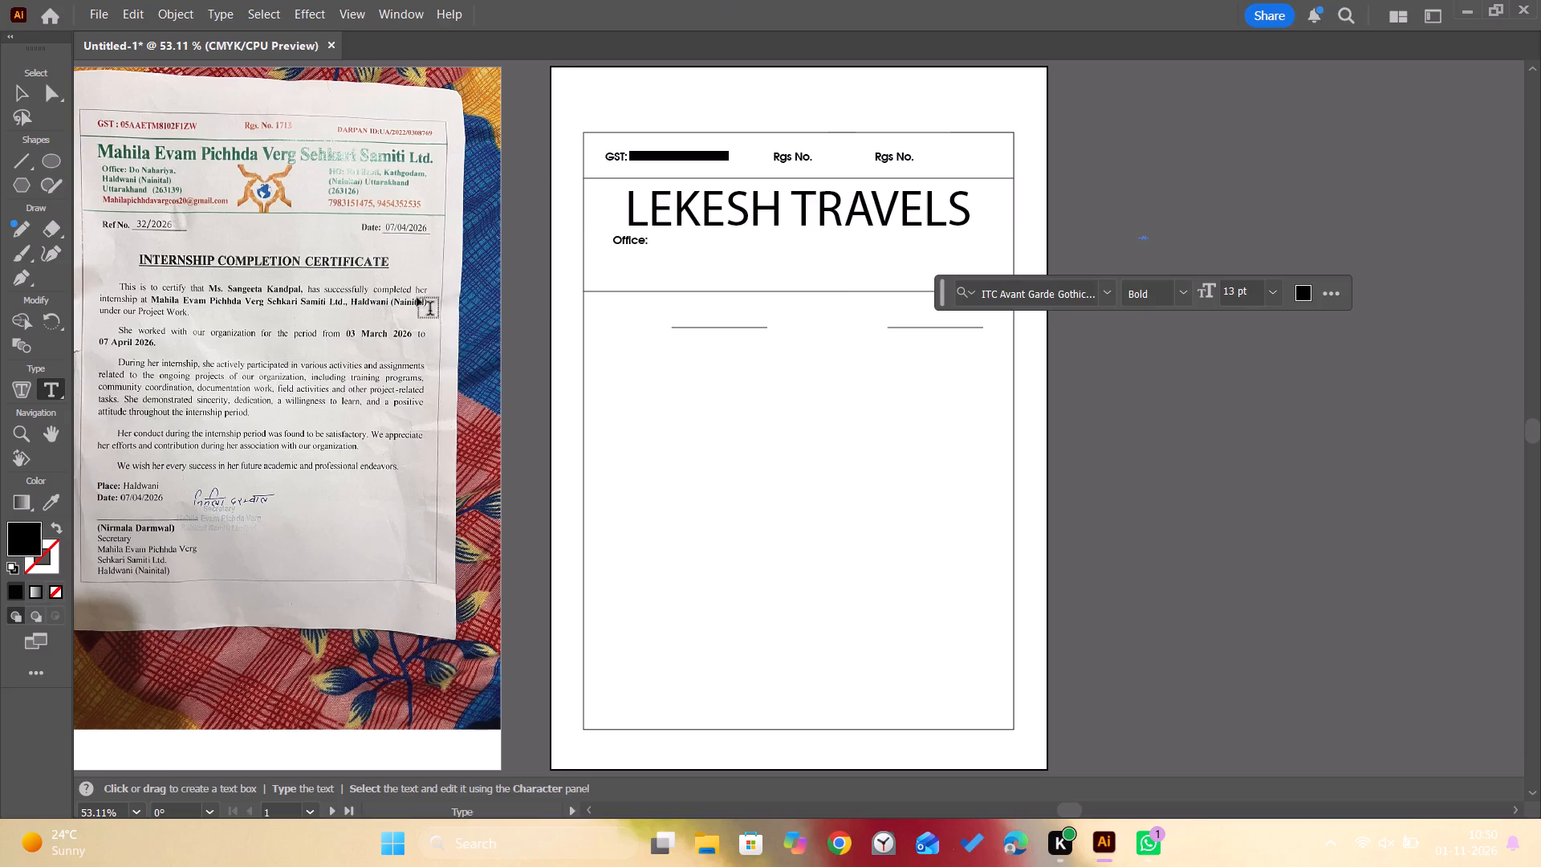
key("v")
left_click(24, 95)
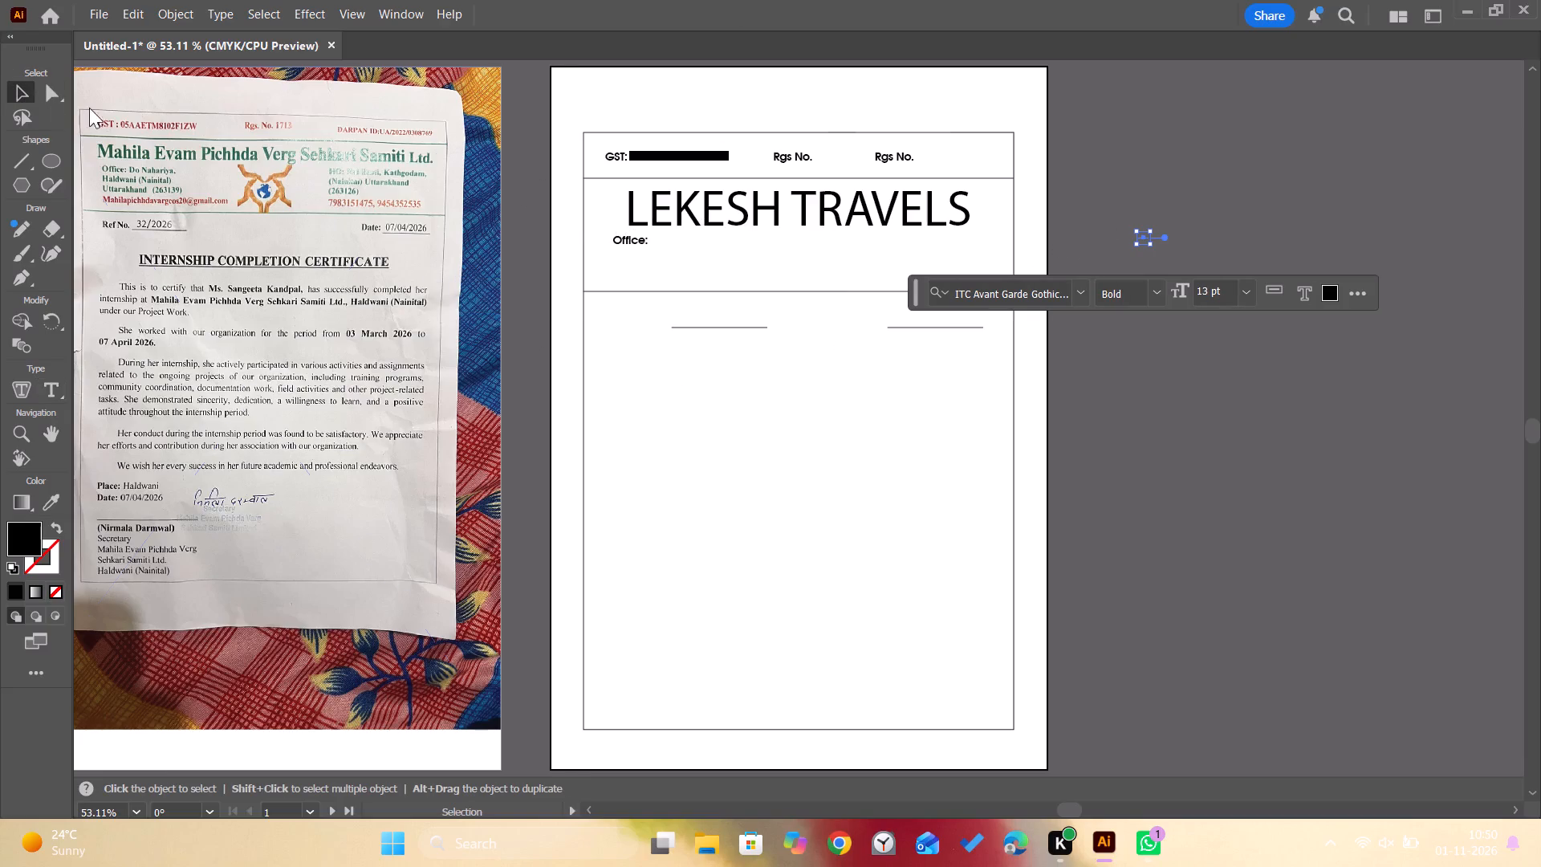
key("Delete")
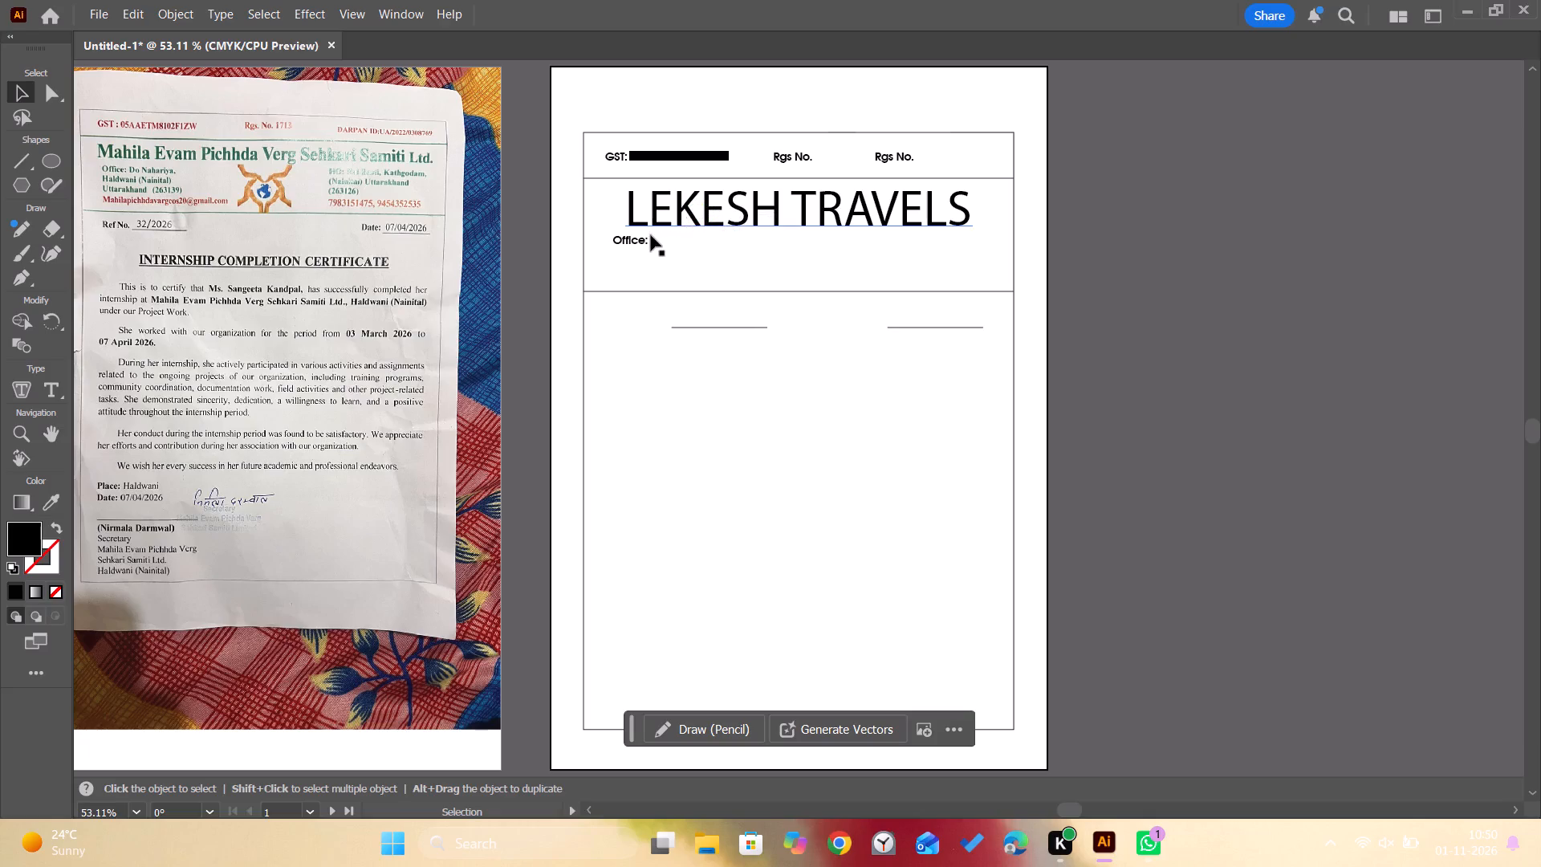
Duplicate the Office: label straight below itself, just above the letterhead's bottom line, and open the copy's text for editing.
left_click_drag(628, 245, 620, 283, "alt")
left_click(620, 283)
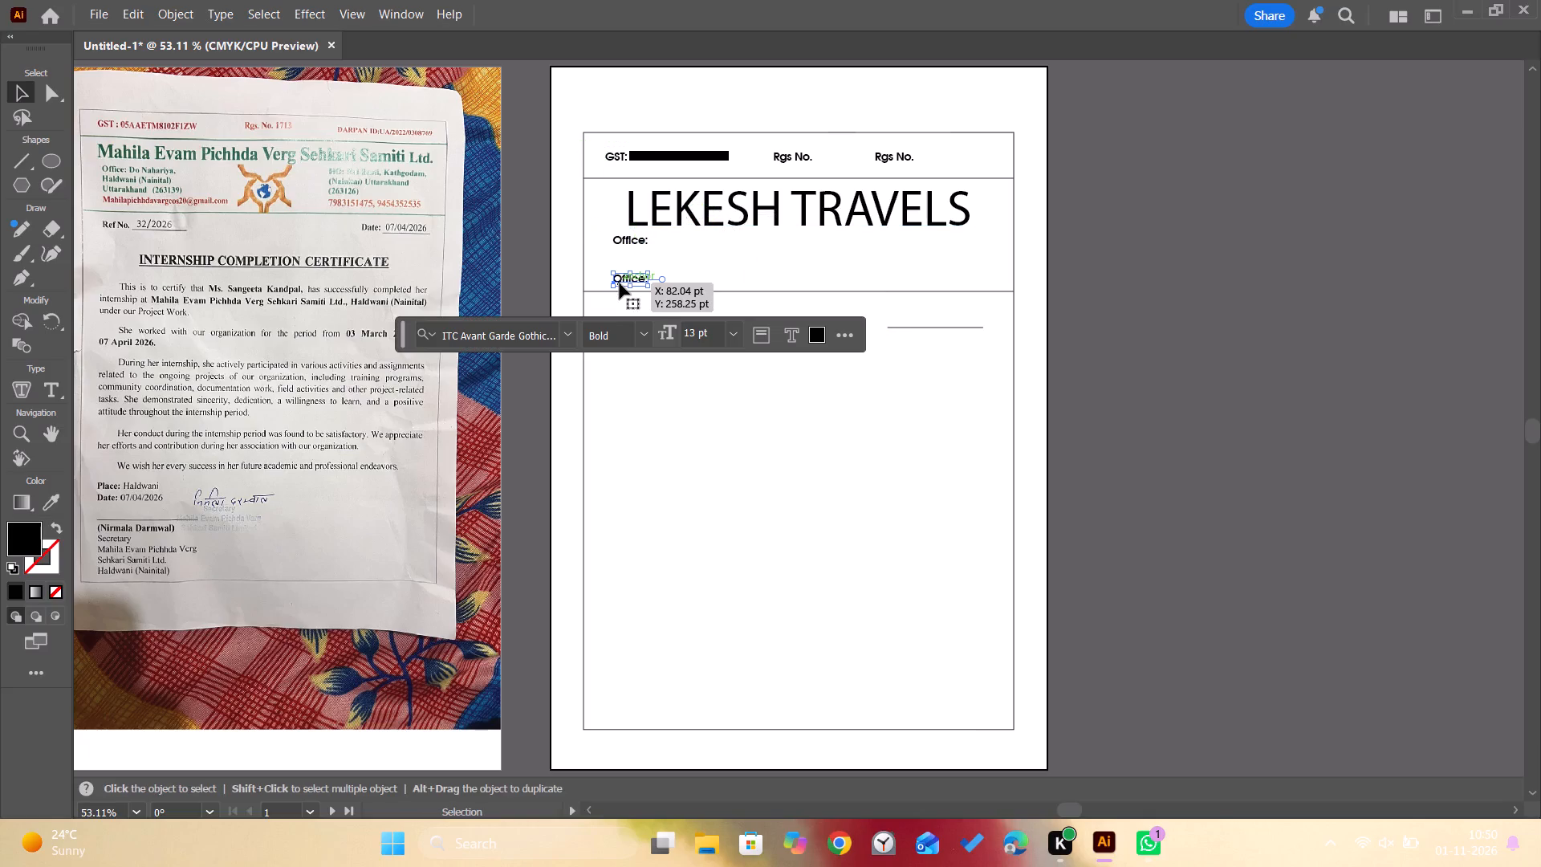
double_click(623, 279)
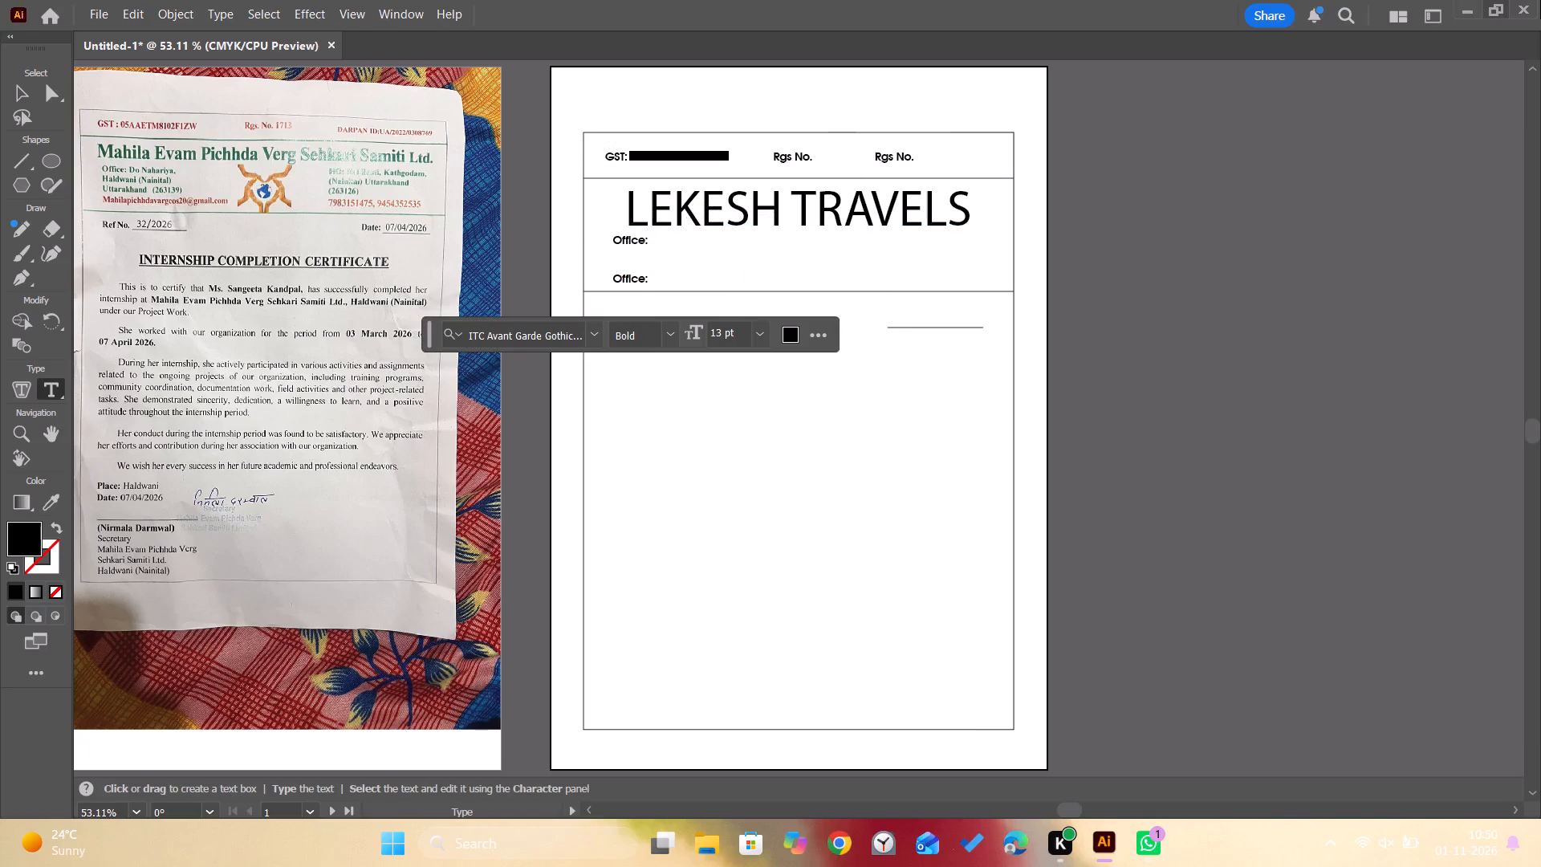
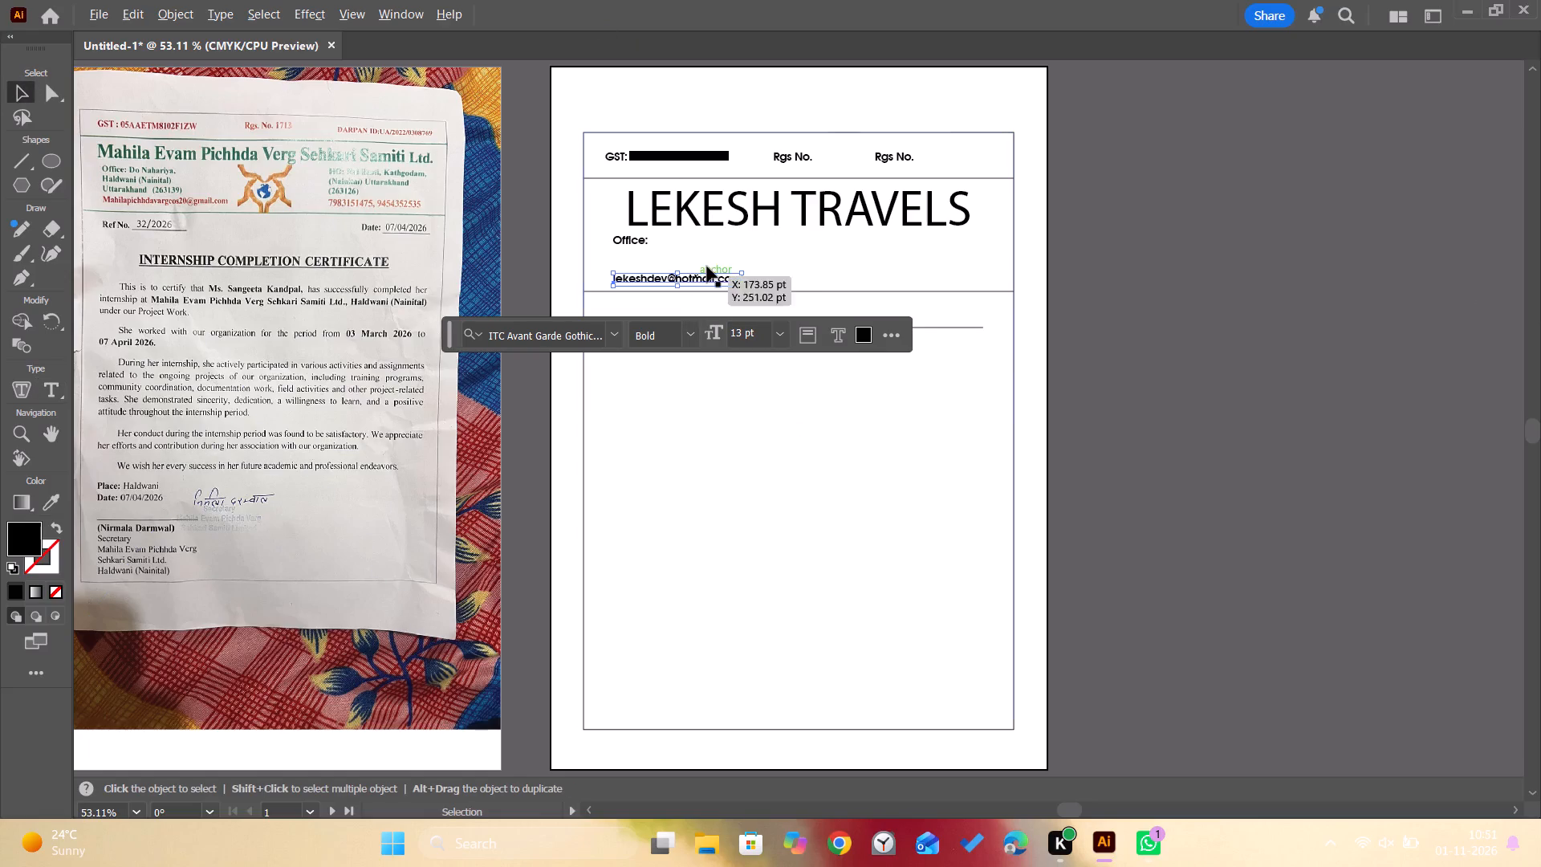
Duplicate the e-mail line straight across to the right end of its row, above the letterhead's bottom line, and open the copy's text for editing.
left_click_drag(712, 279, 934, 301, "alt")
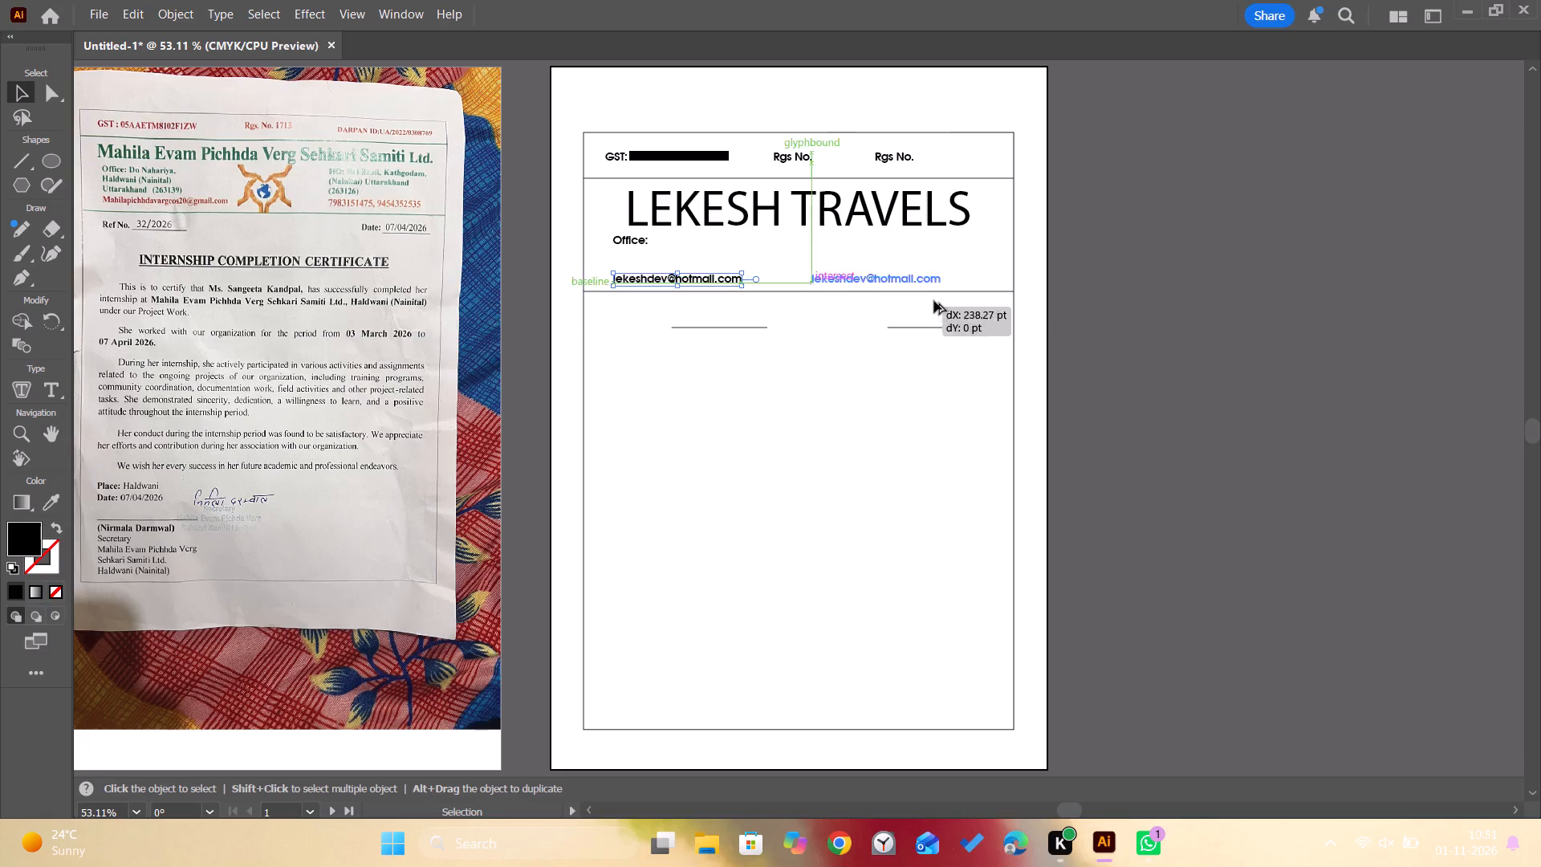
left_click_drag(934, 301, 968, 296, "alt")
double_click(967, 279)
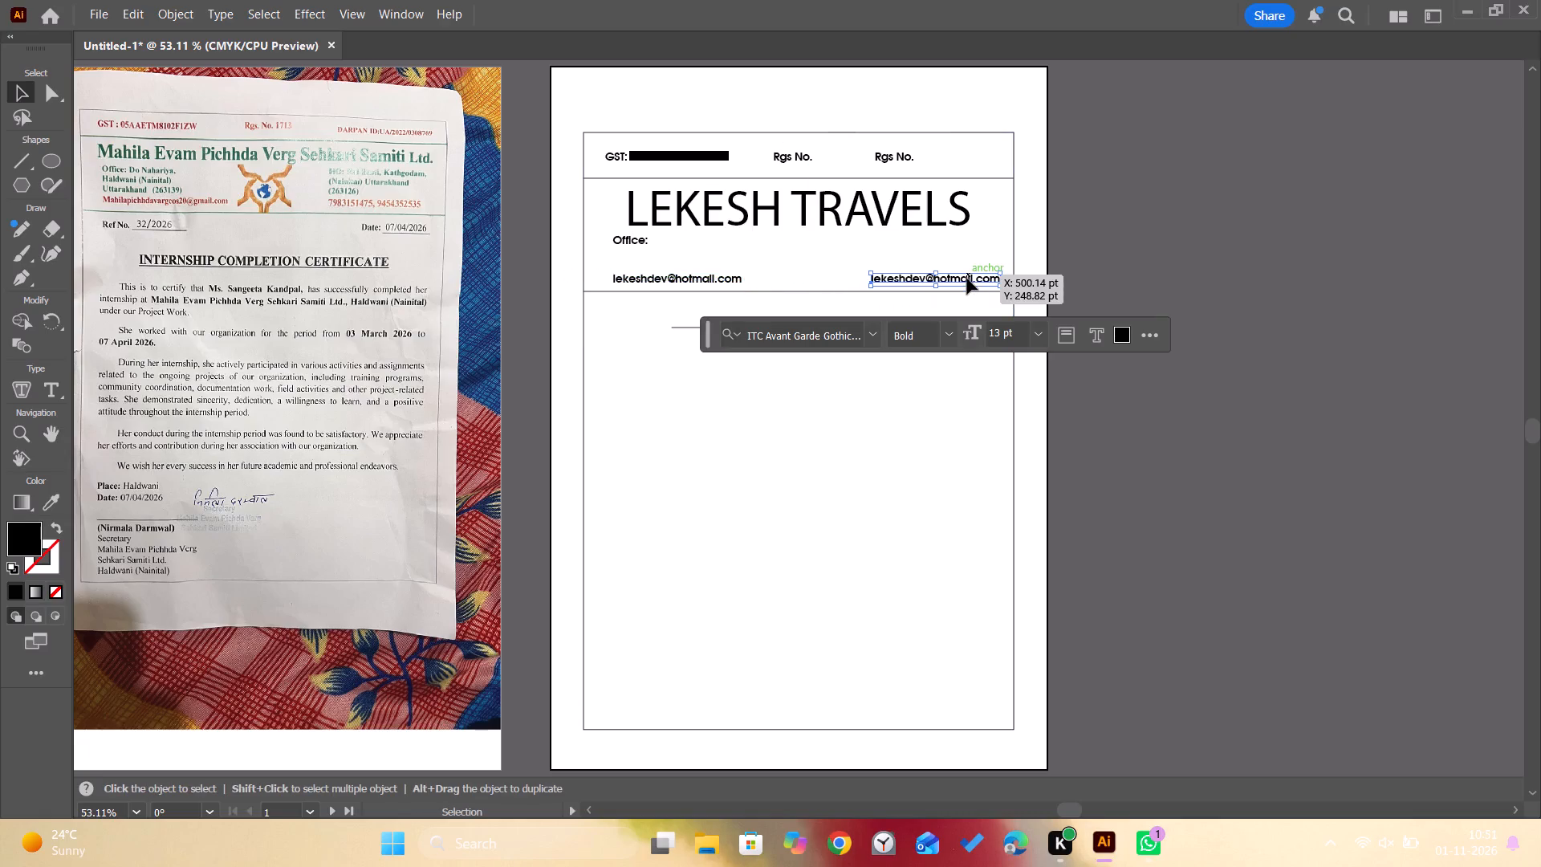
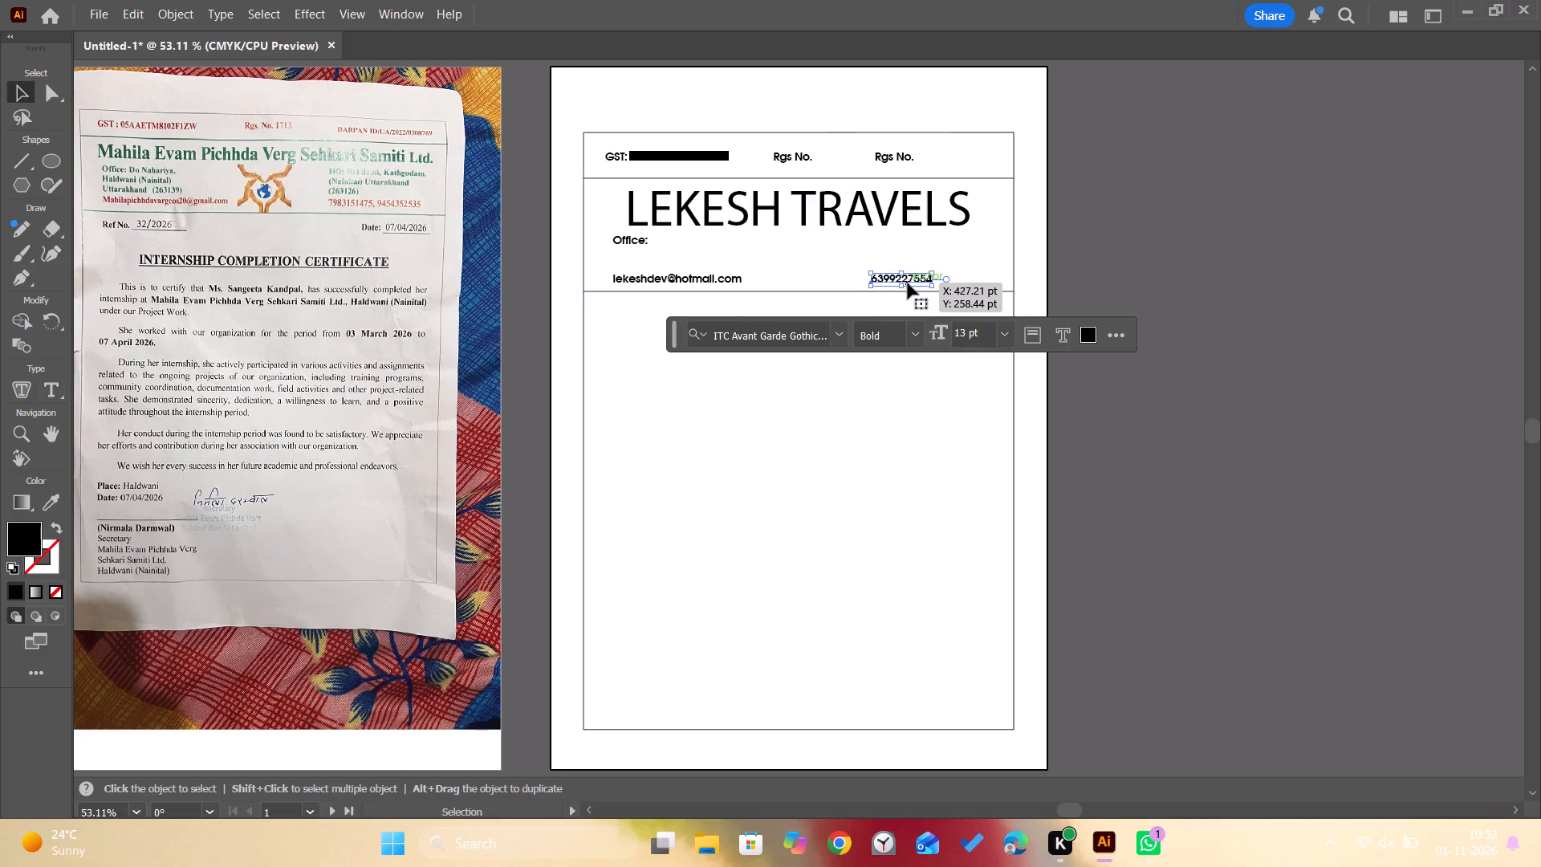
Move the phone number about 72 pt right along its row, toward the right border of the letterhead.
left_click_drag(909, 282, 947, 279)
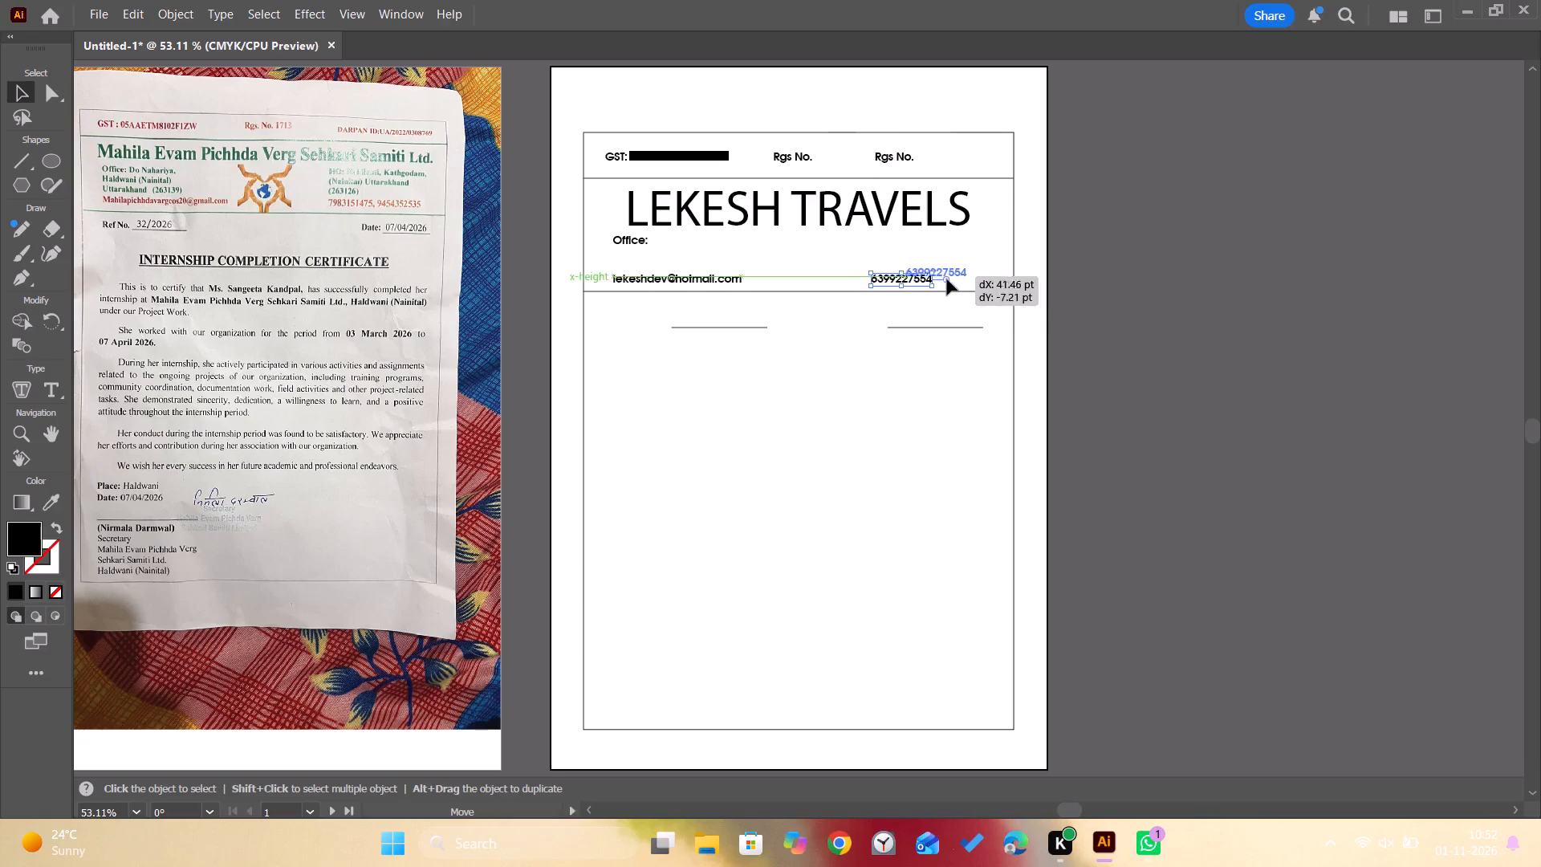
left_click_drag(947, 279, 969, 284)
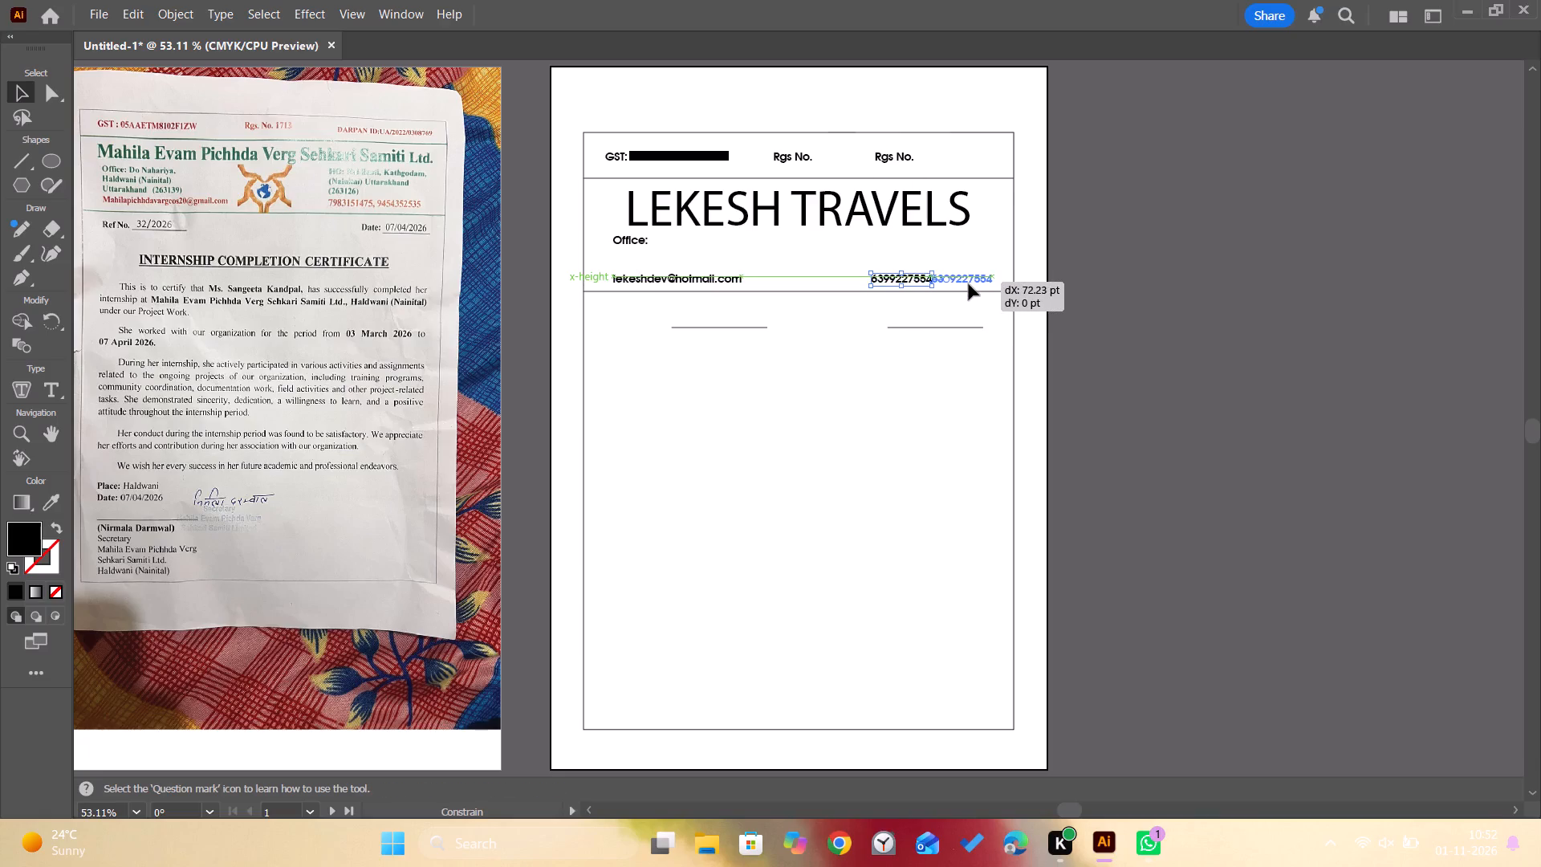
left_click_drag(969, 284, 970, 284)
left_click(1124, 311)
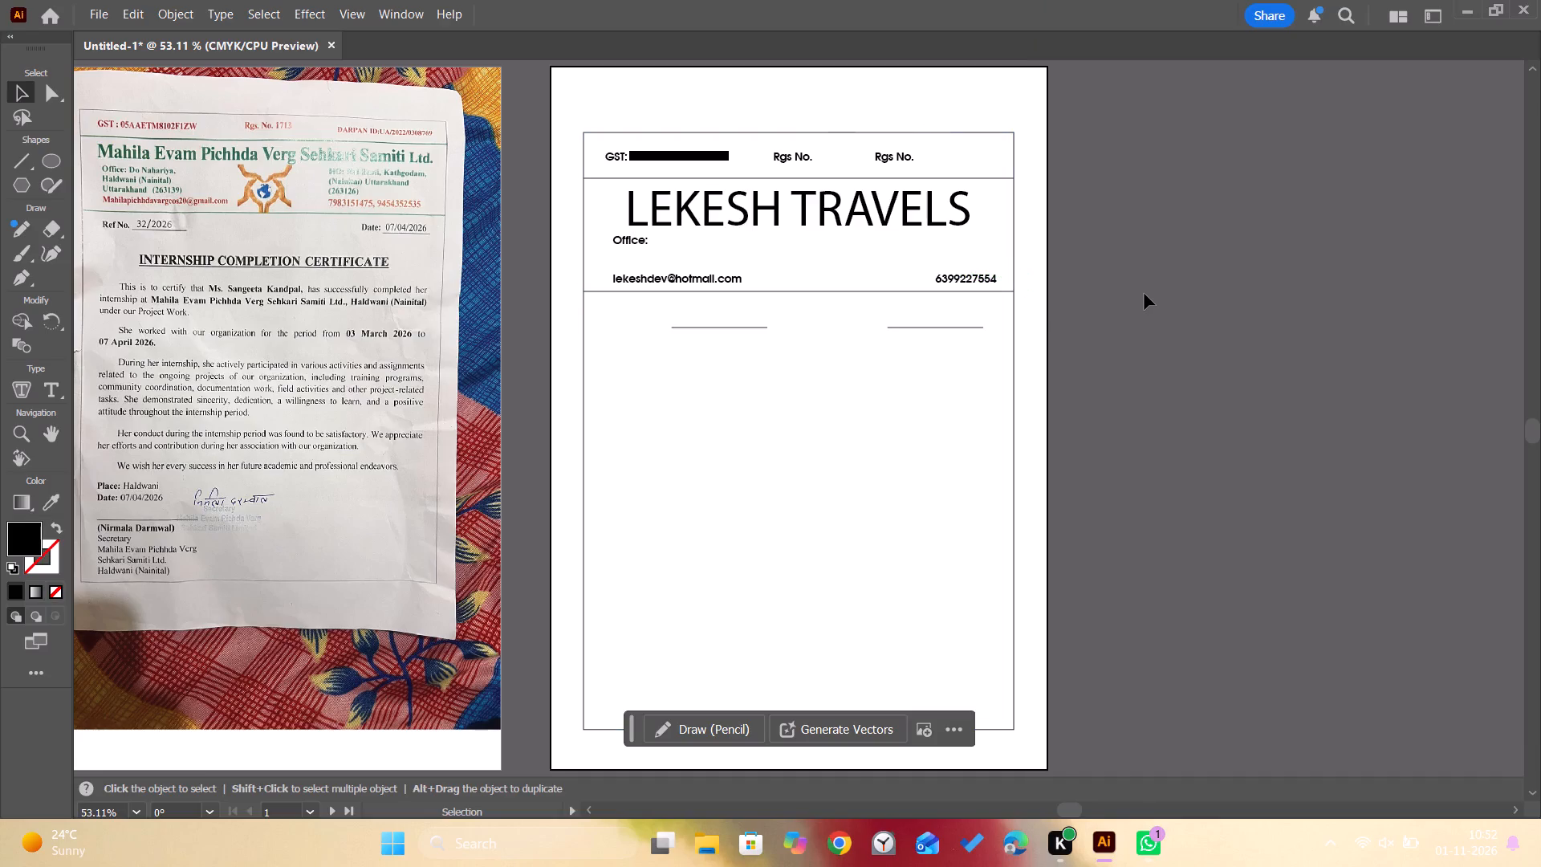
left_click_drag(1142, 306, 1131, 314)
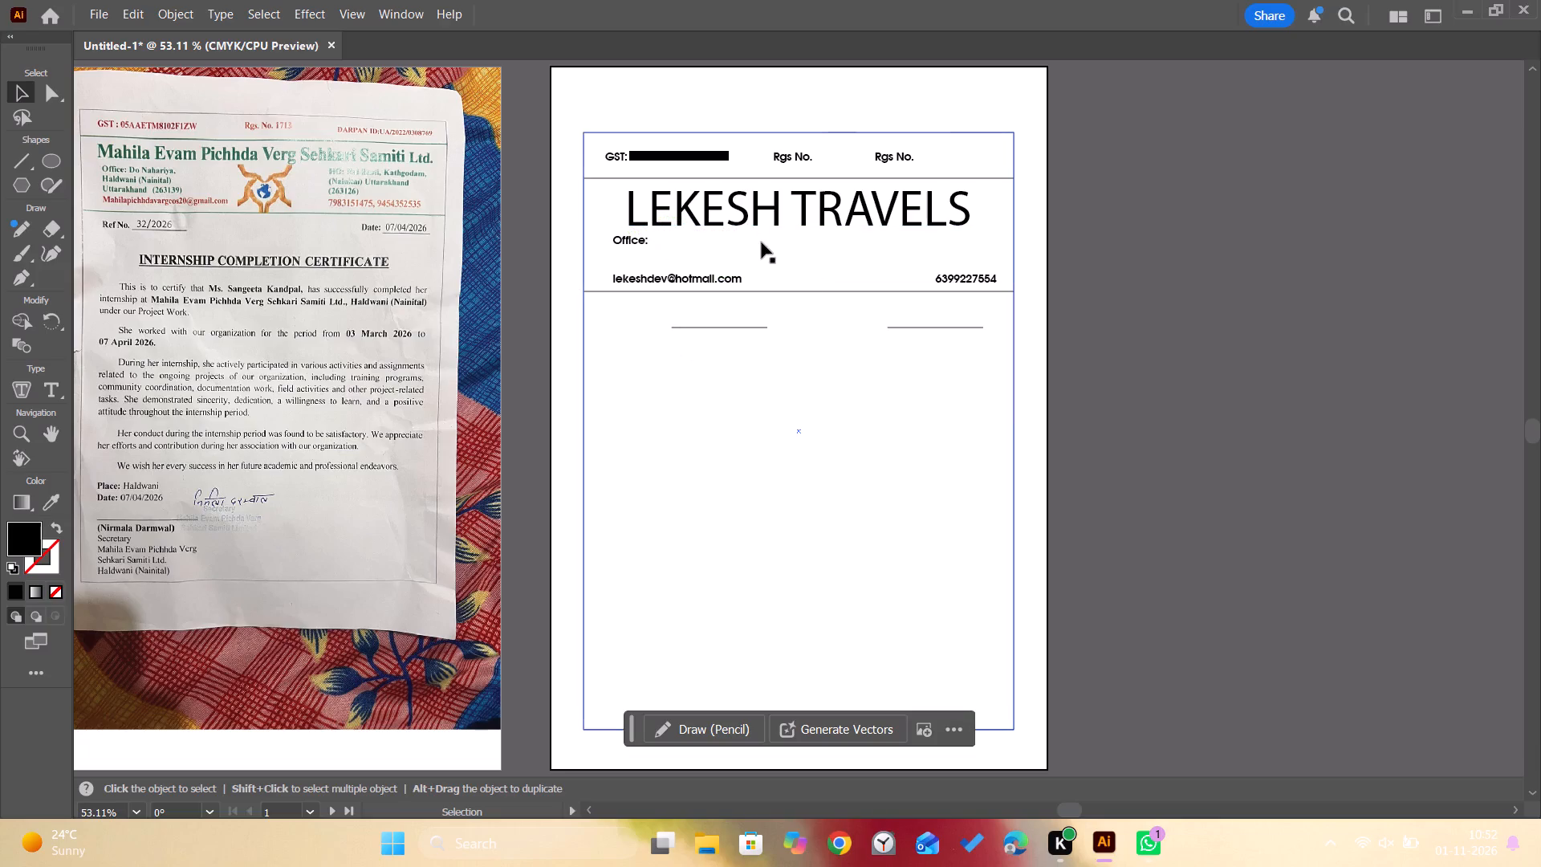
Duplicate the middle Rgs No. label and place the copy below the letterhead, just before the left short line.
left_click_drag(784, 155, 684, 236, "alt")
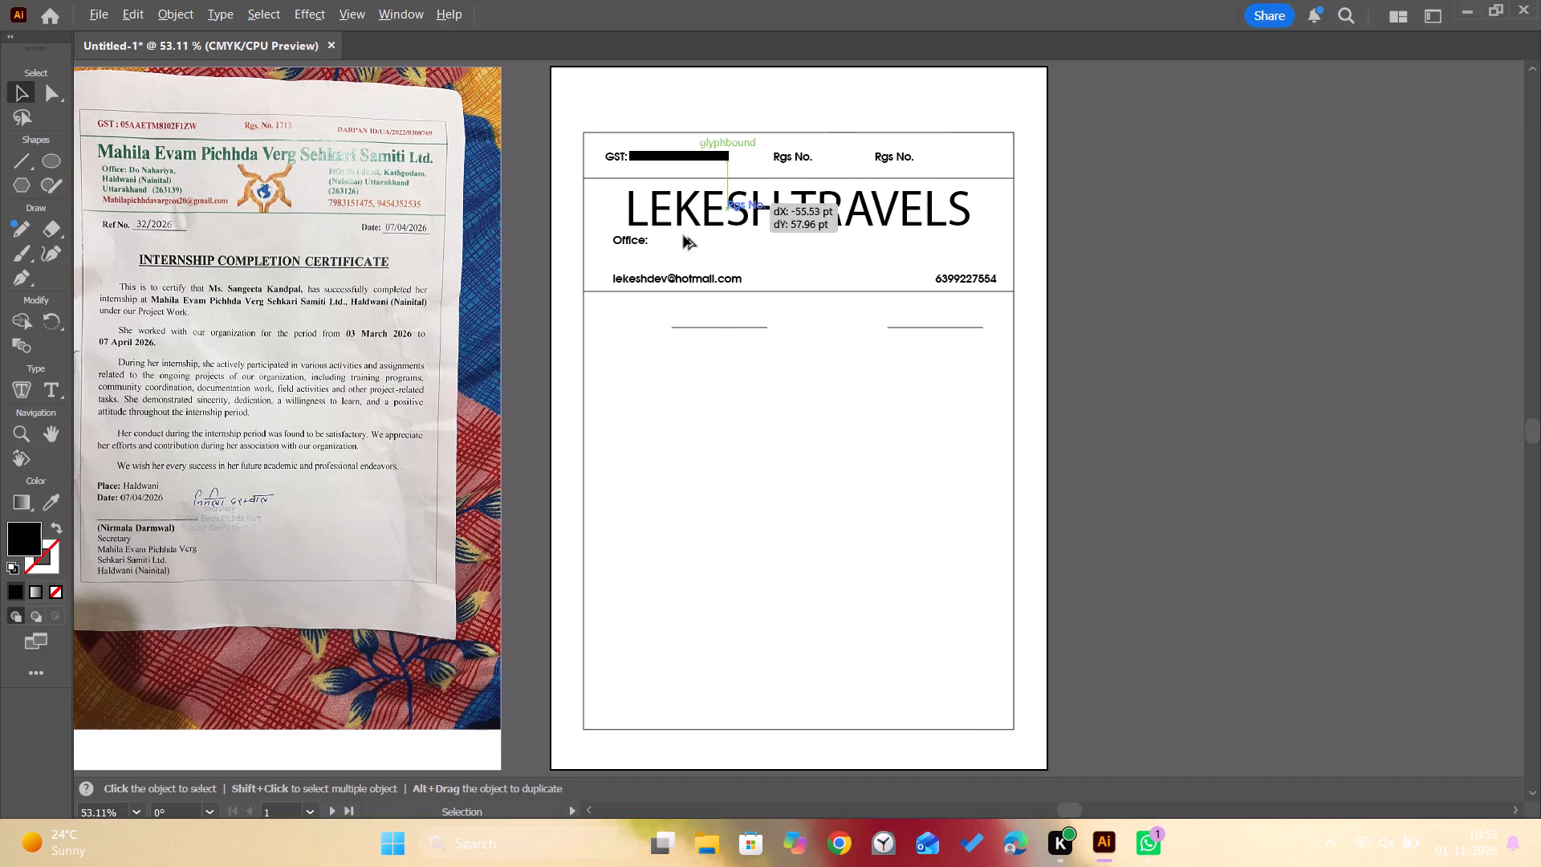
left_click_drag(684, 236, 616, 324, "alt")
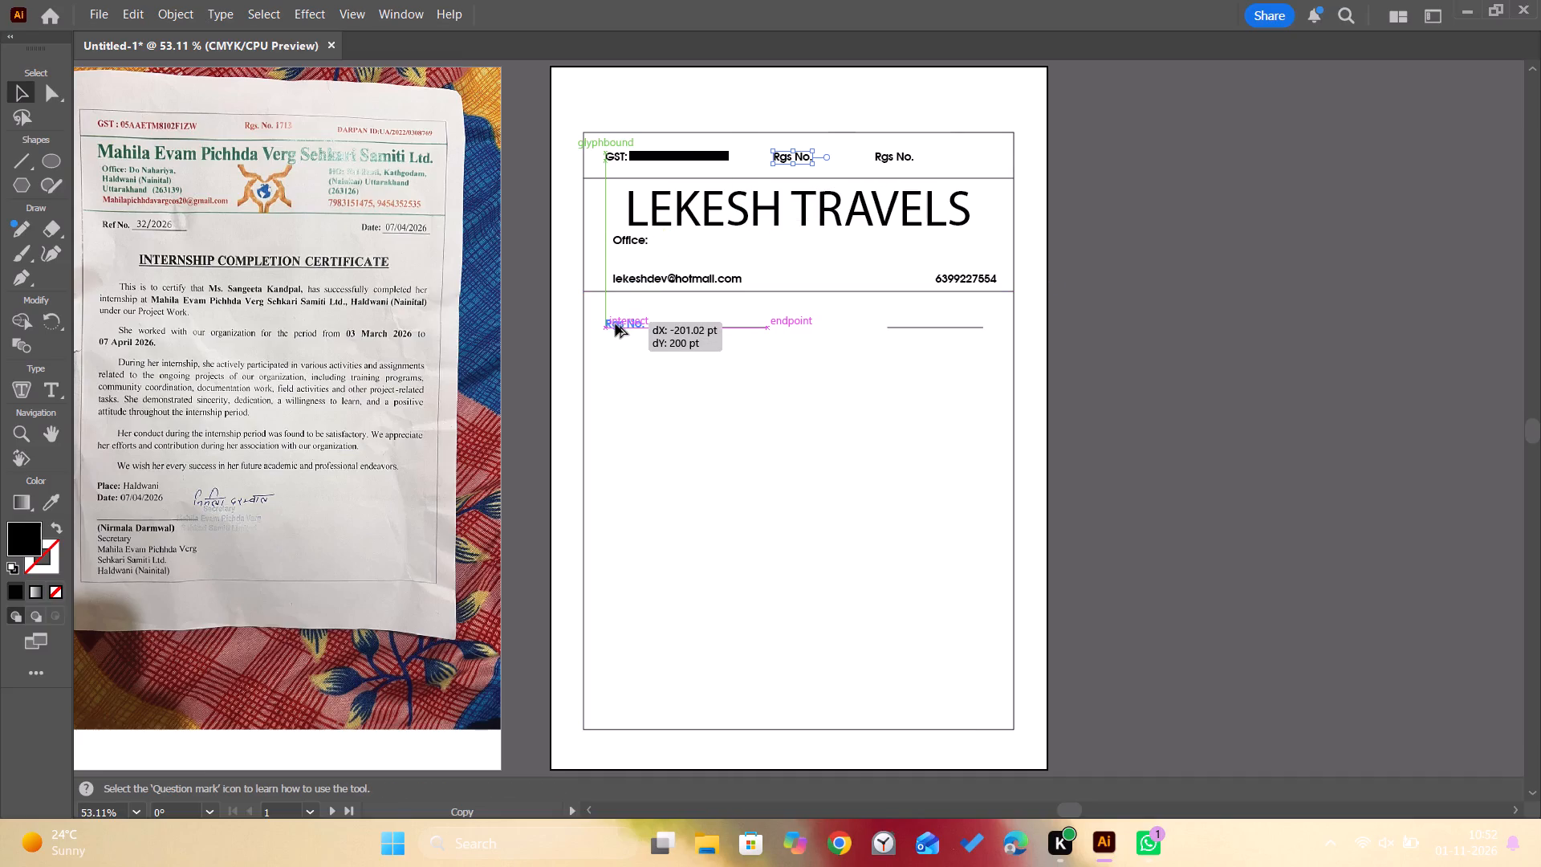
left_click_drag(616, 324, 619, 323, "alt")
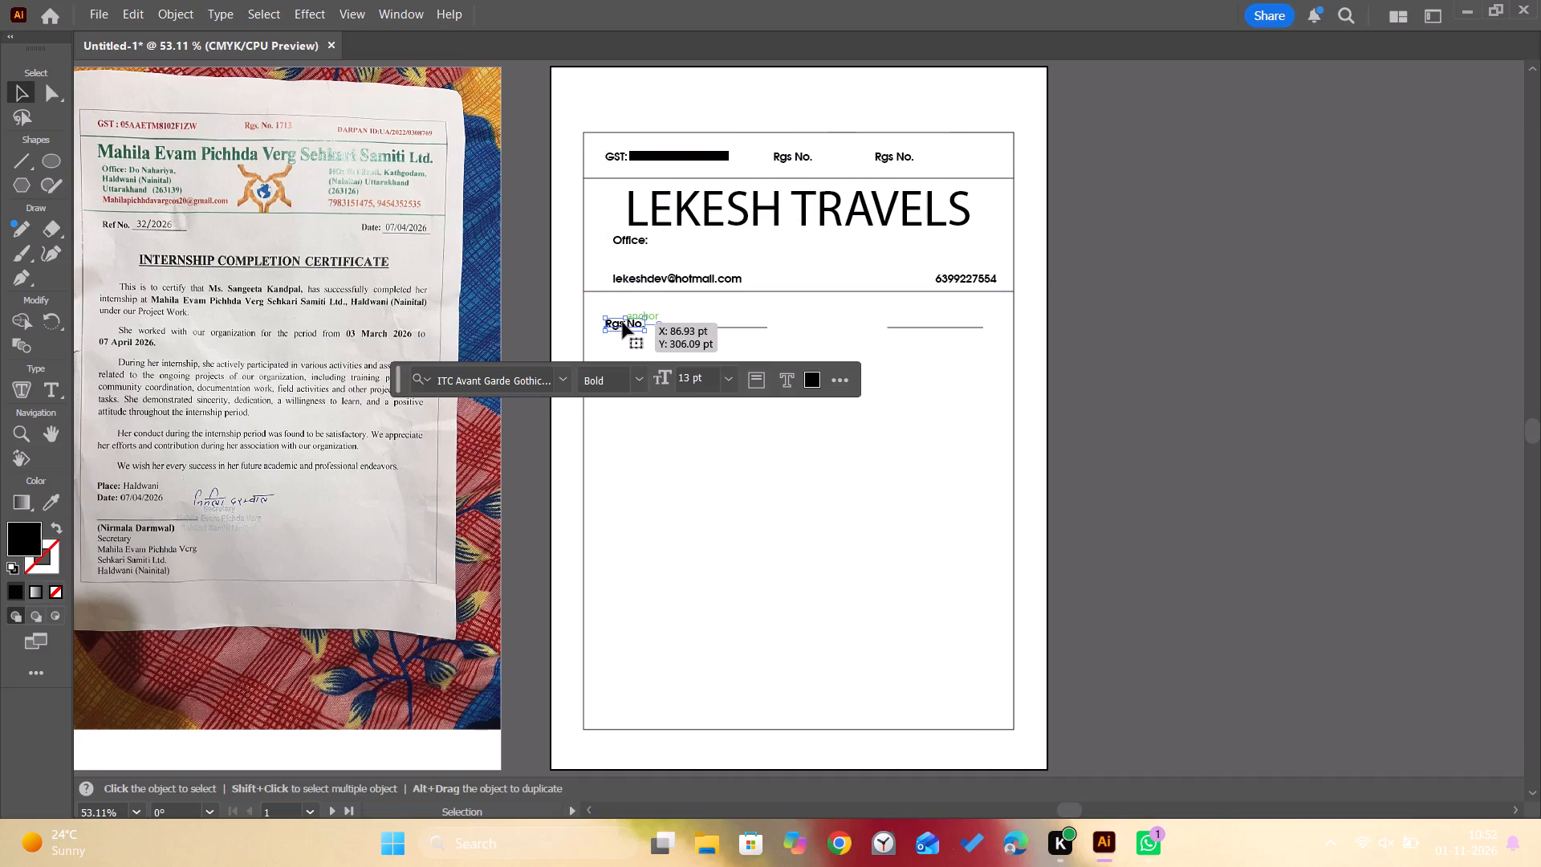
Replace the copied label's text below the letterhead with "Ref No.".
left_click(623, 323)
double_click(624, 323)
triple_click(626, 323)
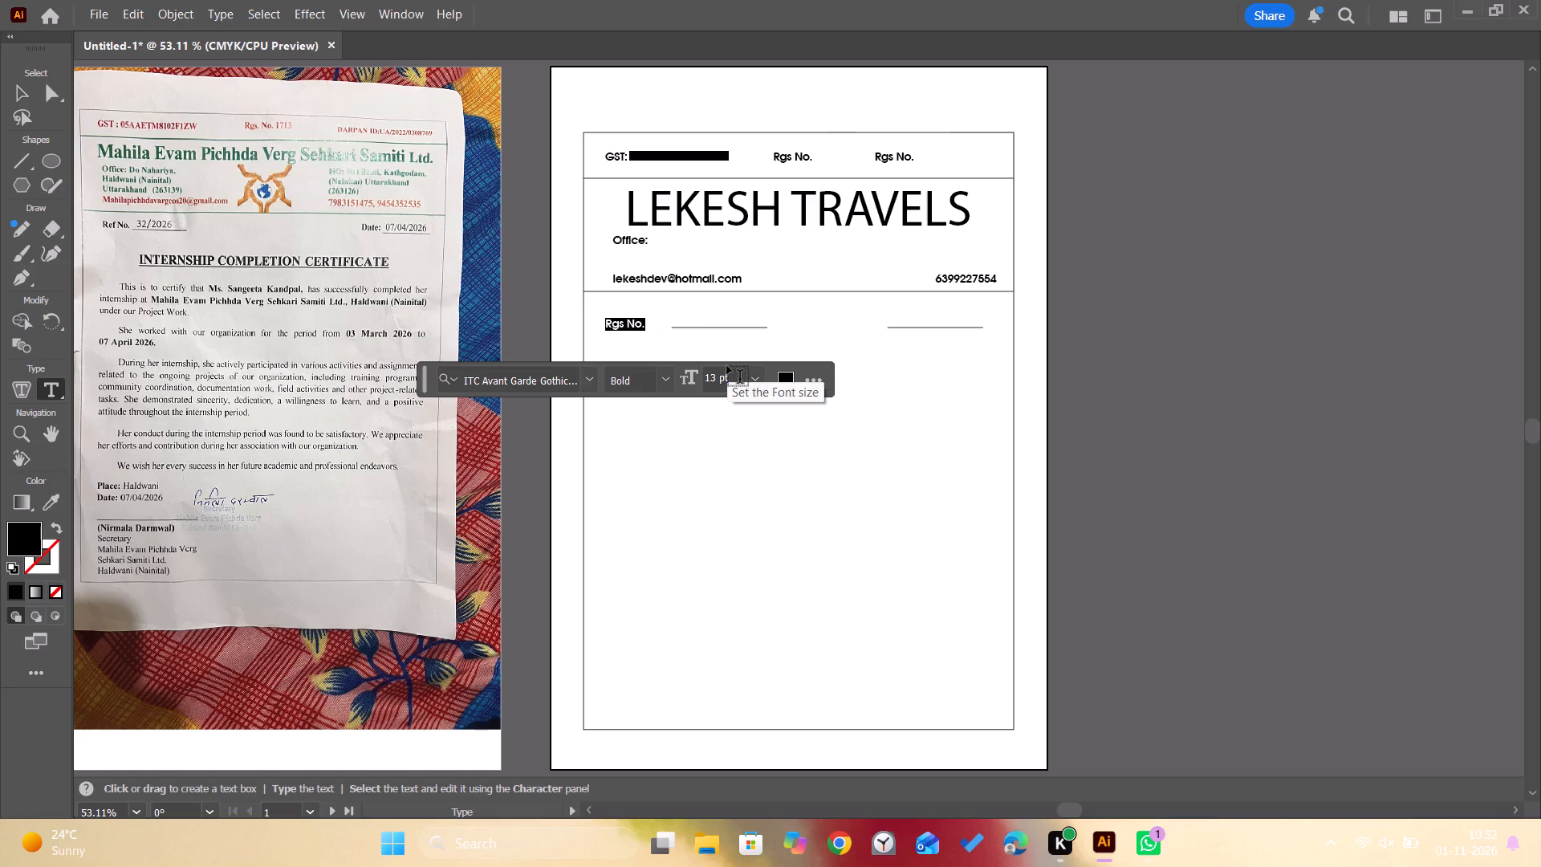
type("Ref")
key("space")
type("No")
key("period")
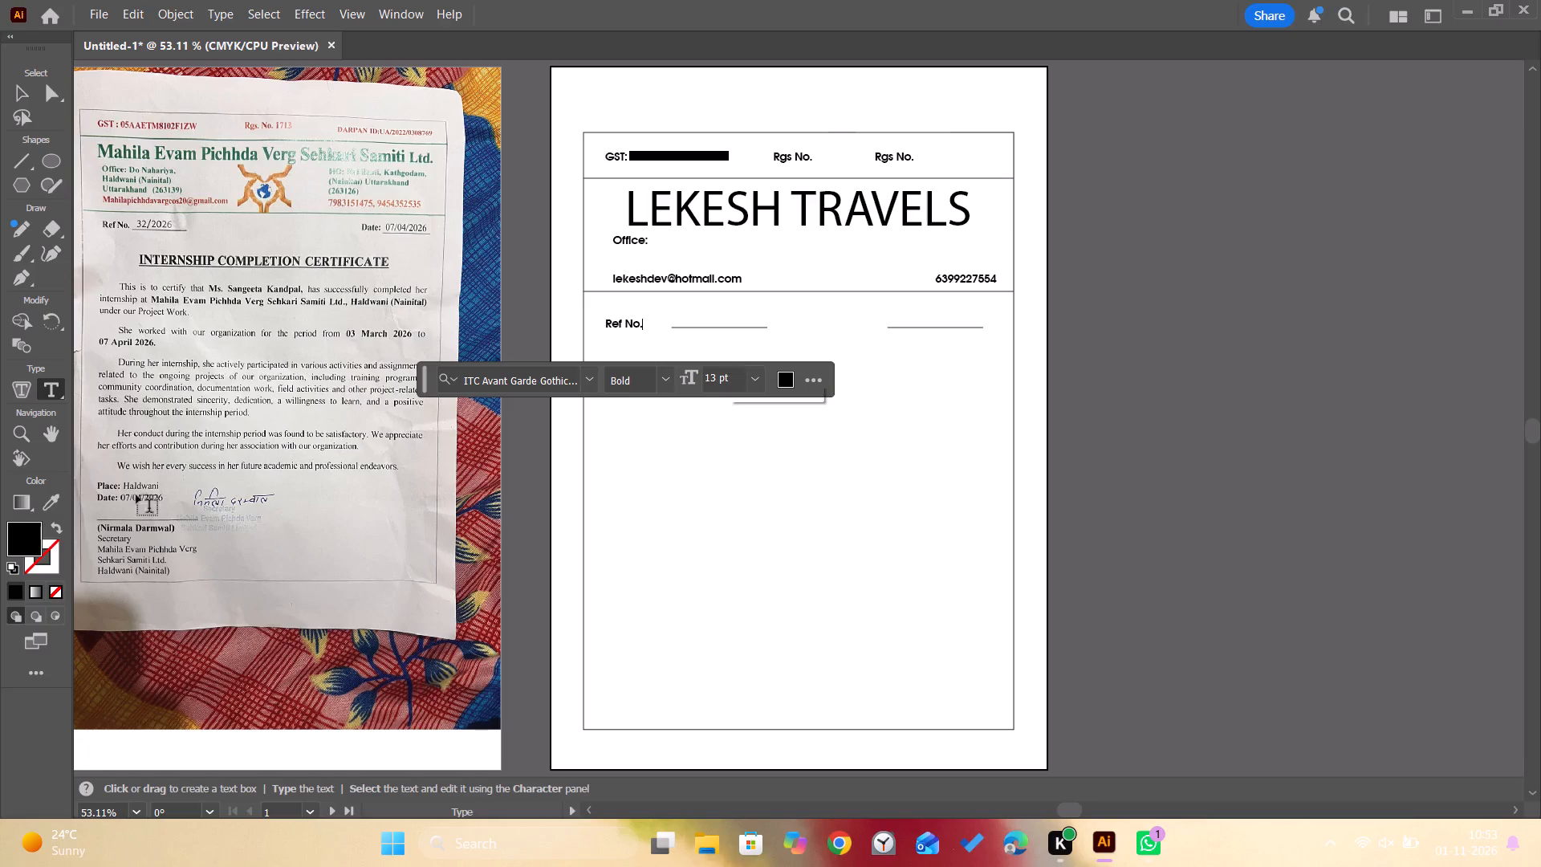
left_click(13, 85)
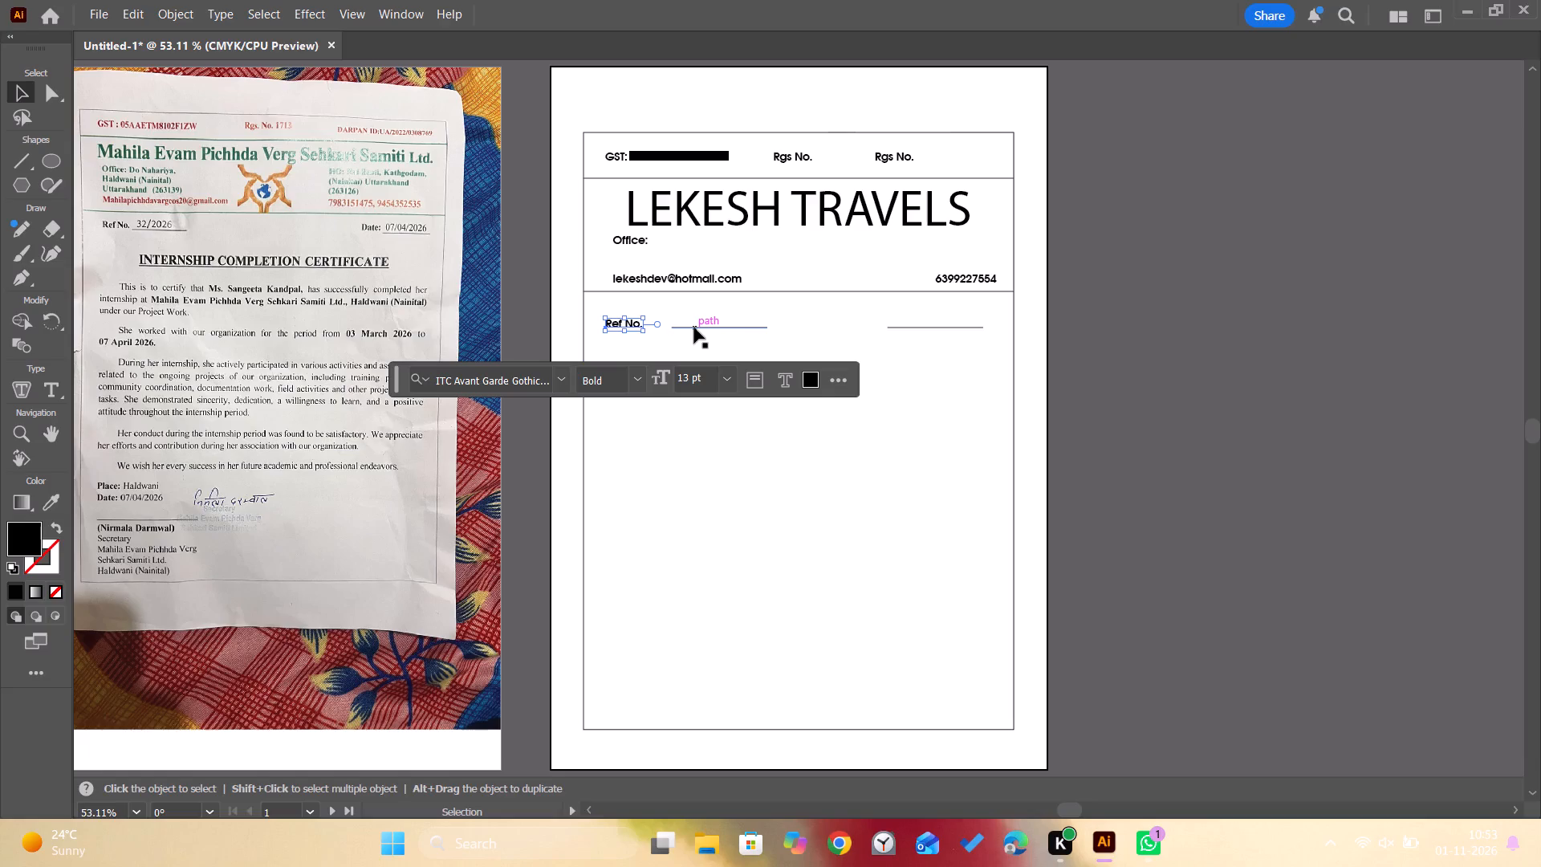
Move the left short line about 25 pt left, closer to the Ref No. label.
left_click_drag(694, 328, 671, 328)
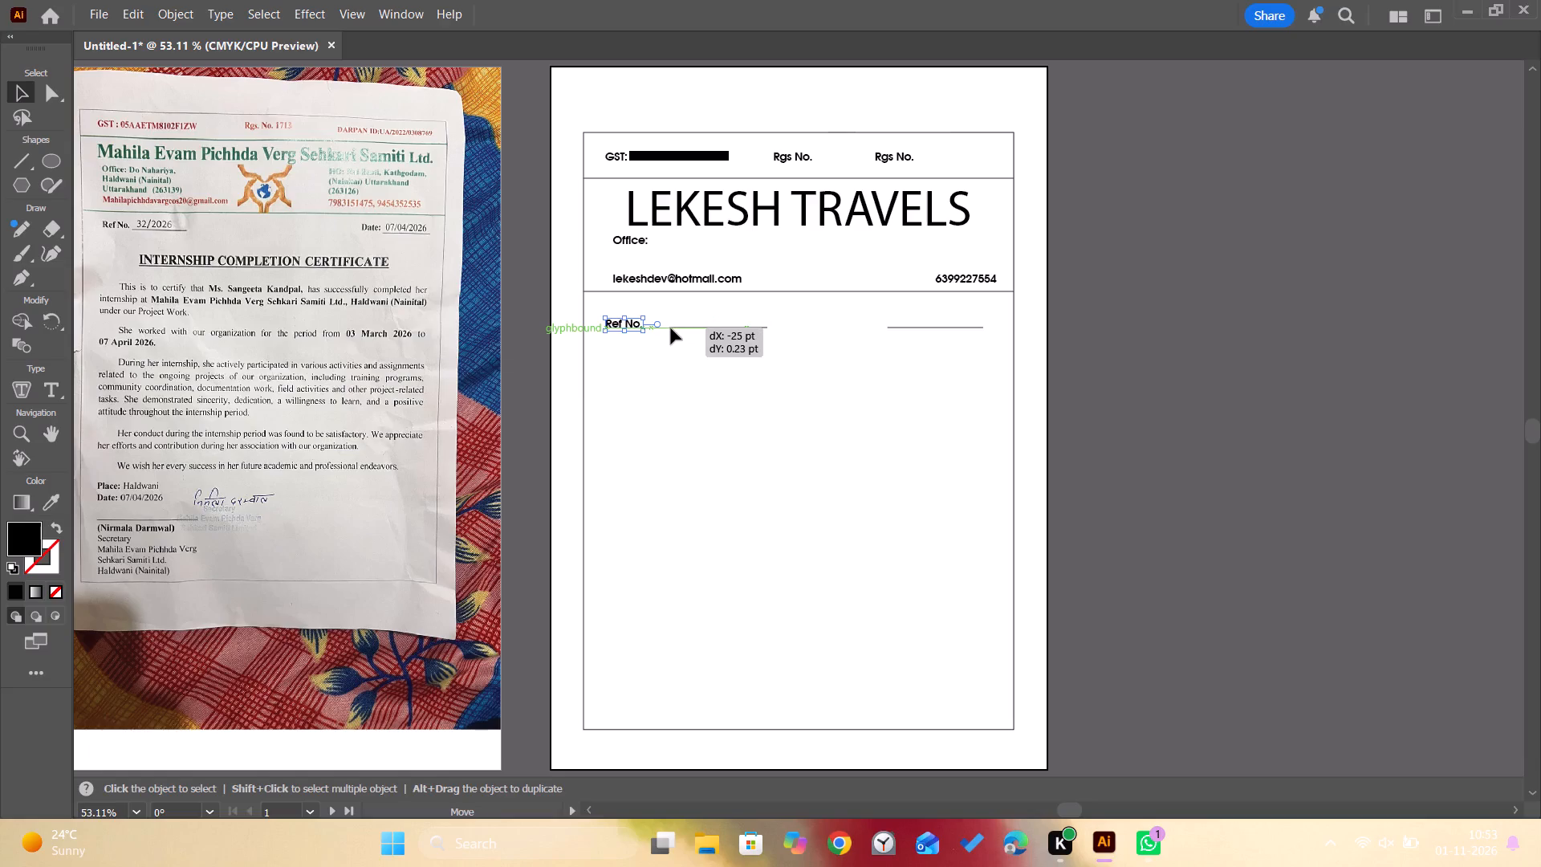
left_click_drag(671, 328, 673, 329)
left_click(1158, 331)
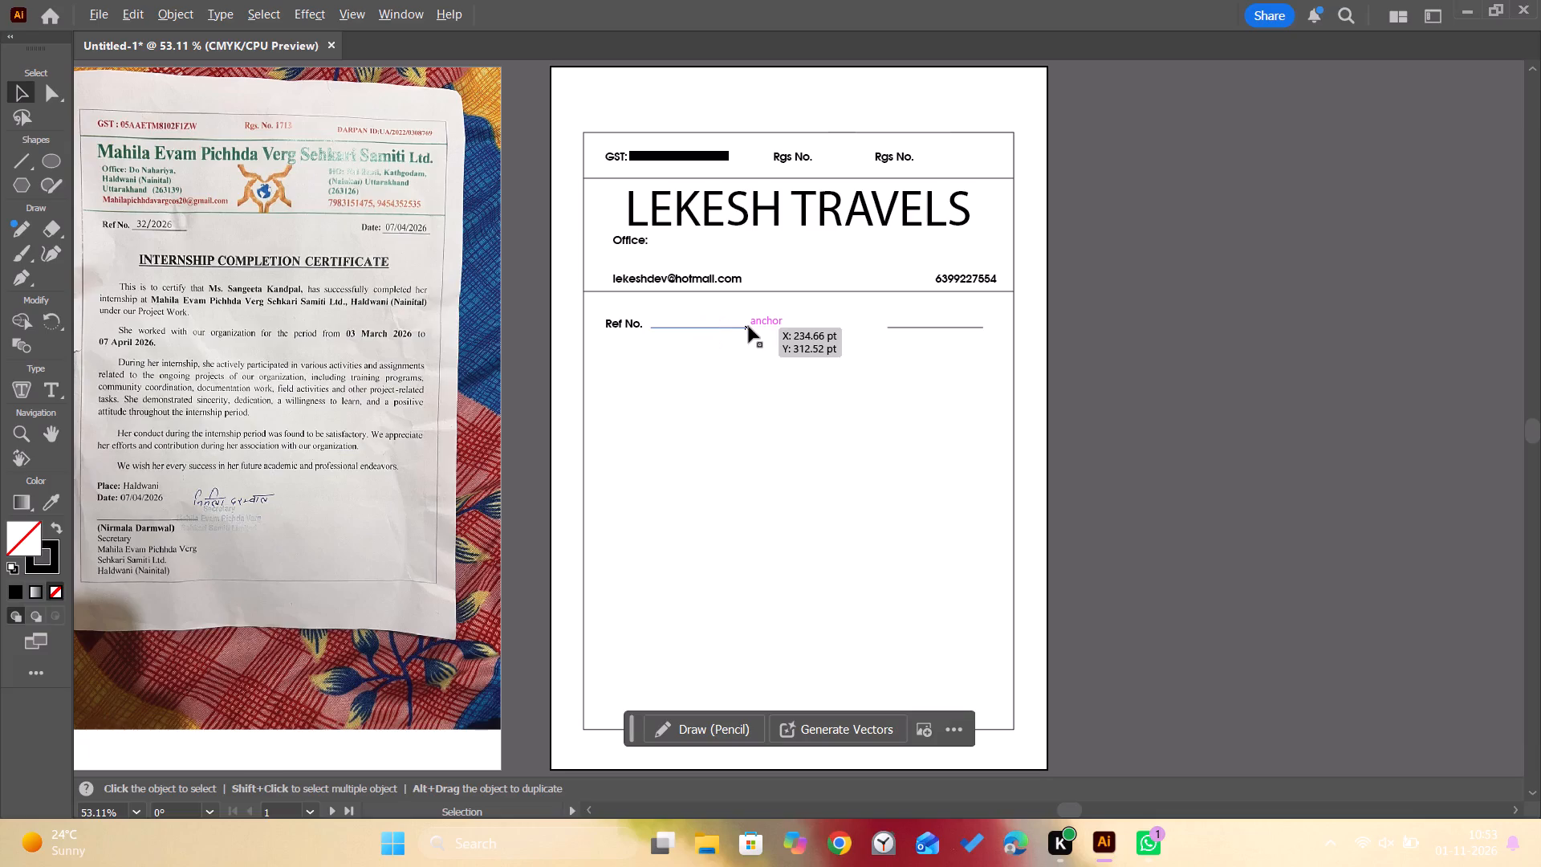
Lower the short line beside Ref No. straight down by about 4 pt.
scroll(749, 327, "up", 1, "alt")
scroll(749, 327, "down", 1, "alt")
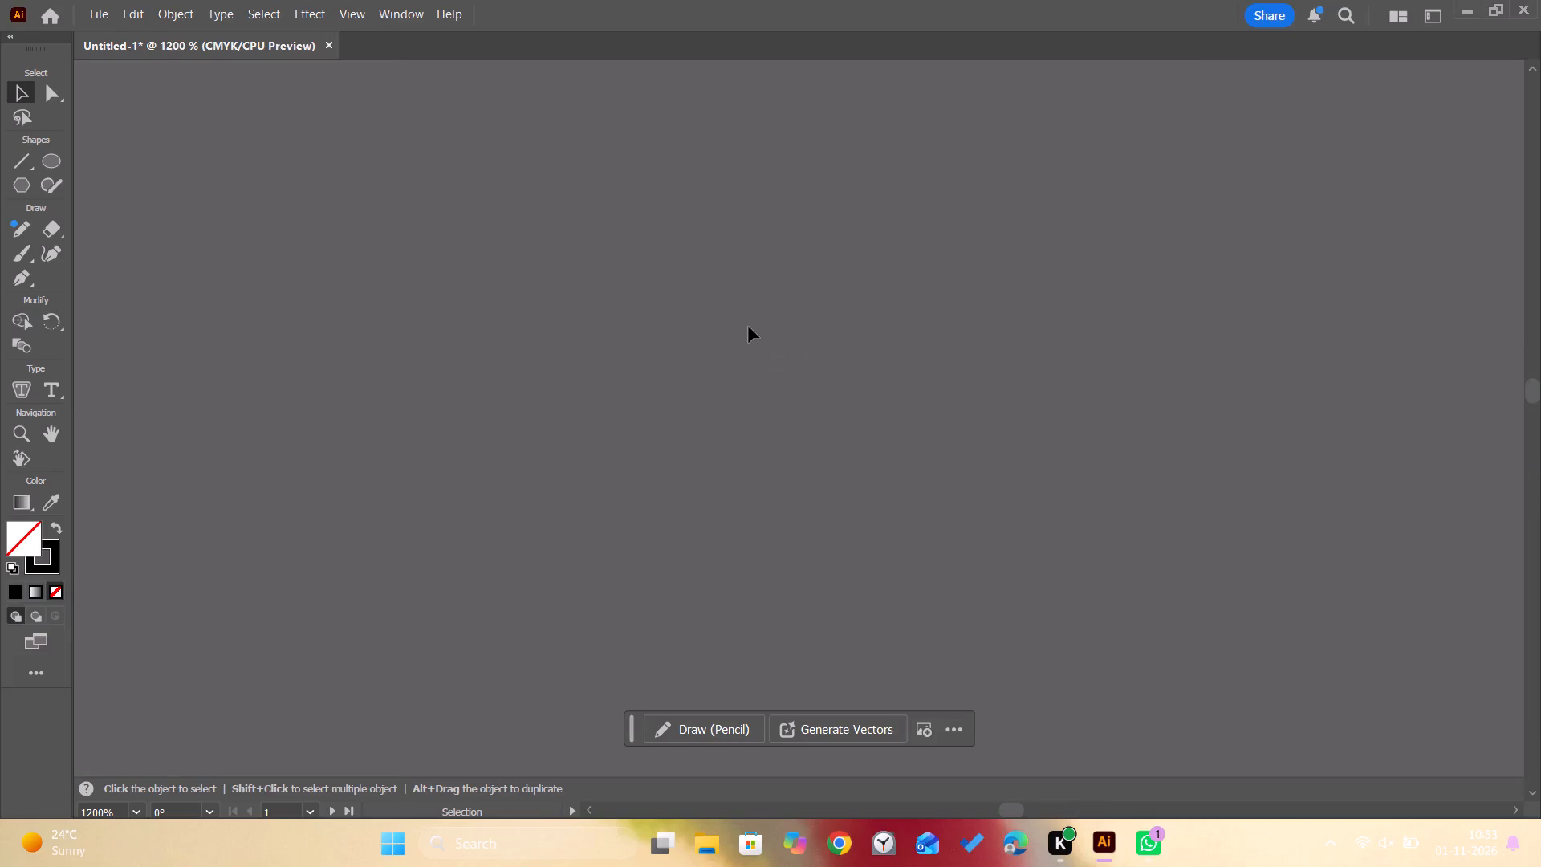
key("ctrl+0")
key("ctrl+equal")
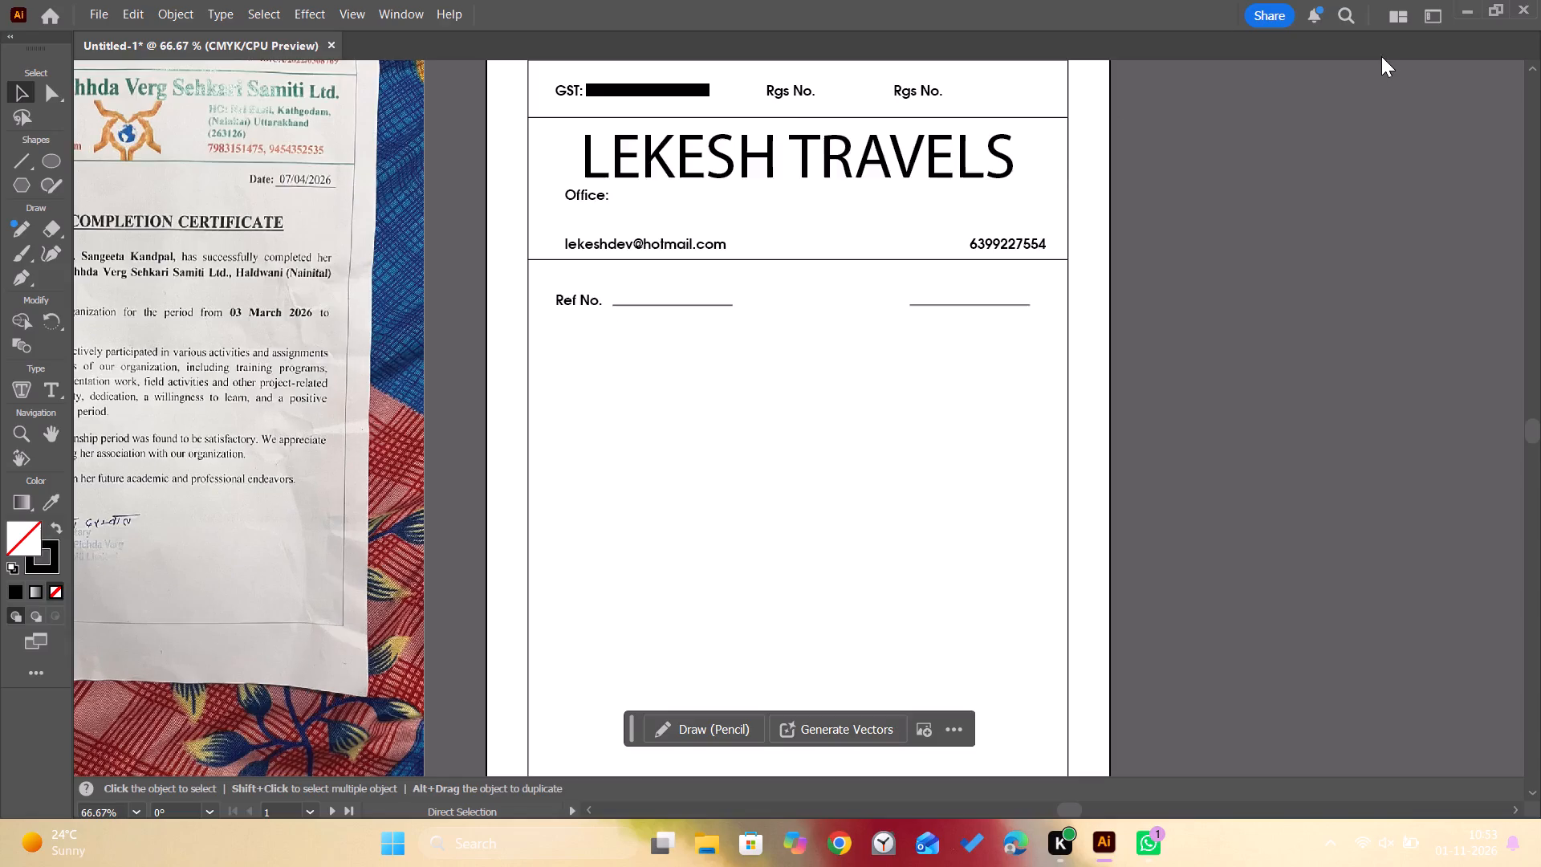
key("ctrl+equal")
key("ctrl+equal")
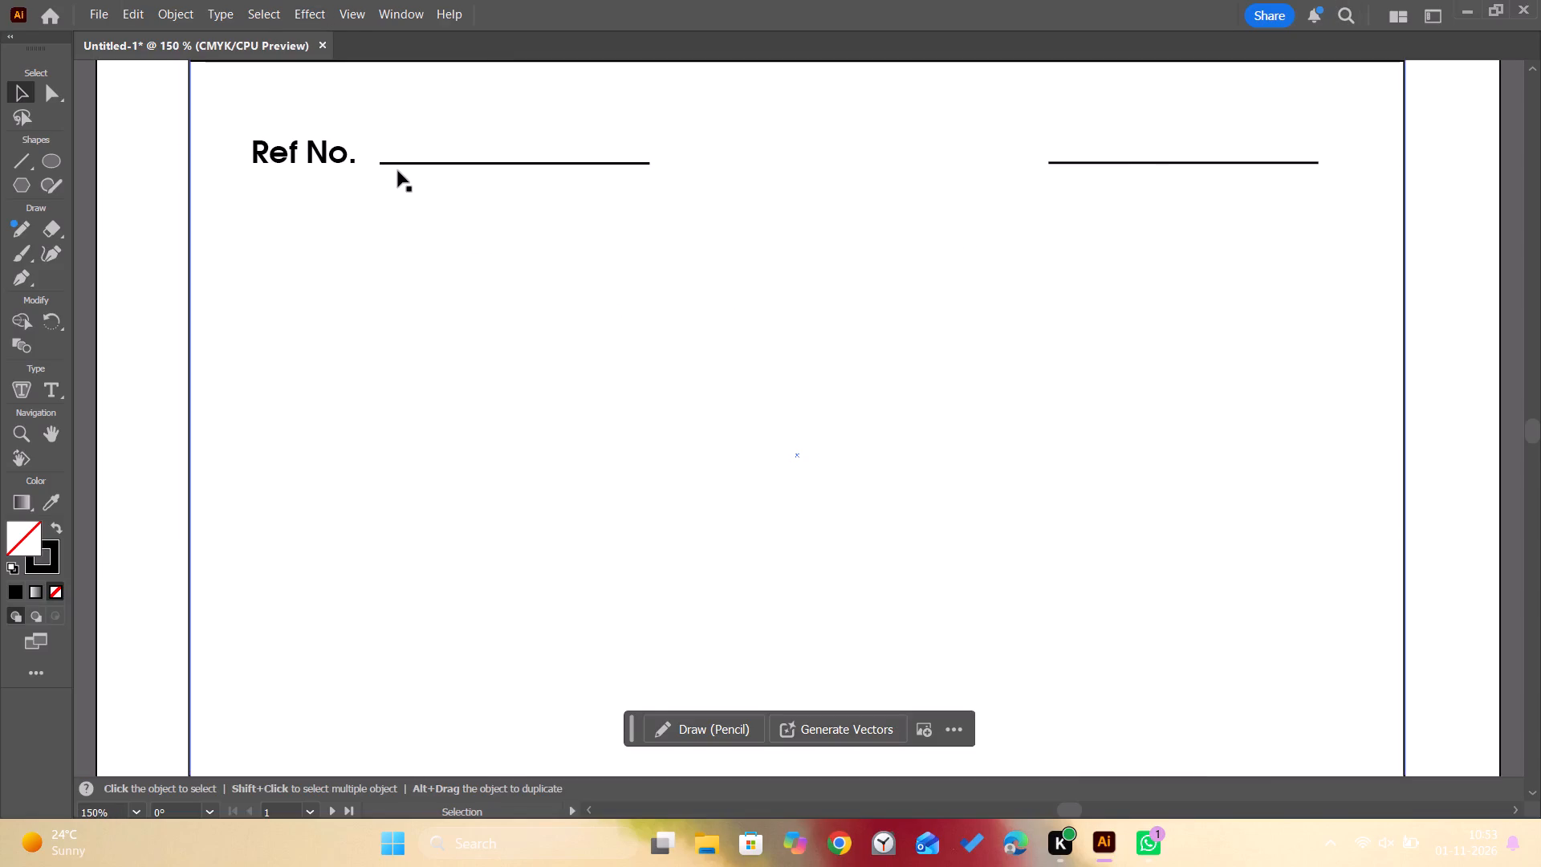
left_click(400, 166)
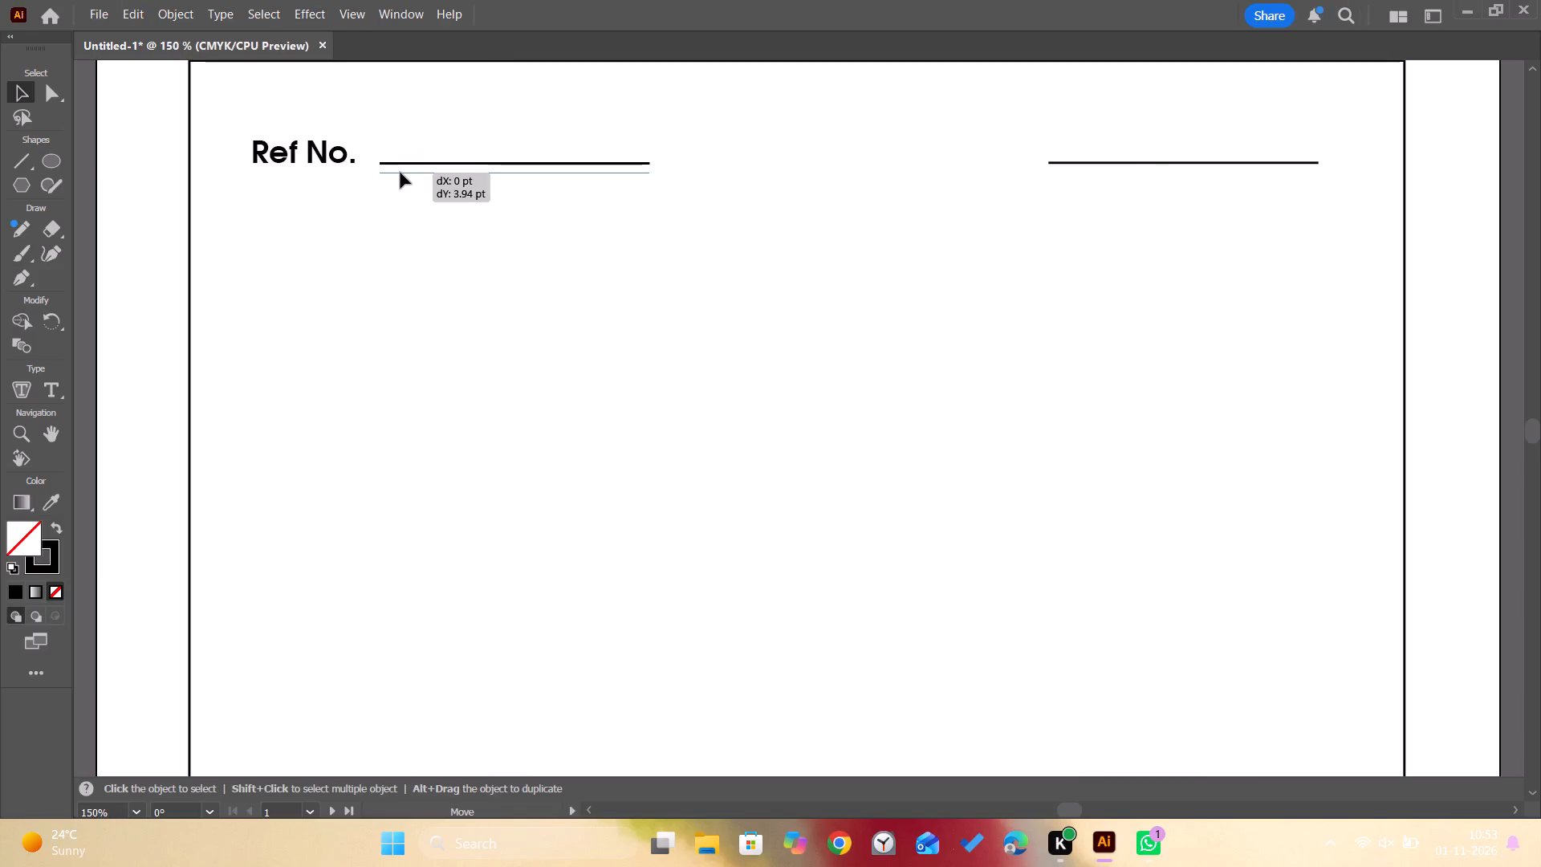
left_click(400, 173, "shift")
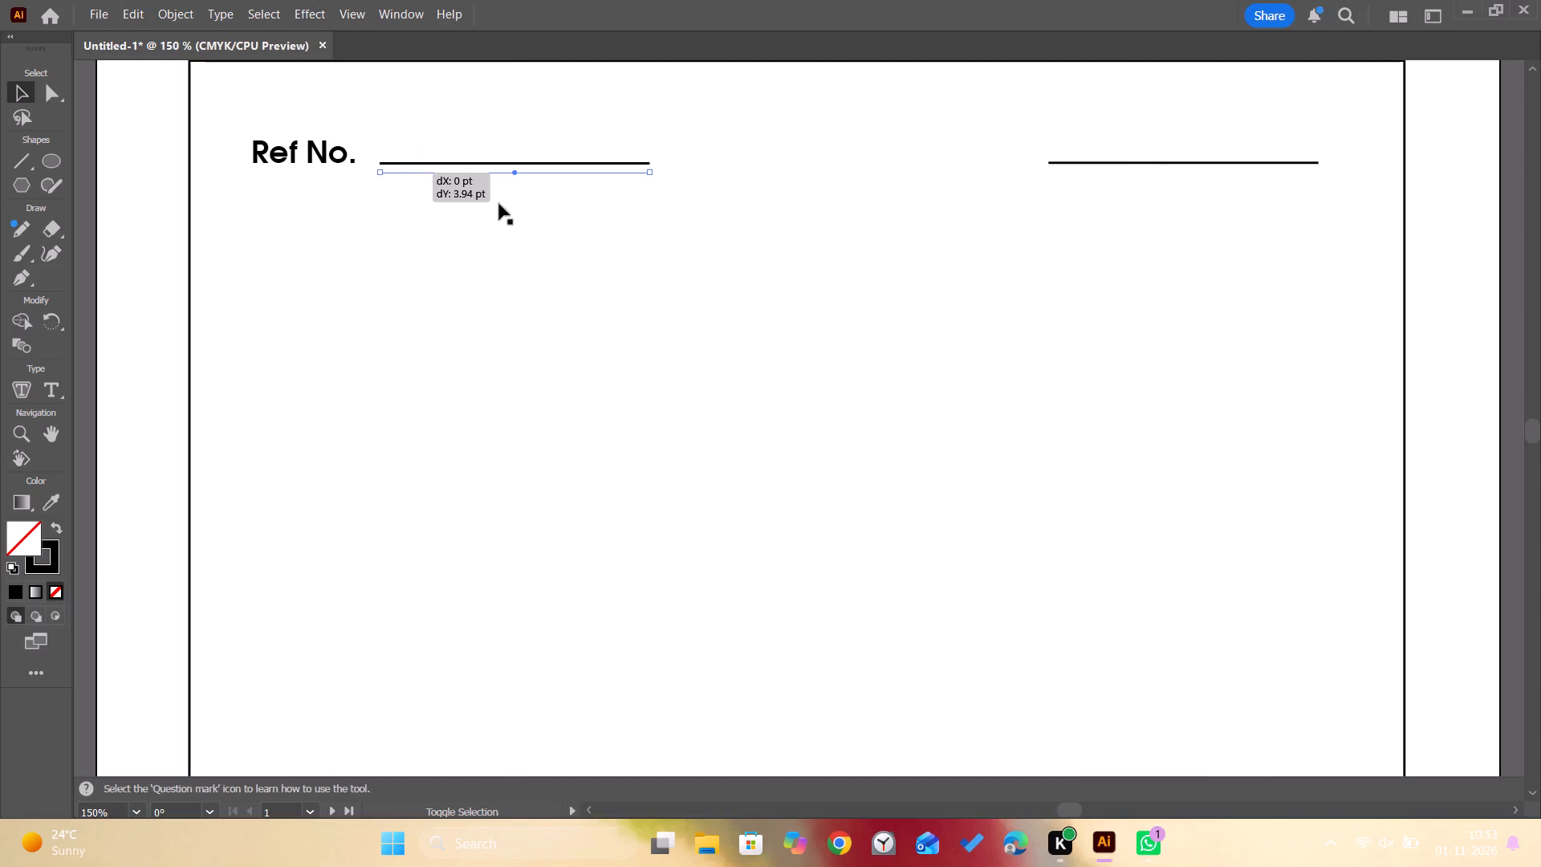
Duplicate the Ref No. label along its row so the copy sits at the start of the line beside it.
scroll(764, 230, "down", 1)
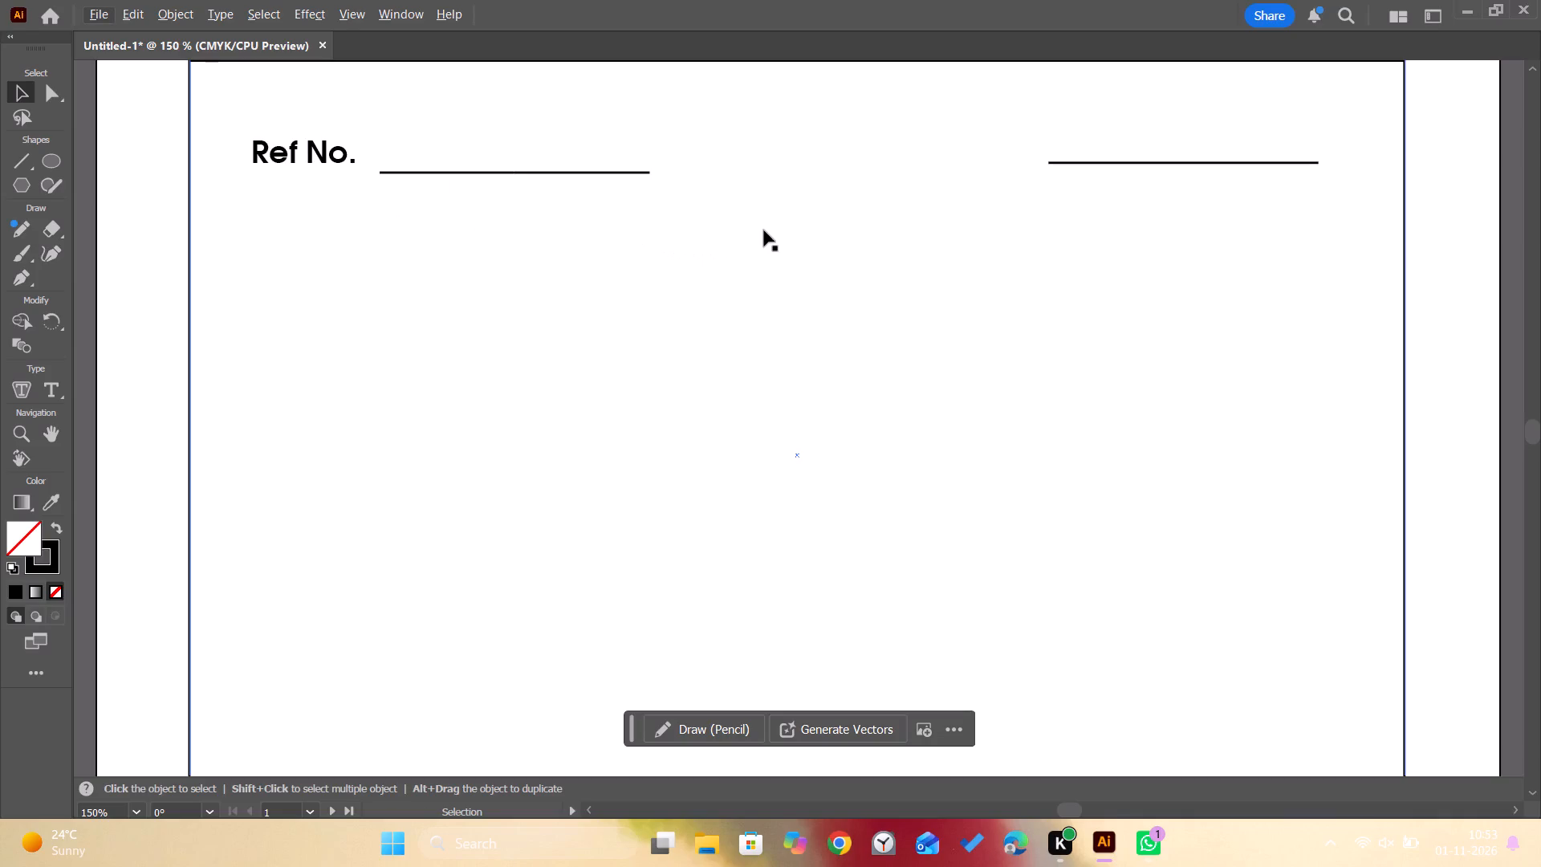
scroll(764, 230, "down", 1)
key("ctrl+minus")
key("ctrl+minus")
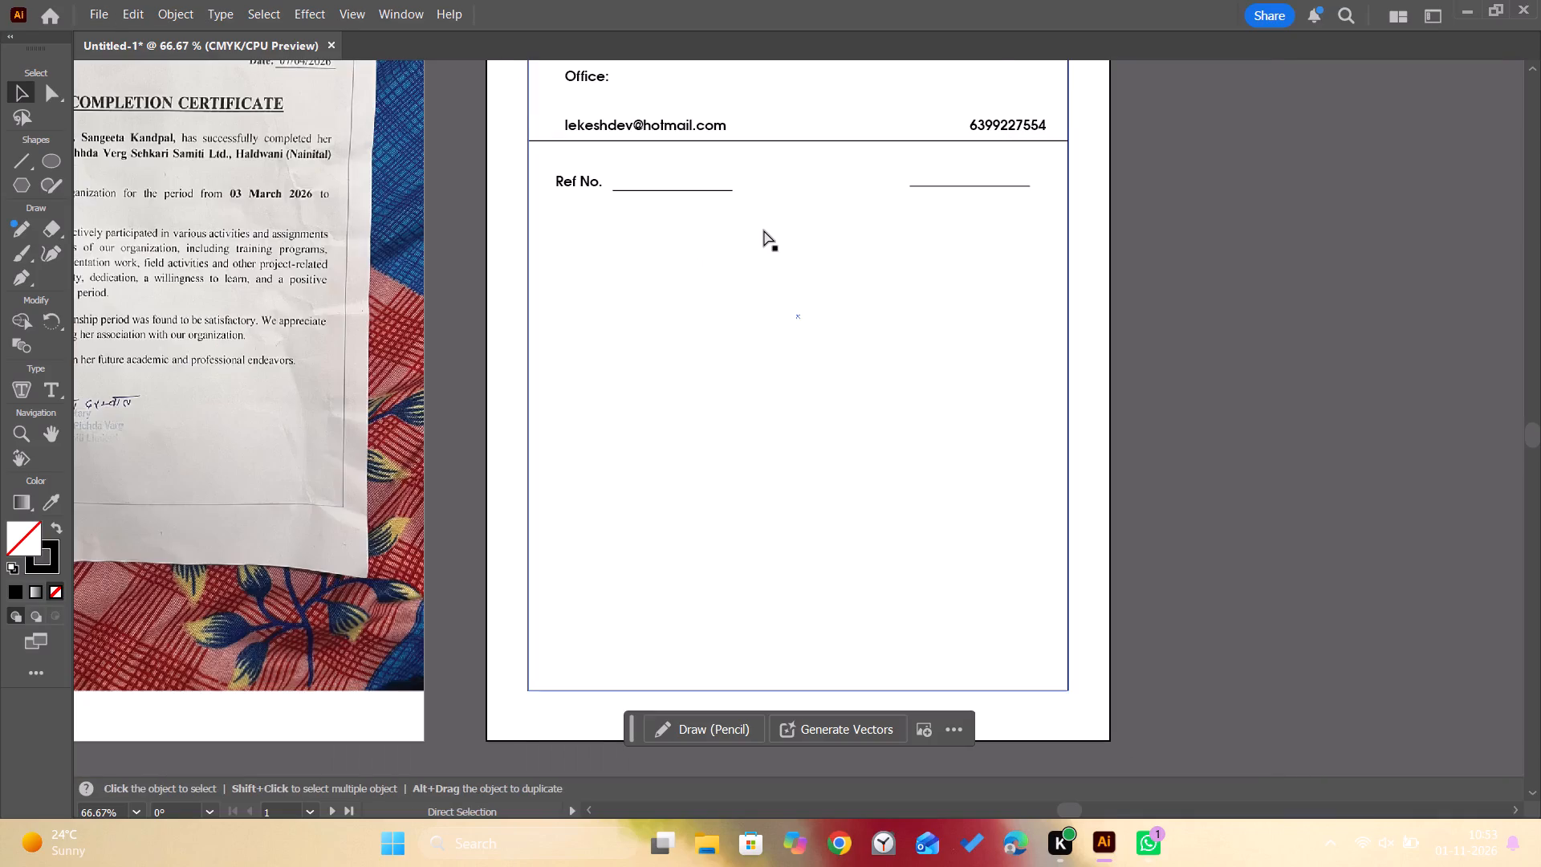
key("ctrl+minus")
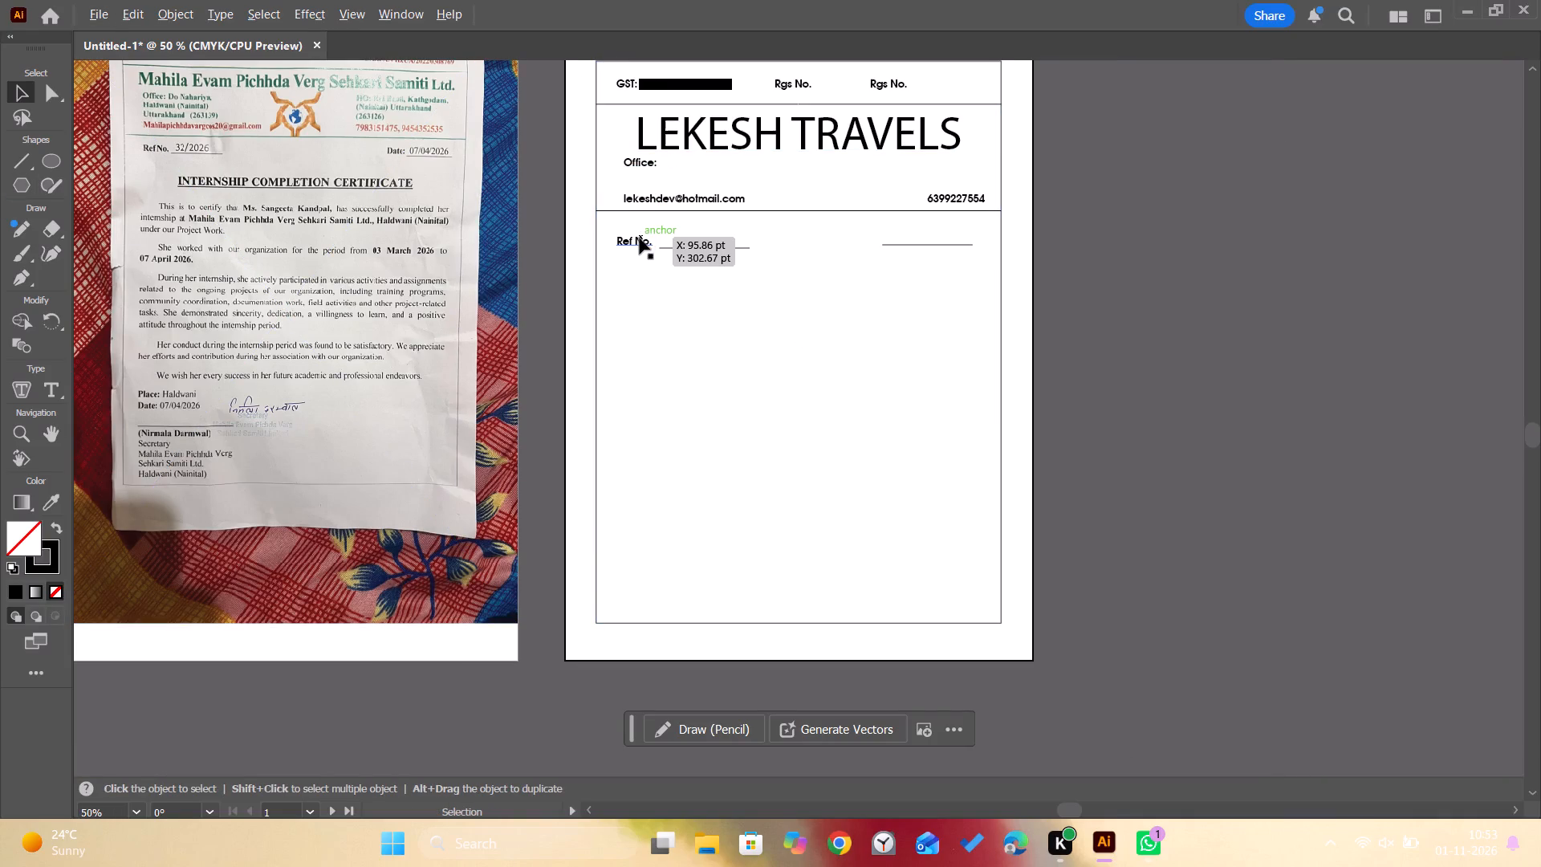
left_click_drag(640, 238, 690, 242, "alt")
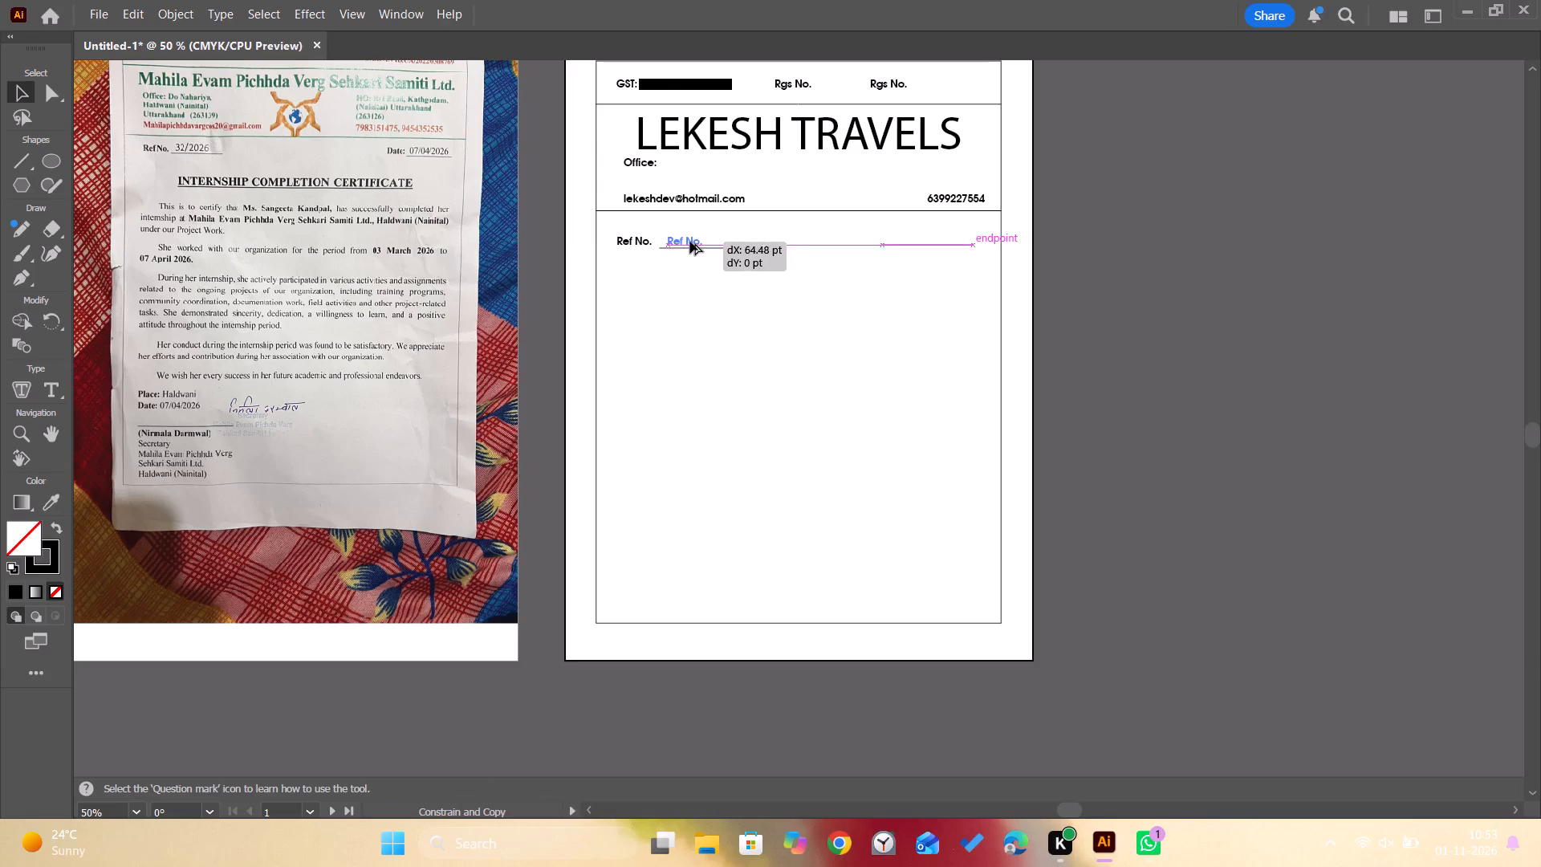
left_click_drag(690, 242, 686, 242, "alt")
Replace the text of the copy above the line with the reference "LT/DM/INT/001".
double_click(684, 239)
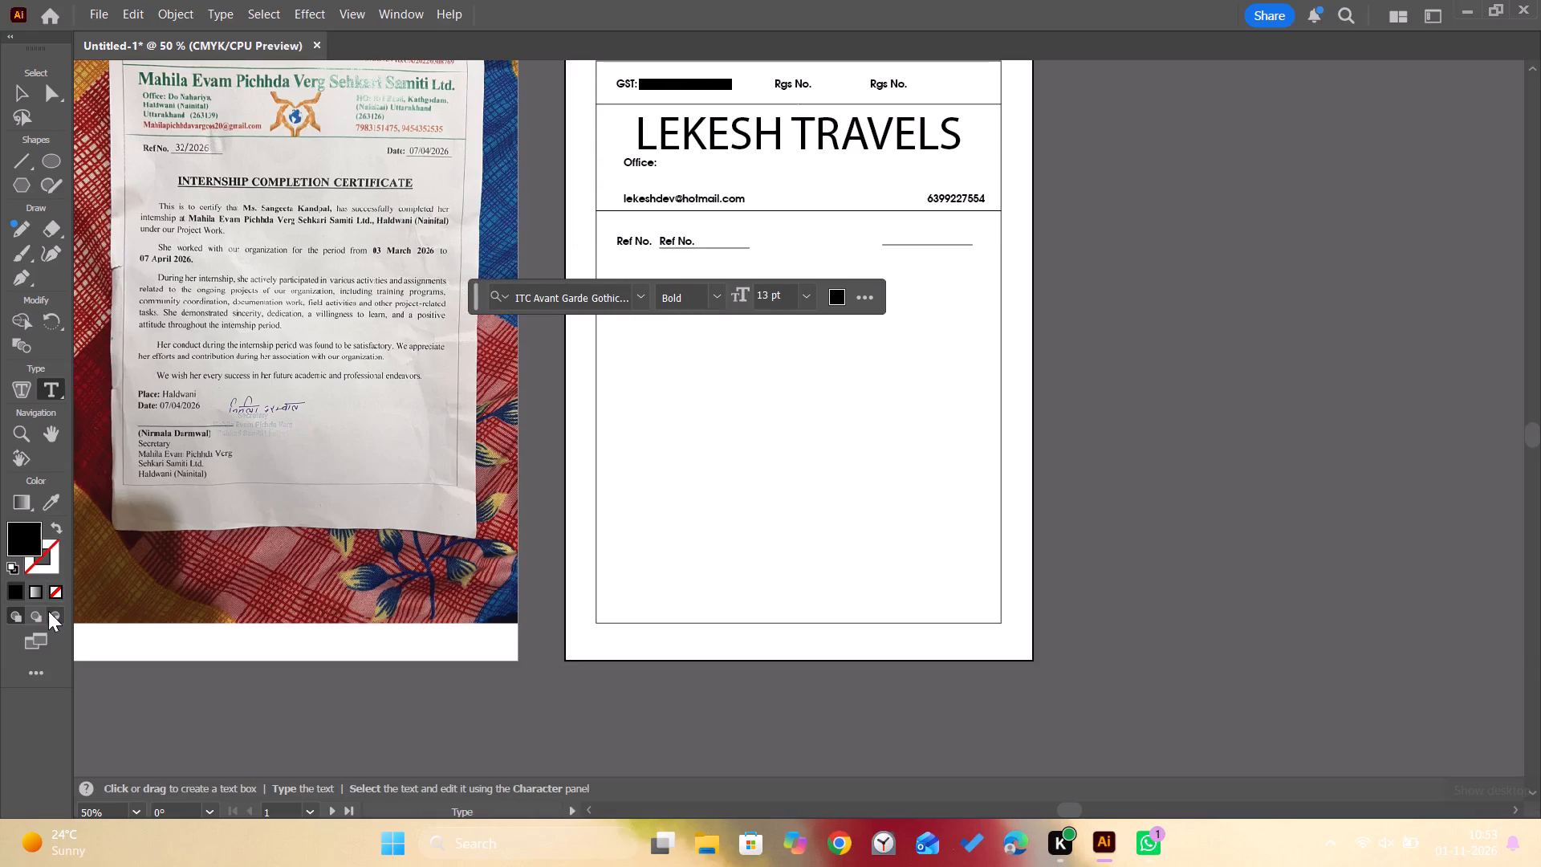
double_click(685, 243)
triple_click(685, 244)
key("l")
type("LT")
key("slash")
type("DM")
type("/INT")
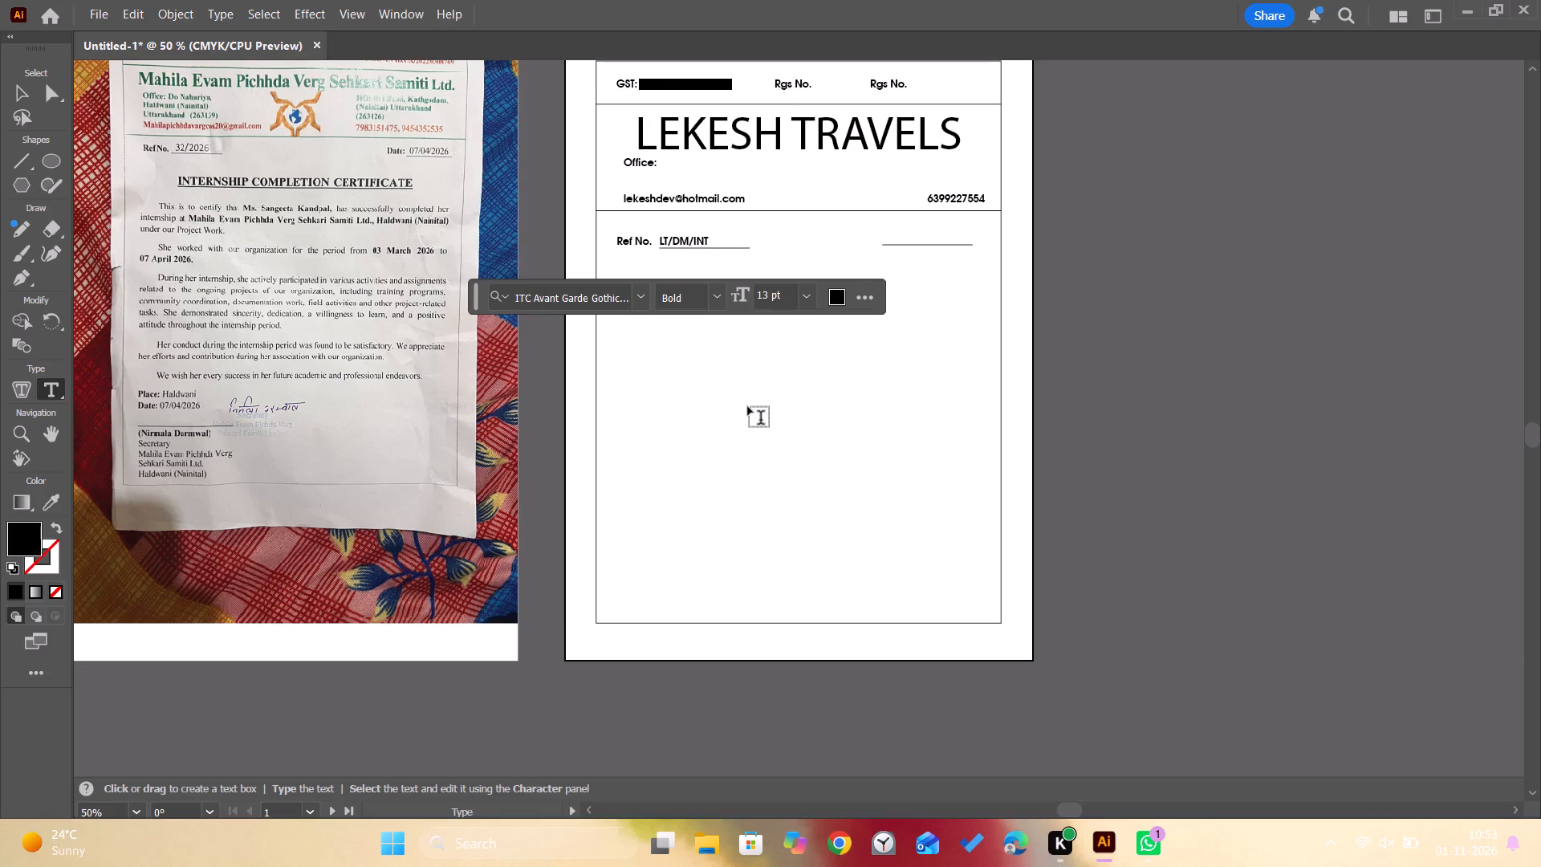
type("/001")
left_click(25, 93)
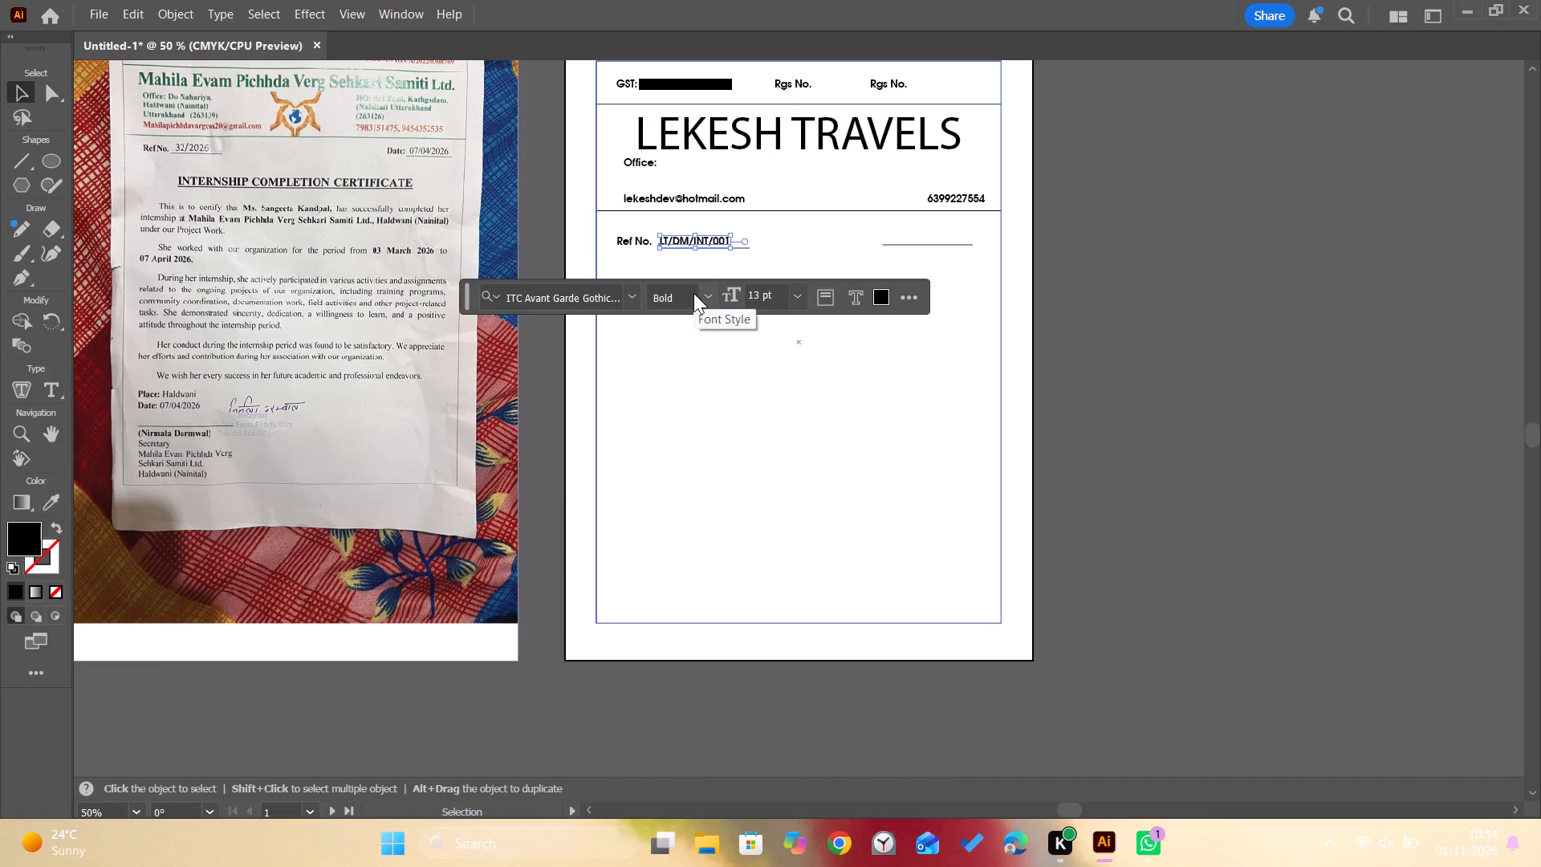
Change the font of the LT/DM/INT/001 reference text to Myriad Pro Regular.
left_click(693, 293)
left_click(711, 298)
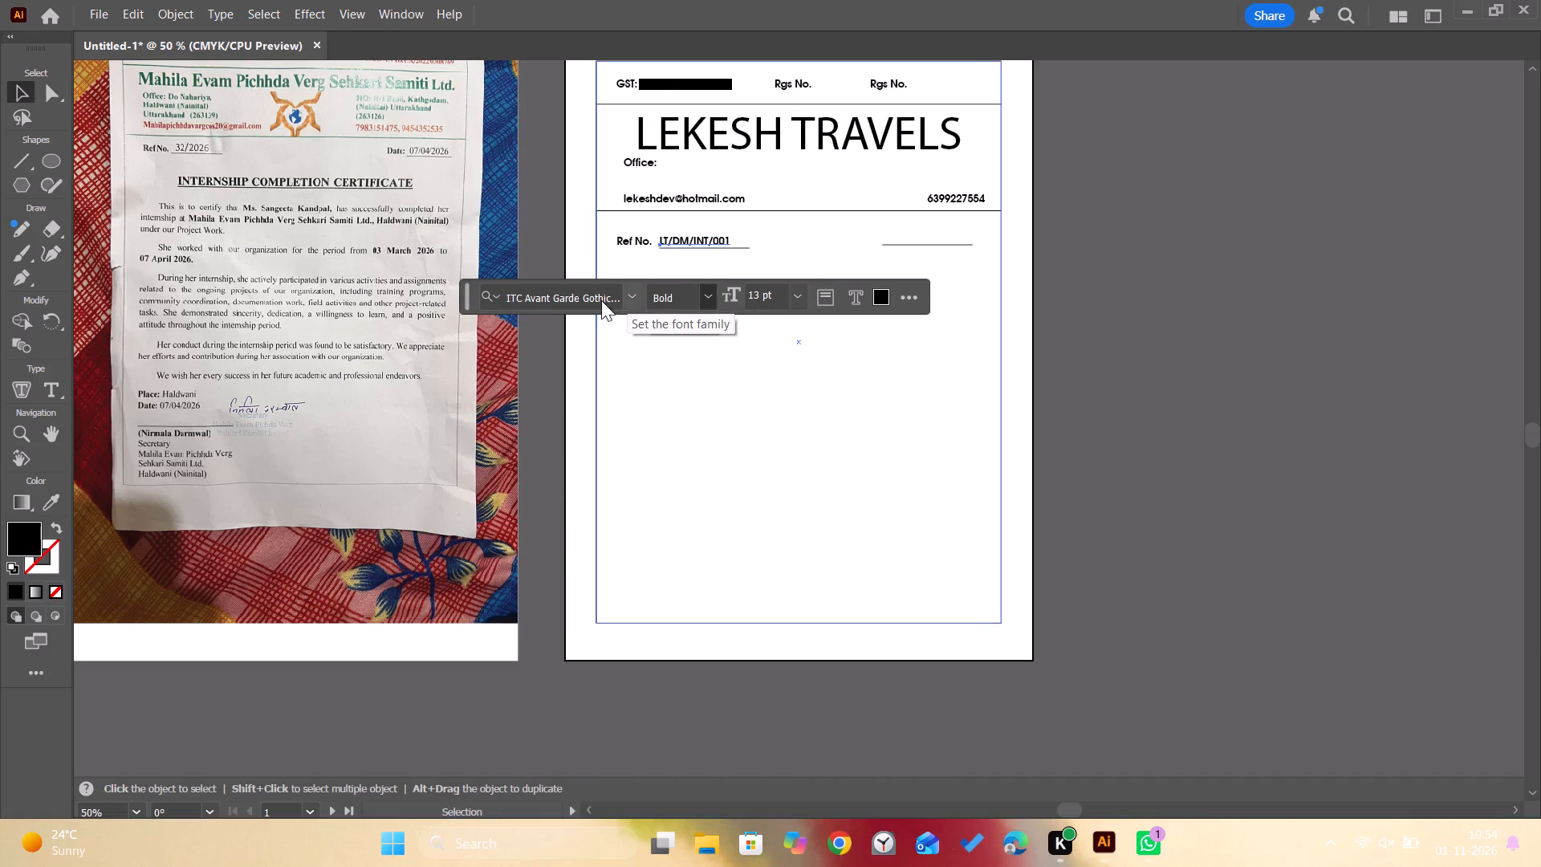
left_click(624, 299)
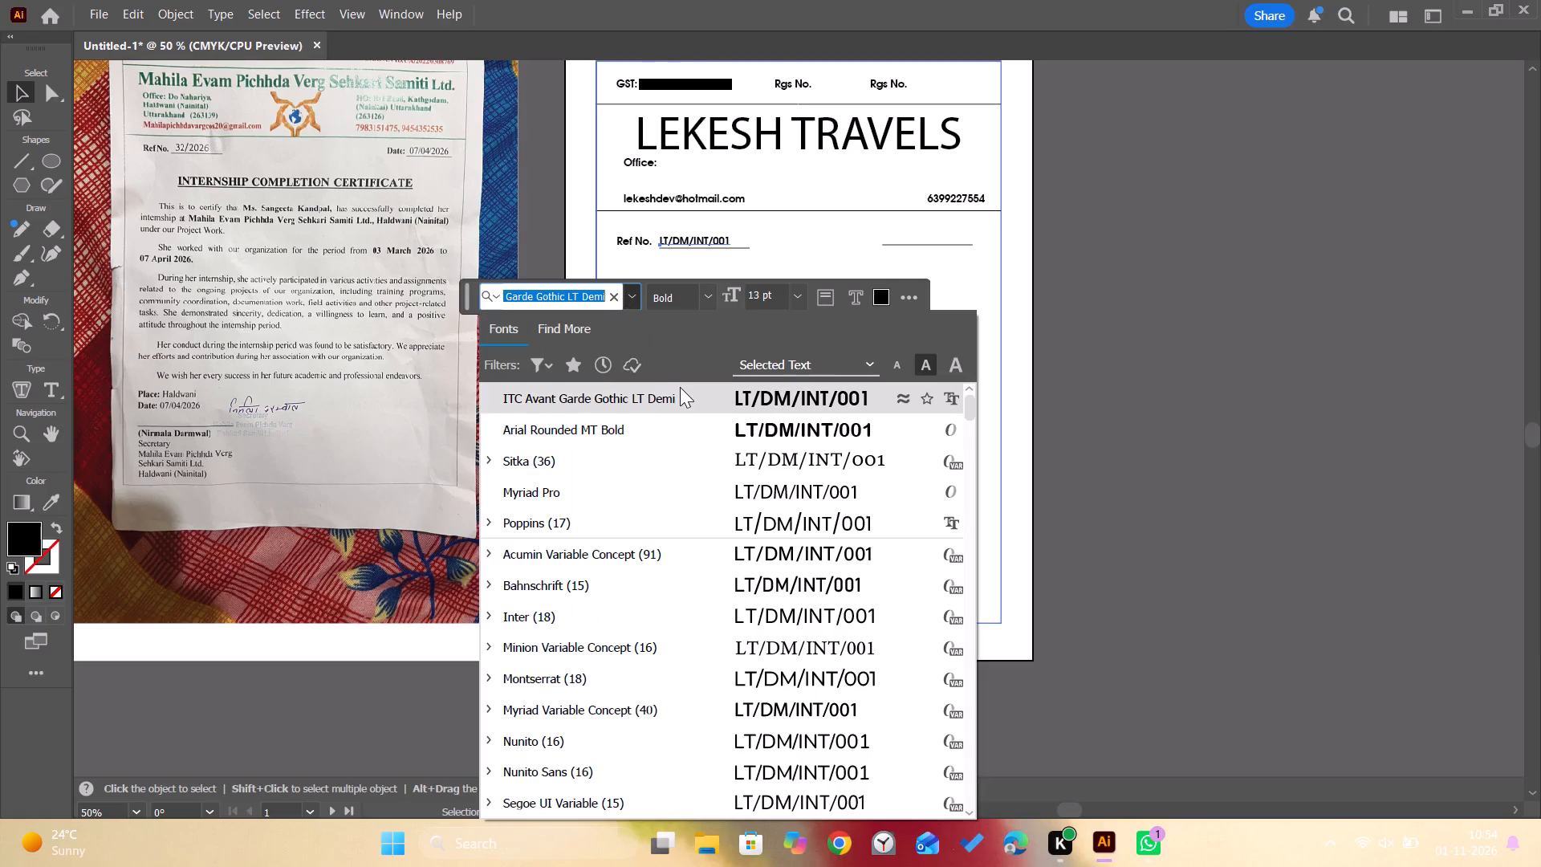
left_click(731, 502)
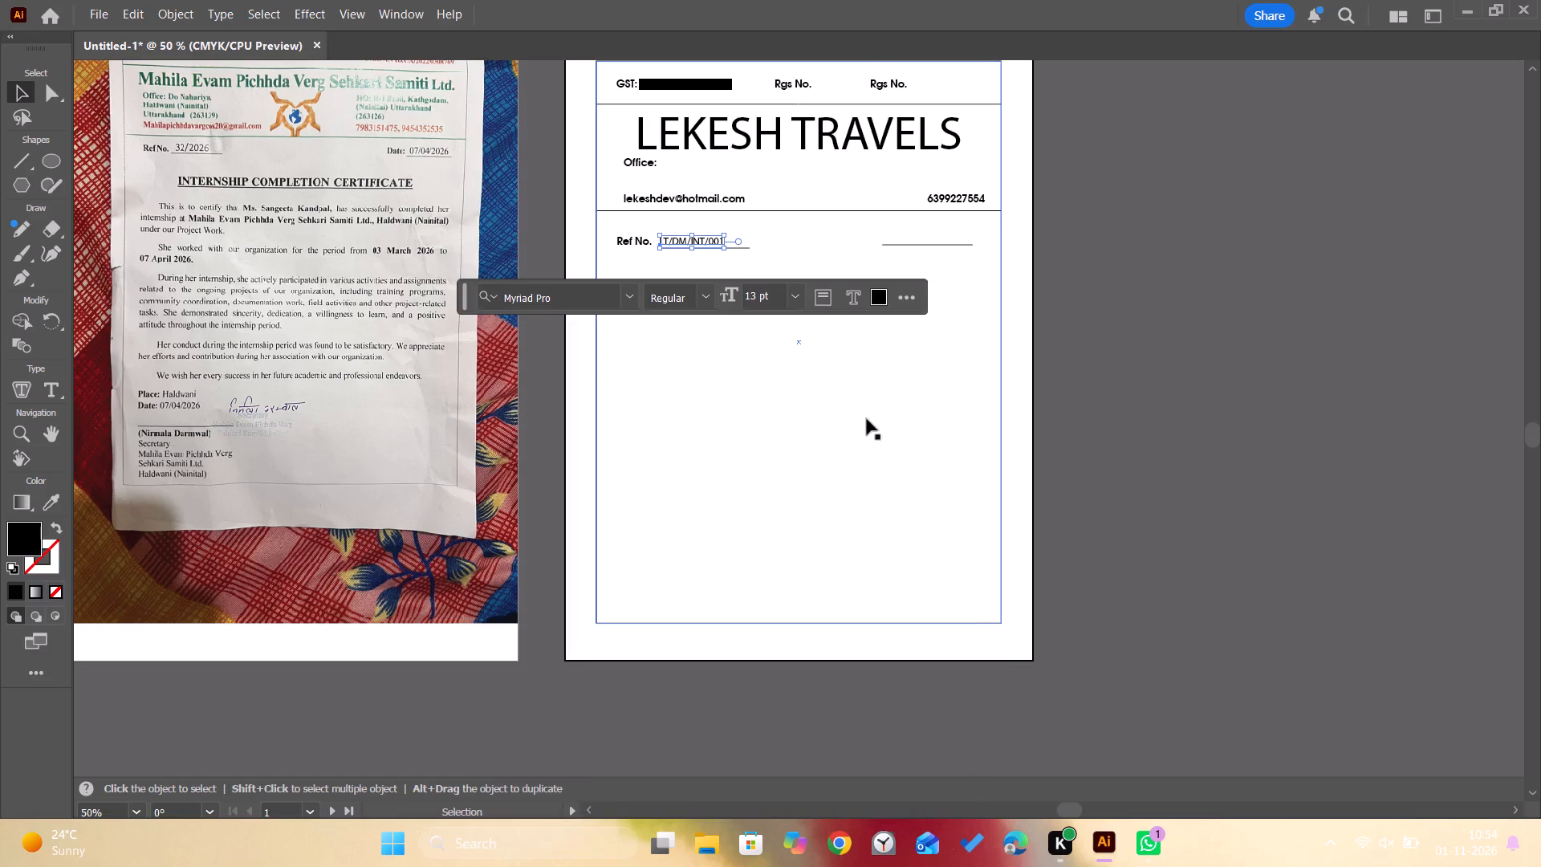
left_click(1152, 420)
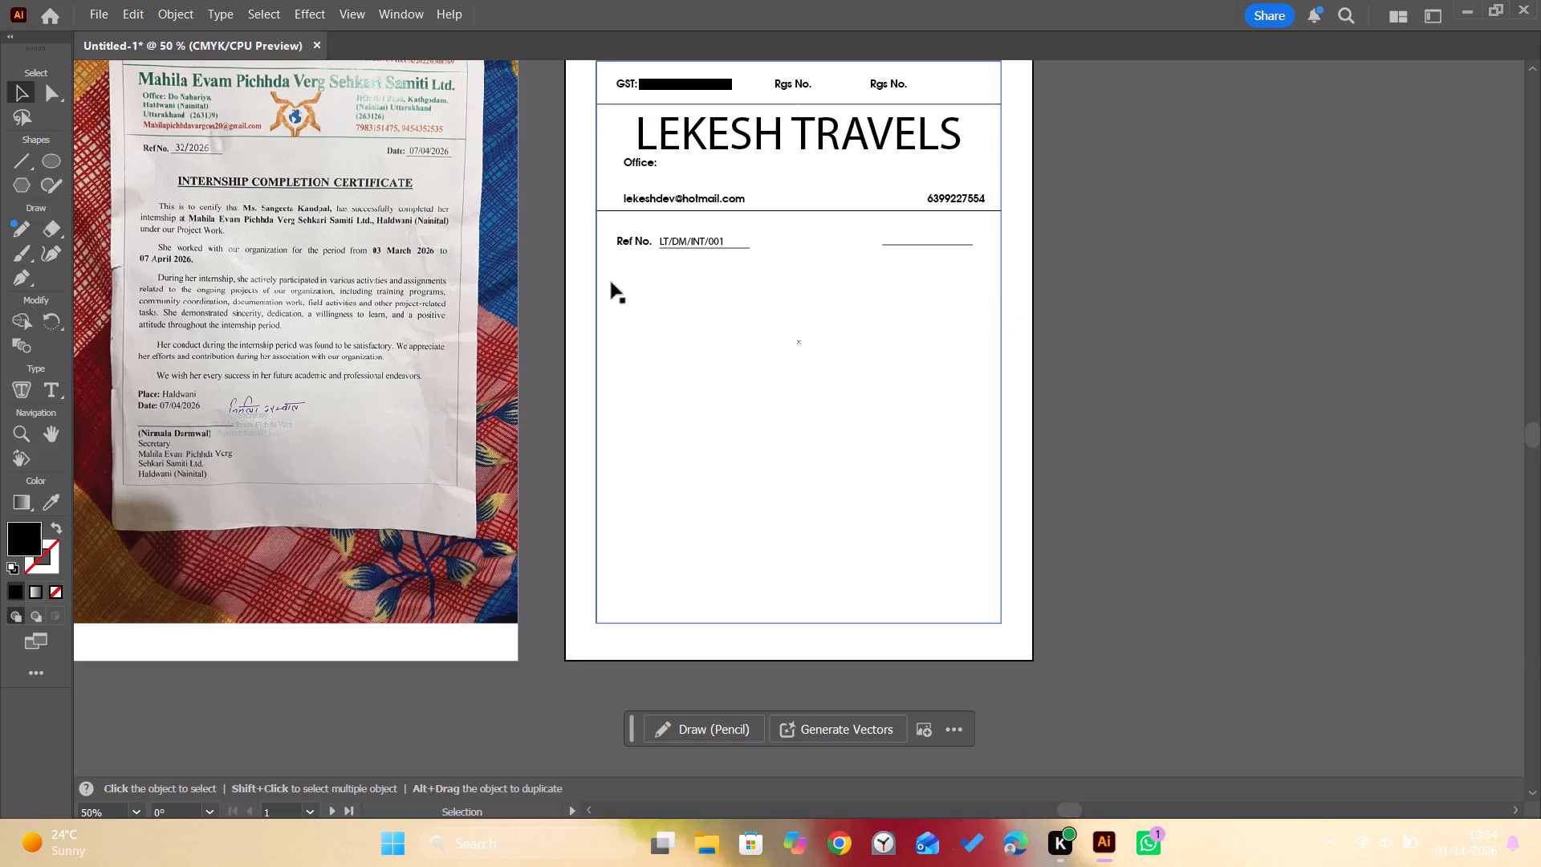
Duplicate the Ref No. label along its row to just before the second short line and change the copy's text to "Date:".
left_click_drag(625, 244, 697, 246, "alt")
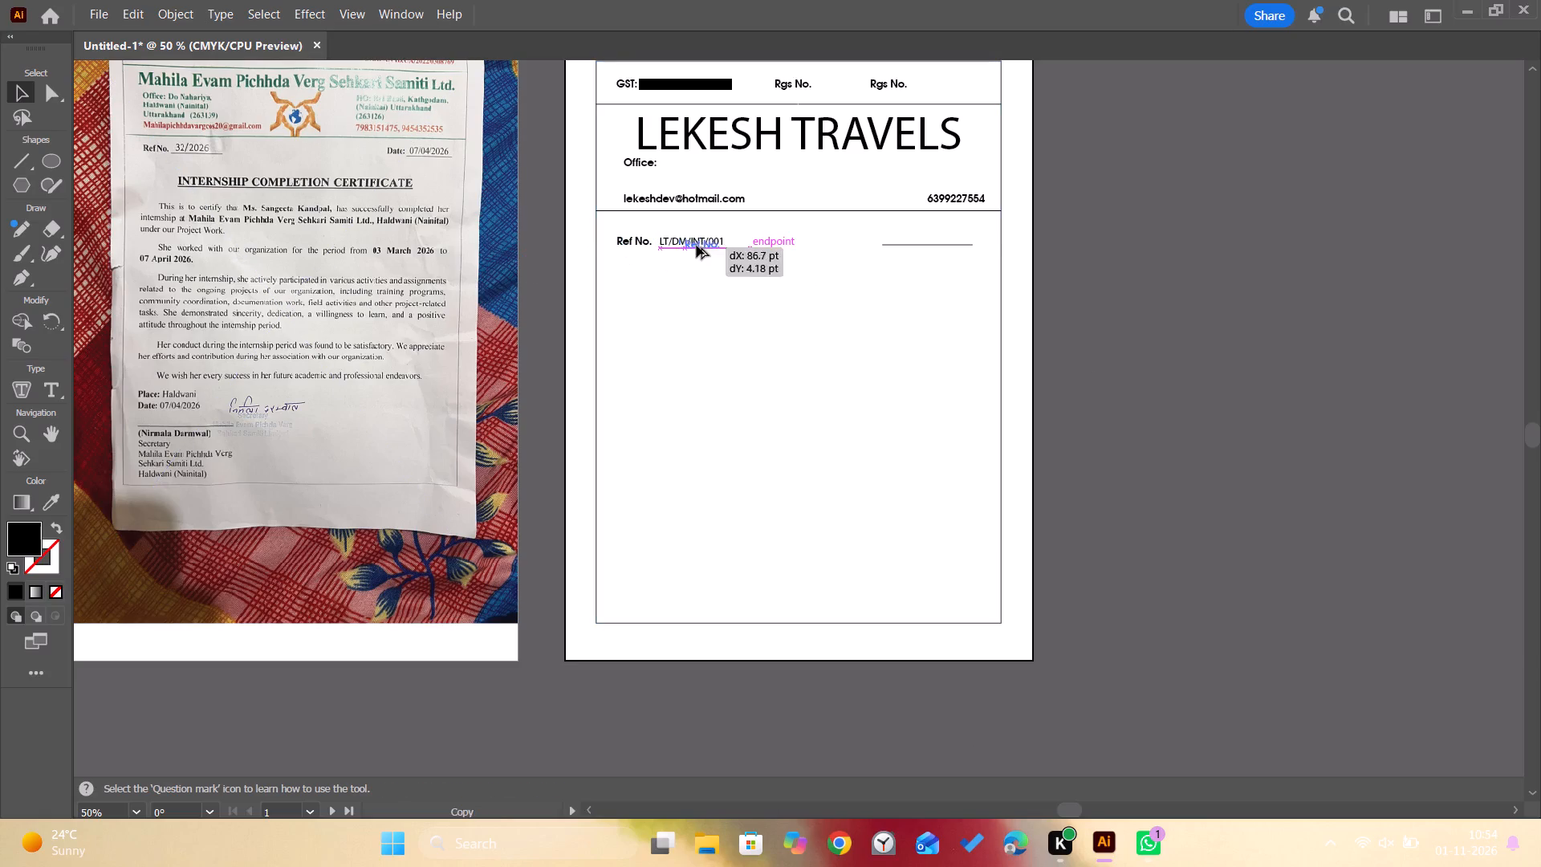
left_click_drag(697, 246, 849, 256, "alt")
triple_click(851, 239)
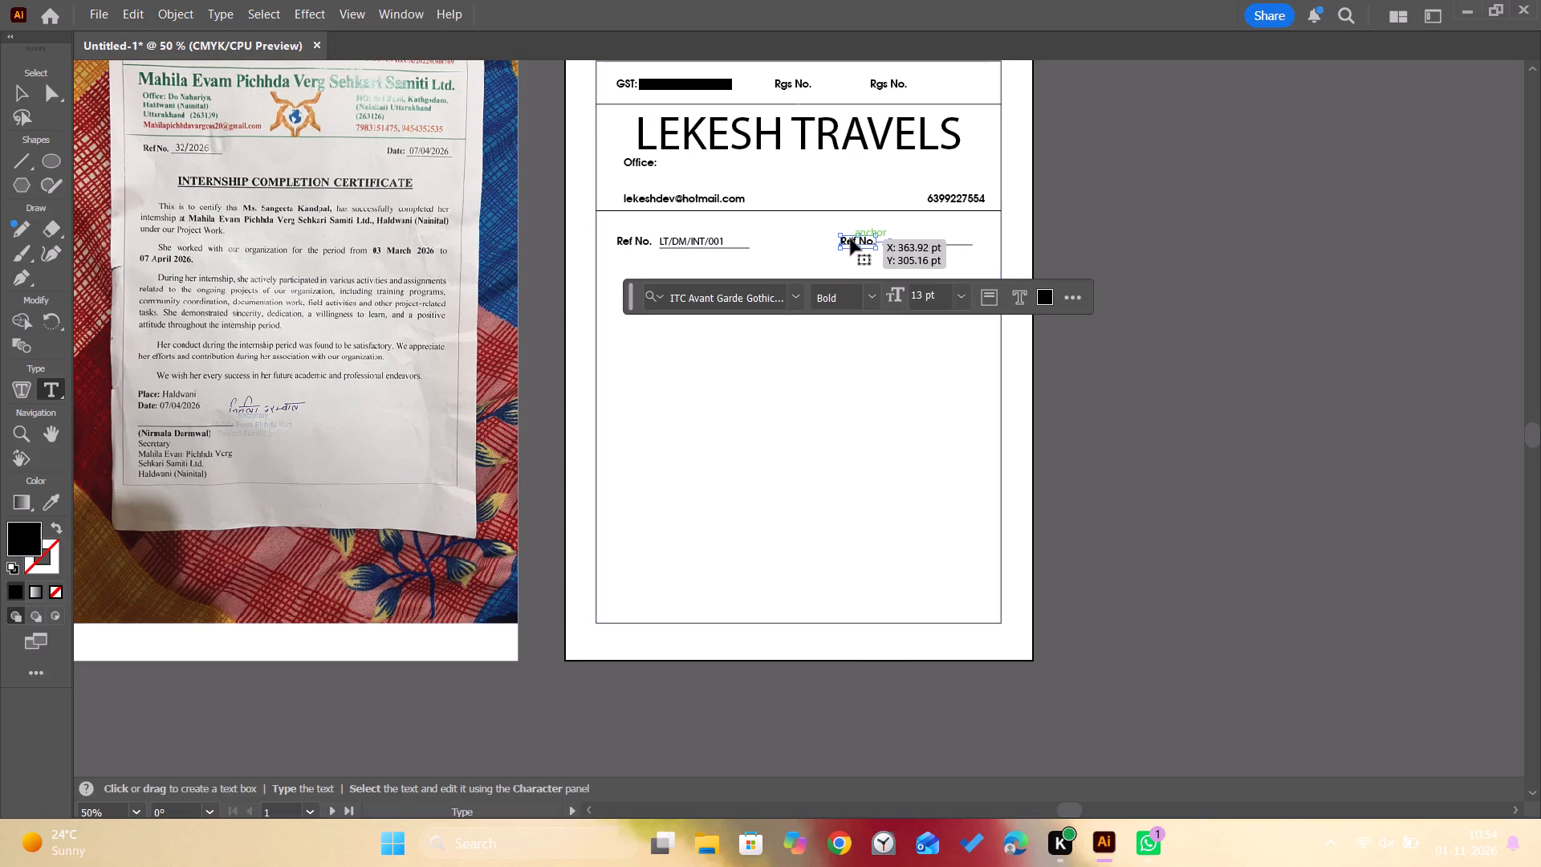
double_click(851, 239)
type("DATE")
key("BackSpace")
key("BackSpace")
key("BackSpace")
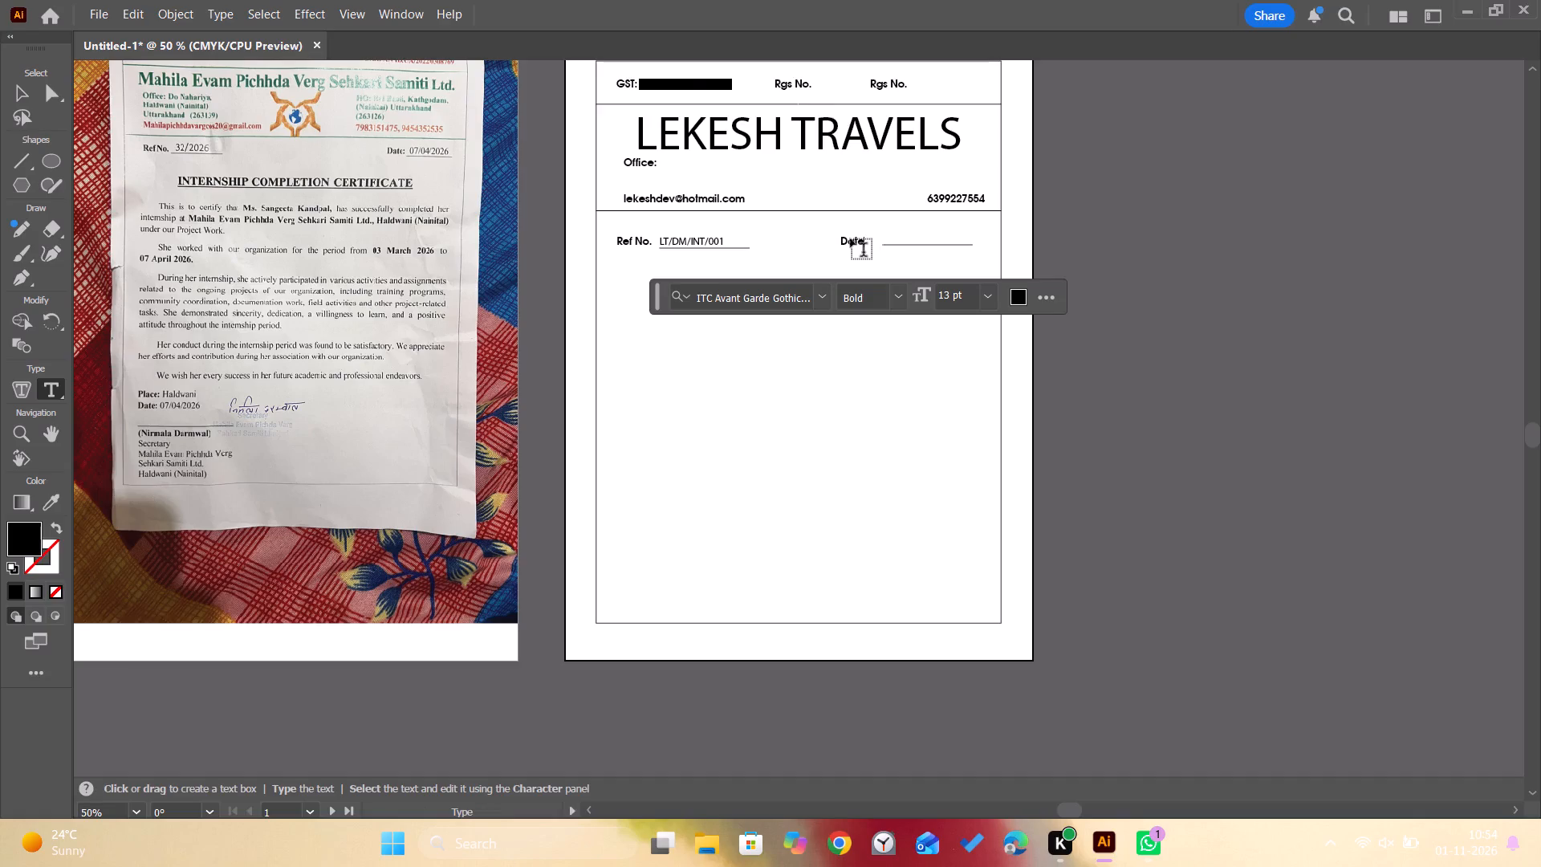
key("shift+colon")
left_click(32, 96)
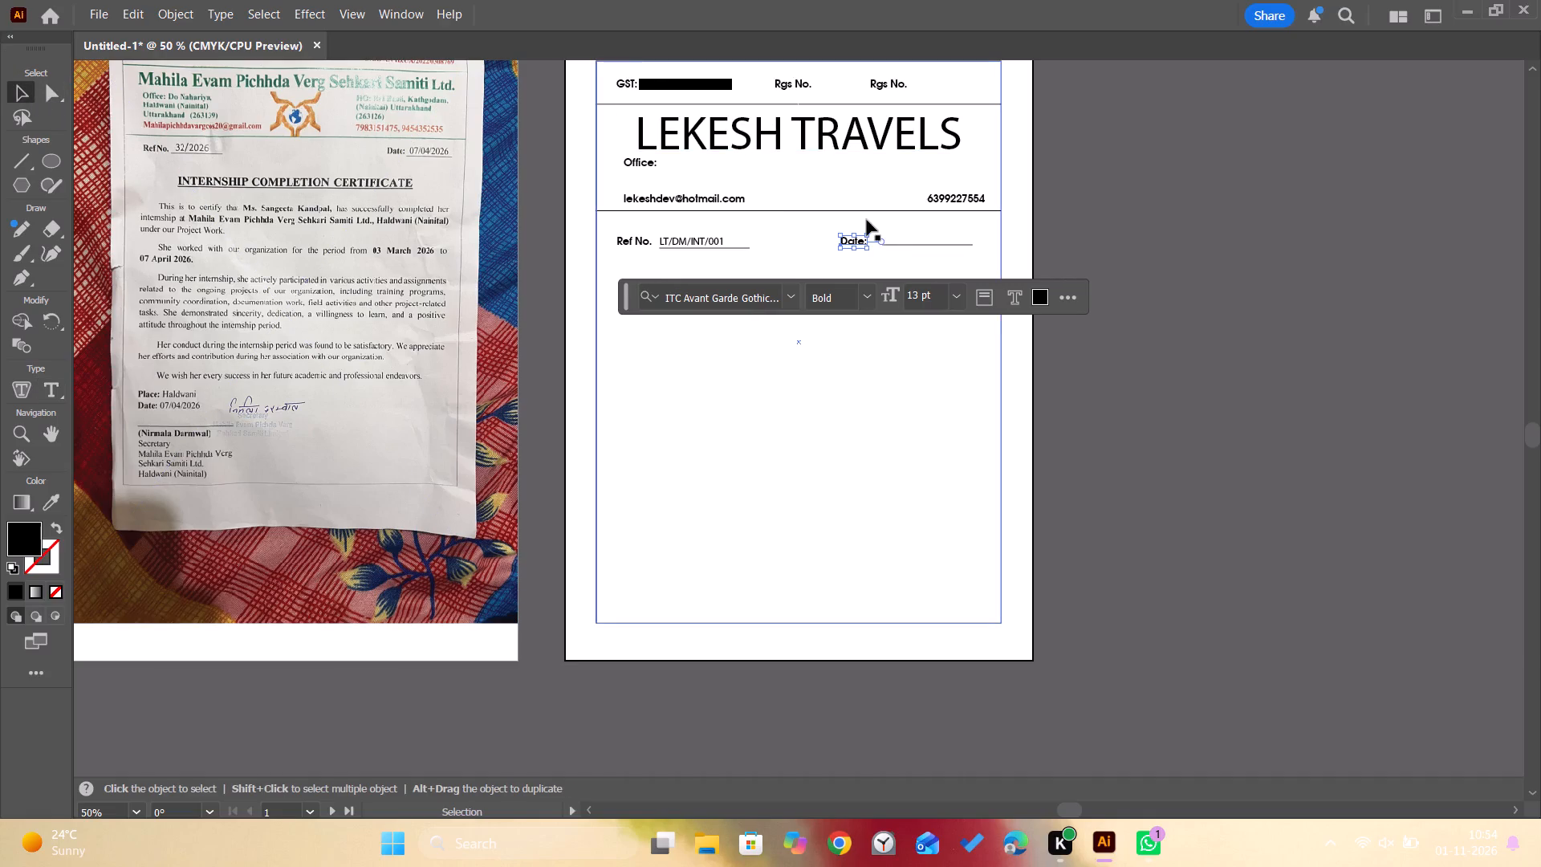
Shift the Date: label about 13 pt to the right, closer to the start of its line.
key("Right")
key("Right")
key("Right")
key("Right")
key("Right")
key("Right")
key("Right")
key("Right")
key("Right")
key("Right")
key("Right")
key("Right")
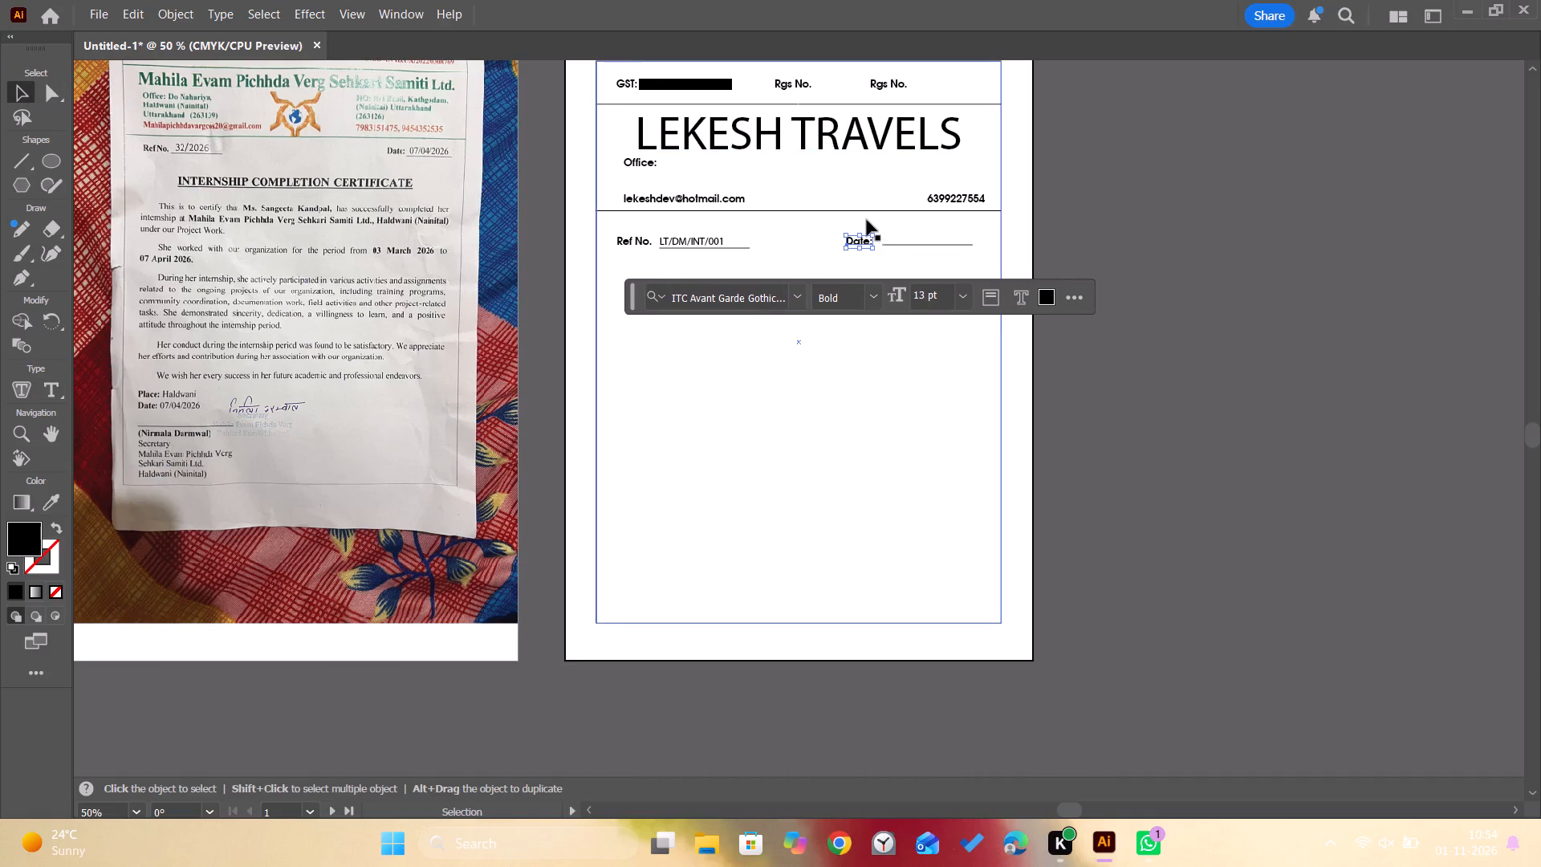
key("Right")
Delete the short line beside the Date: label.
left_click(921, 242)
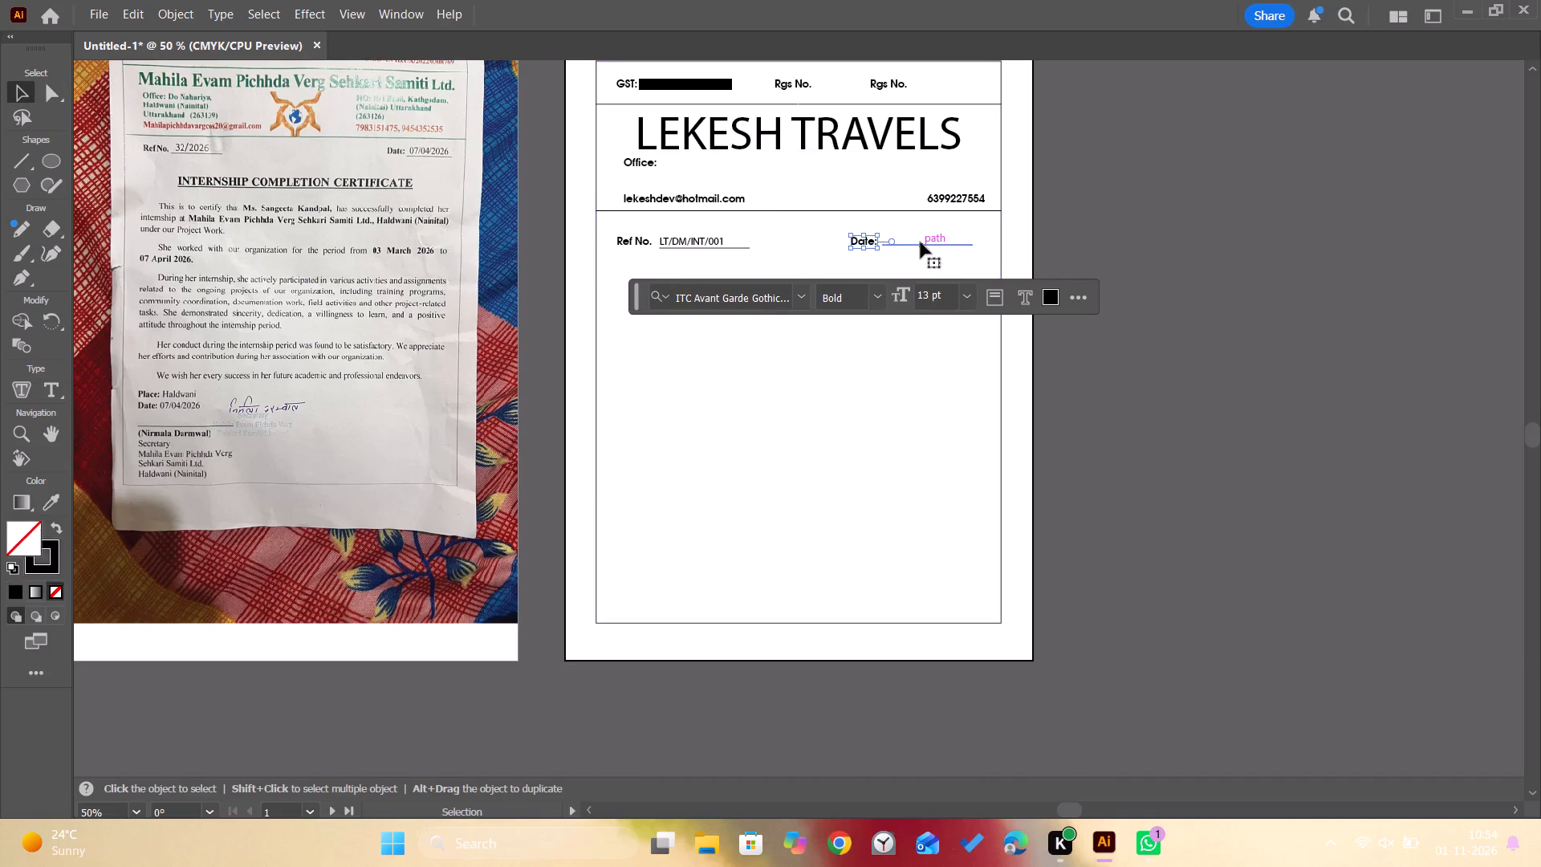
key("Delete")
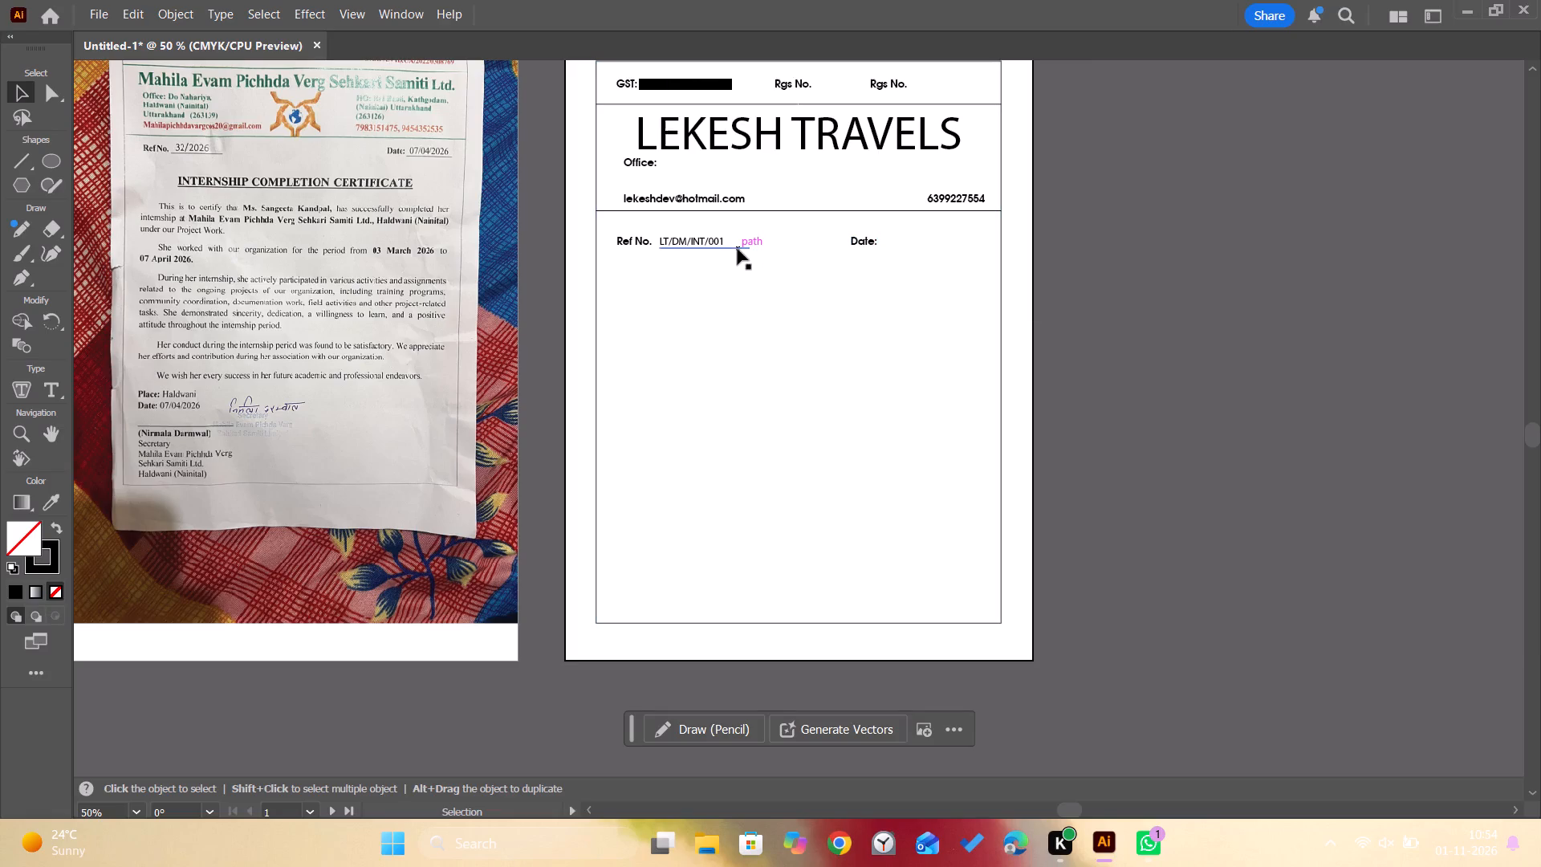
Shorten the line under LT/DM/INT/001 so it ends just past the reference text.
left_click(738, 249)
left_click_drag(747, 249, 733, 250)
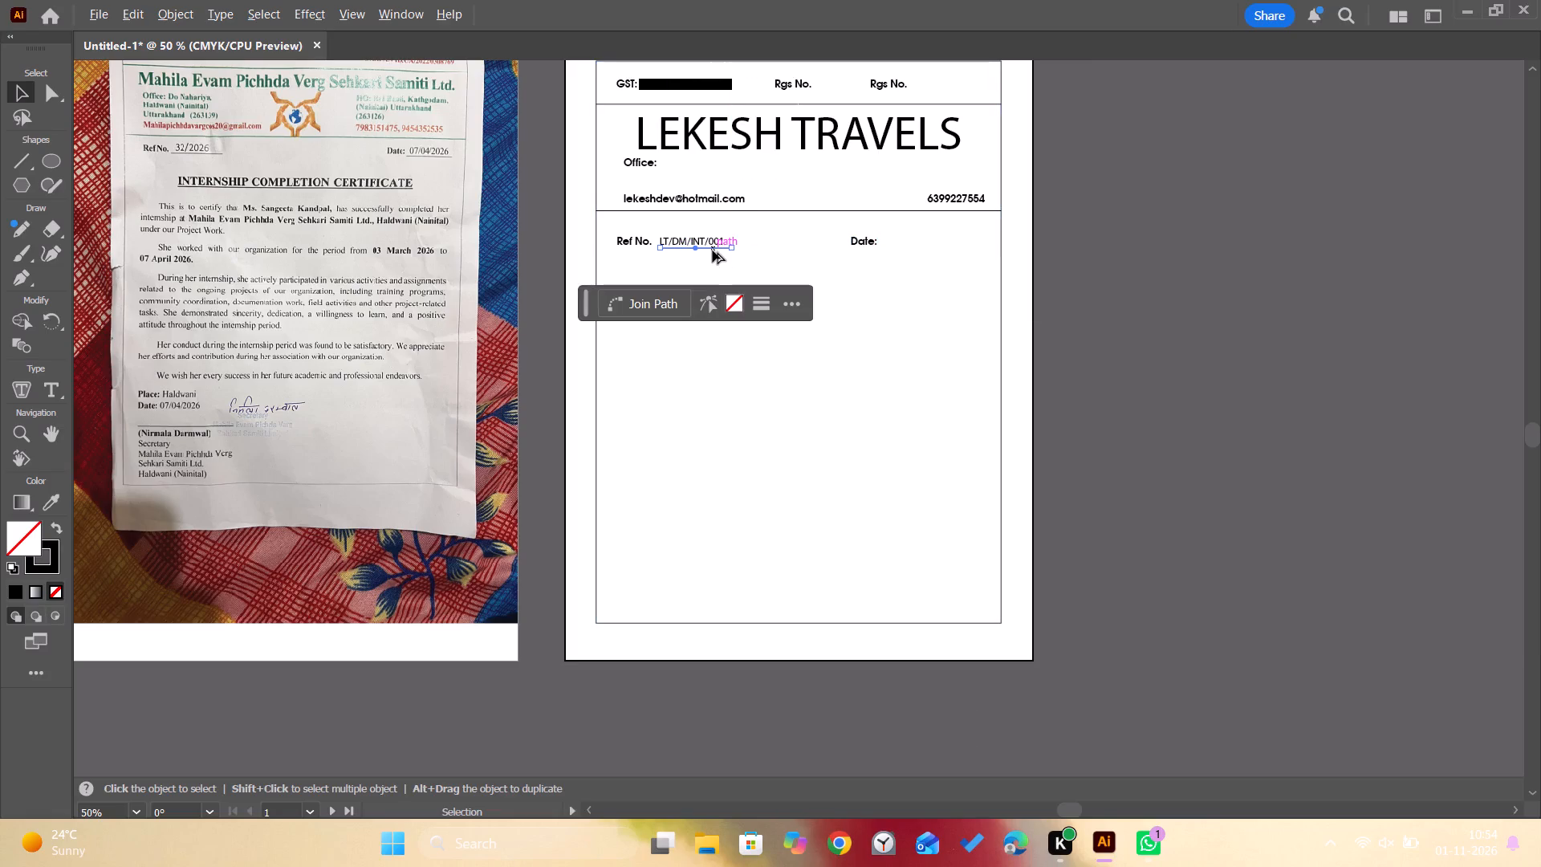
Duplicate the shortened reference line straight across so the copy starts just after the Date: label.
left_click_drag(713, 250, 990, 254, "alt")
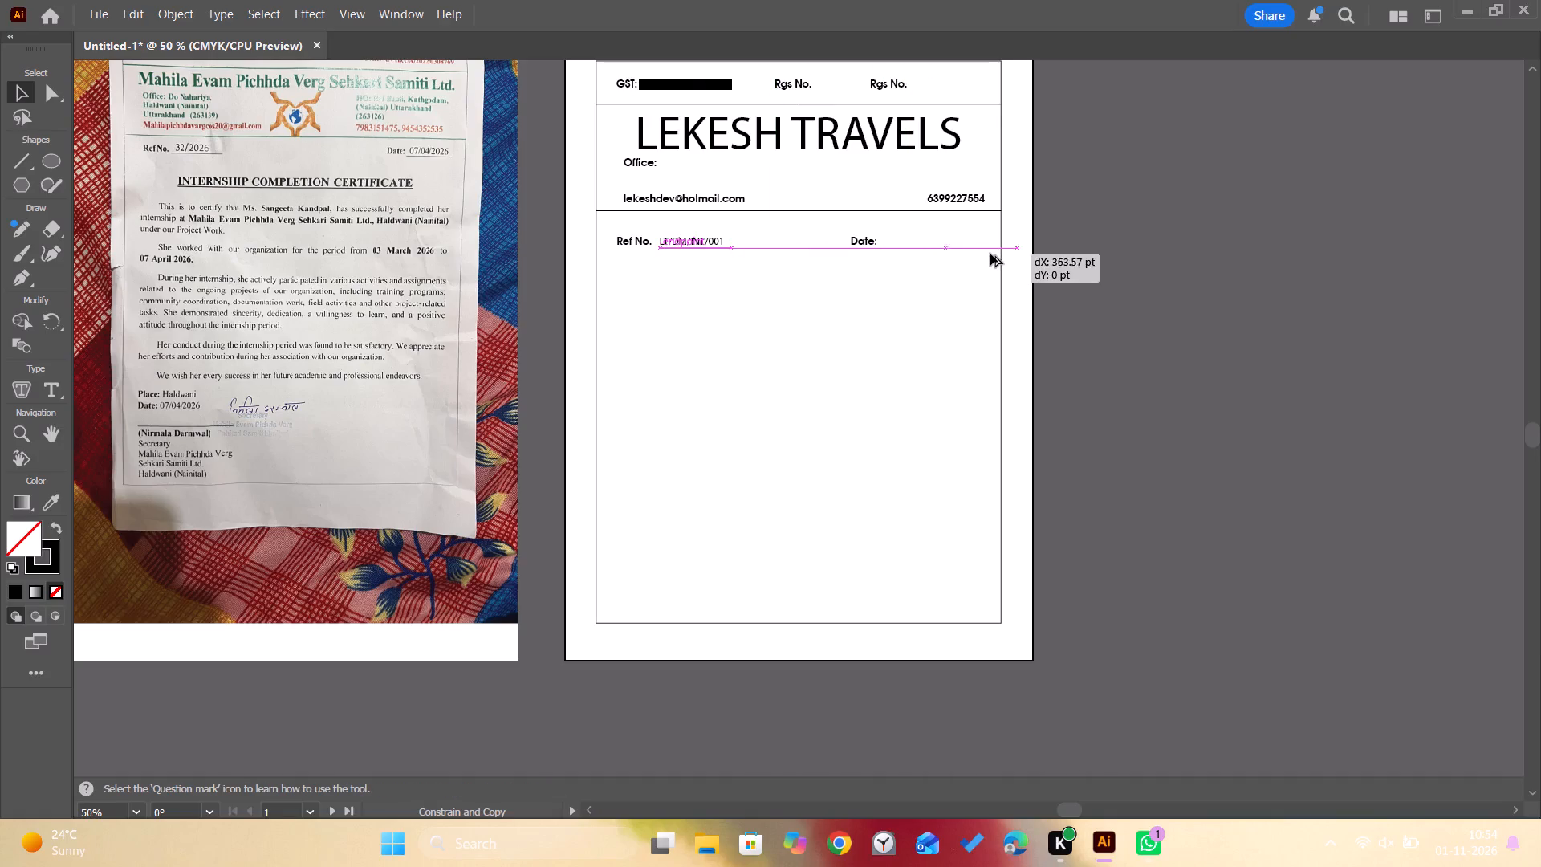
left_click_drag(990, 254, 943, 254, "alt")
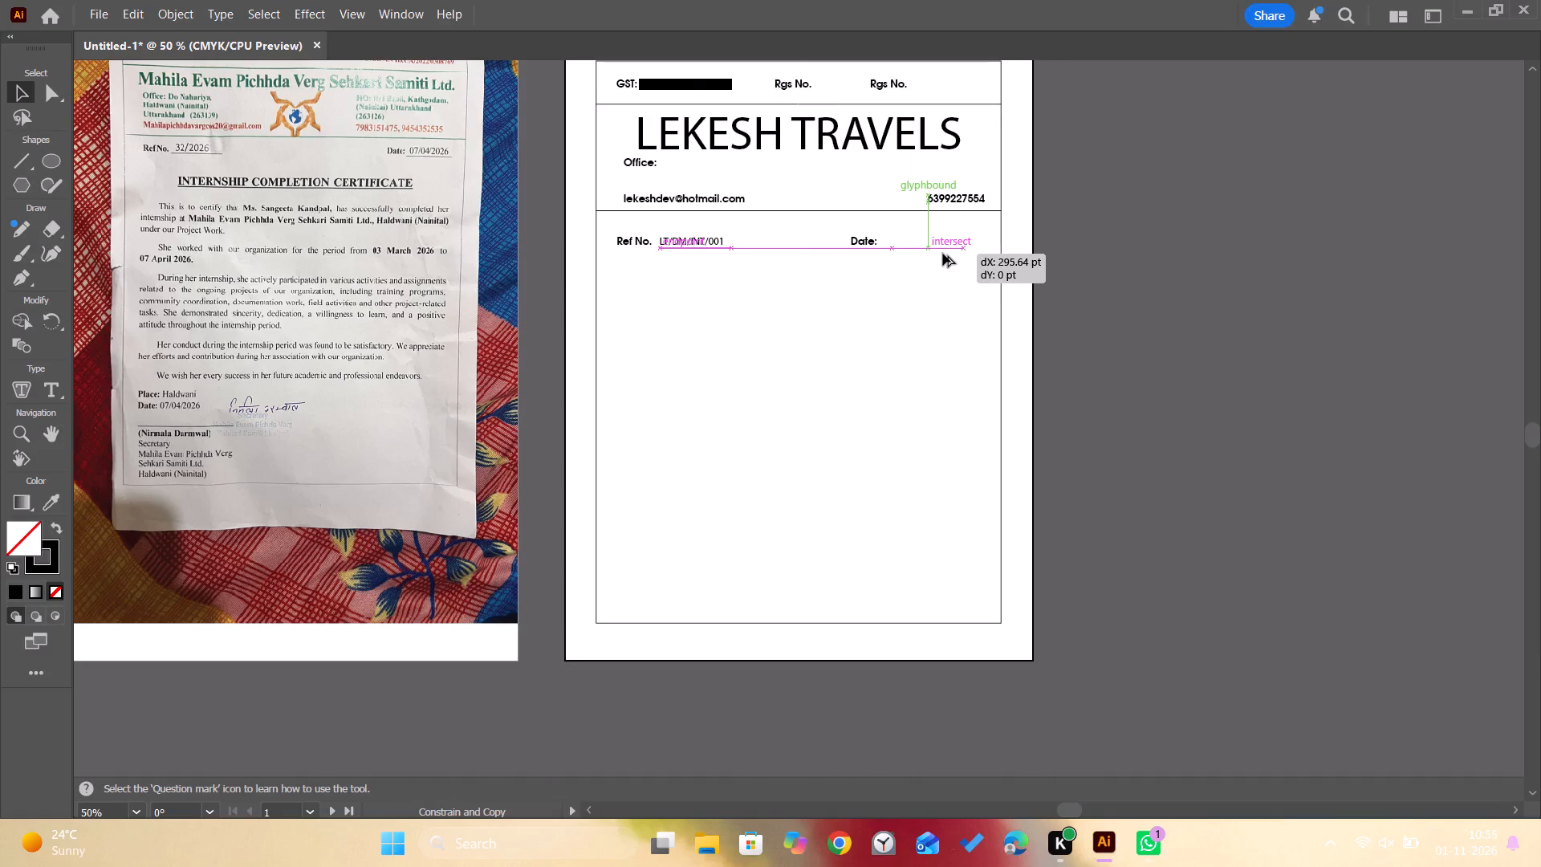
left_click_drag(943, 254, 938, 254, "alt")
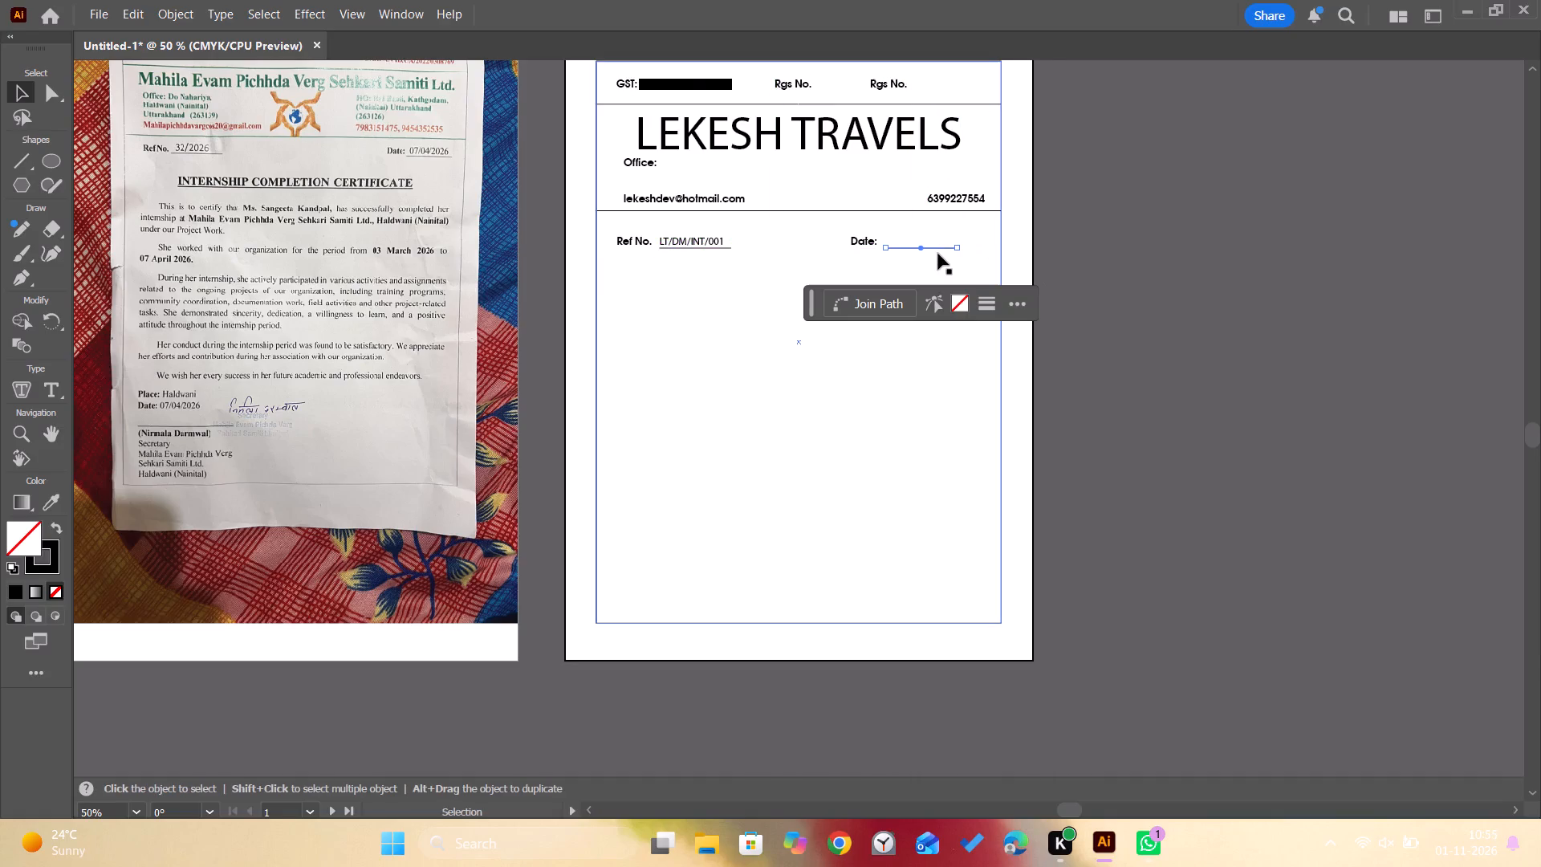
Duplicate the LT/DM/INT/001 text straight across onto the line beside Date: and replace the copy's text with "26/08/2026".
left_click_drag(713, 242, 728, 243, "alt")
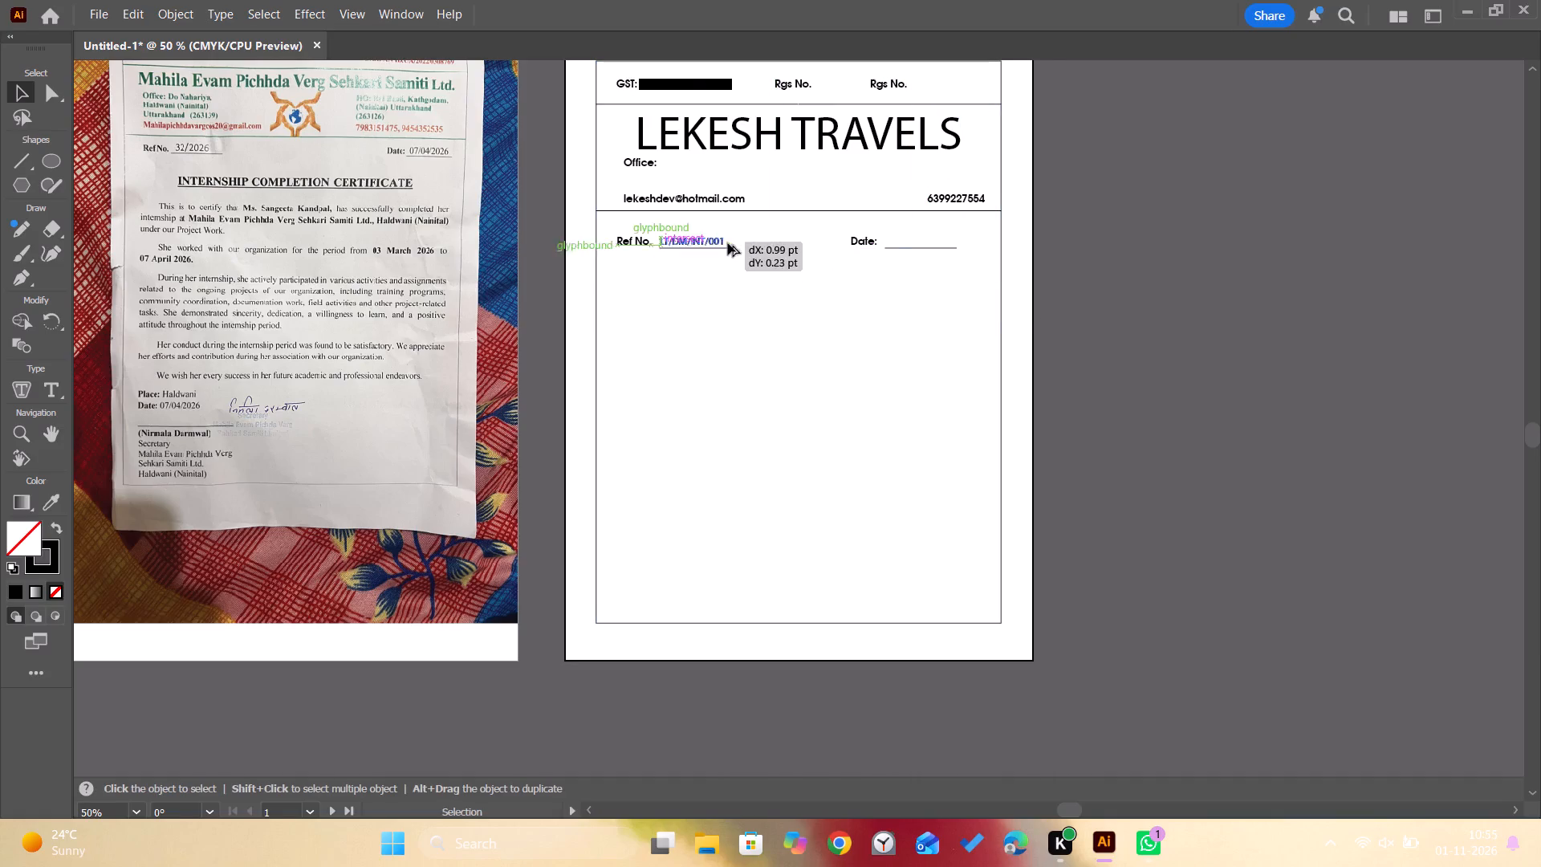
left_click_drag(728, 243, 966, 242, "alt")
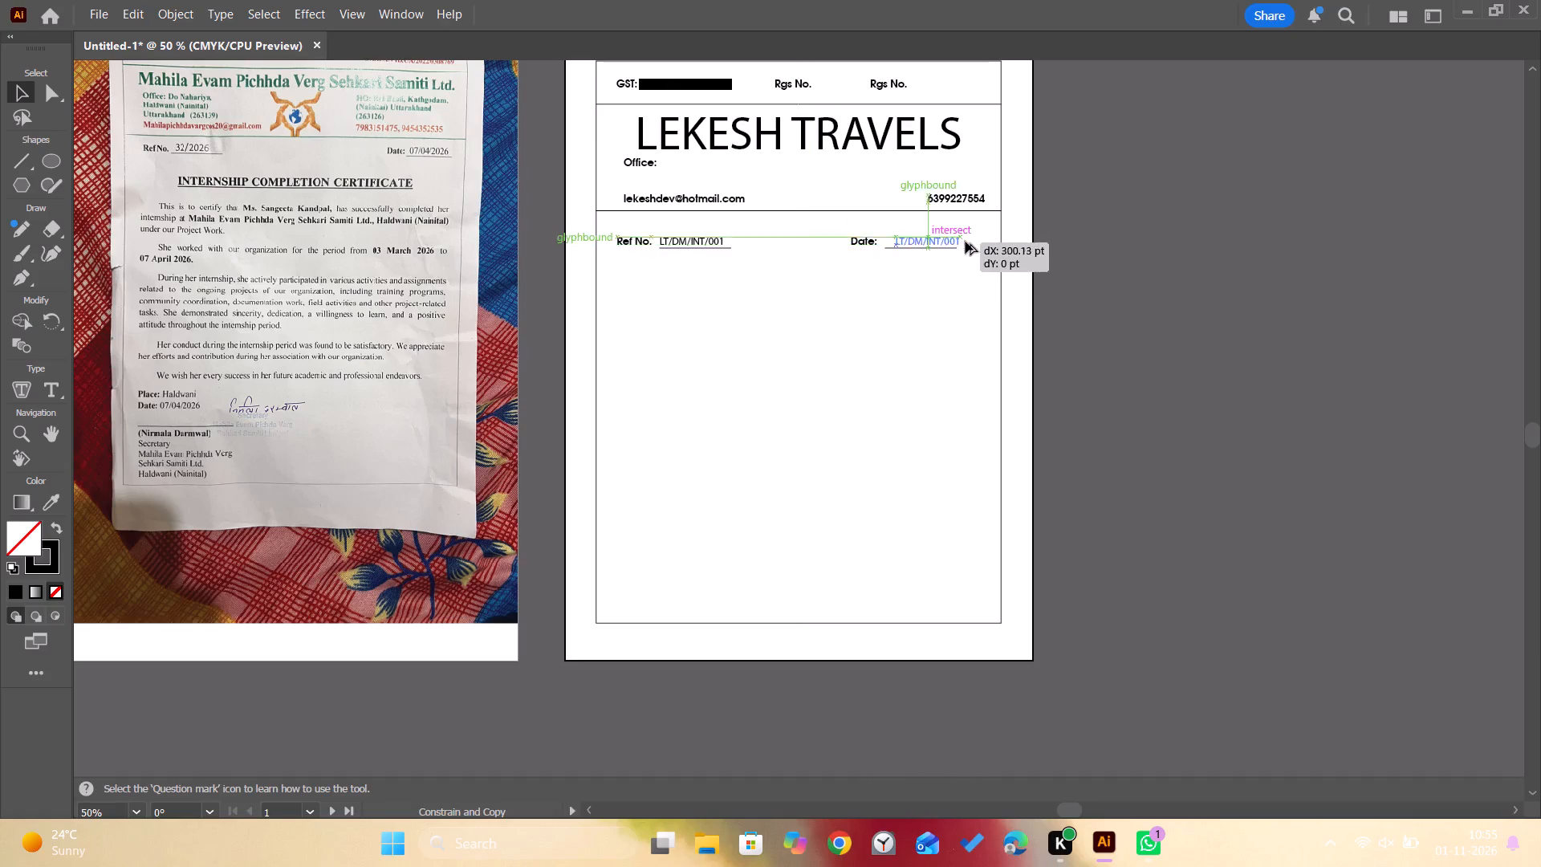
left_click_drag(966, 242, 937, 242, "alt")
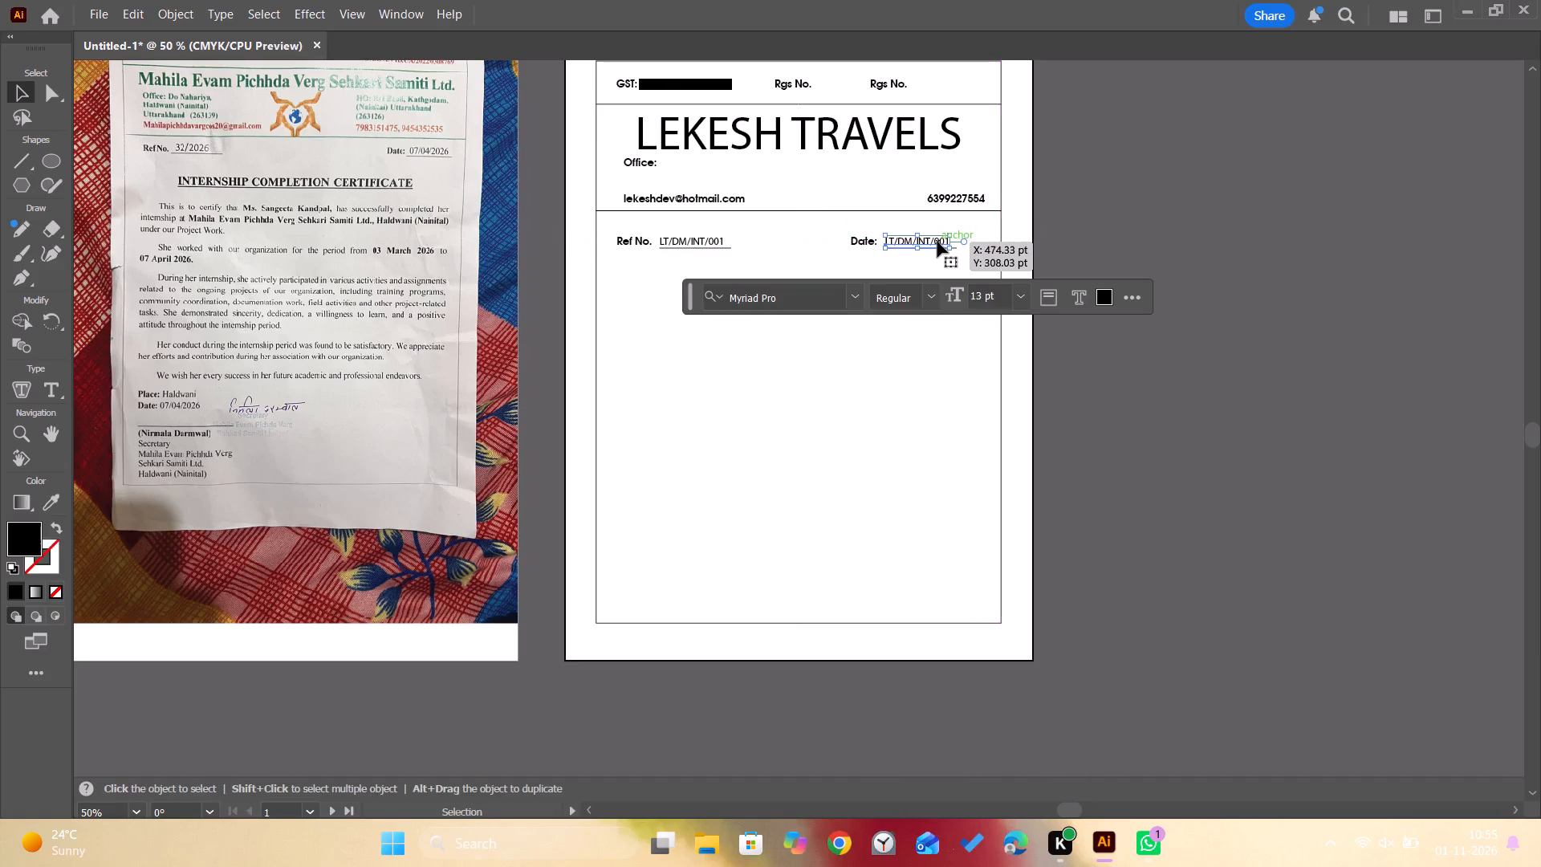
triple_click(937, 242)
double_click(937, 242)
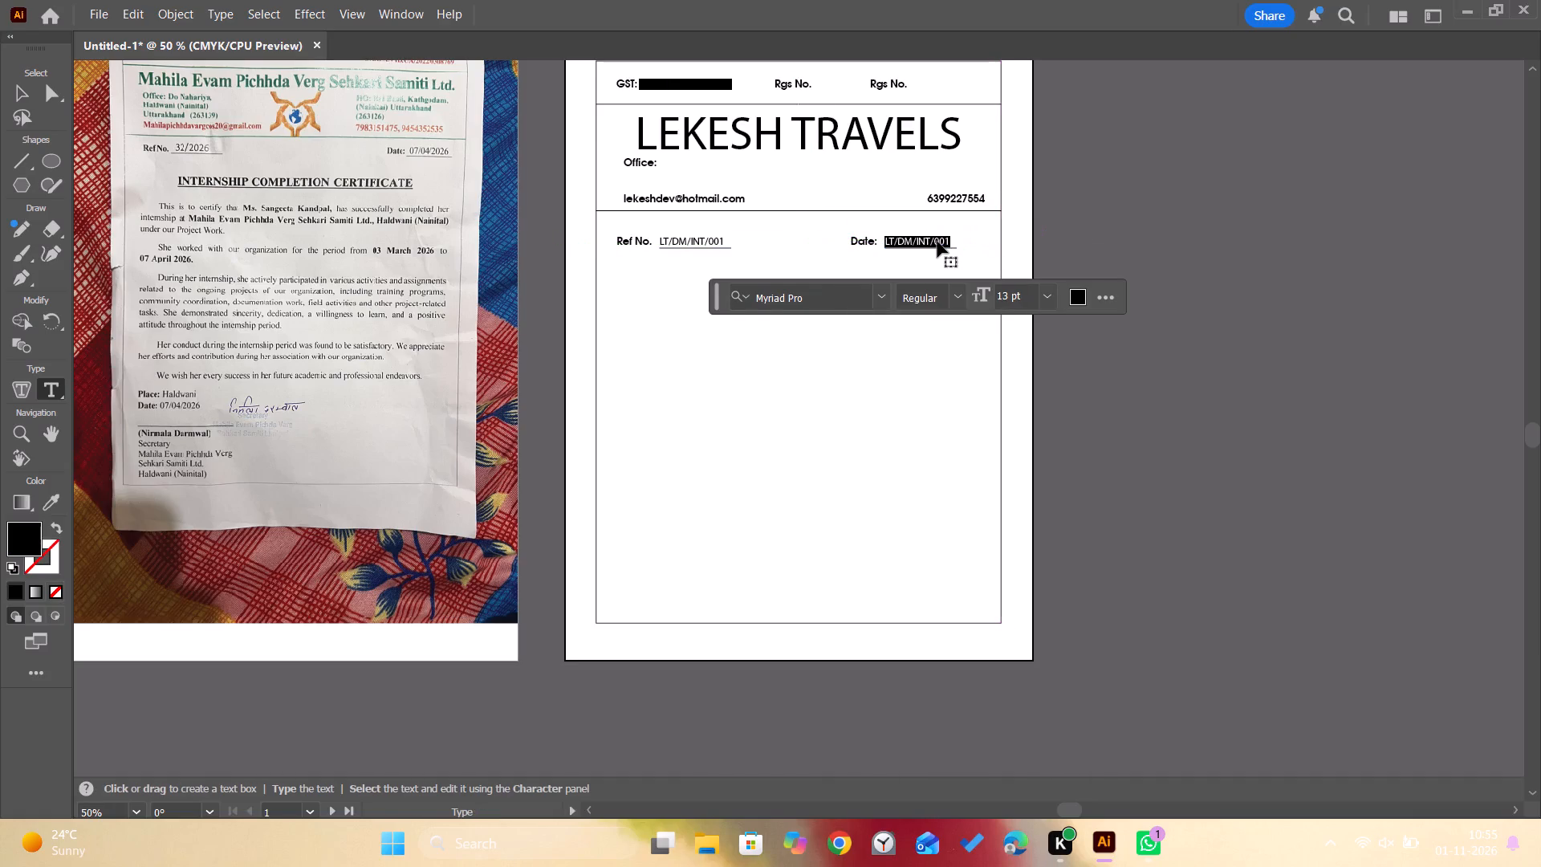
type("26")
key("slash")
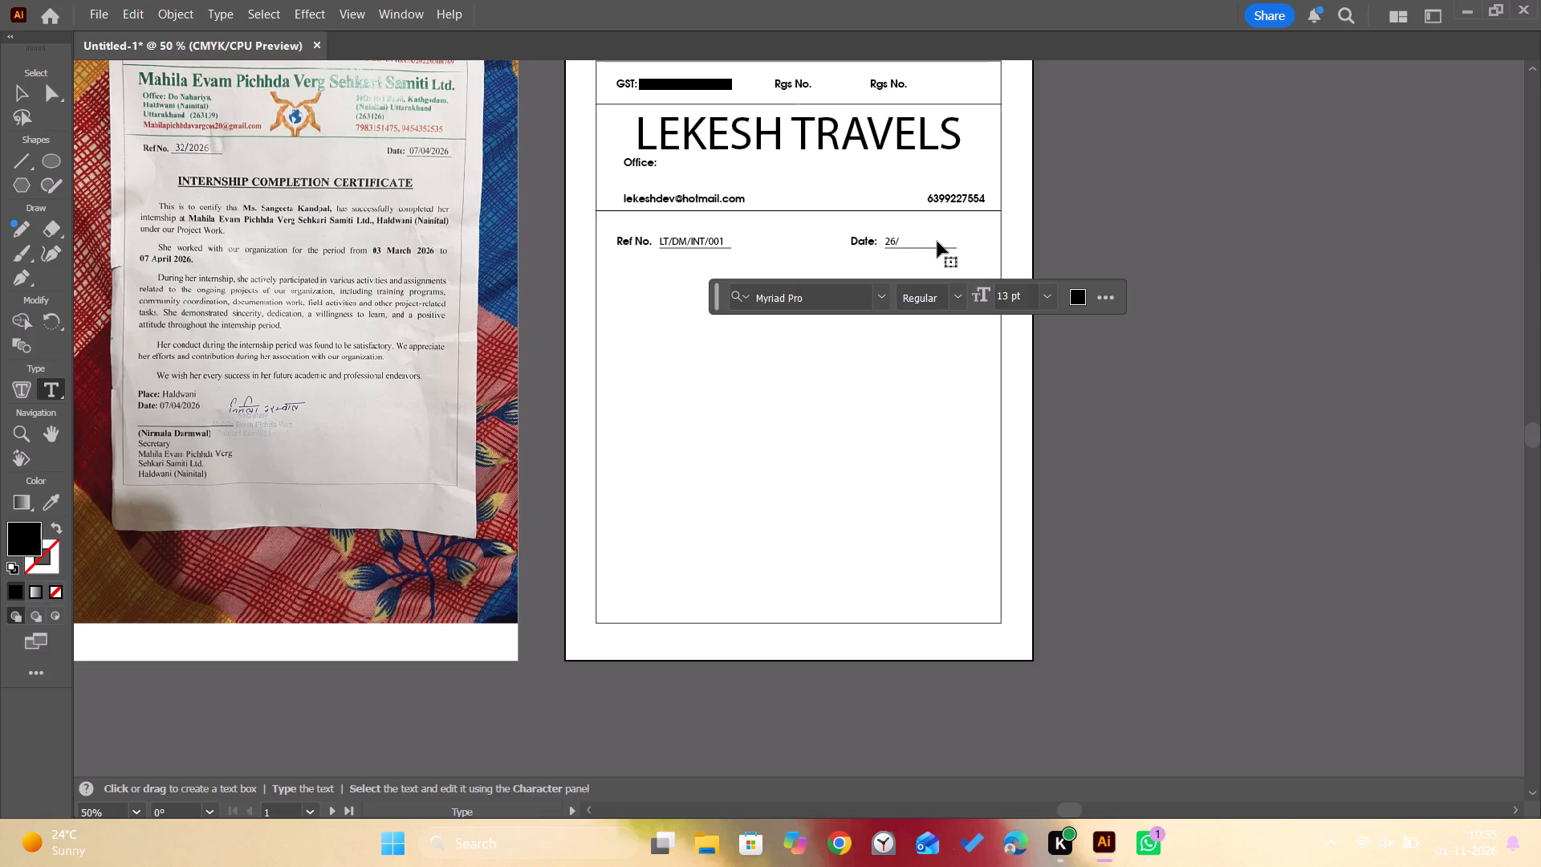
key("8")
key("BackSpace")
type("08")
key("slash")
type("2026")
left_click(17, 85)
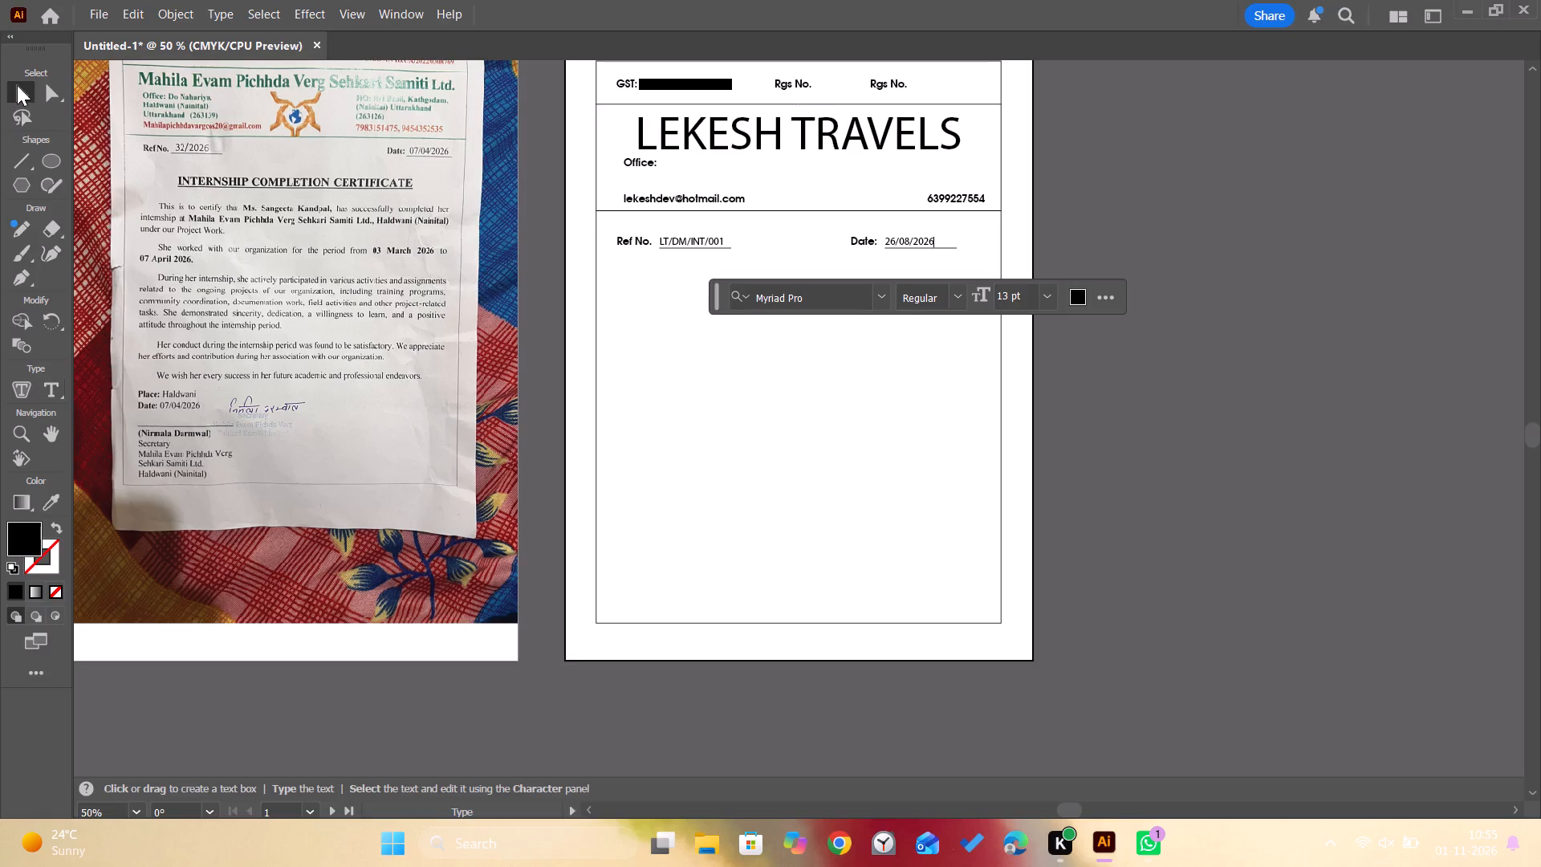
left_click(1085, 212)
Shift the 26/08/2026 text horizontally until it is centred above its line.
left_click(916, 240)
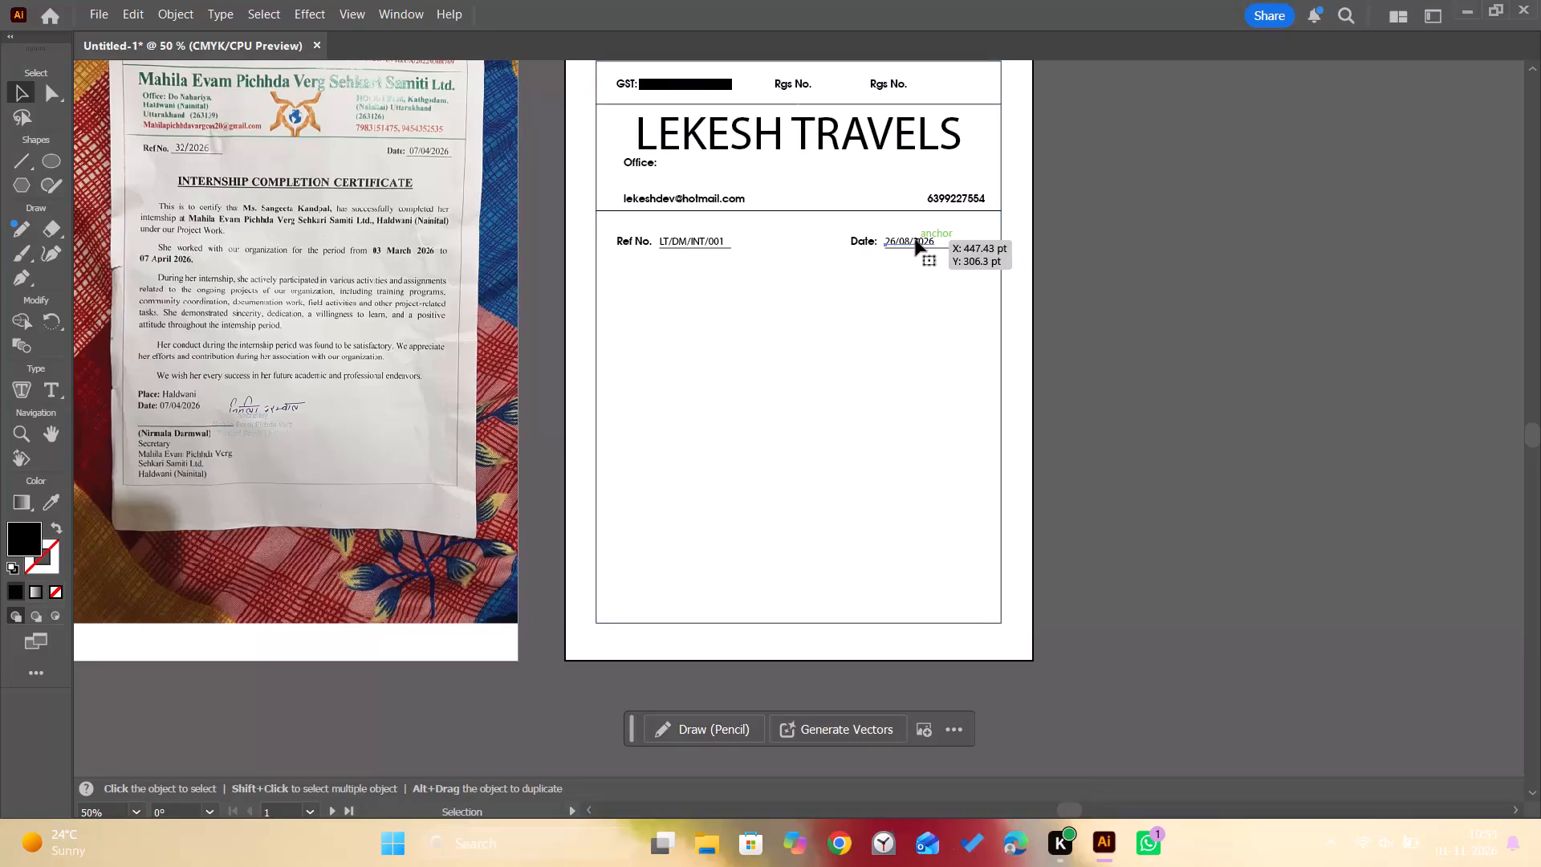
key("Right")
key("Right")
key("Right")
key("Right")
key("Right")
key("Right")
key("Right")
key("Right")
key("Right")
key("Right")
key("Right")
key("Right")
key("Right")
key("Right")
key("Right")
key("Right")
key("Right")
key("Right")
key("Right")
key("Right")
key("Right")
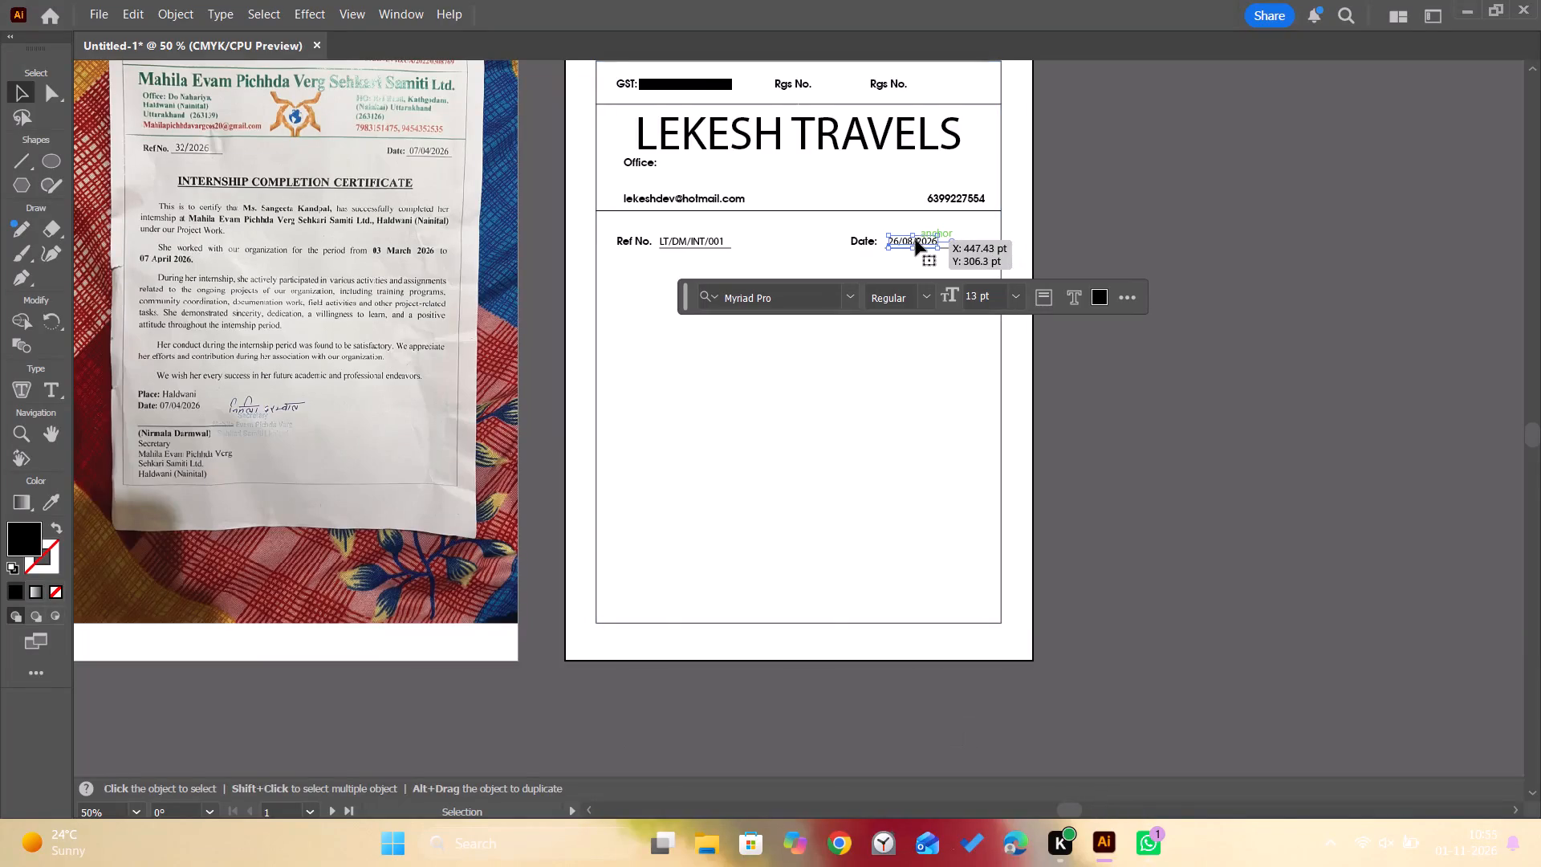
key("Right")
key("Right")
key("Right")
key("Right")
key("Right")
key("Right")
key("Right")
key("Right")
key("Right")
key("Right")
key("Right")
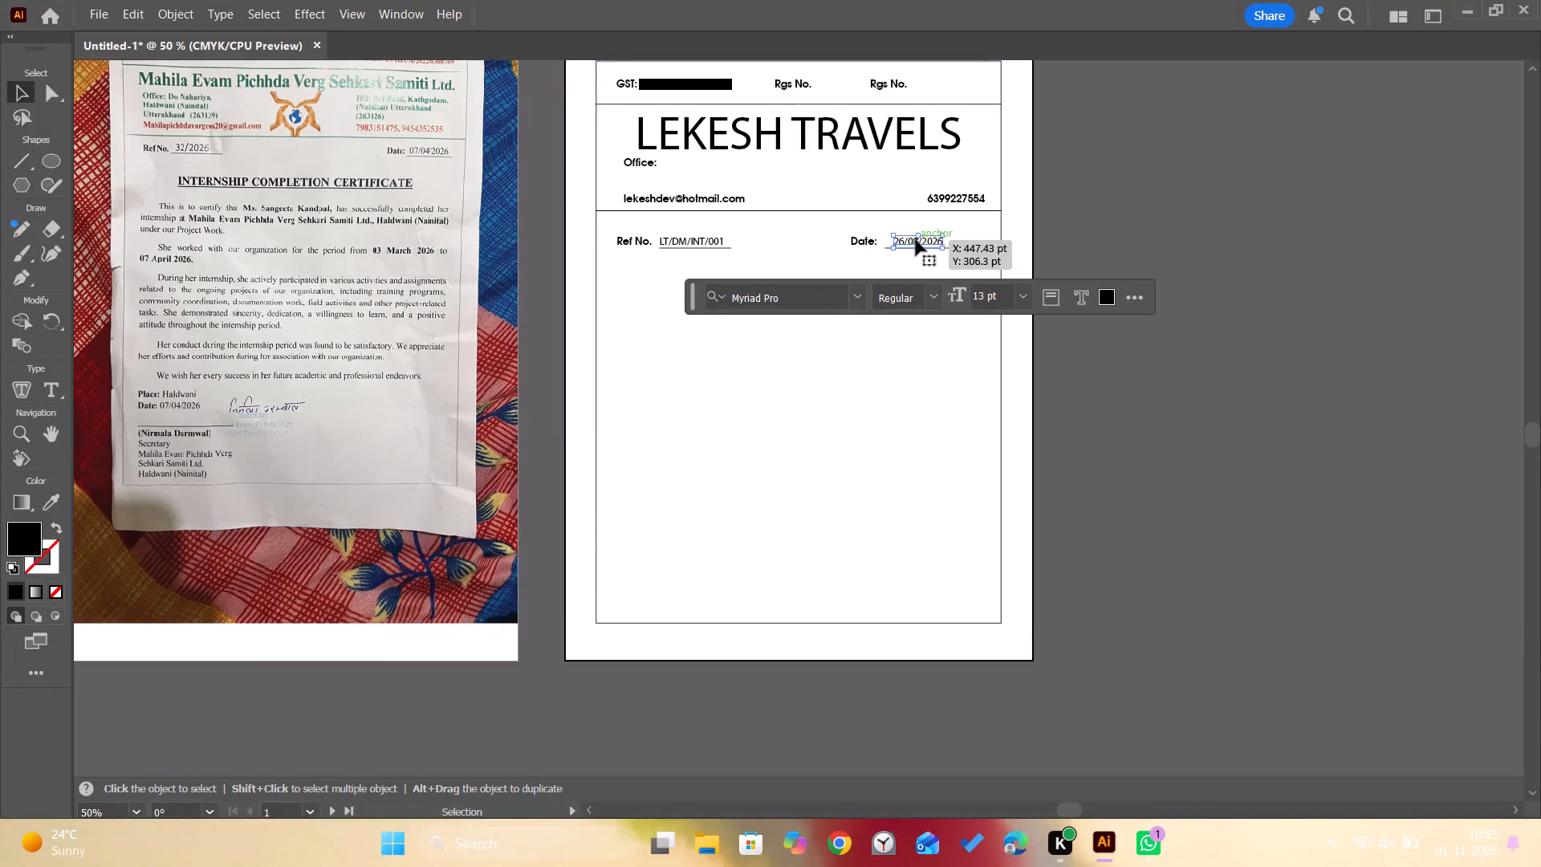
key("Right")
left_click(1139, 200)
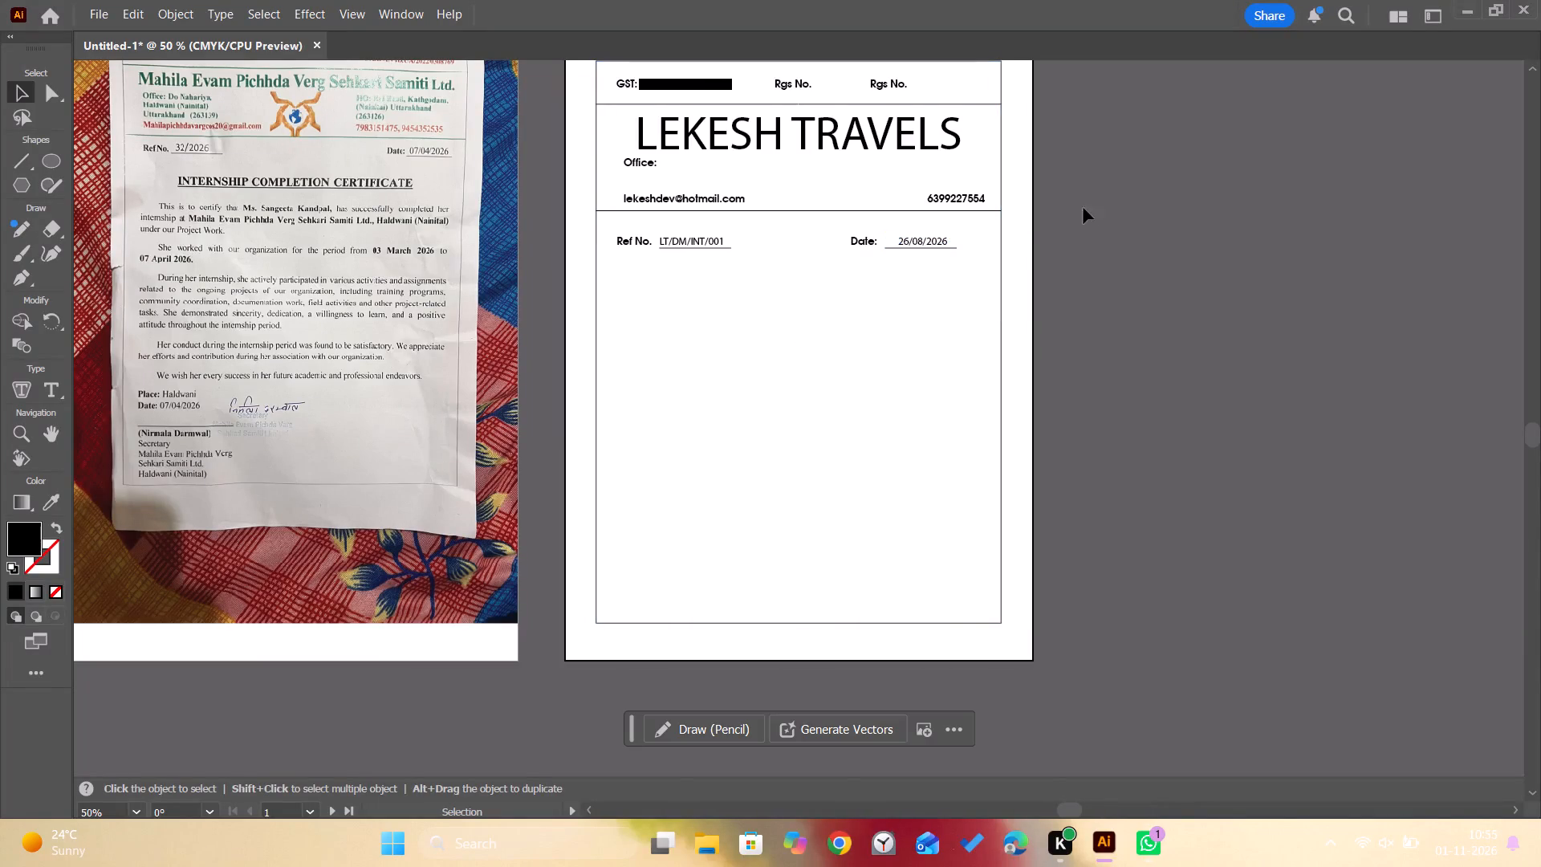
left_click(936, 239)
key("Left")
key("Left")
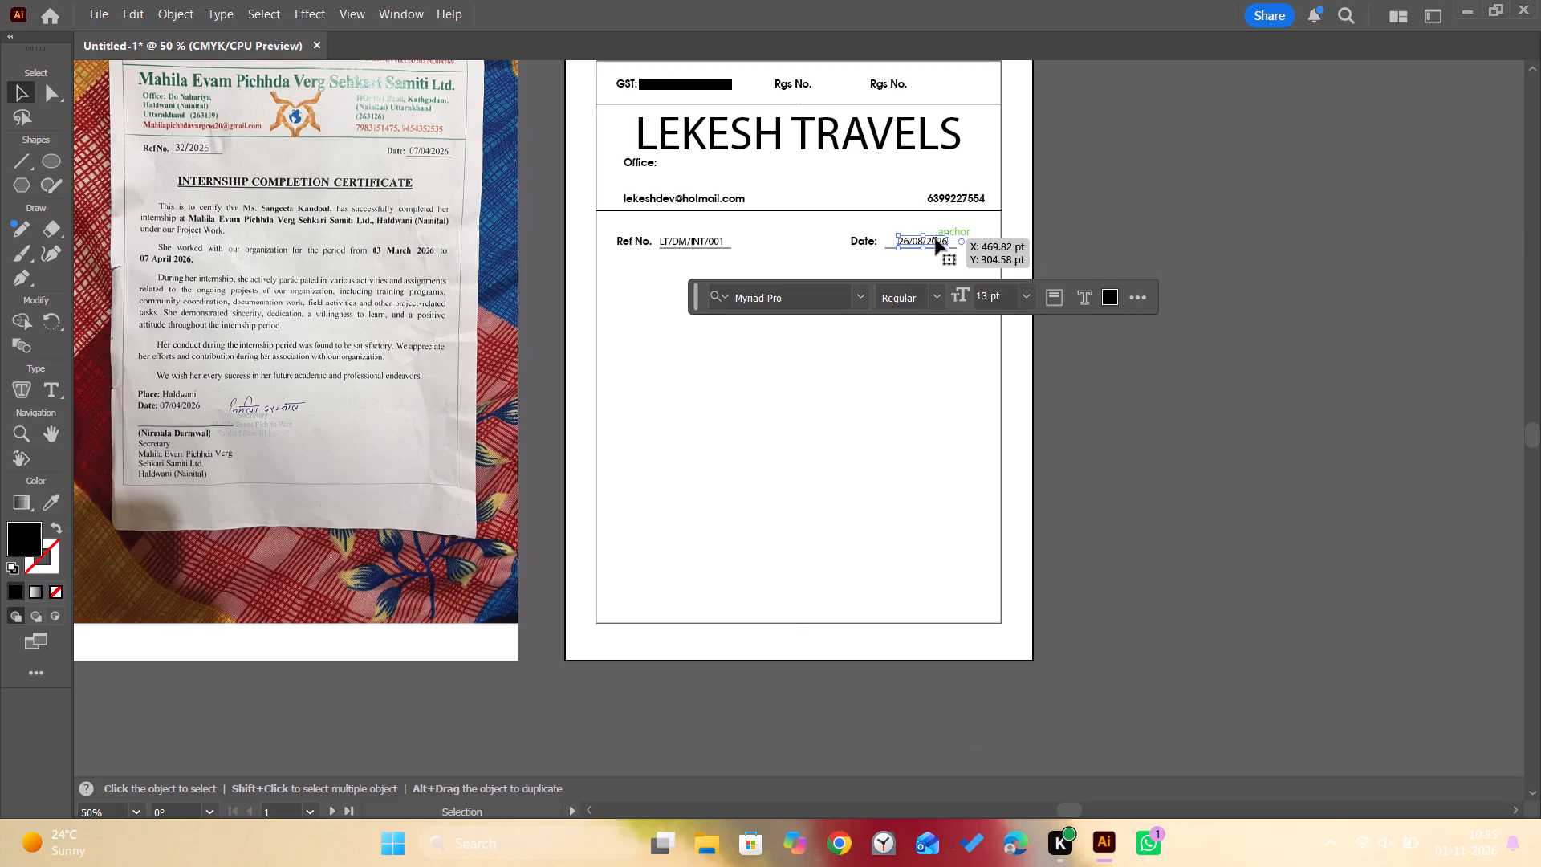
key("Left")
key("Left")
key("Left")
key("Left")
Shift the LT/DM/INT/001 text about 5 pt to the right so it is centred above its line.
left_click(713, 238)
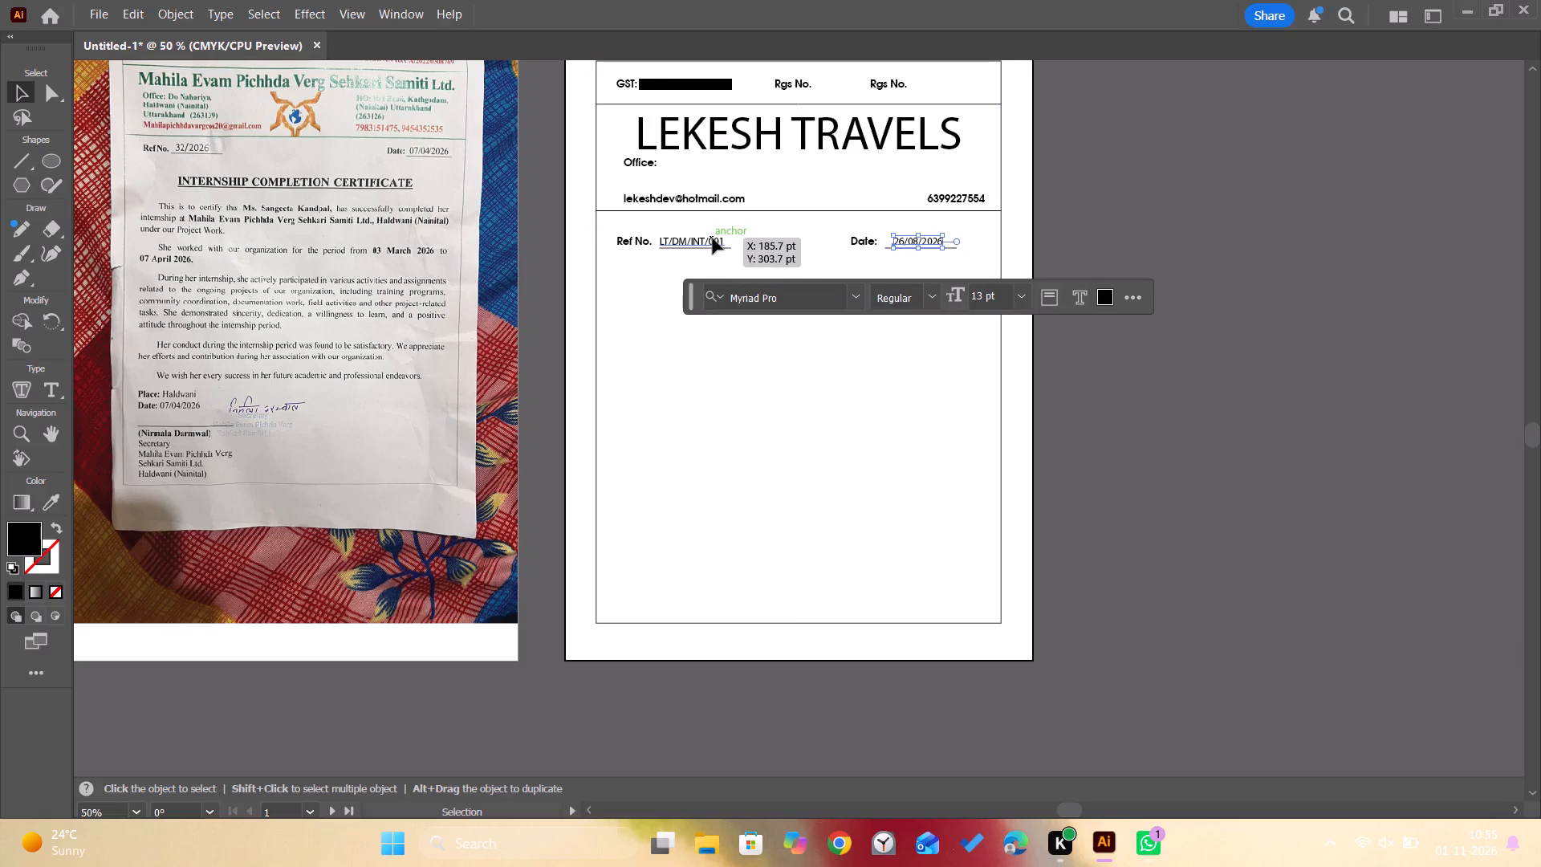
key("Right")
key("Right")
key("Right")
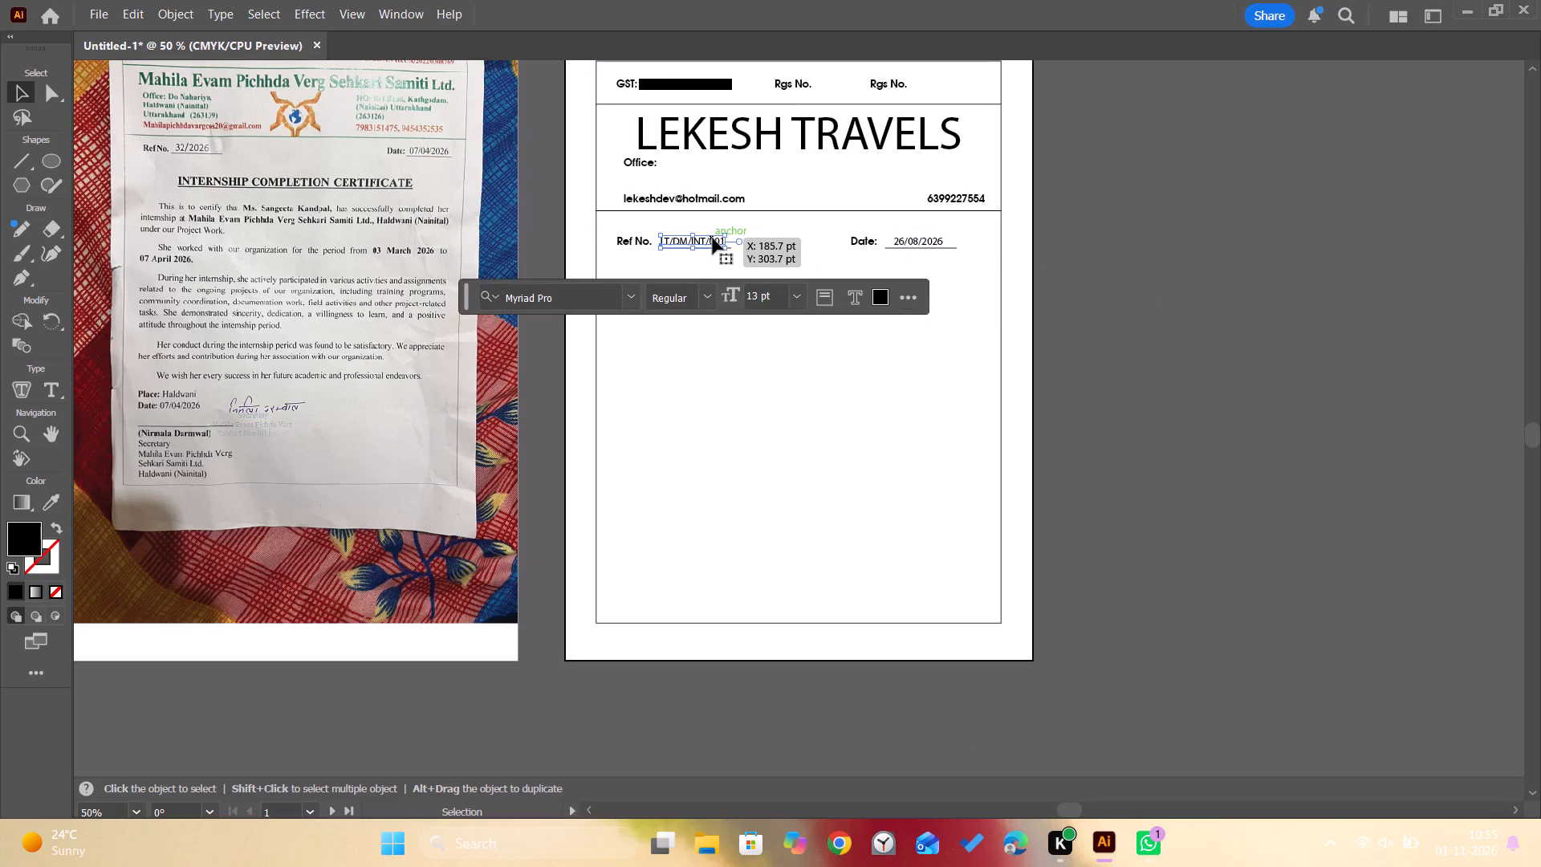
left_click(1237, 246)
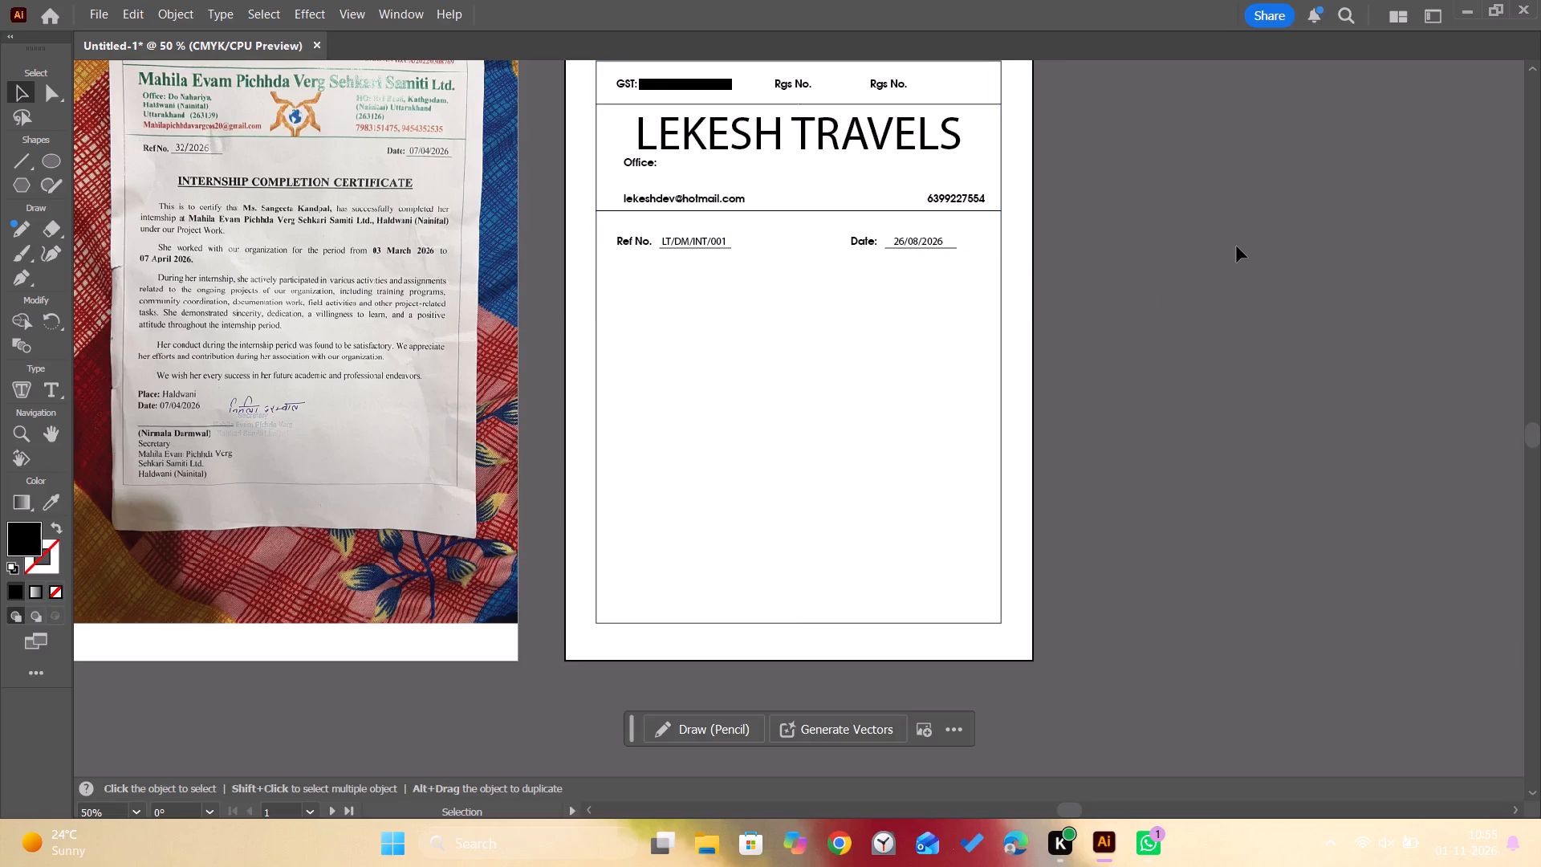
left_click(722, 242)
key("Right")
key("Right")
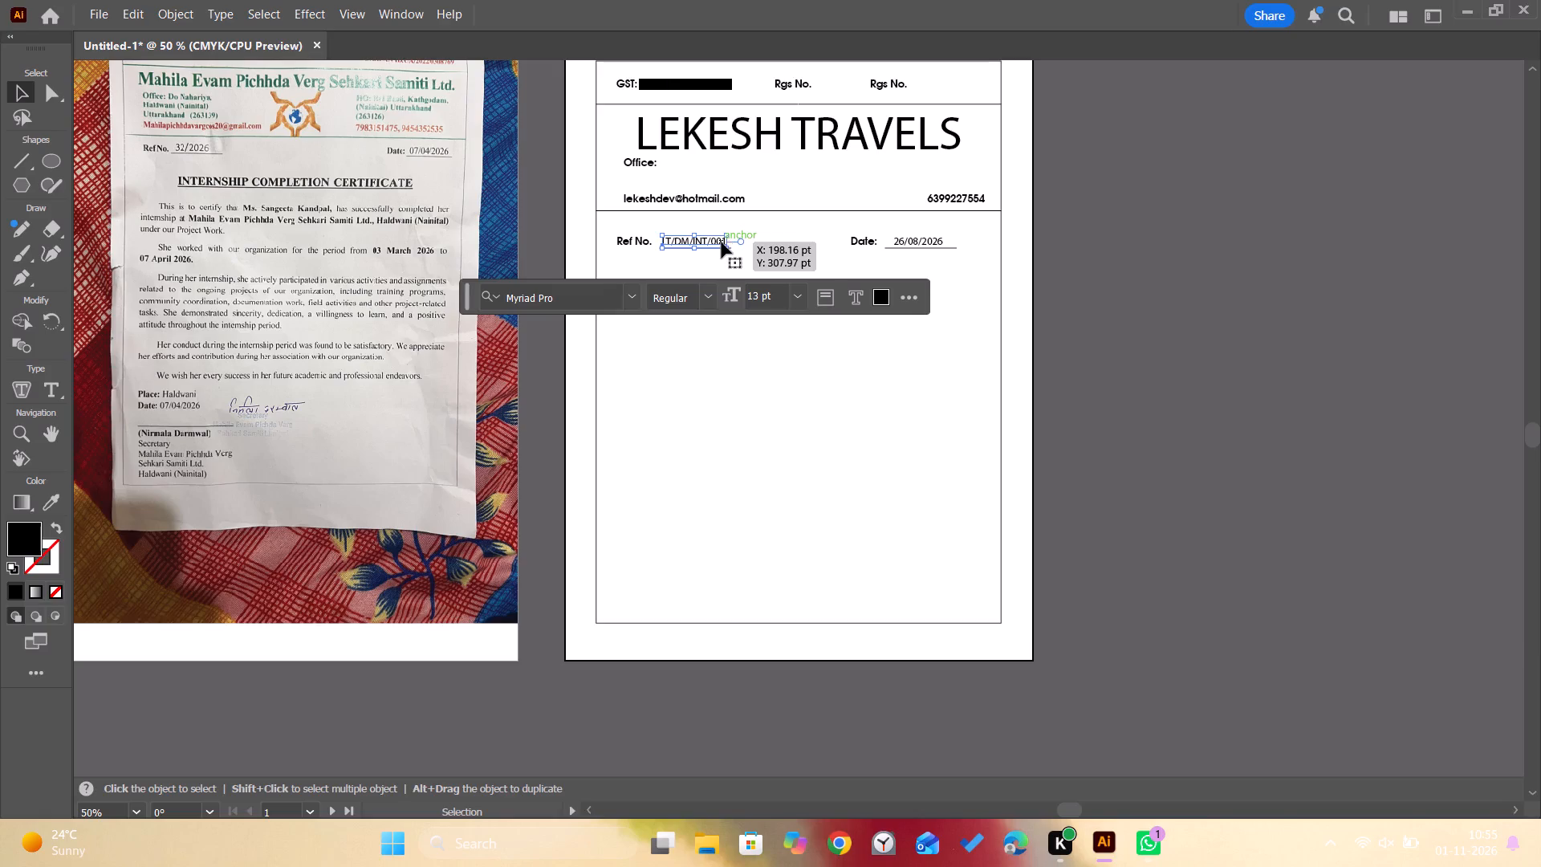
left_click(1154, 220)
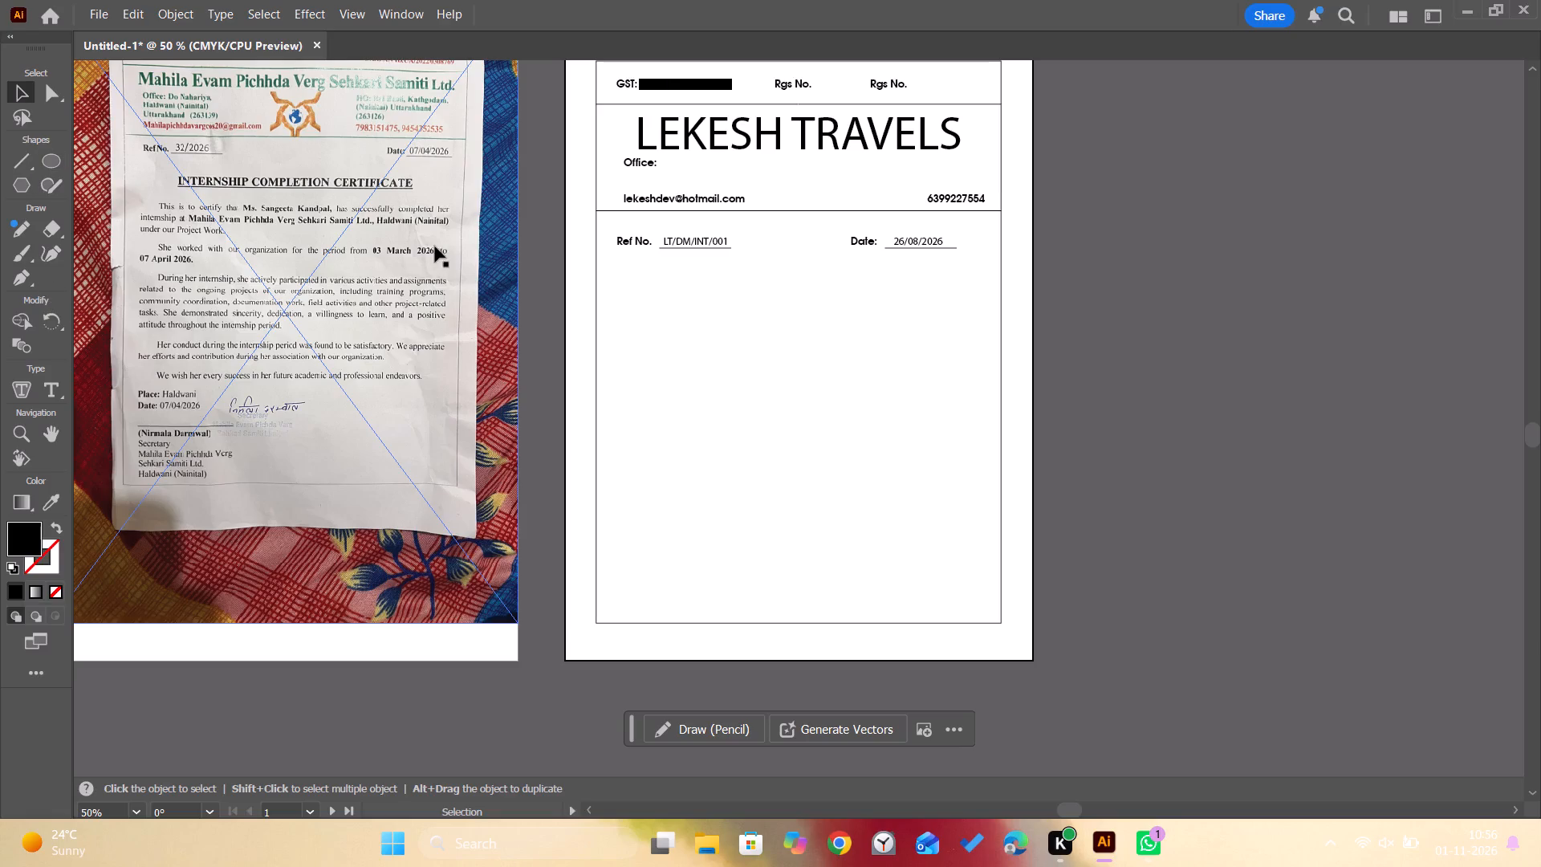
Add the heading text "INTERNSHIP COMPLETION CERTIFICATE" below the reference and date row.
key("t")
left_click(677, 275)
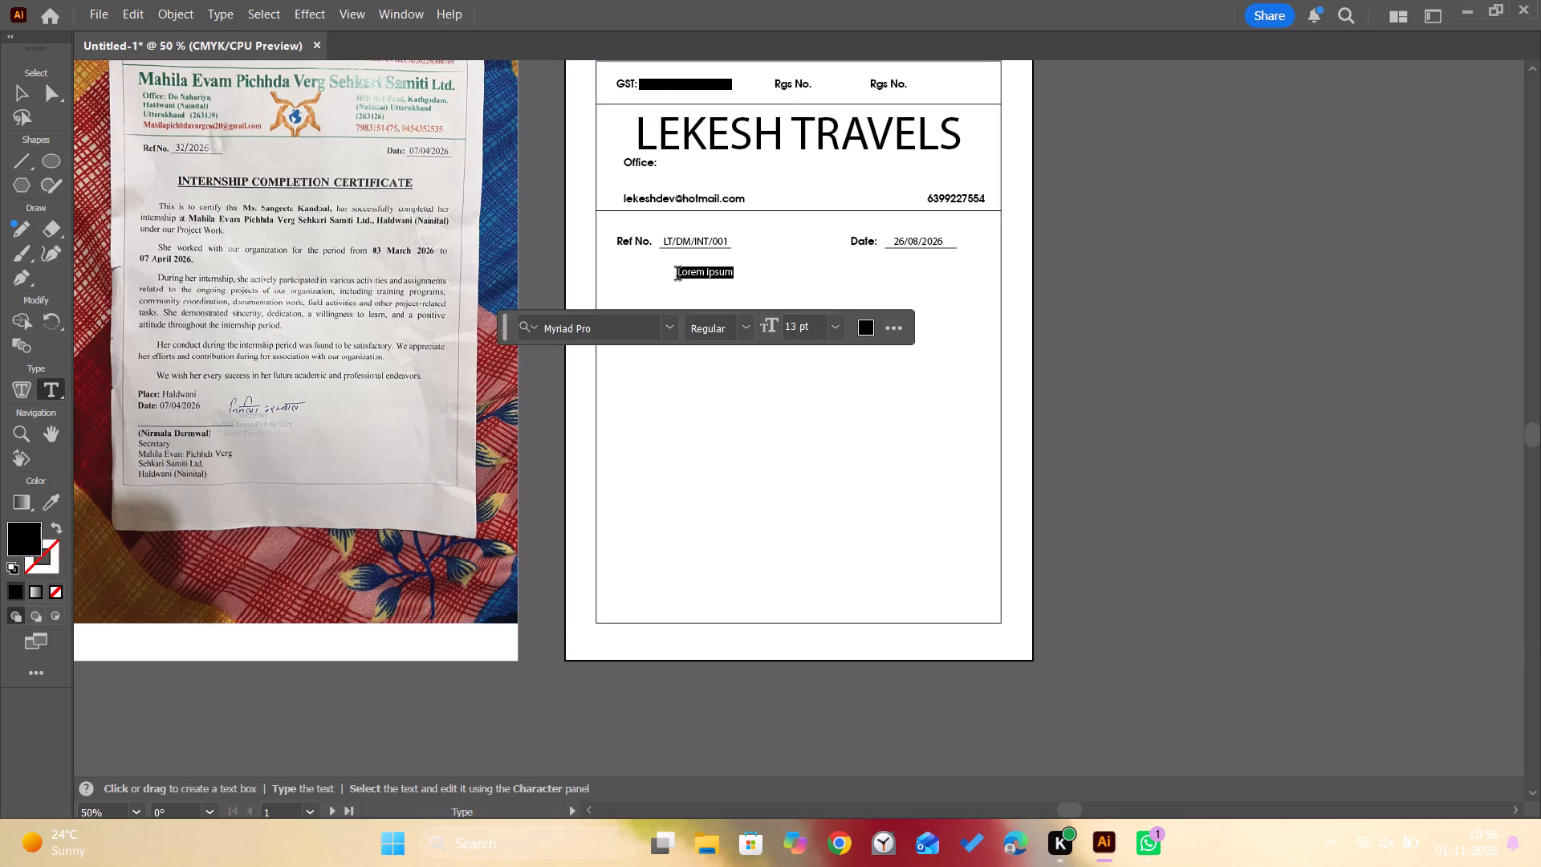
type("INTERNSHIP")
key("space")
type("COMP")
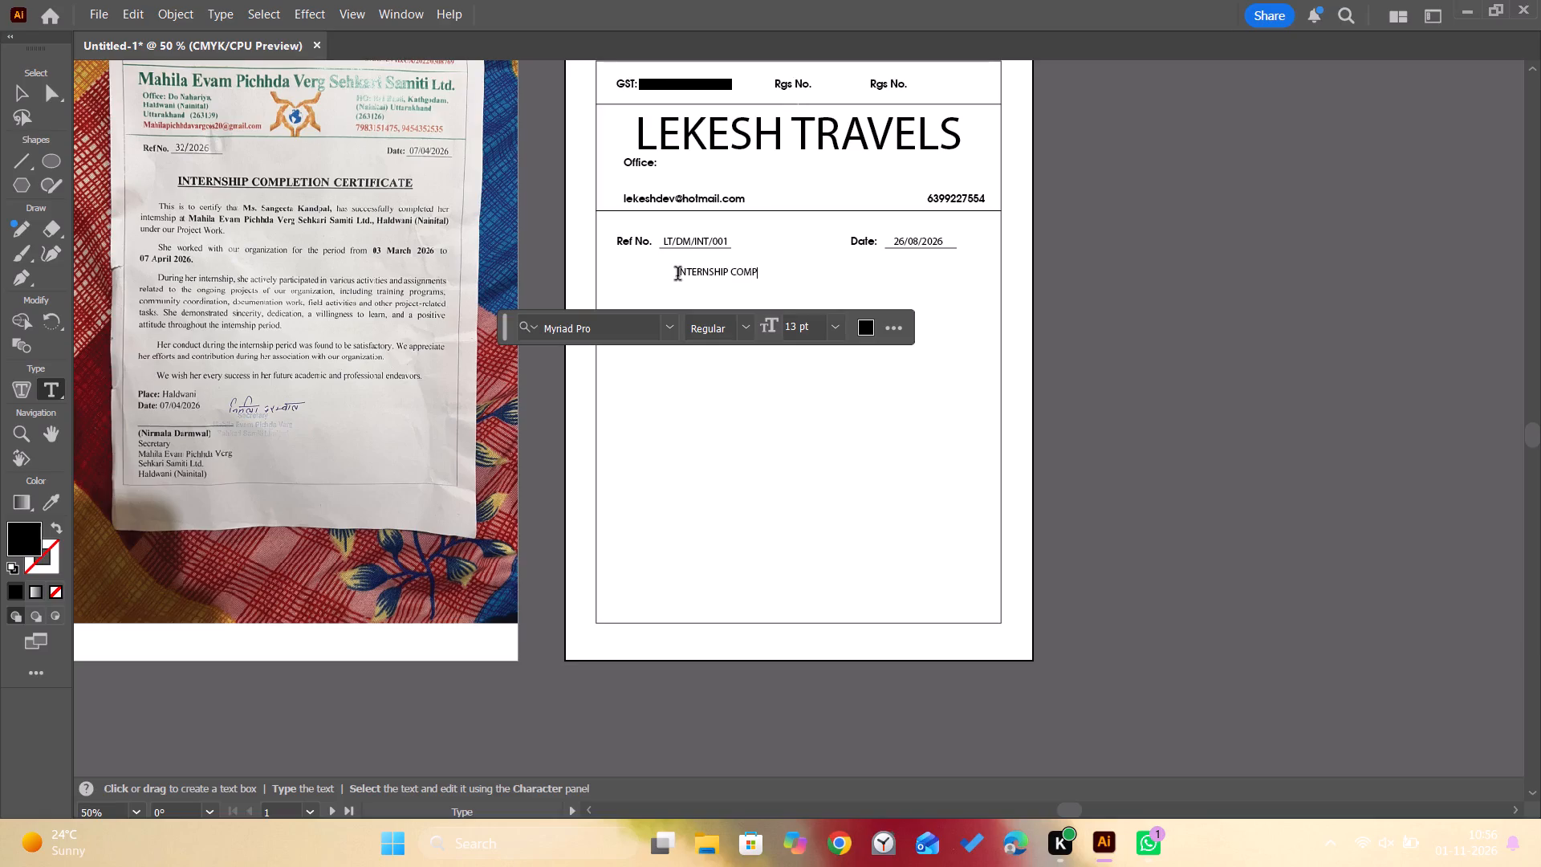
type("LETION")
key("space")
type("CERTIFICATE")
left_click(18, 94)
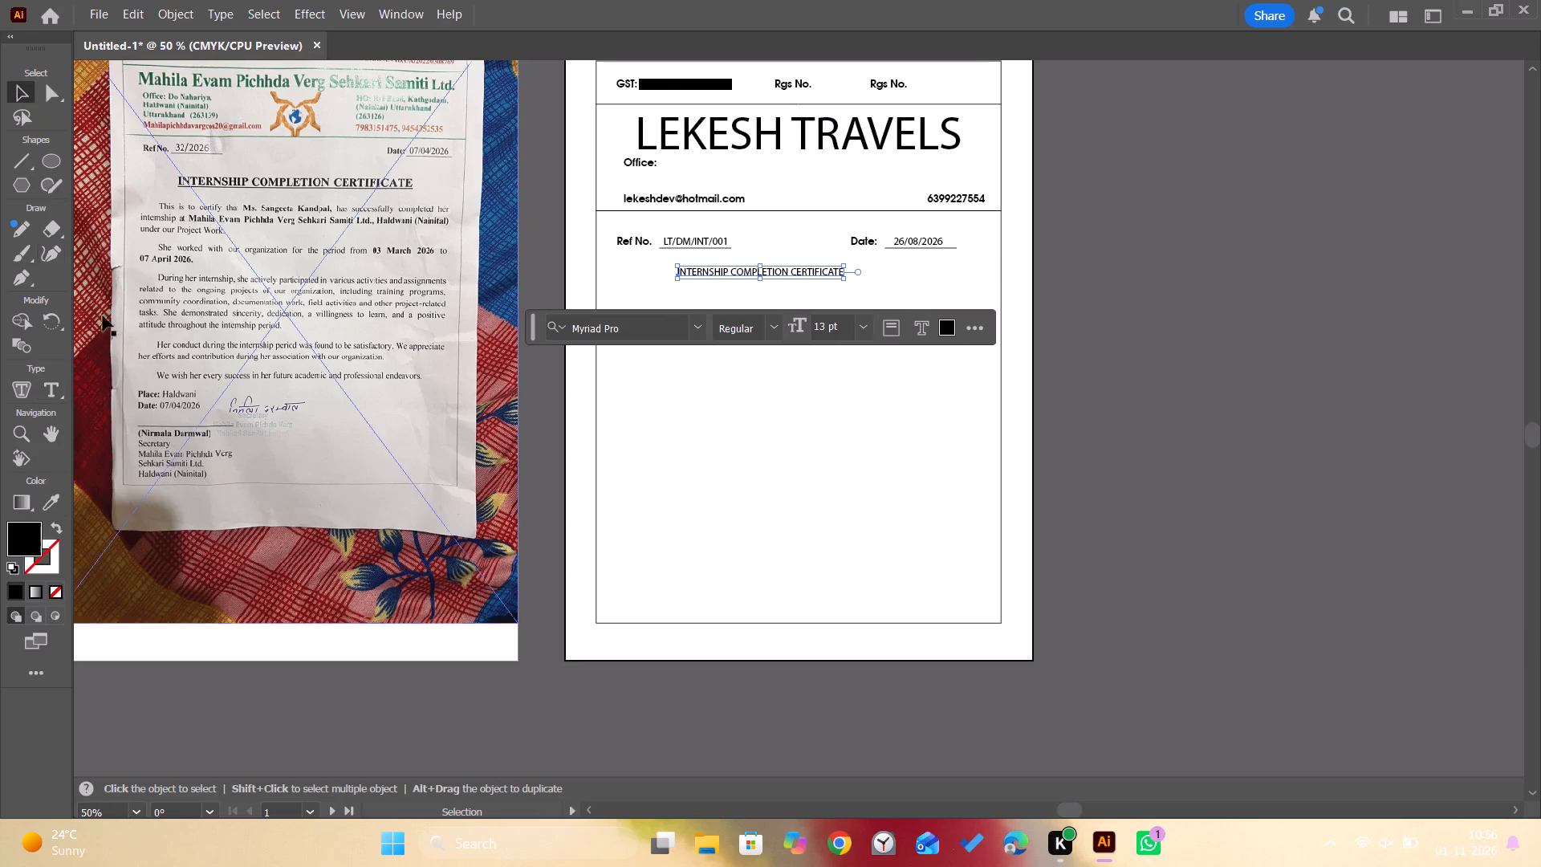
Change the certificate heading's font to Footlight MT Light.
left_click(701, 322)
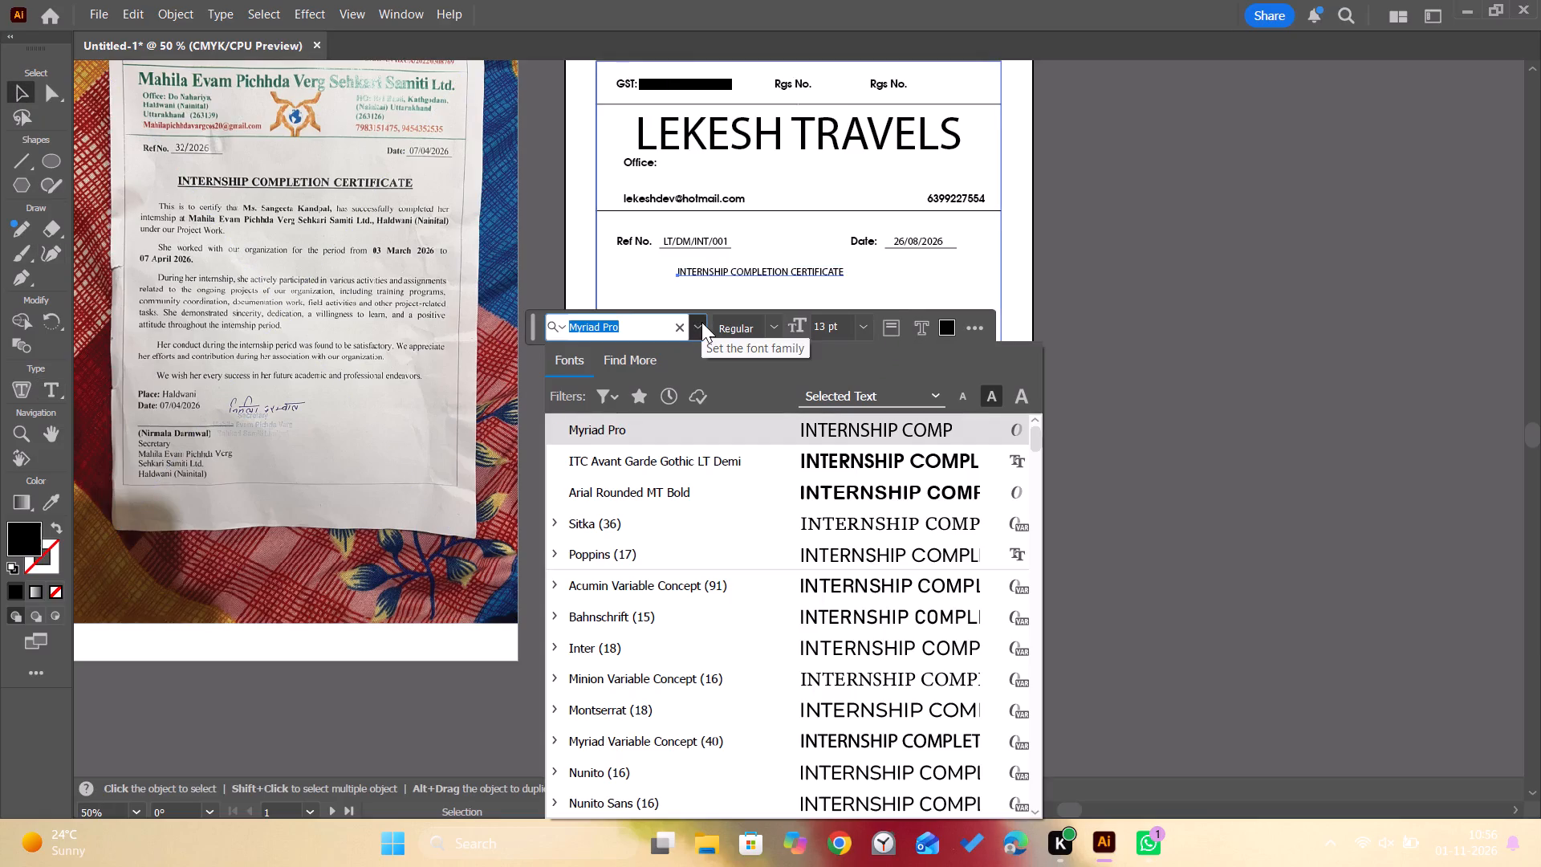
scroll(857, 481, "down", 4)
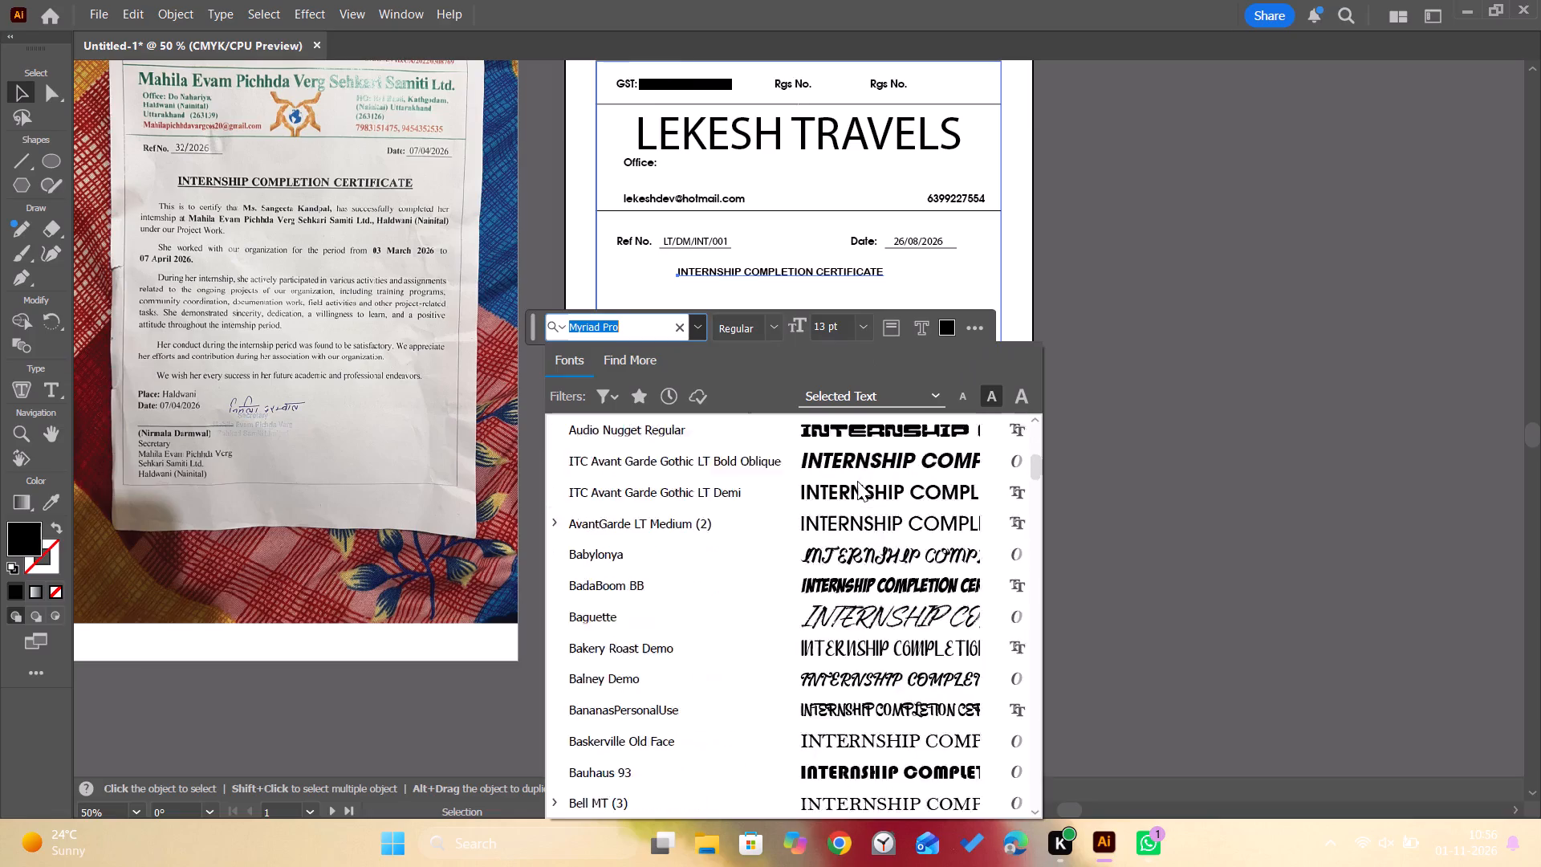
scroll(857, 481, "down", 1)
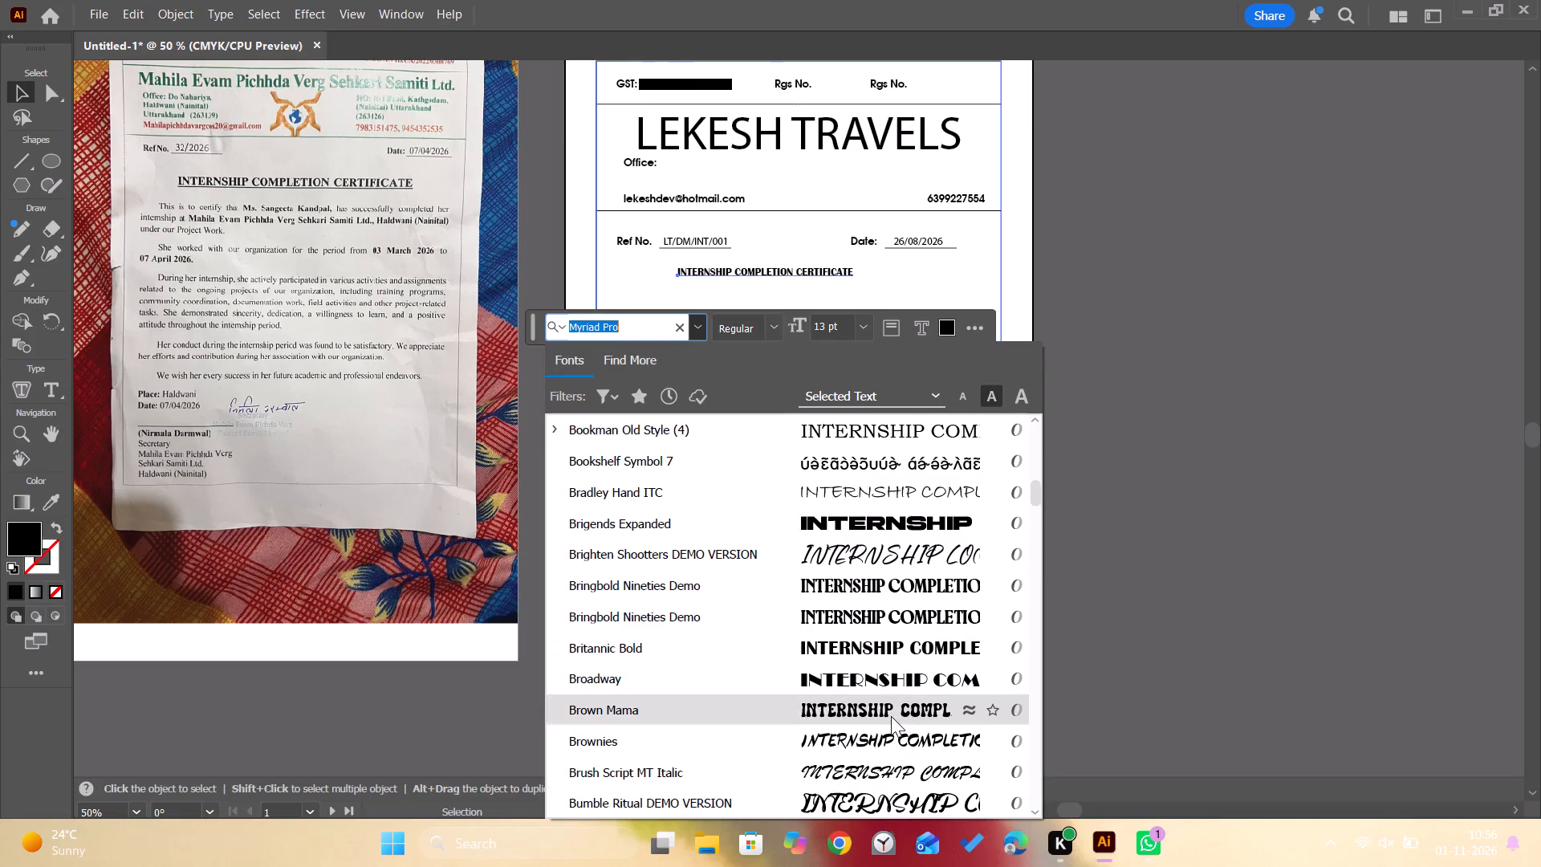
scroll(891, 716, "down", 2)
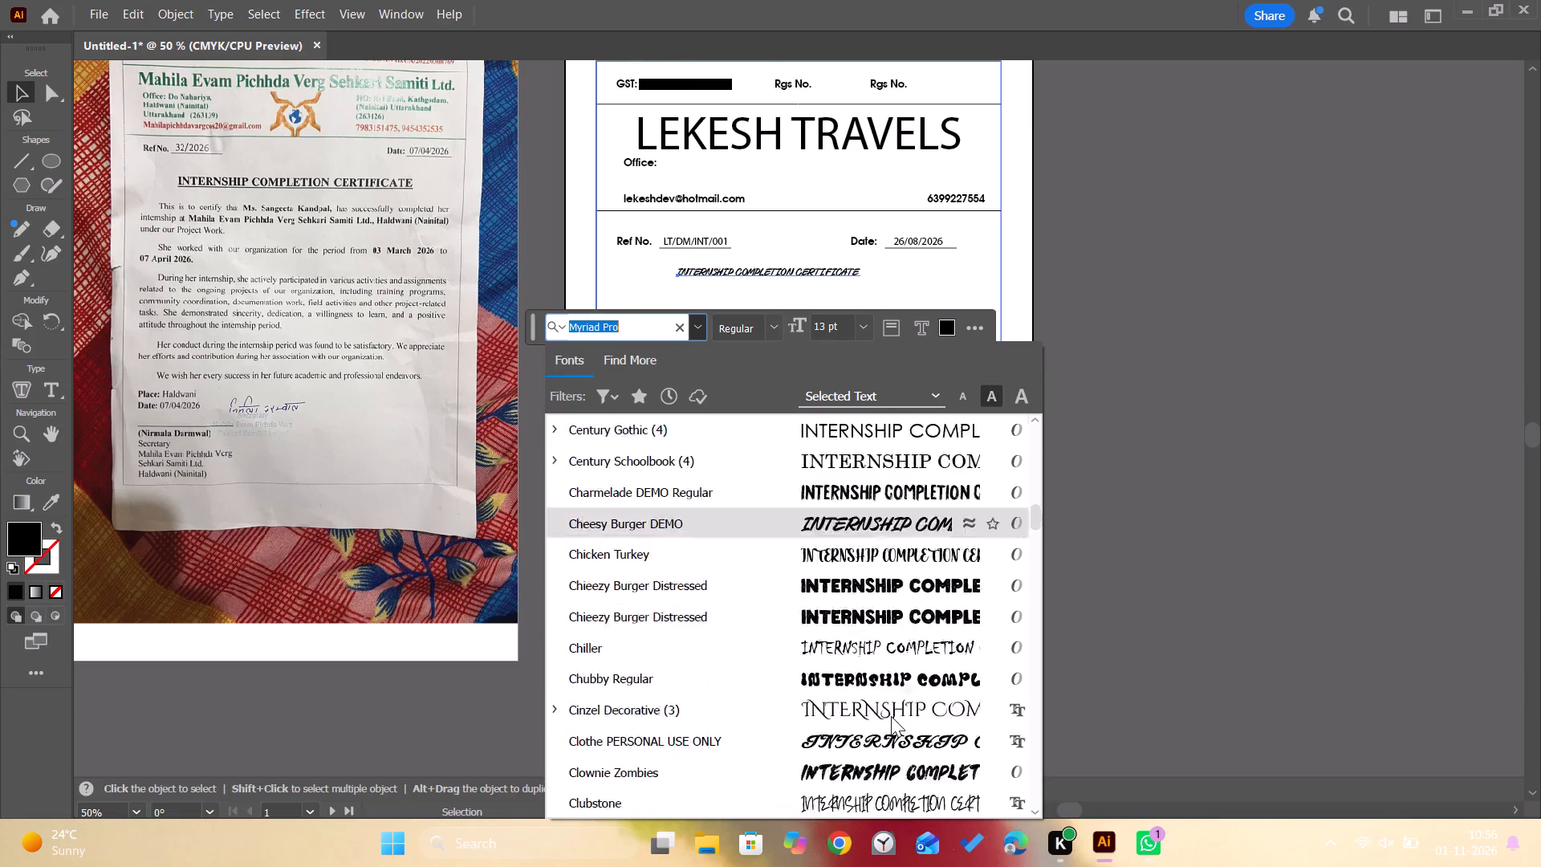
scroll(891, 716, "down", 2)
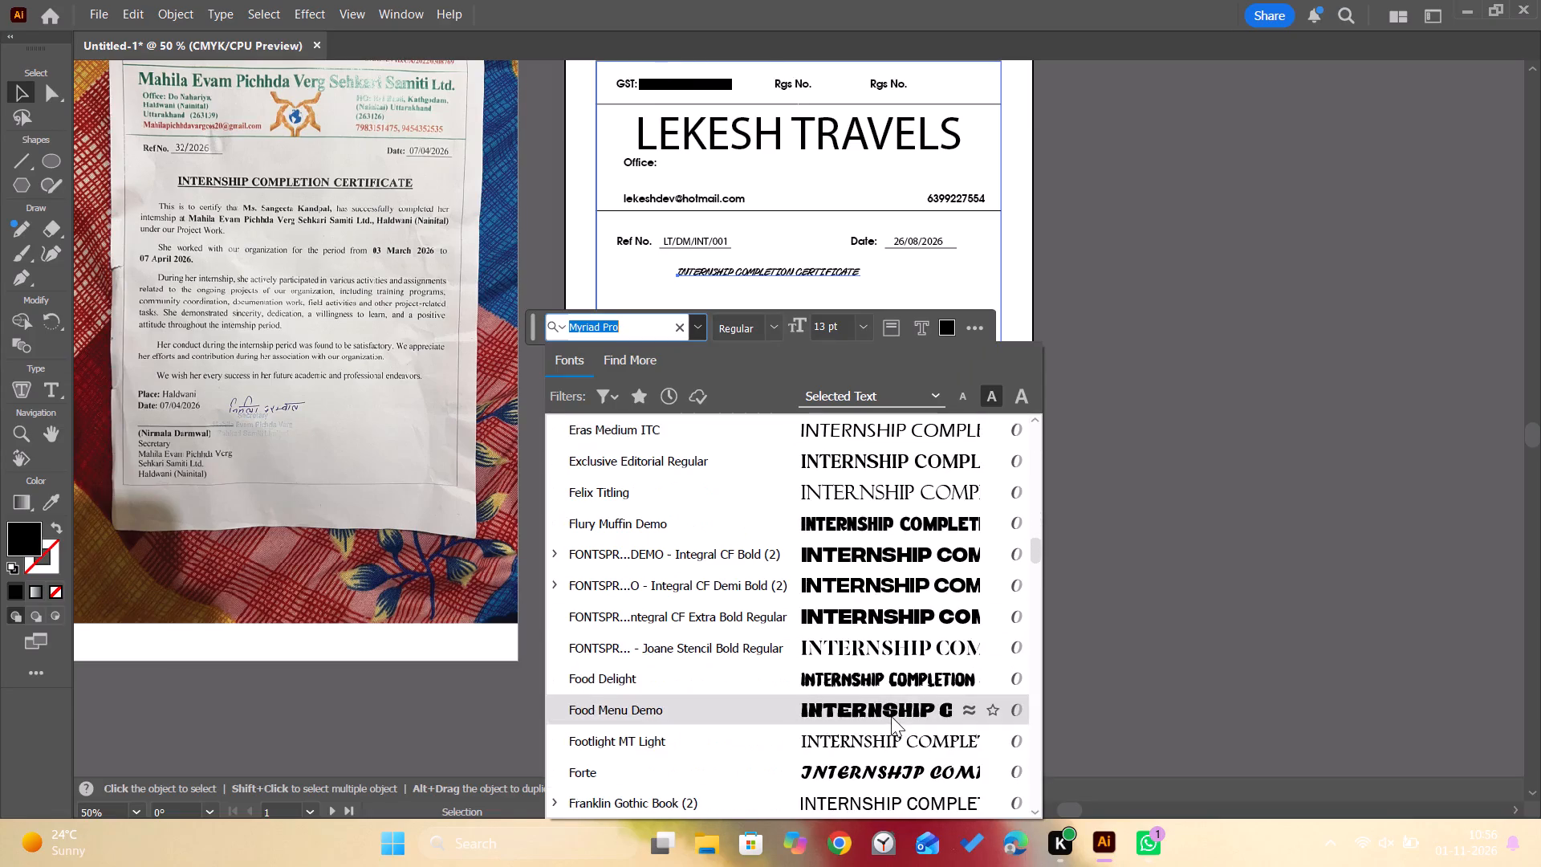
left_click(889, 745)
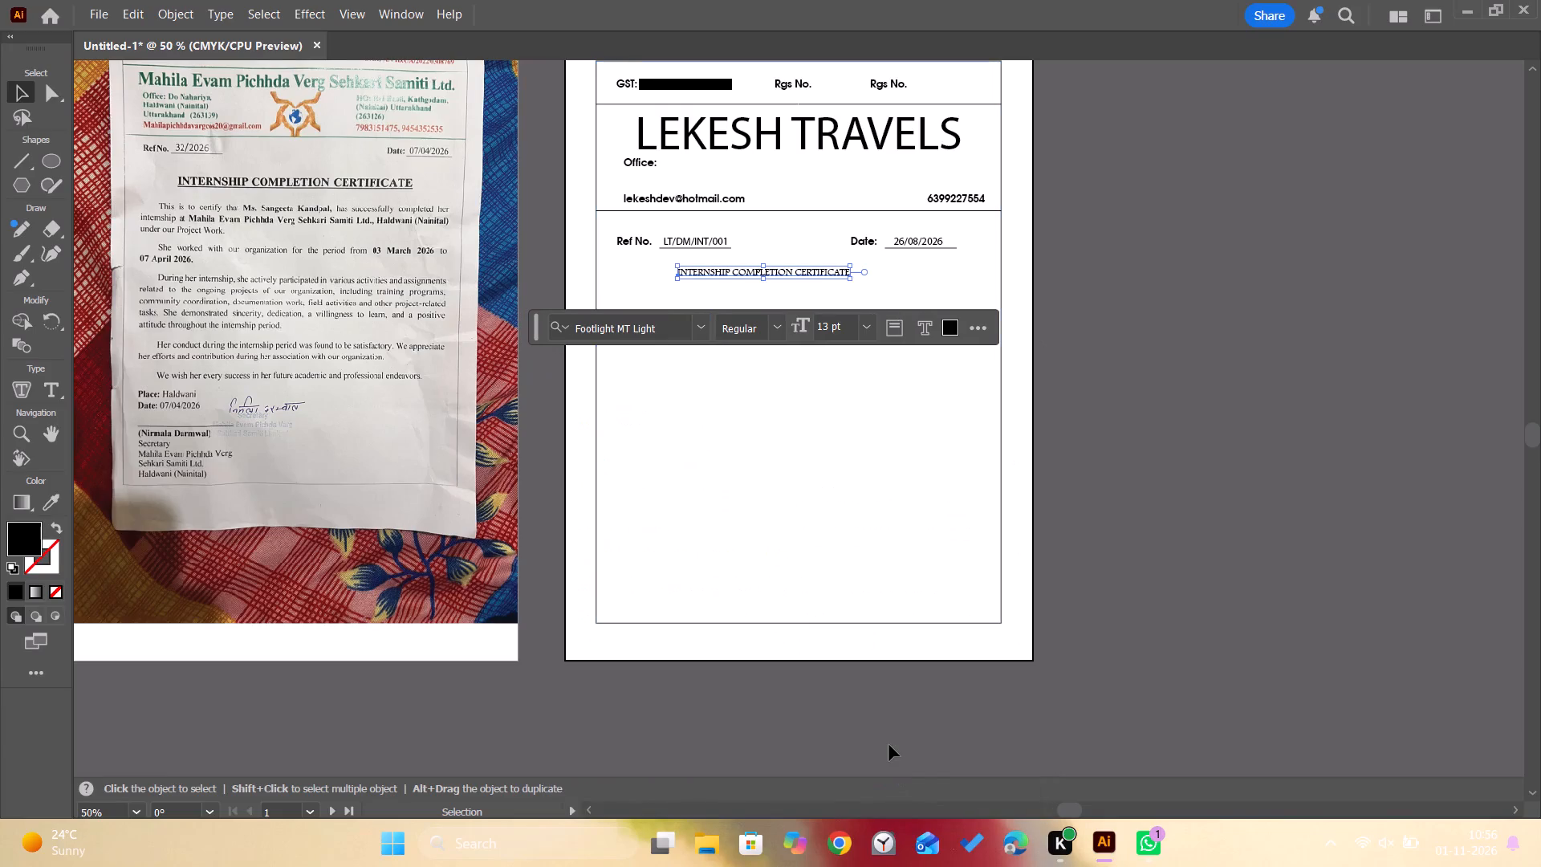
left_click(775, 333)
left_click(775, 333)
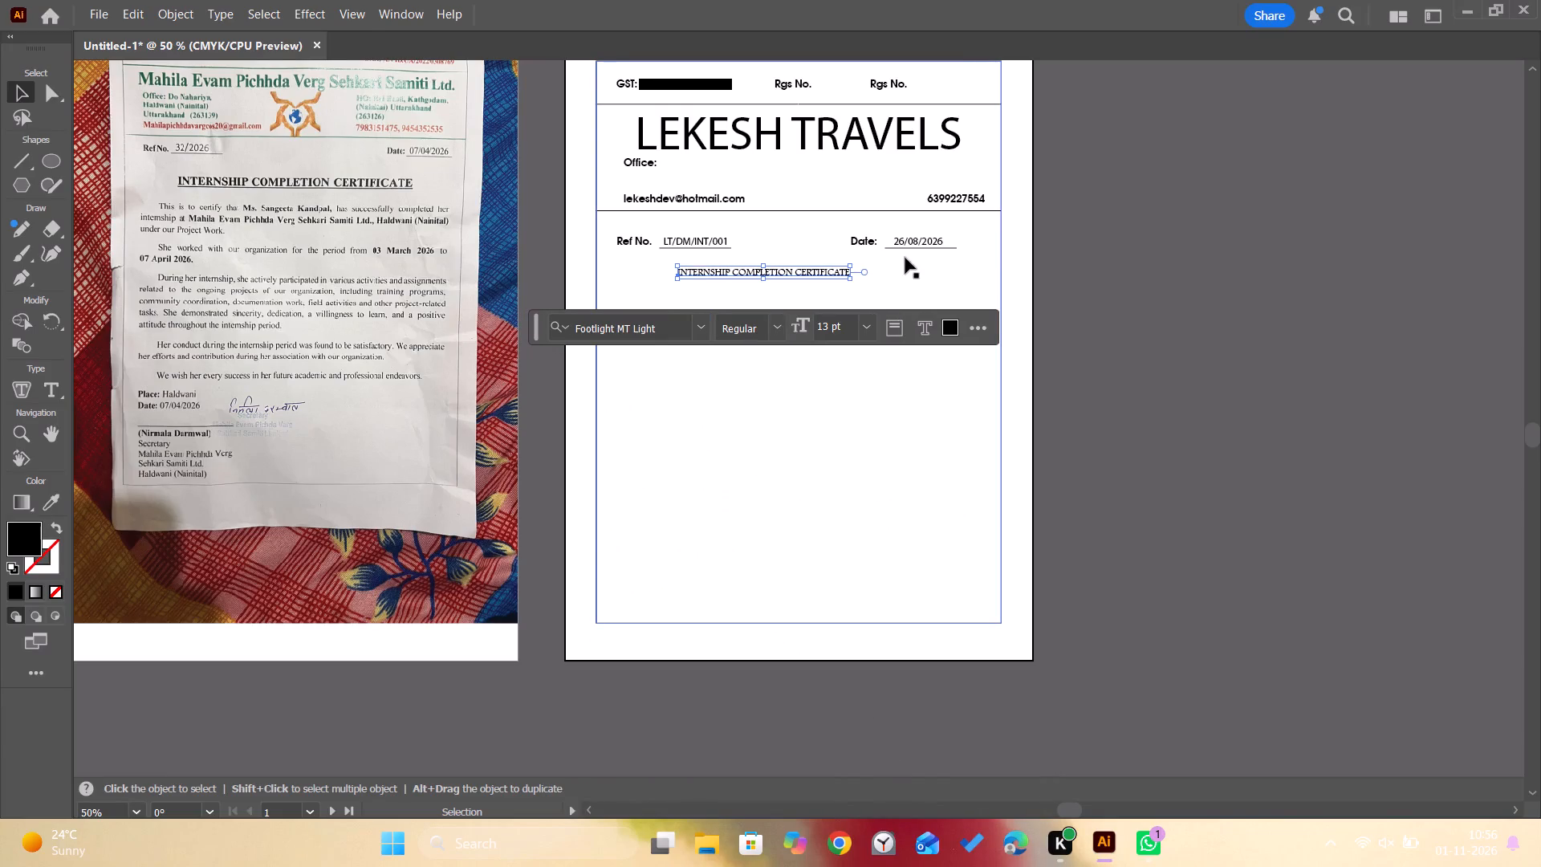
Show the Properties panel and place it beside the artboard with its character and paragraph settings in view.
left_click(392, 10)
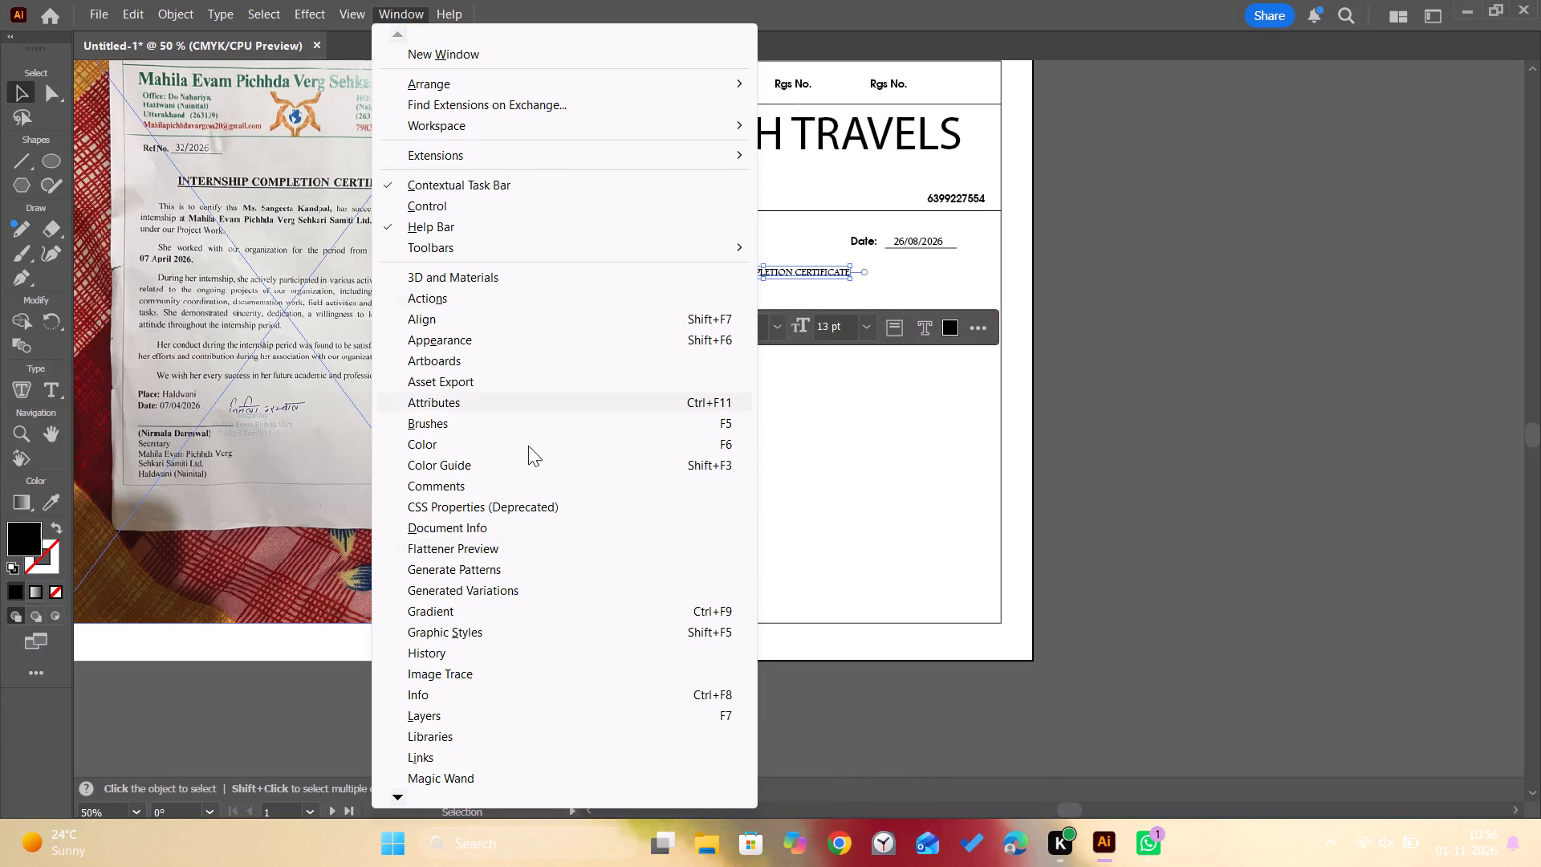
scroll(514, 686, "down", 3)
left_click(400, 796)
left_click(400, 796)
left_click(400, 796)
double_click(400, 796)
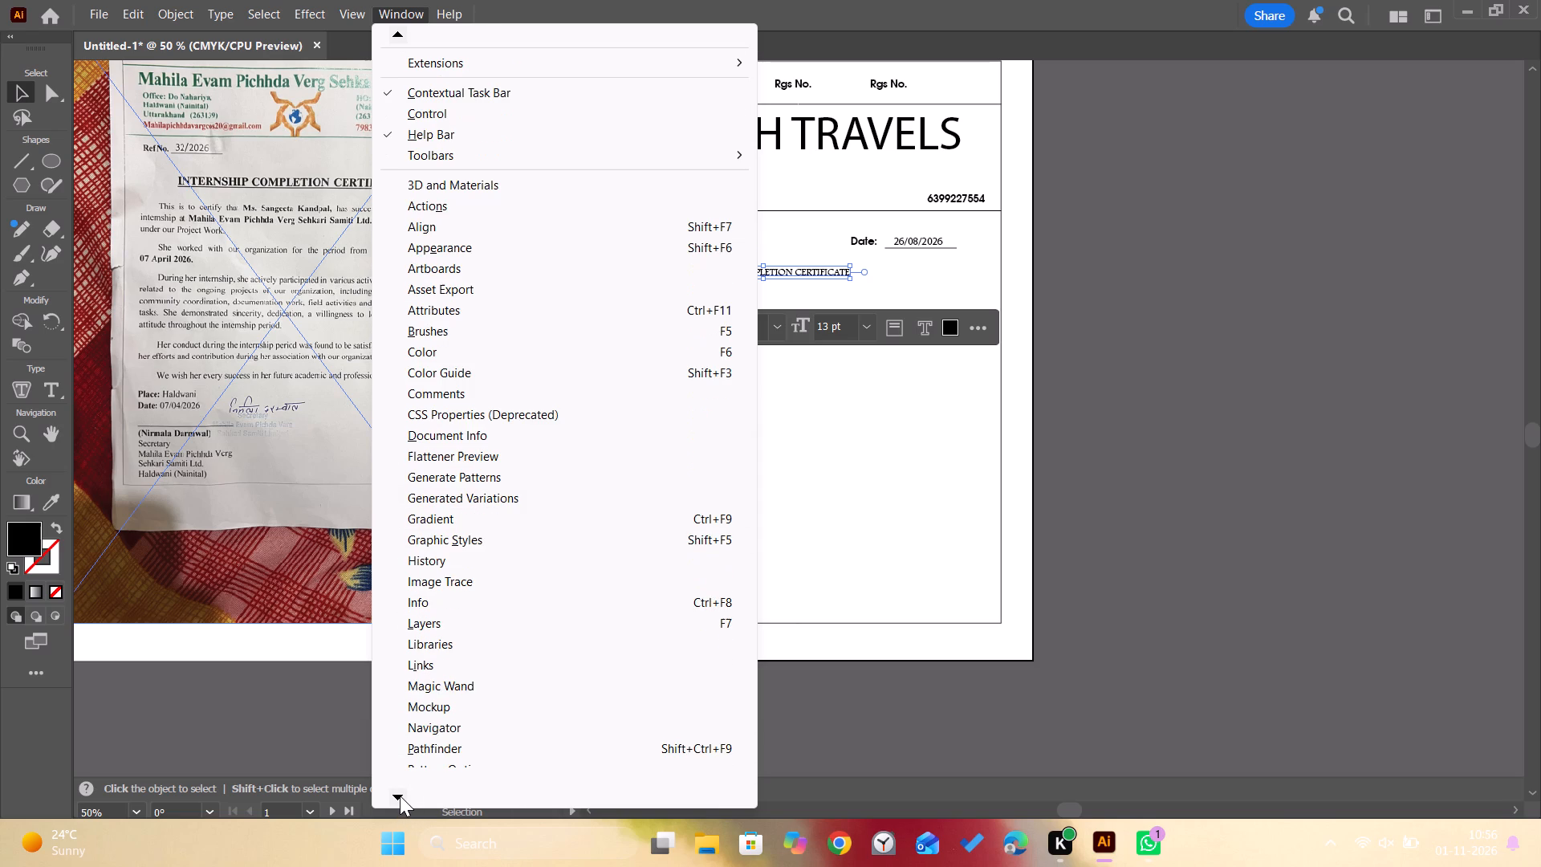
double_click(400, 796)
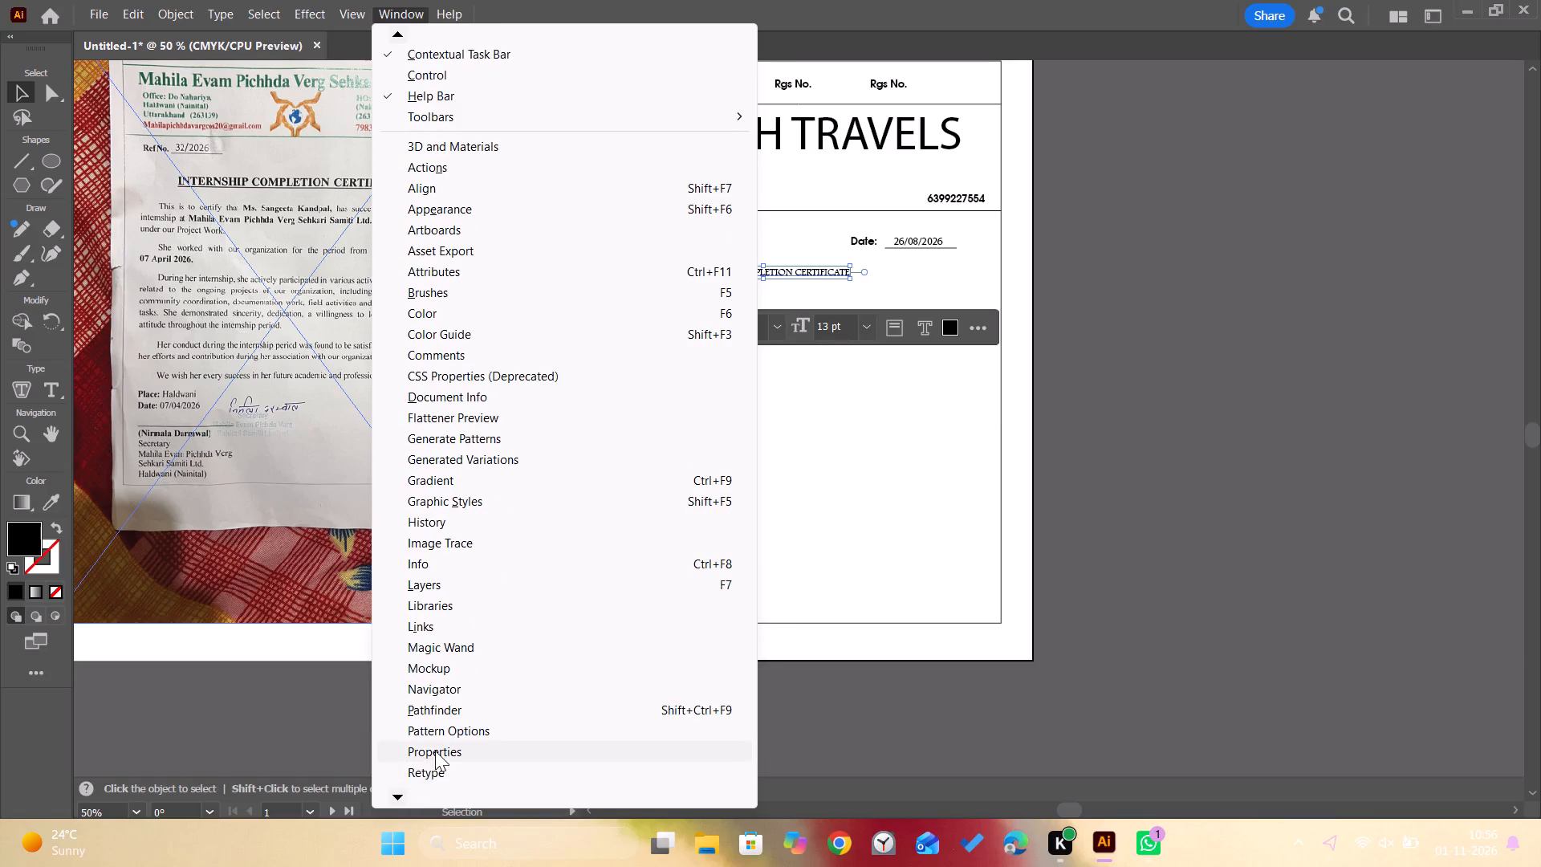
left_click(435, 751)
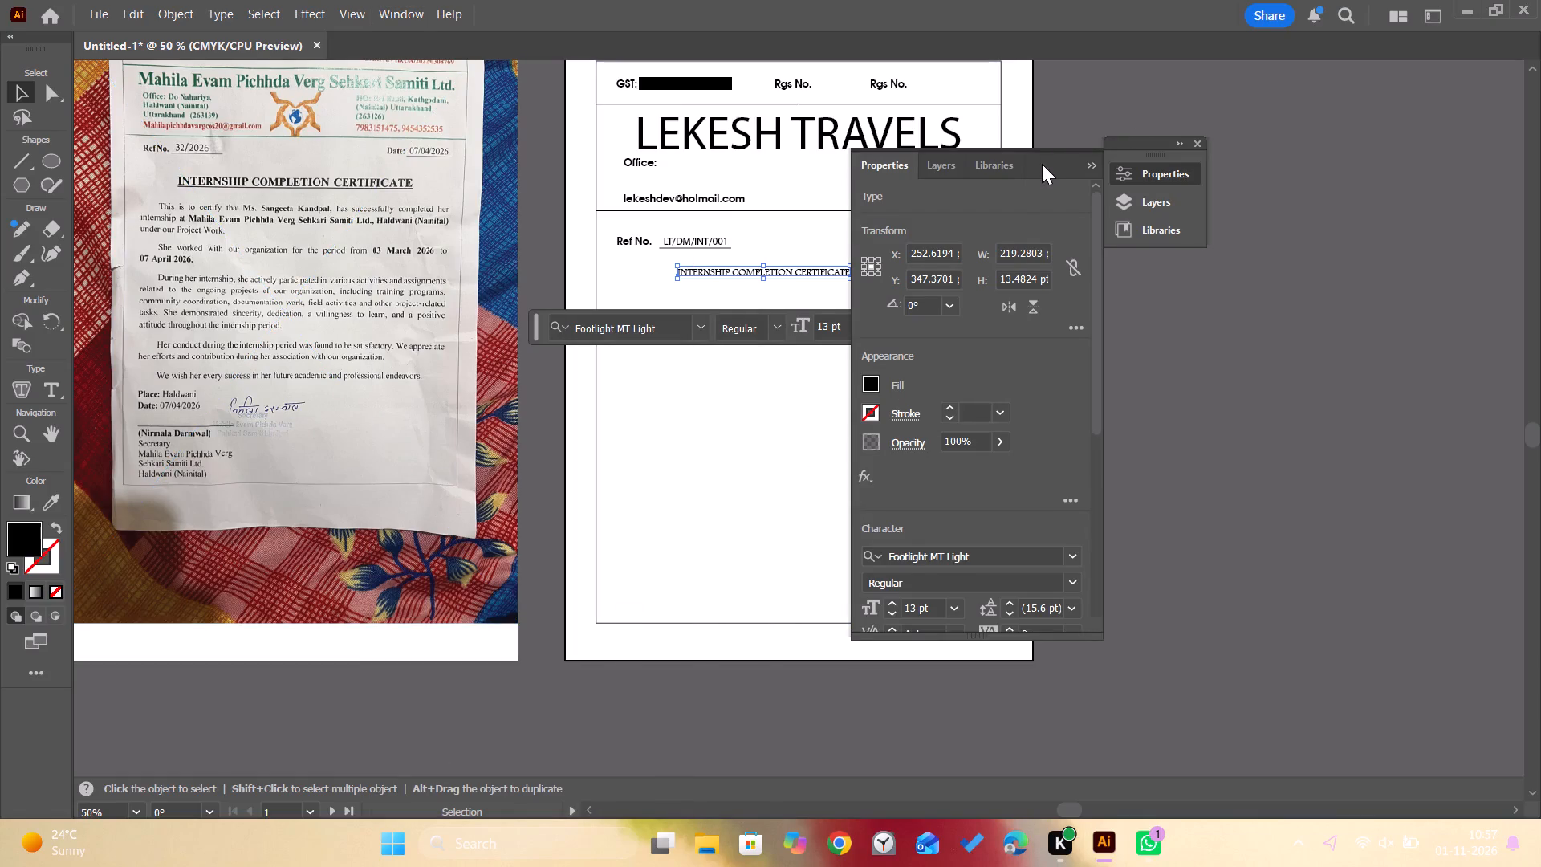
left_click_drag(1042, 164, 1226, 137)
scroll(1212, 315, "down", 1)
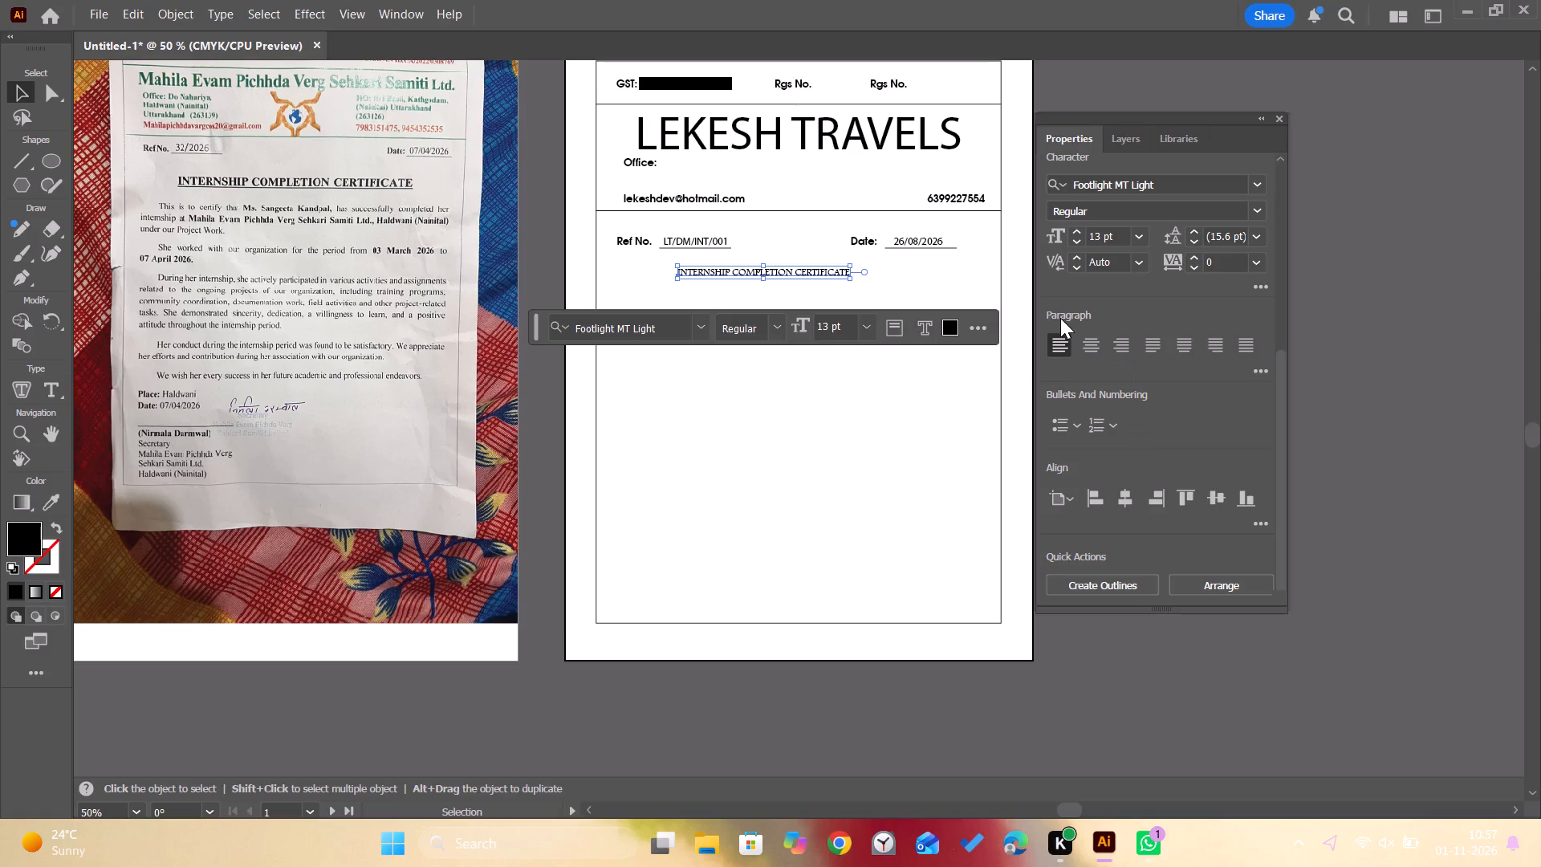
Set the certificate heading's font size to 21 pt.
left_click(873, 324)
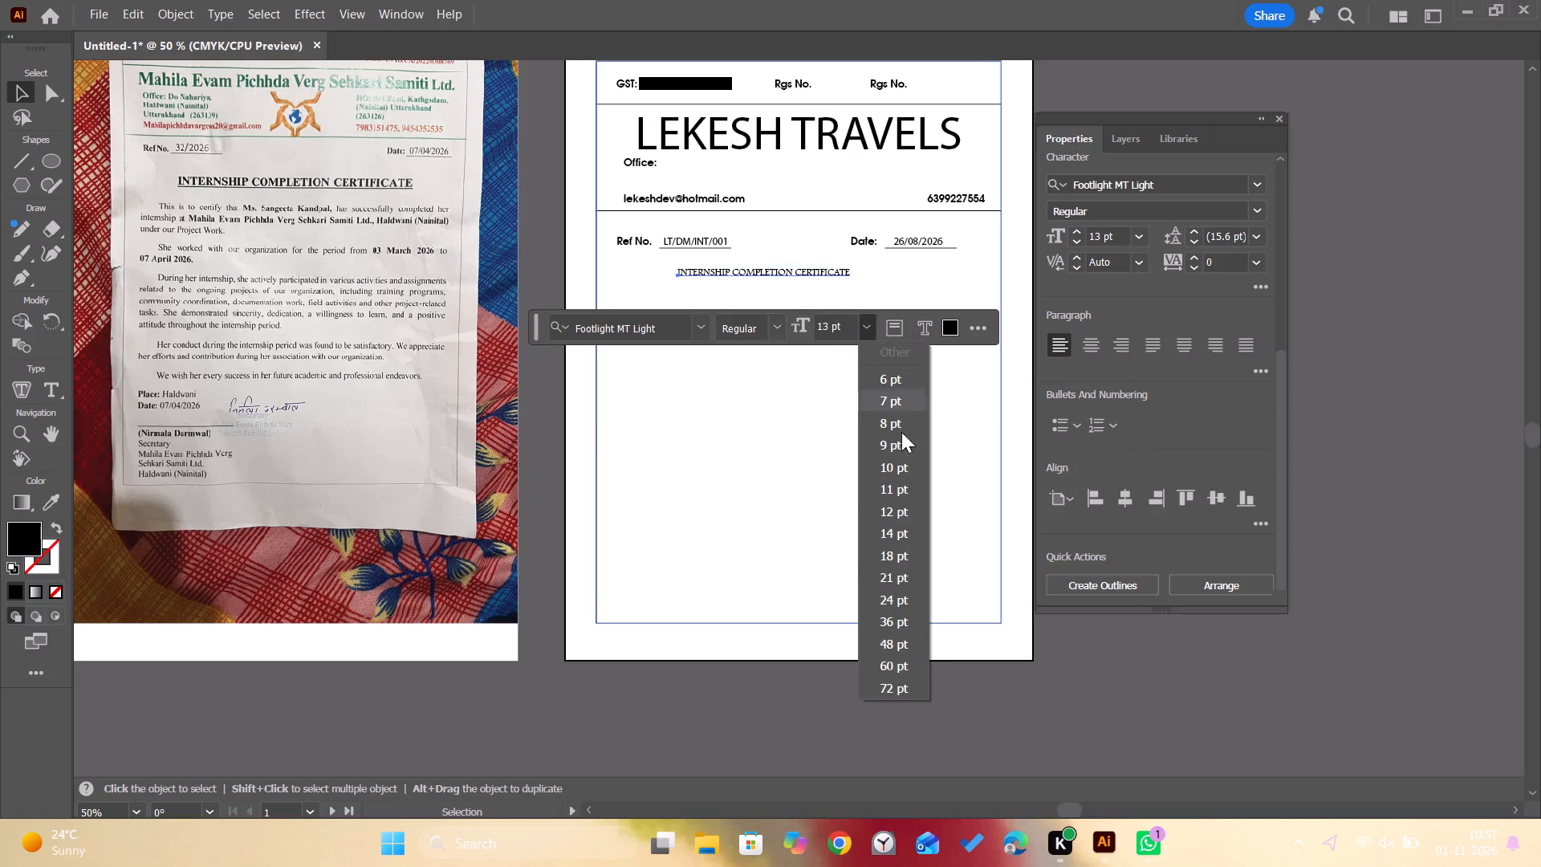
left_click(885, 583)
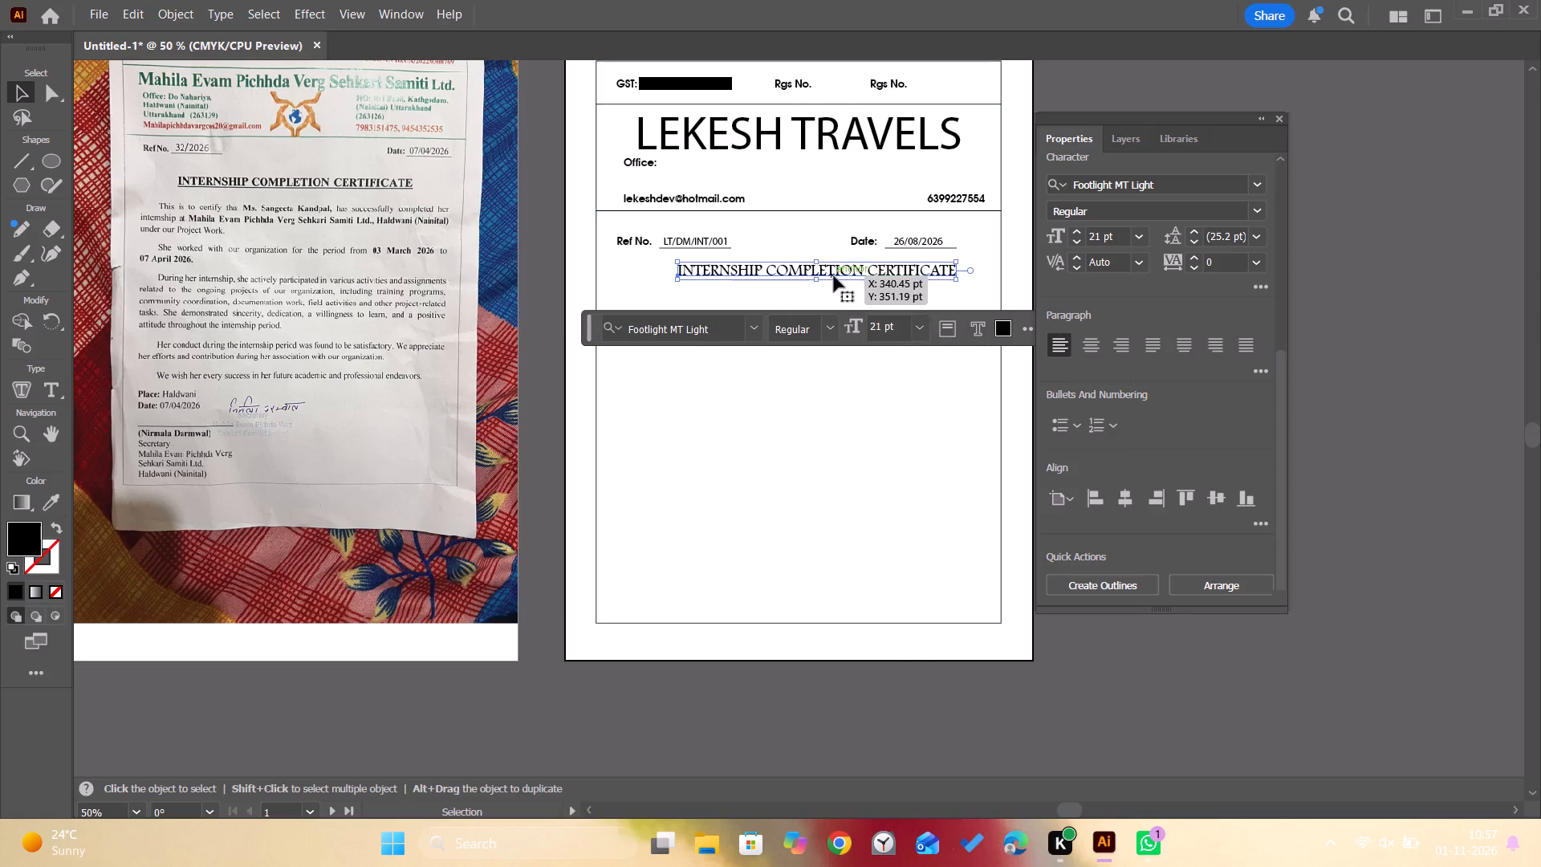
Shift the certificate heading horizontally about 17 pt to the left, aligning its start with the LT/DM/INT/001 text.
left_click_drag(833, 275, 821, 274)
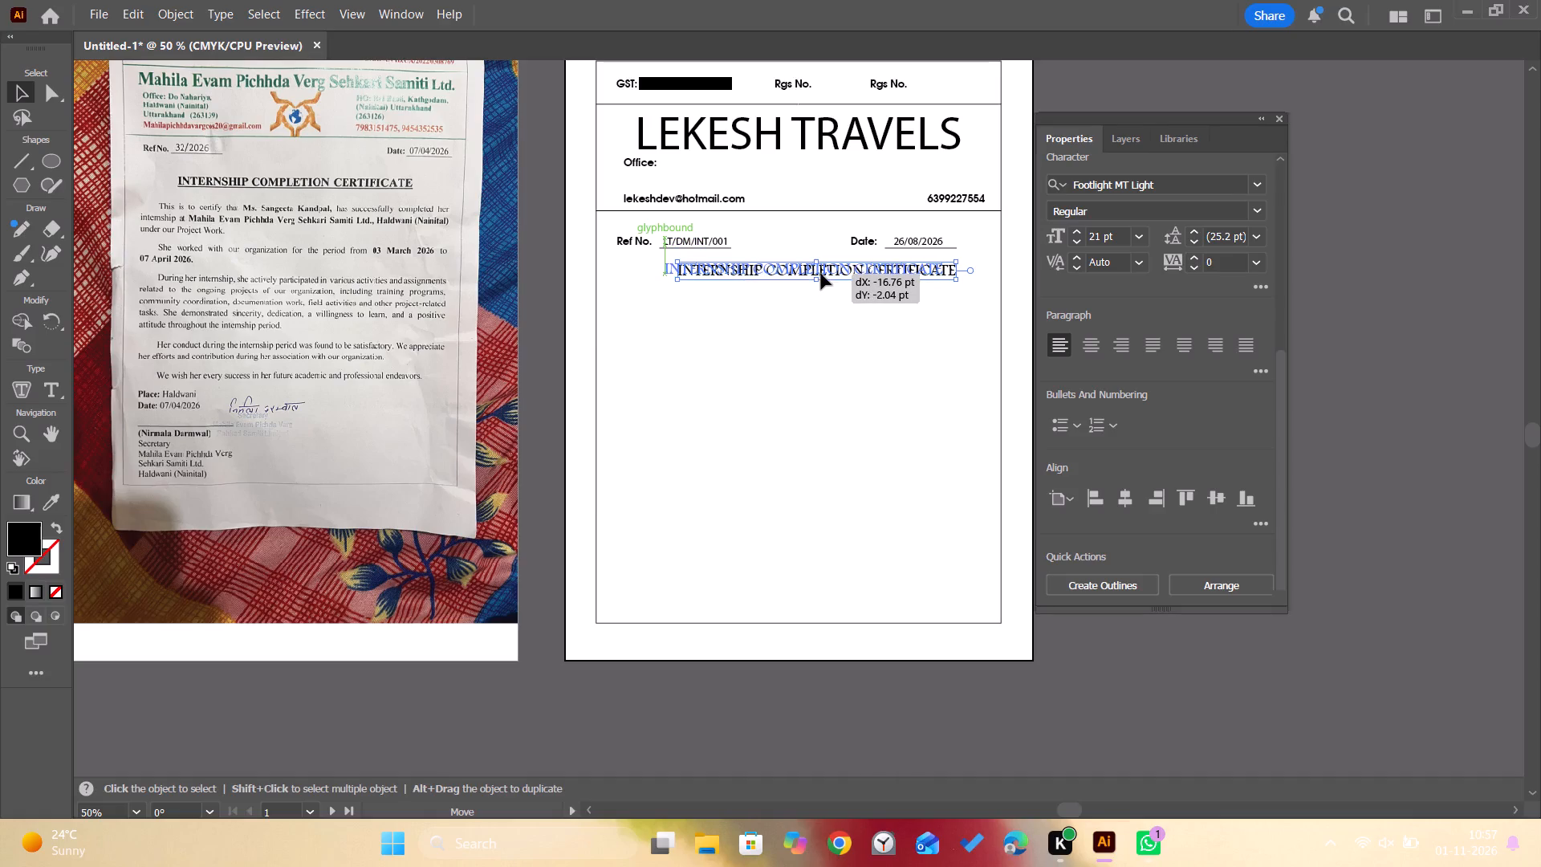
left_click_drag(821, 274, 818, 275)
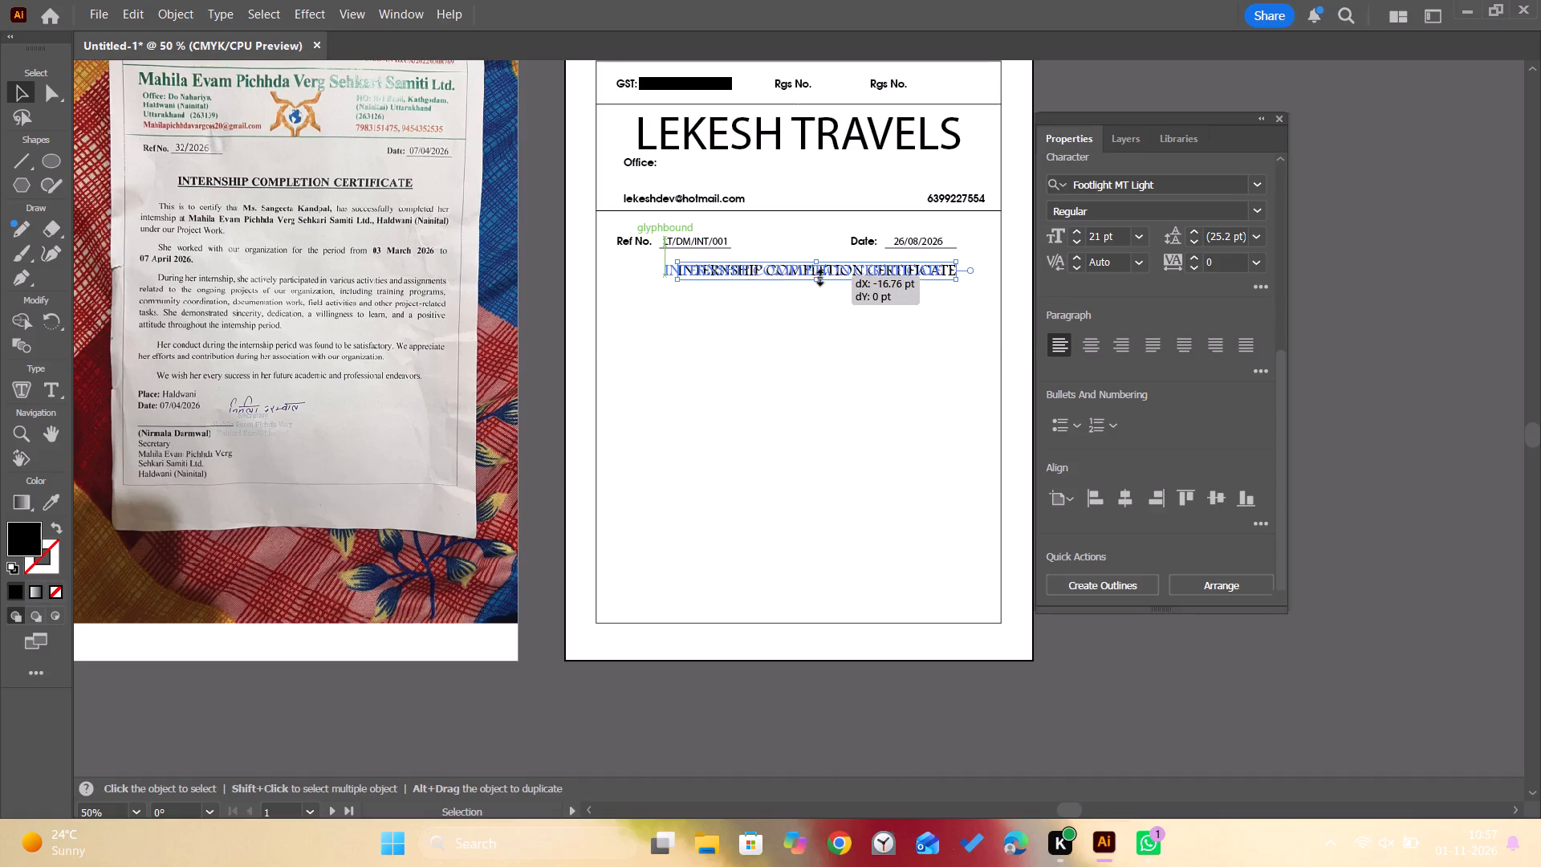
left_click(819, 271)
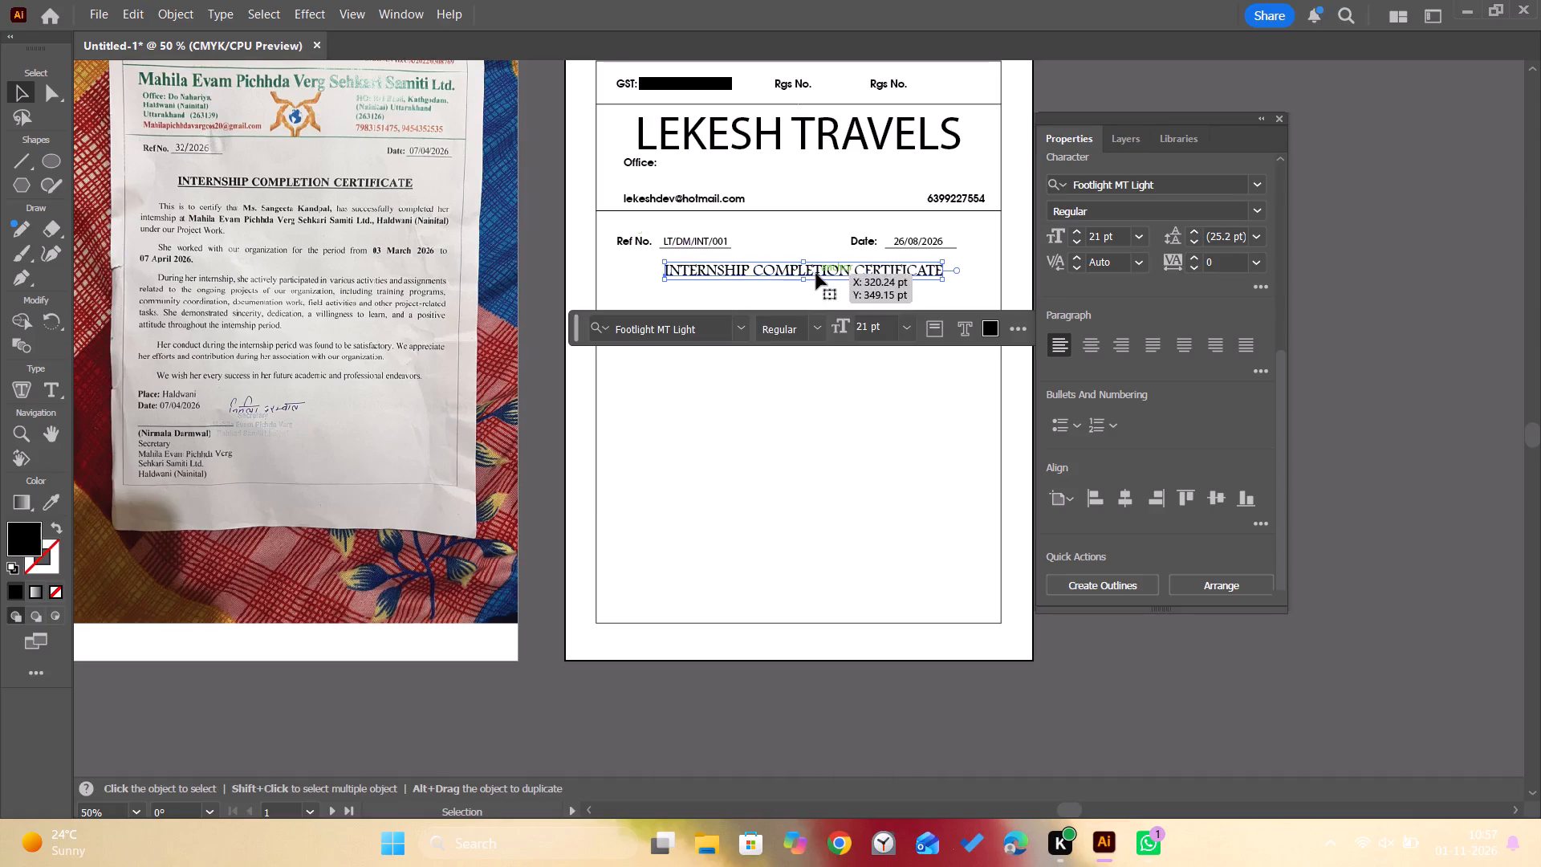
Set the certificate heading's font to Source Serif Variable in the Bold style.
left_click(744, 334)
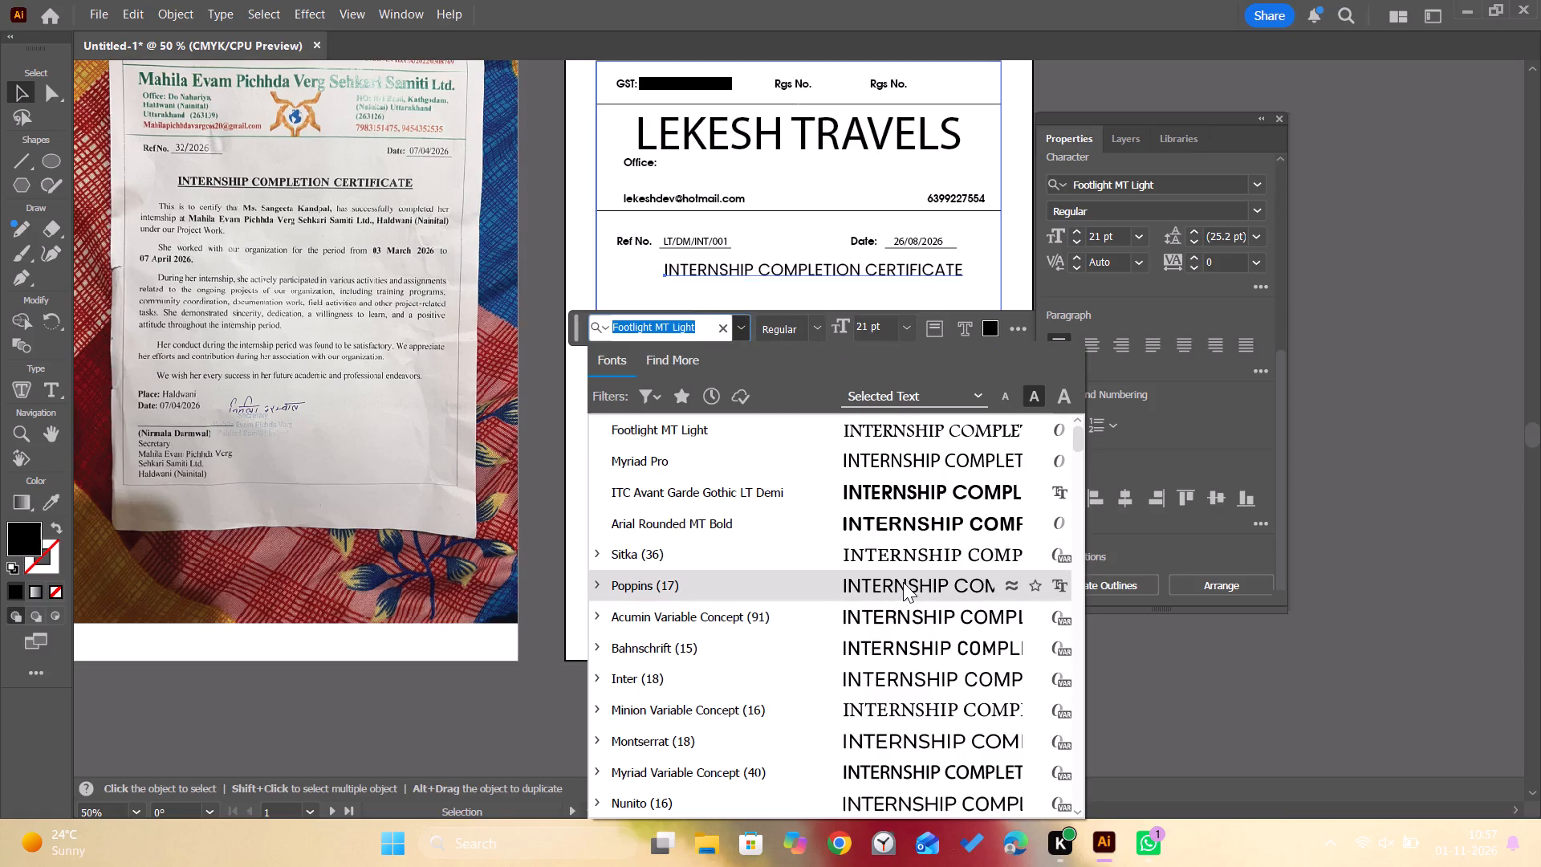
scroll(903, 582, "down", 1)
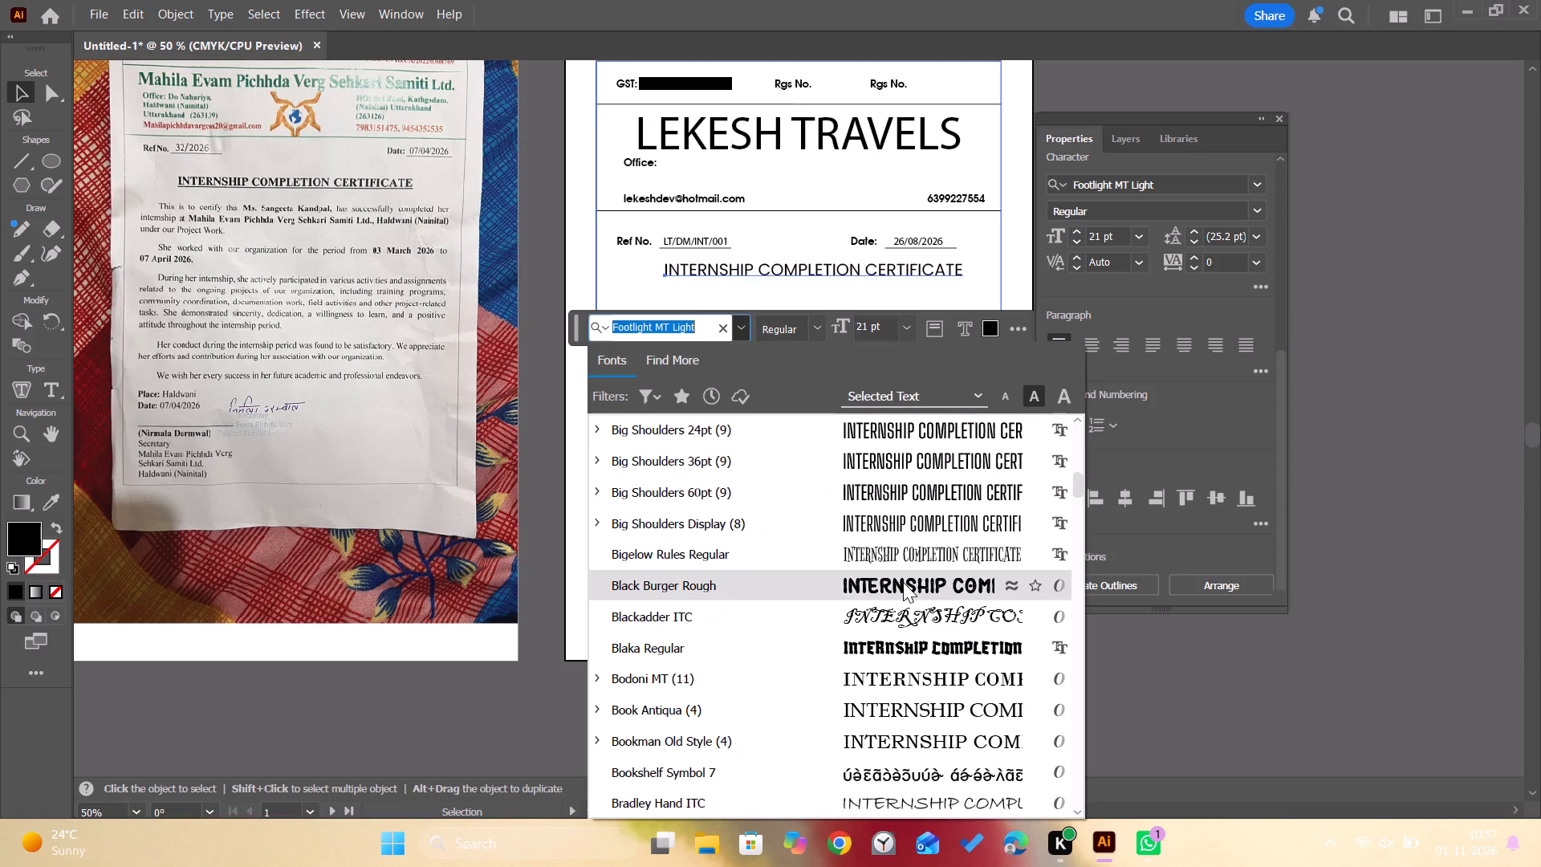
scroll(903, 582, "up", 1)
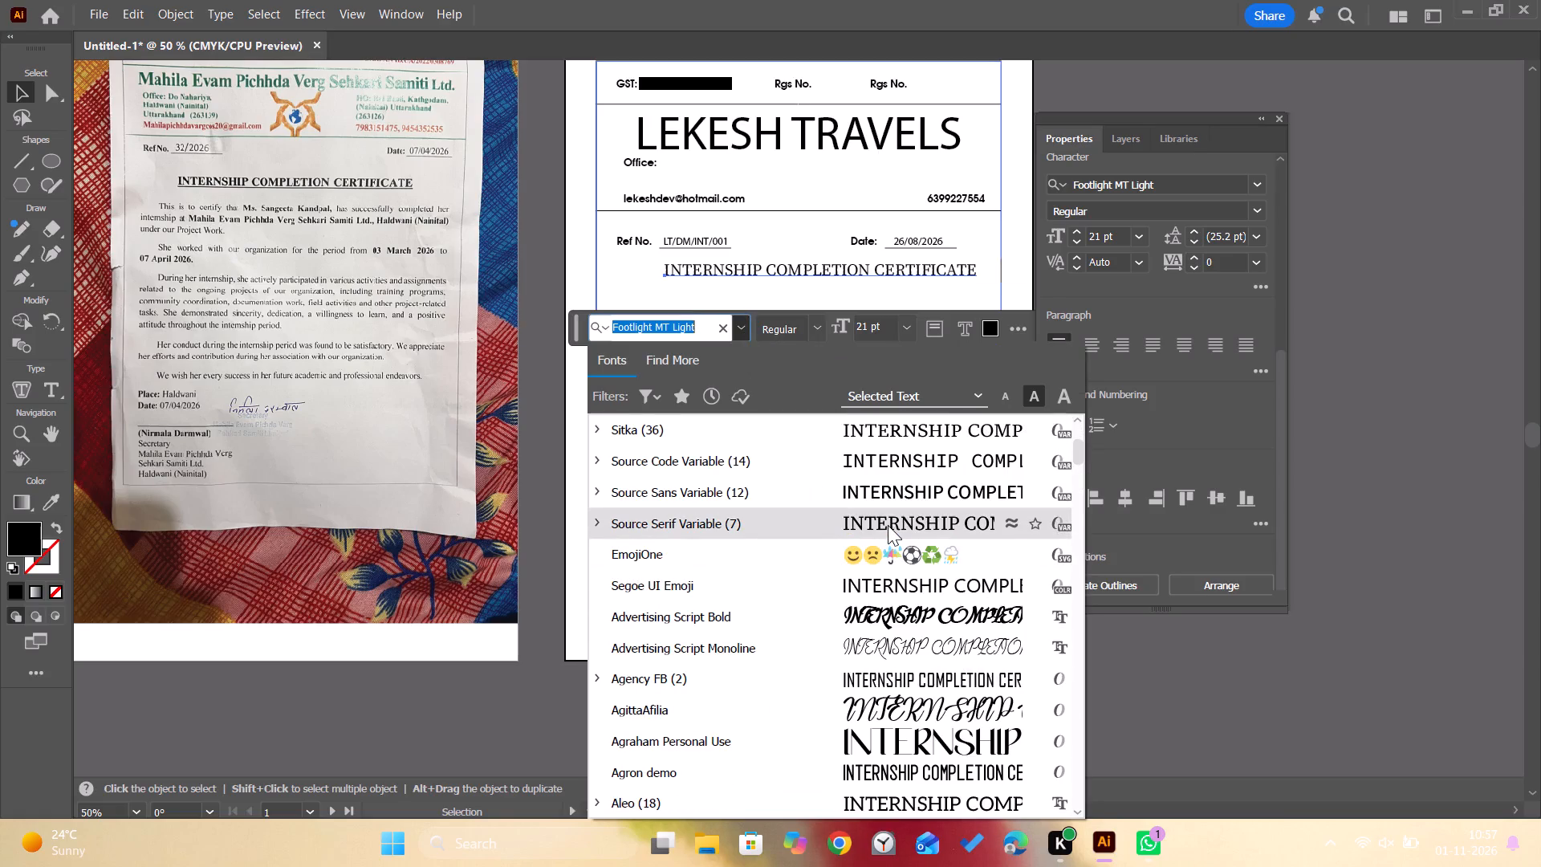
left_click(888, 525)
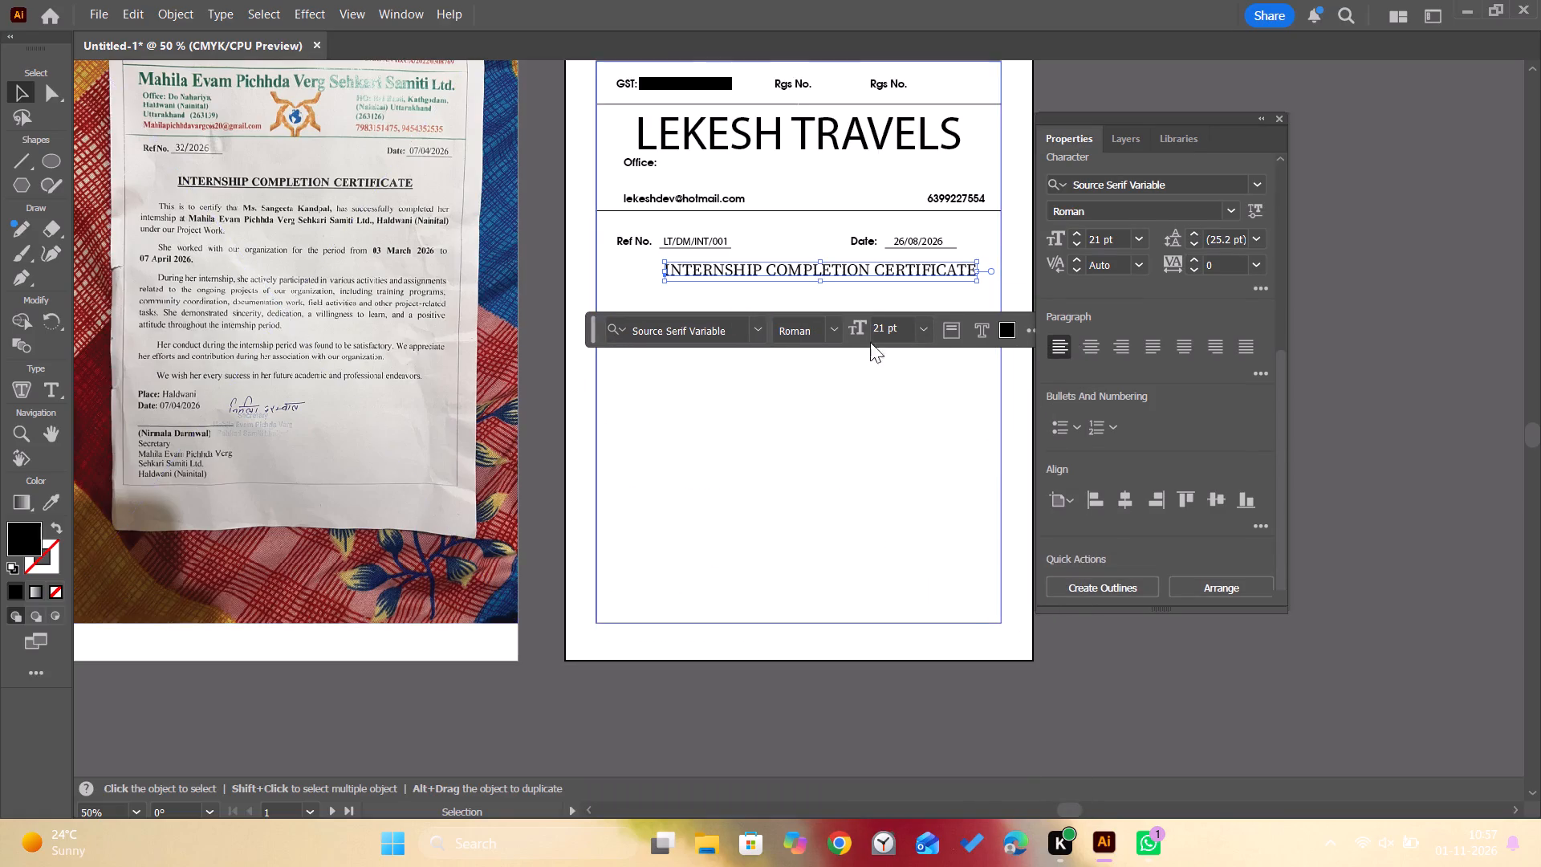
left_click(838, 330)
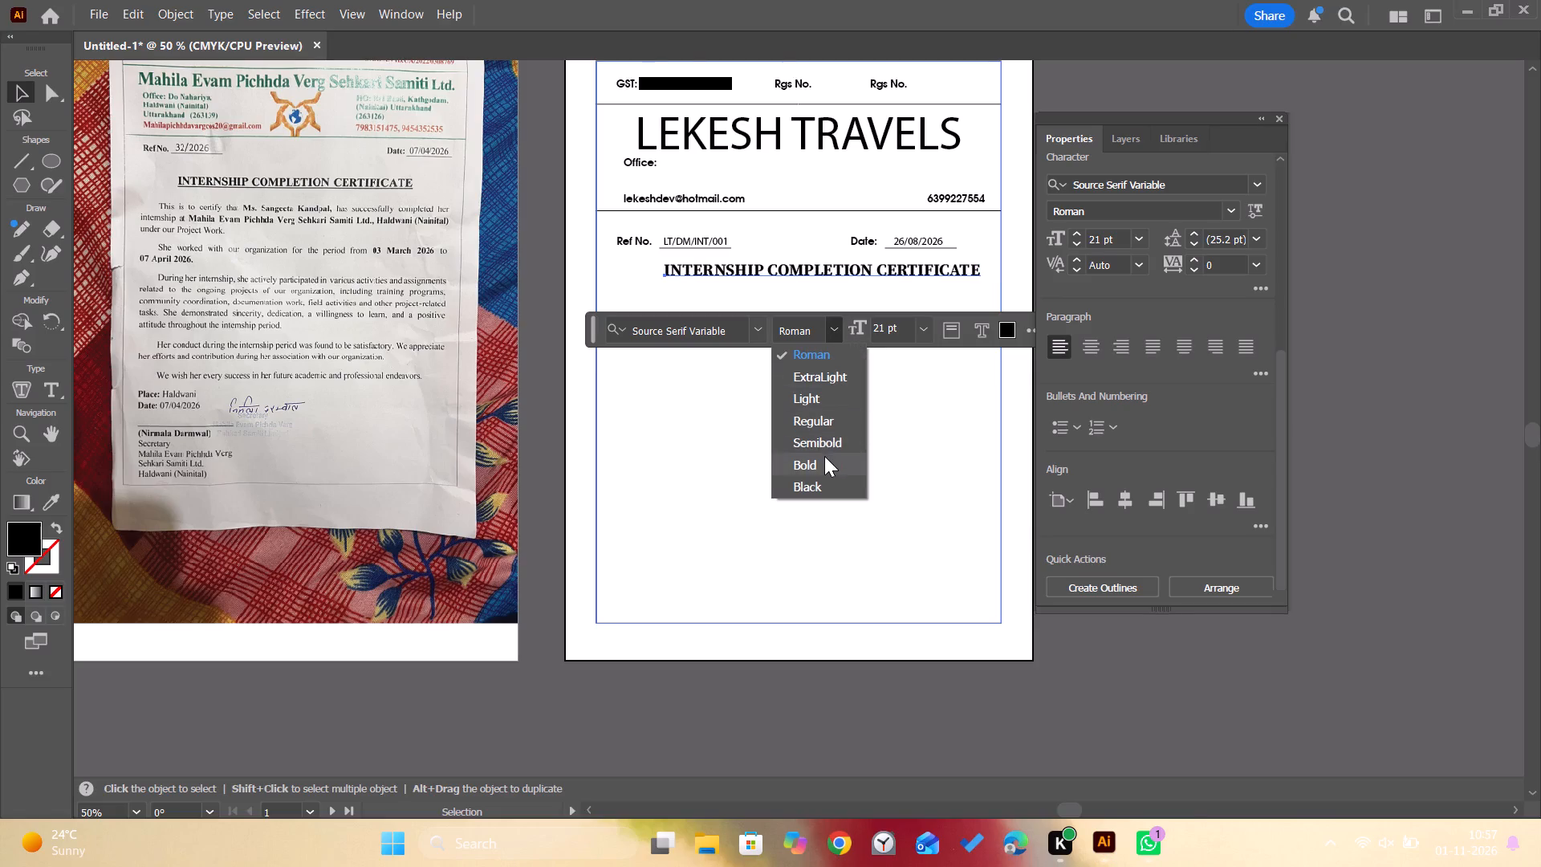
left_click(824, 456)
Move the bold certificate heading left and slightly down so it sits roughly centred within the page frame.
left_click_drag(834, 269, 830, 269)
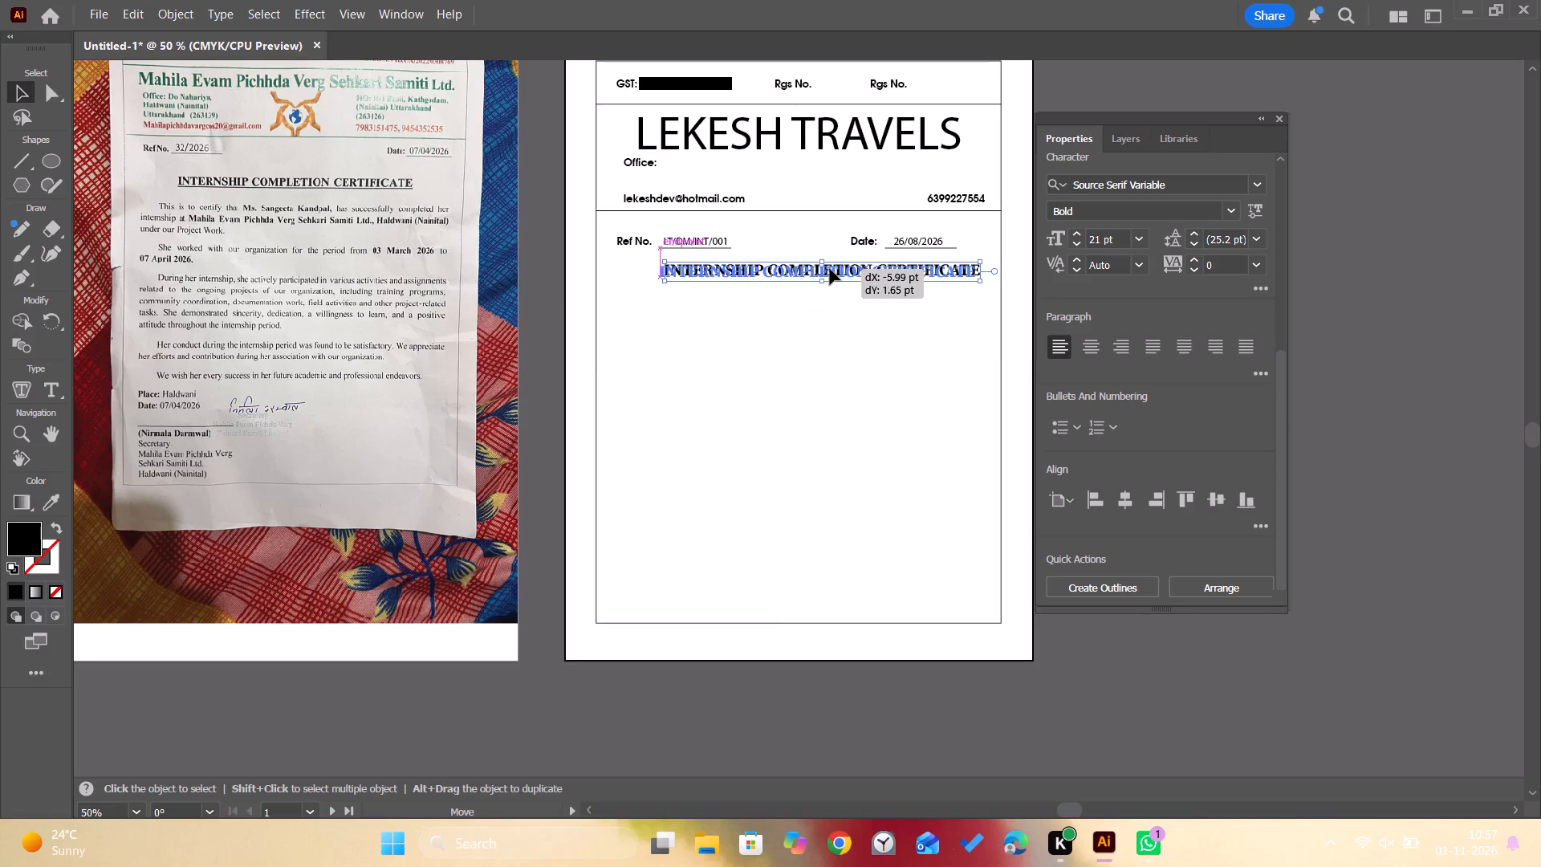
left_click_drag(830, 269, 816, 270)
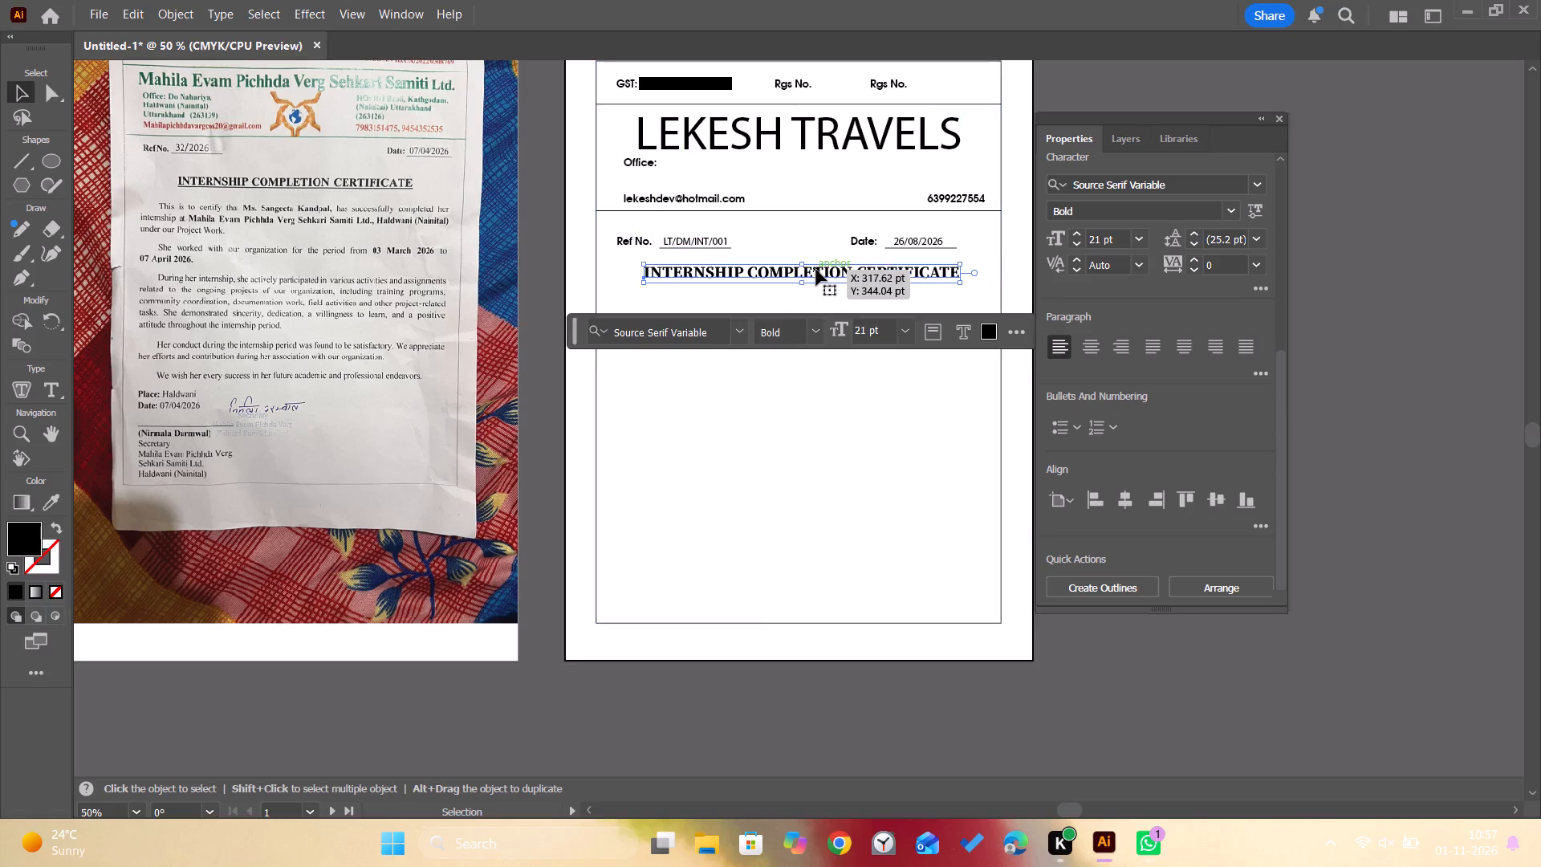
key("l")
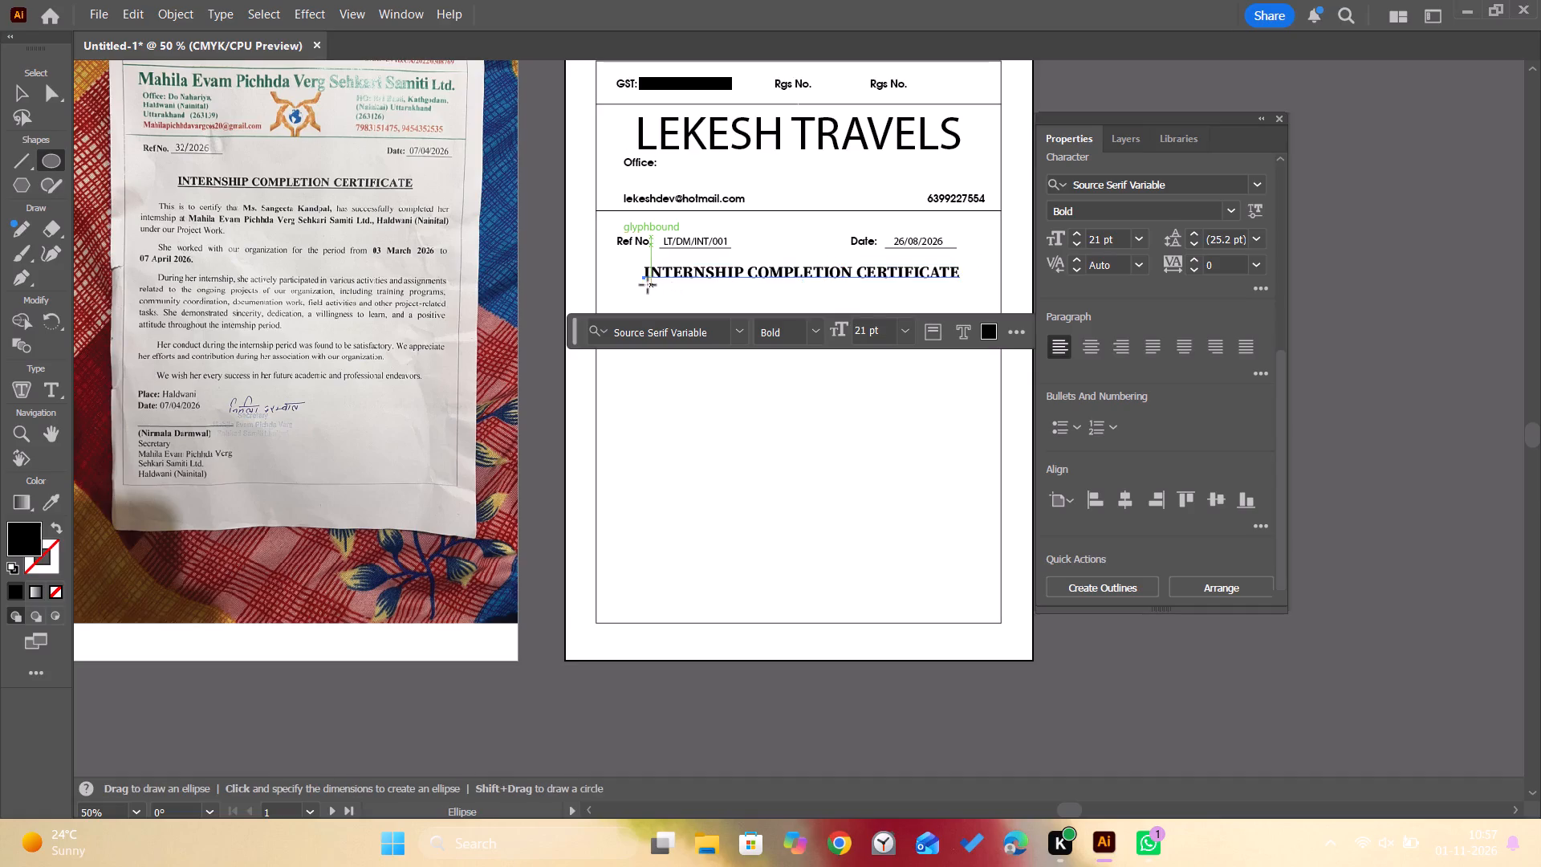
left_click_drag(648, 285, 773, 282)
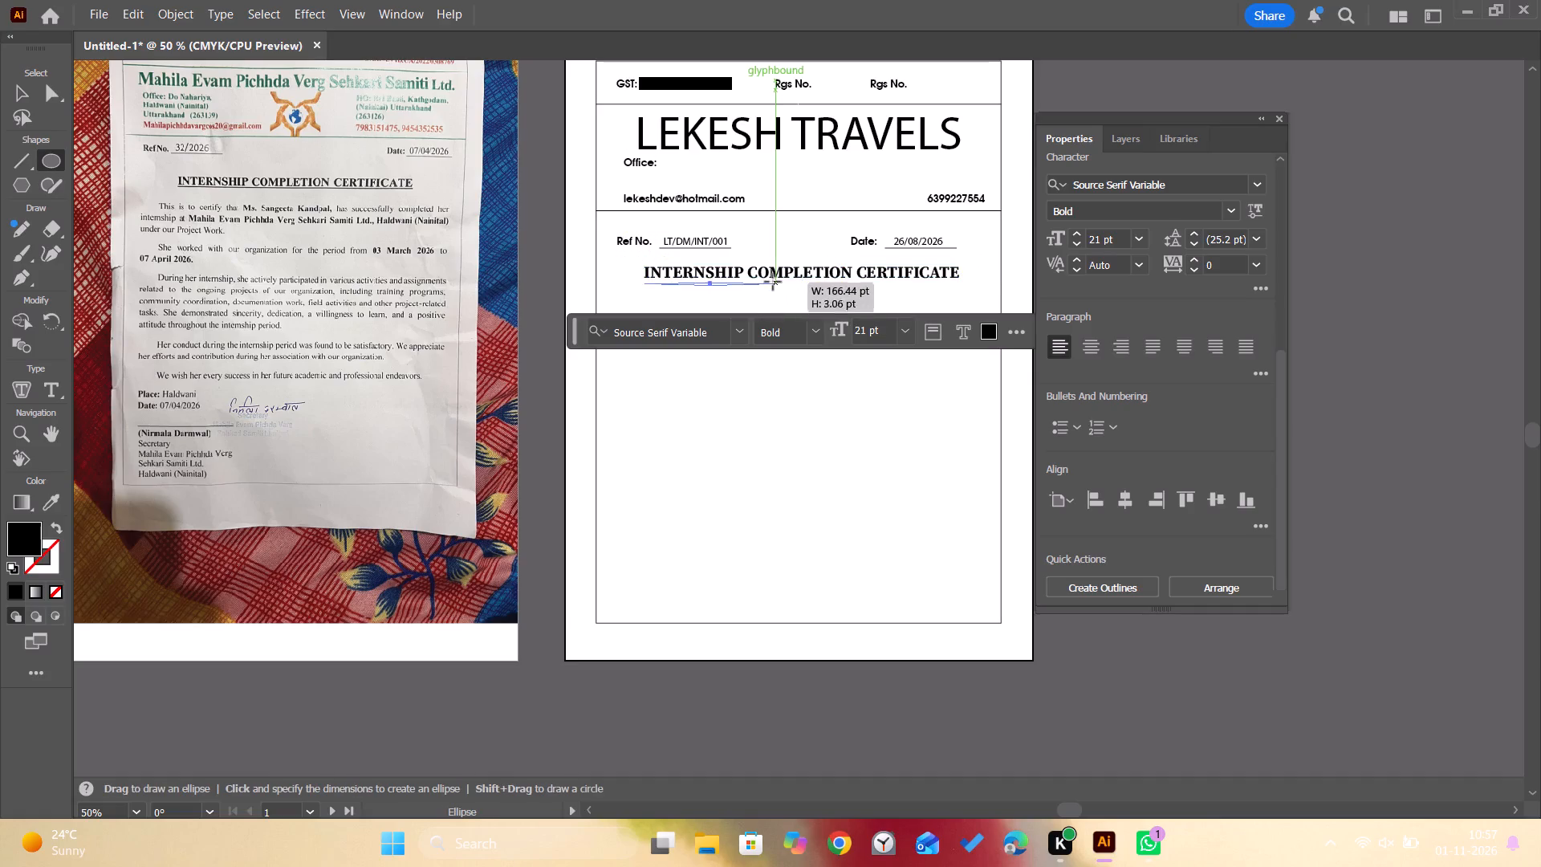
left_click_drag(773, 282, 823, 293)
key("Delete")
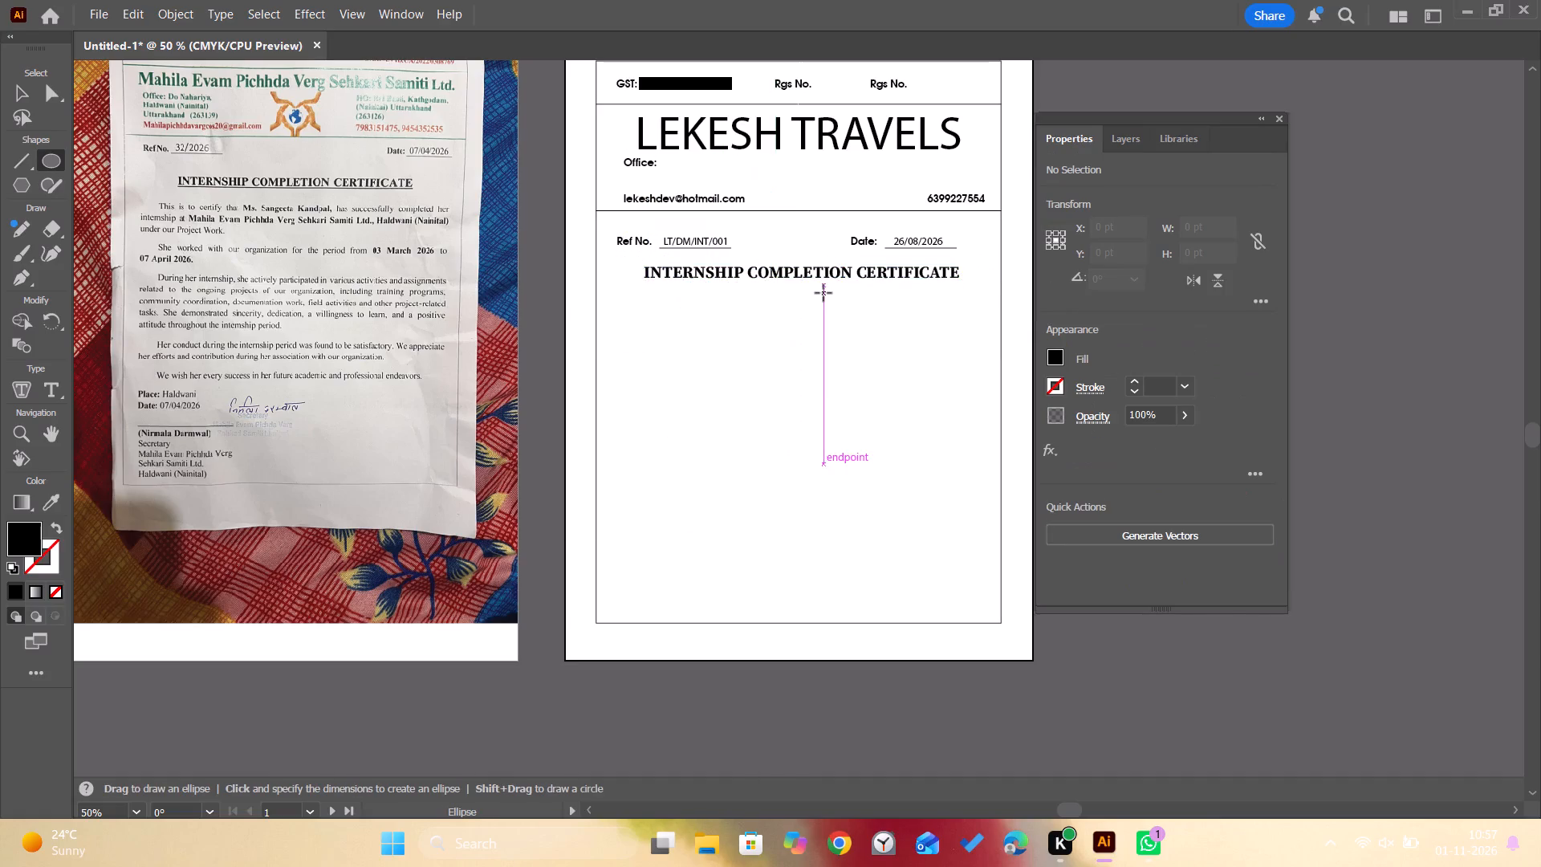
Draw a horizontal line about 397 pt long just beneath the INTERNSHIP COMPLETION CERTIFICATE heading.
left_click(27, 157)
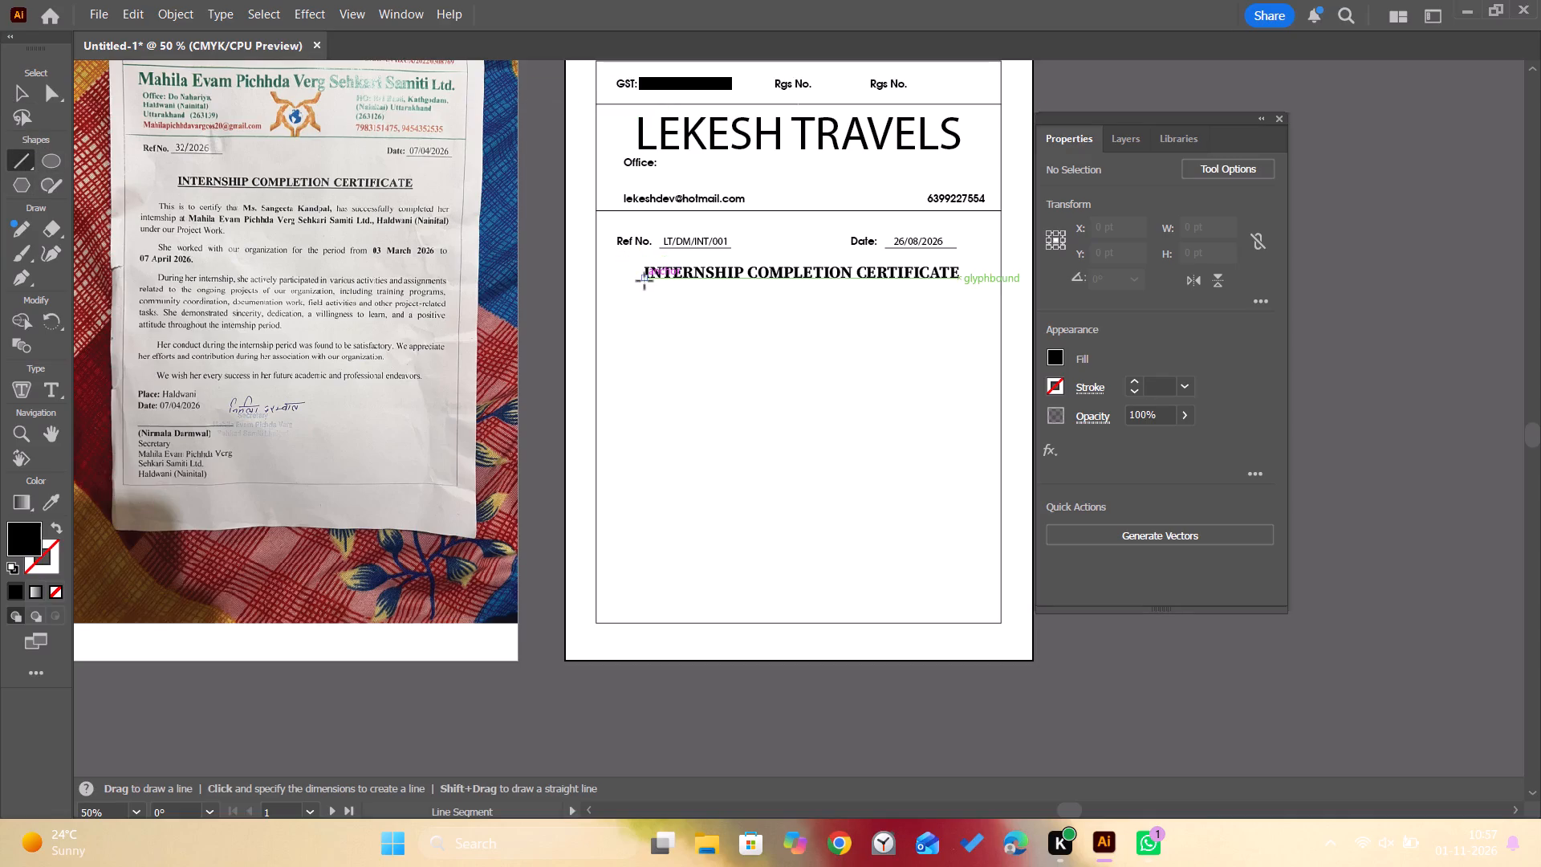
left_click_drag(645, 288, 791, 294)
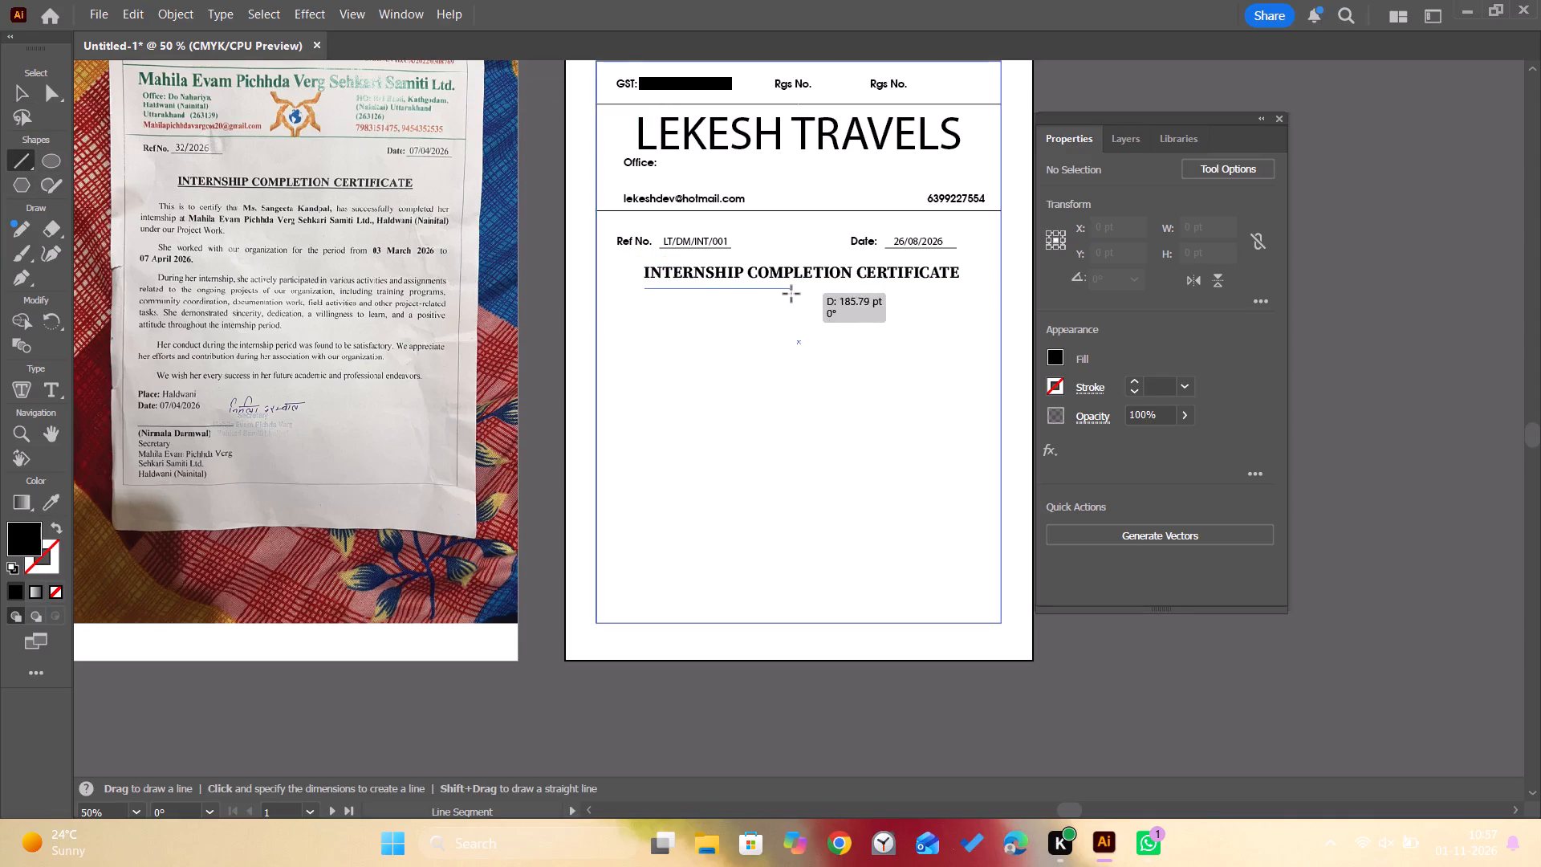
left_click_drag(791, 294, 943, 288)
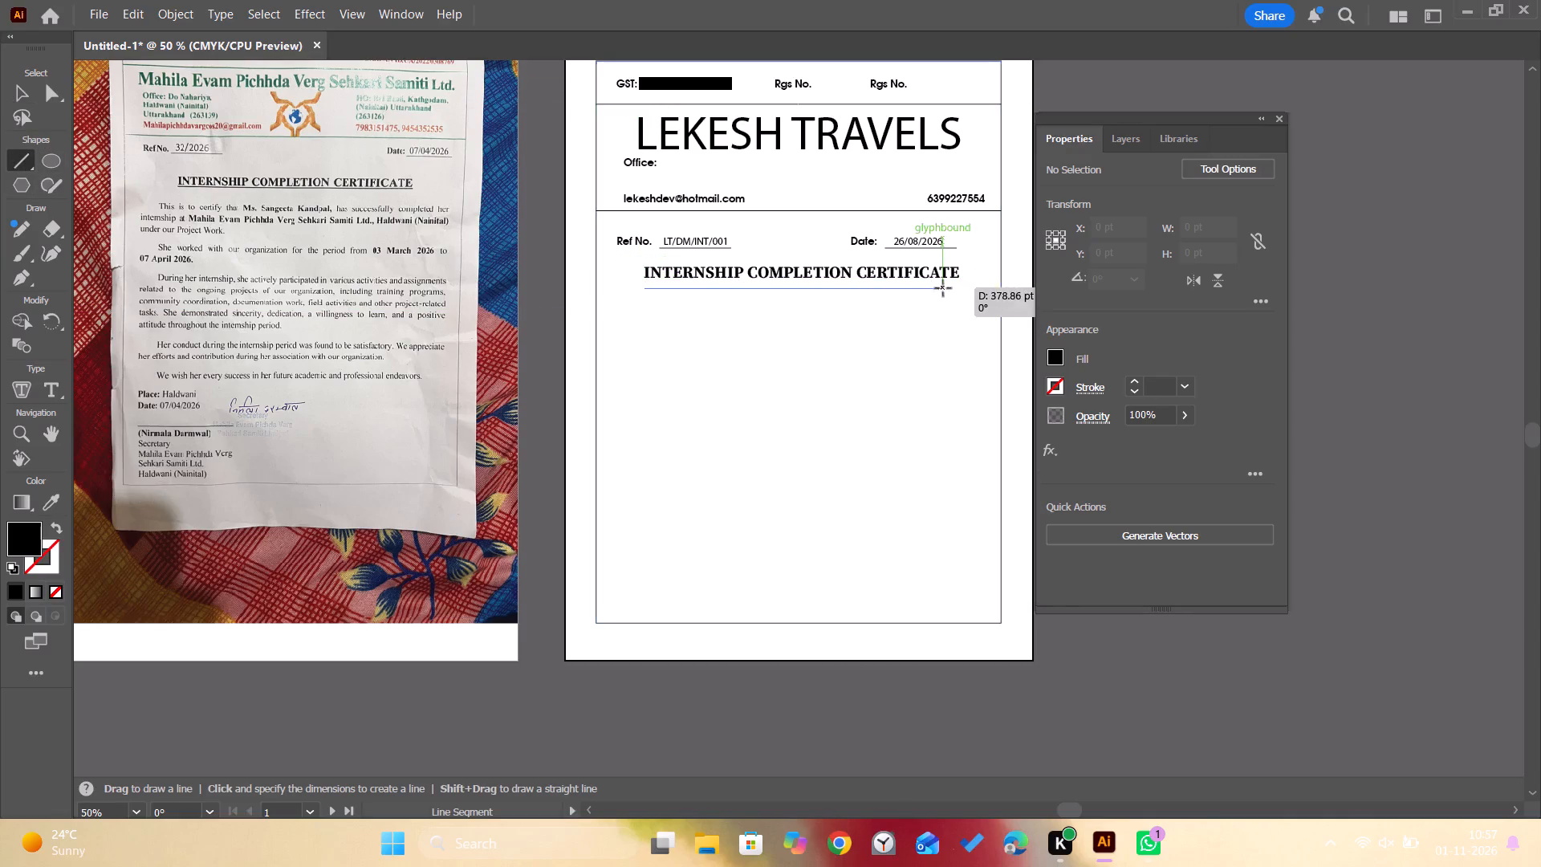
left_click_drag(943, 288, 955, 291)
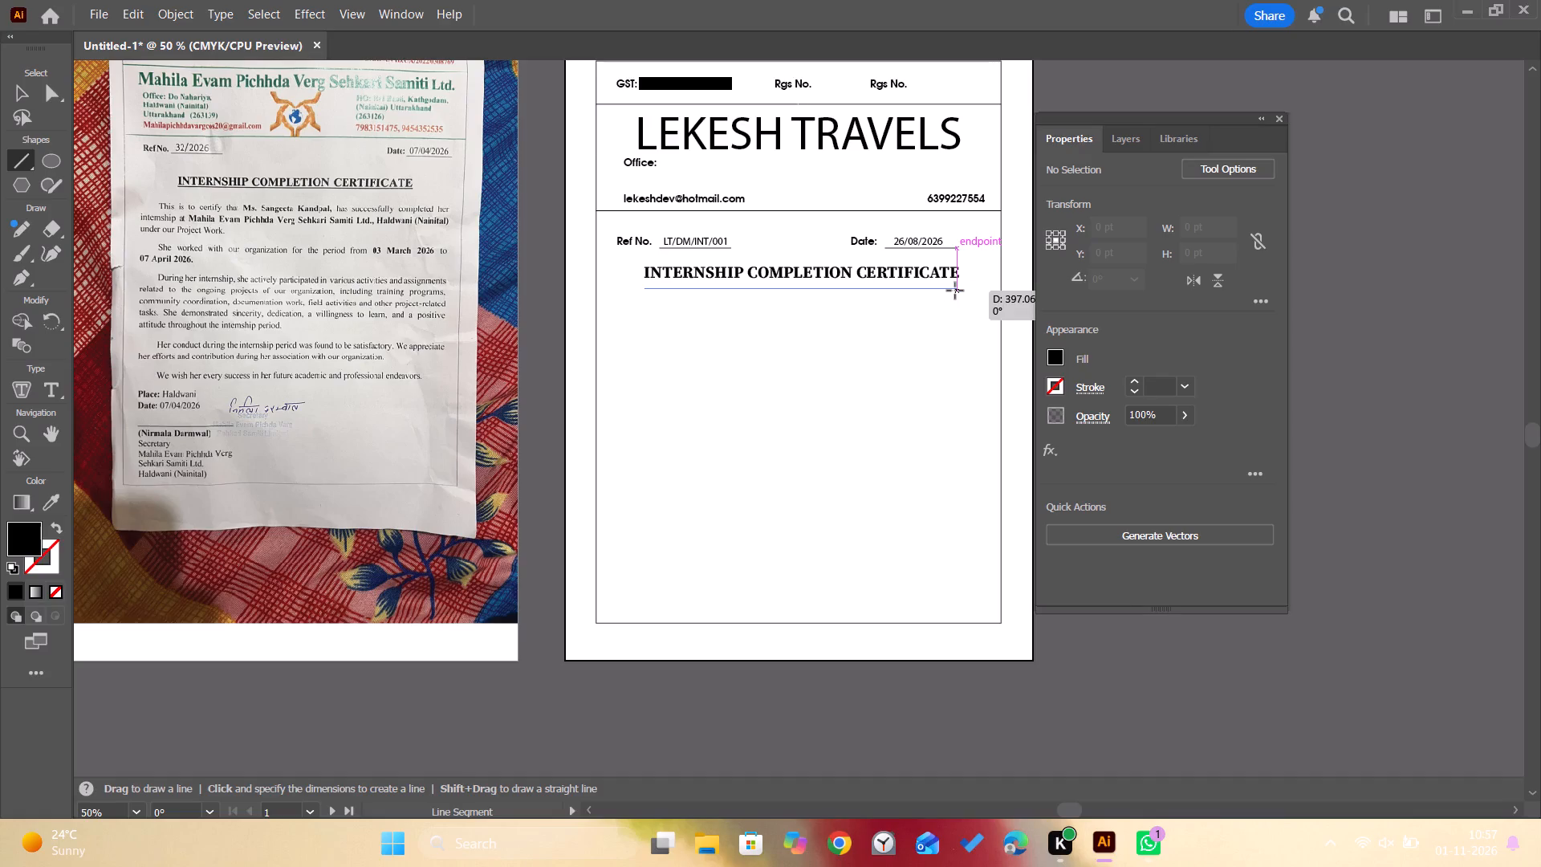
left_click_drag(955, 291, 956, 291)
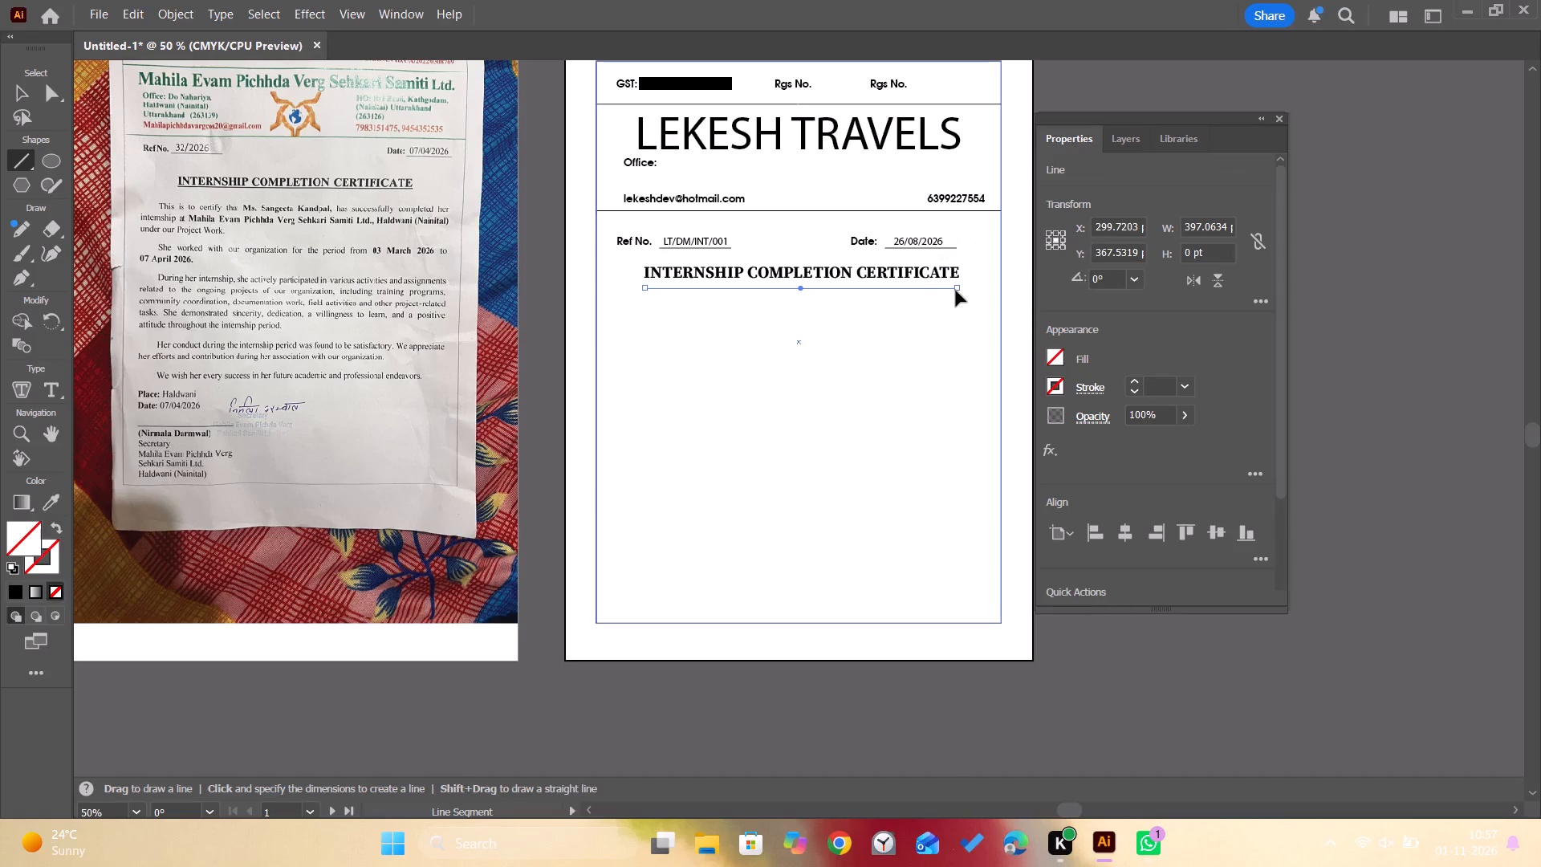
Give the line under the certificate heading a black stroke of 2 pt.
left_click(1052, 383)
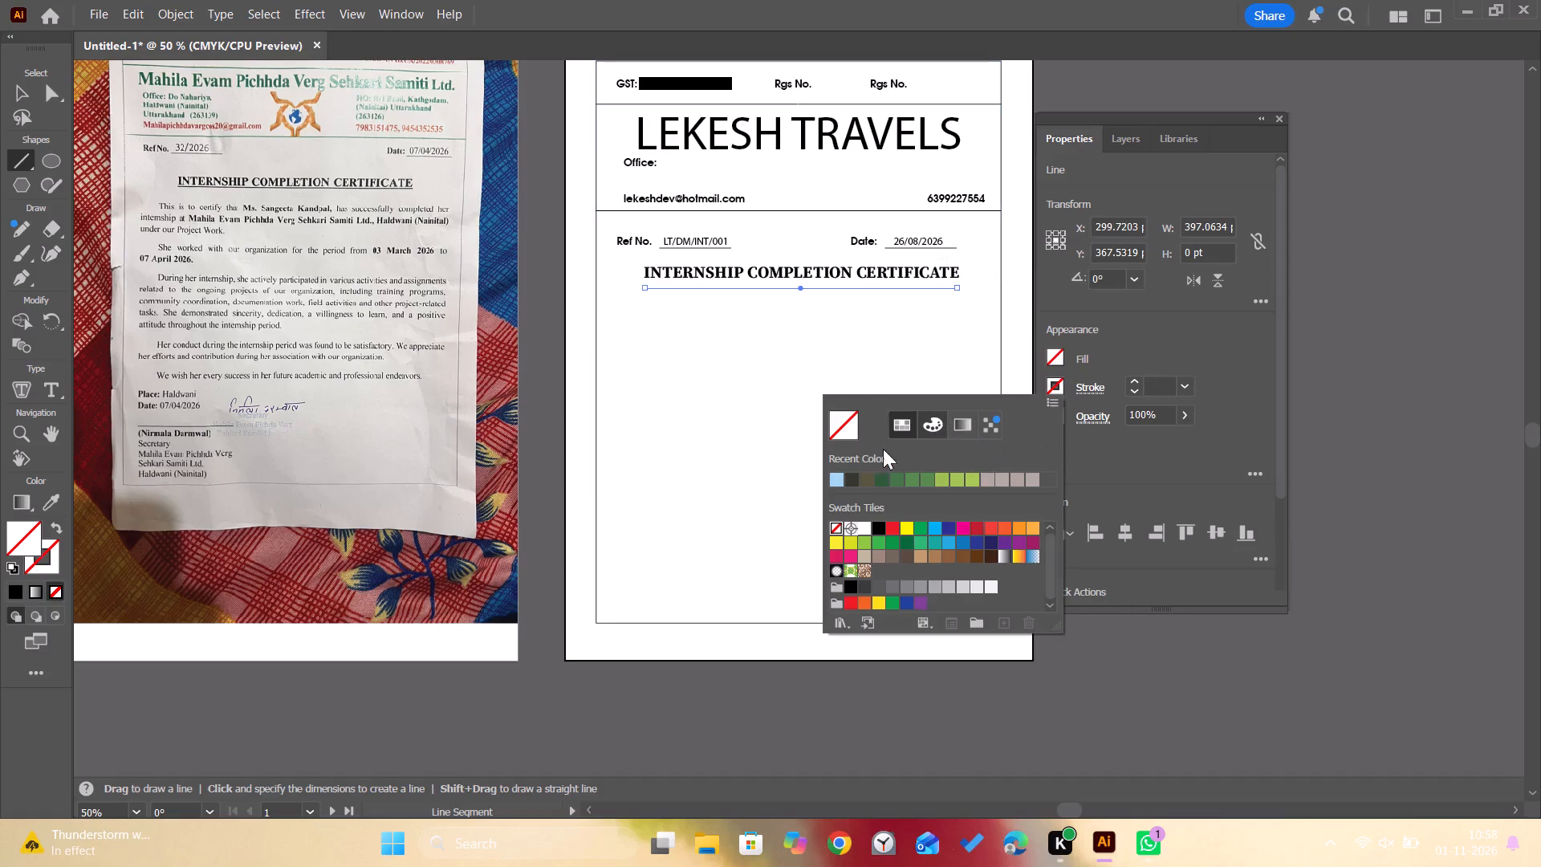
left_click(883, 527)
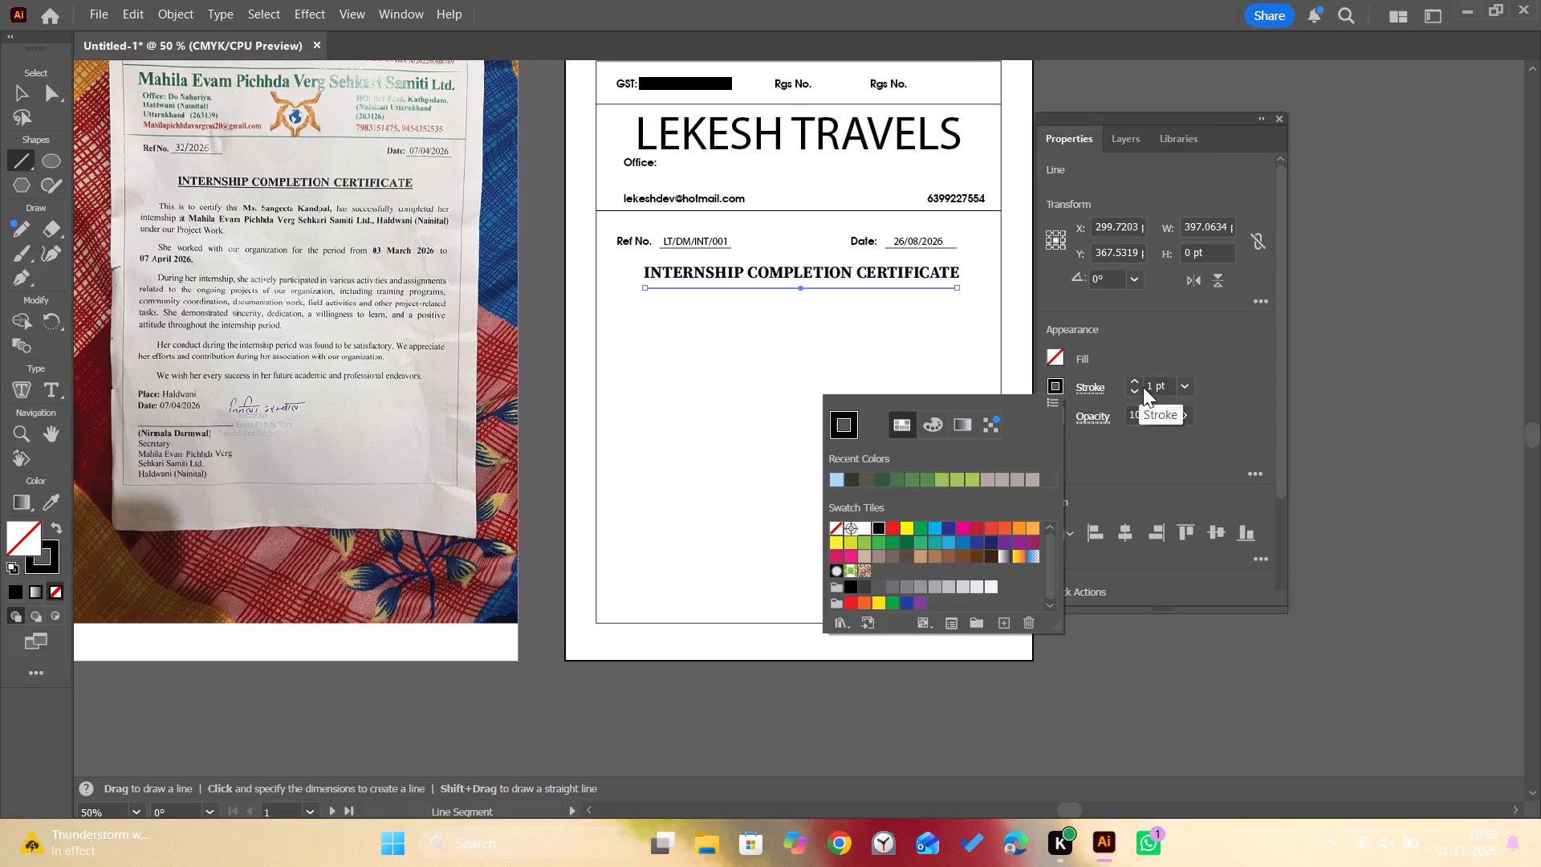
left_click(1184, 379)
left_click(1184, 379)
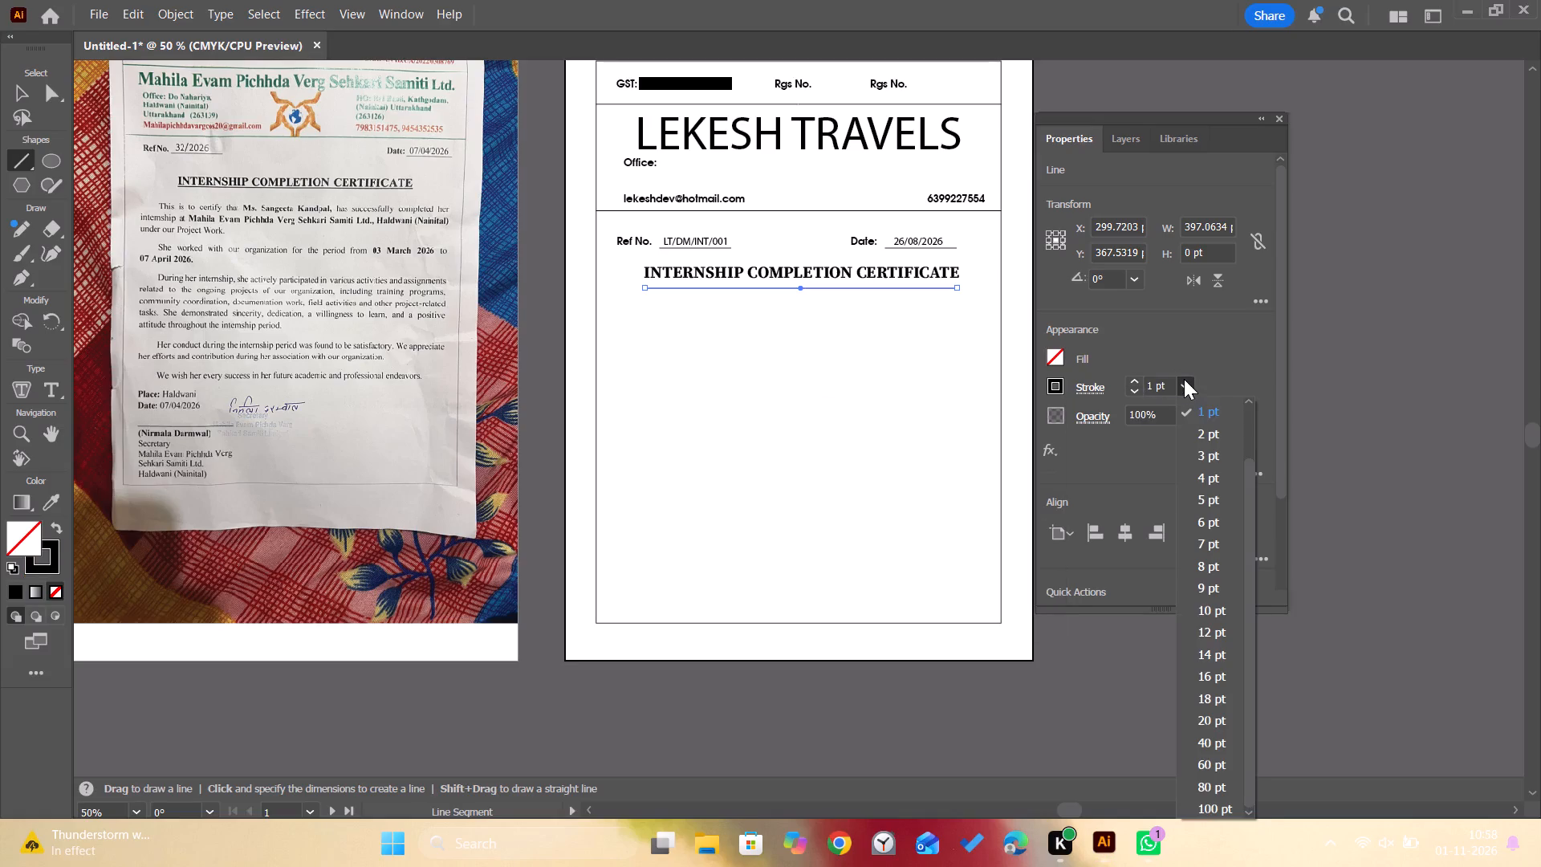
left_click(1205, 430)
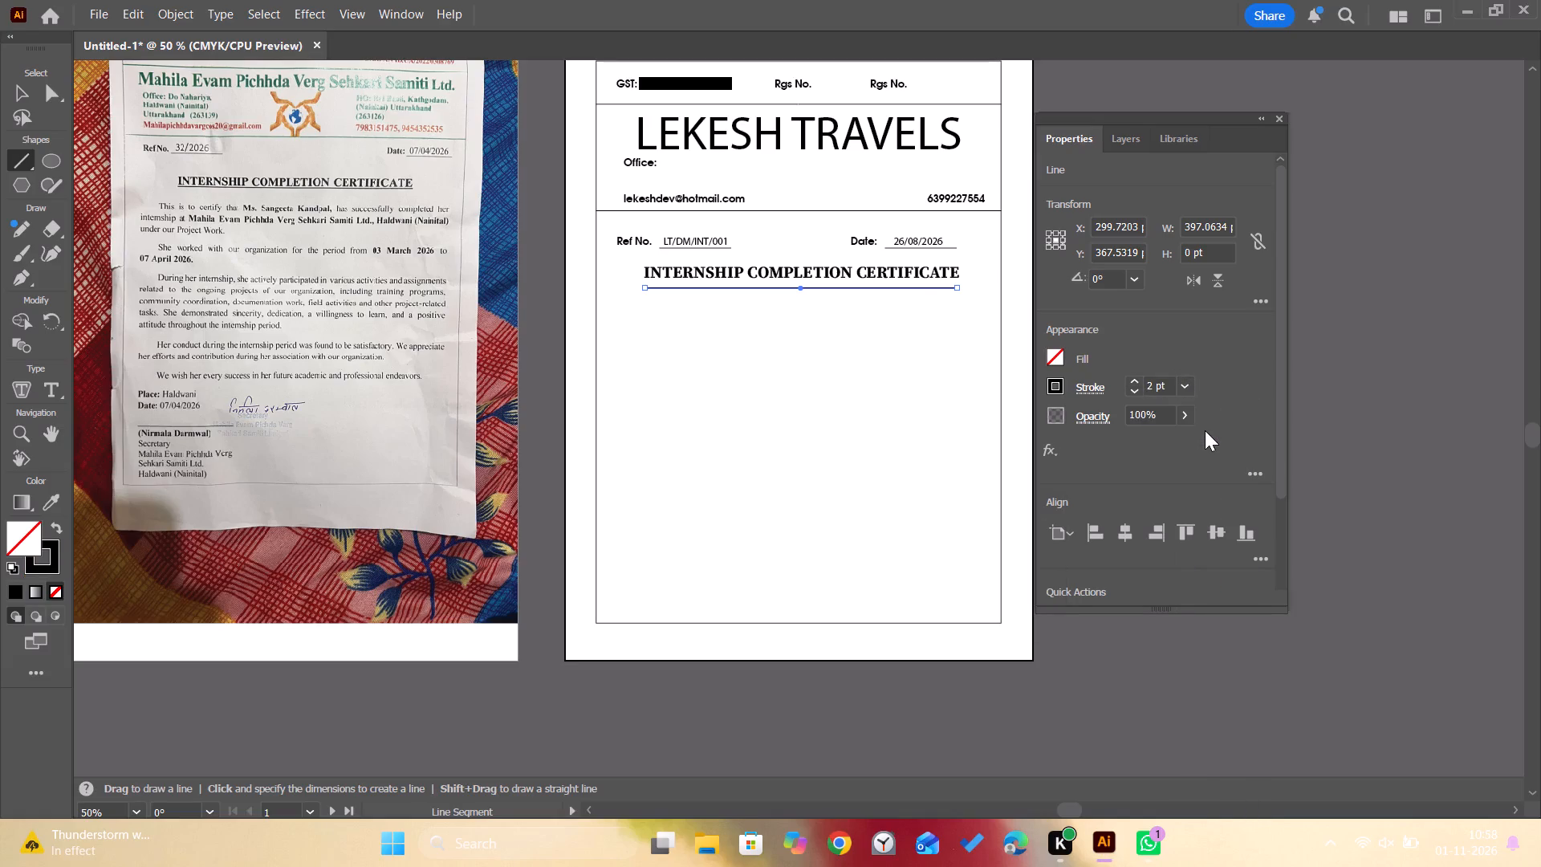
Move the underline up about 12 pt and left 1 pt so it sits tight against the heading's letters.
key("v")
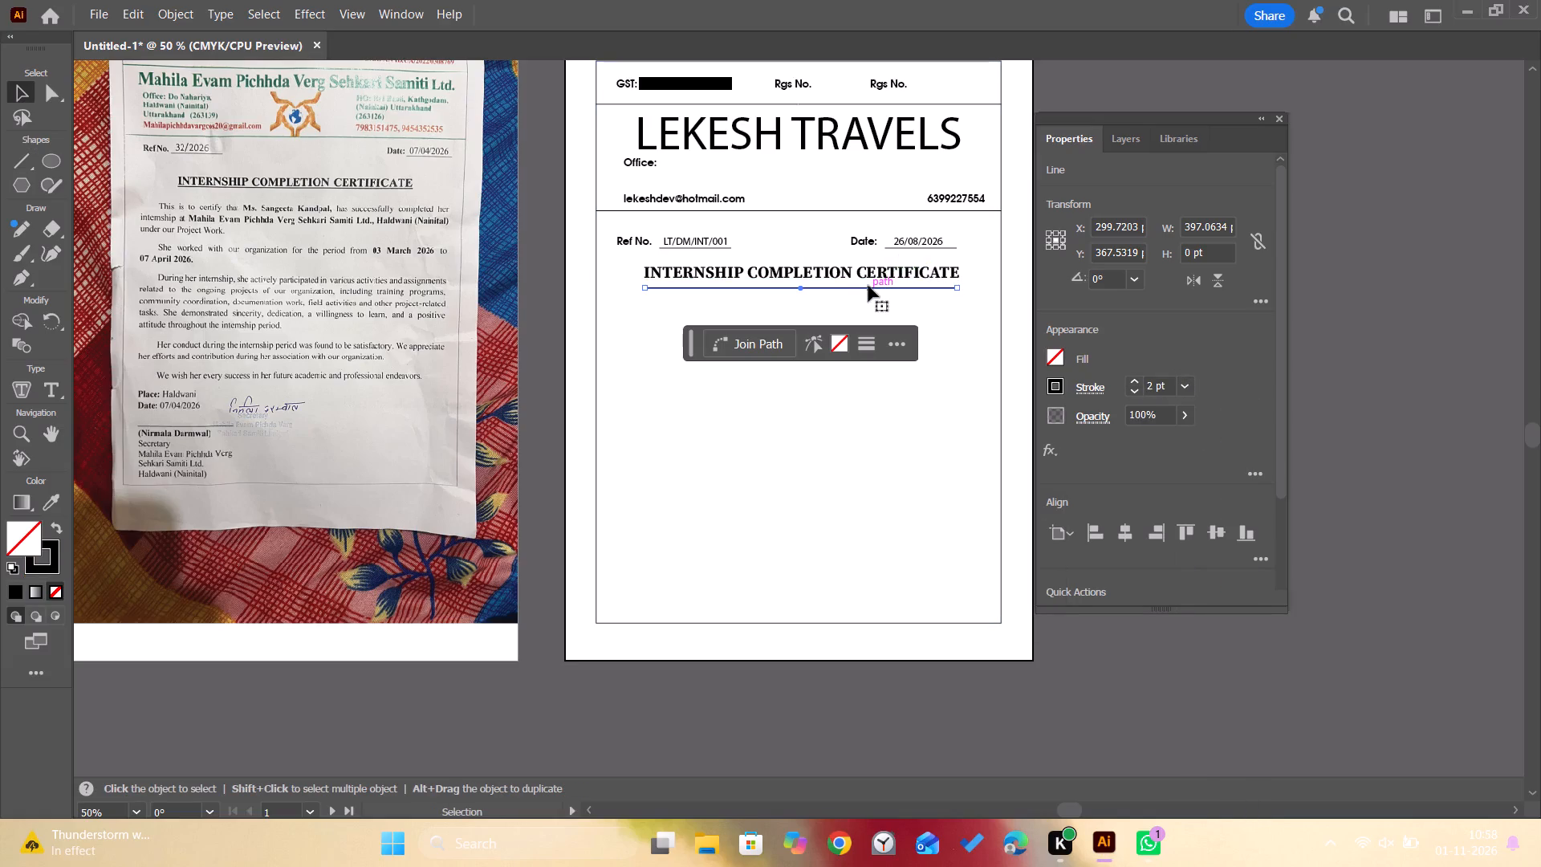
scroll(868, 286, "up", 1, "alt")
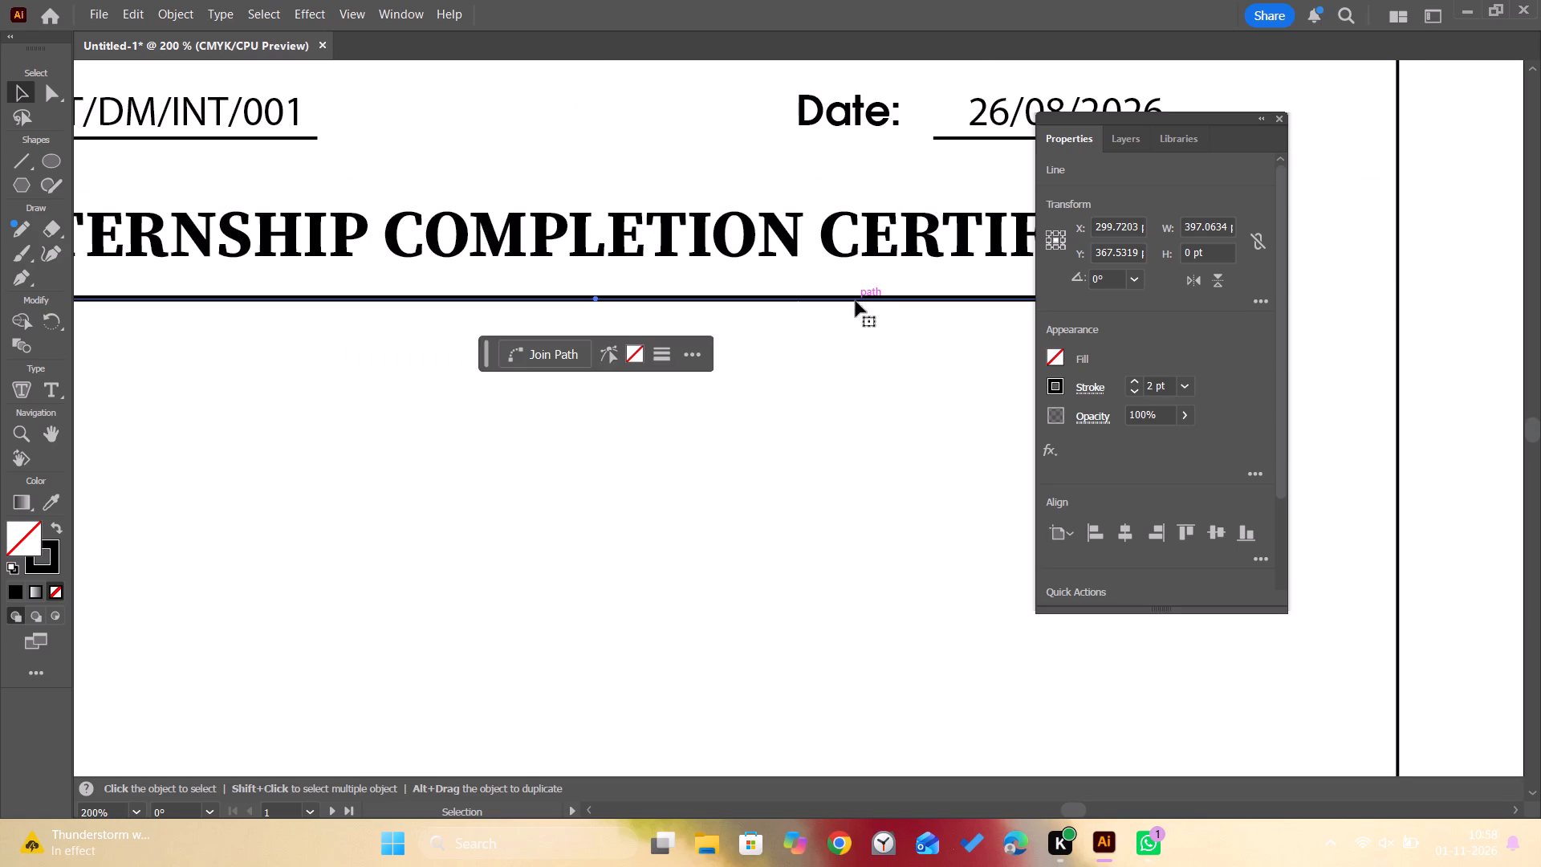
left_click_drag(856, 301, 856, 274)
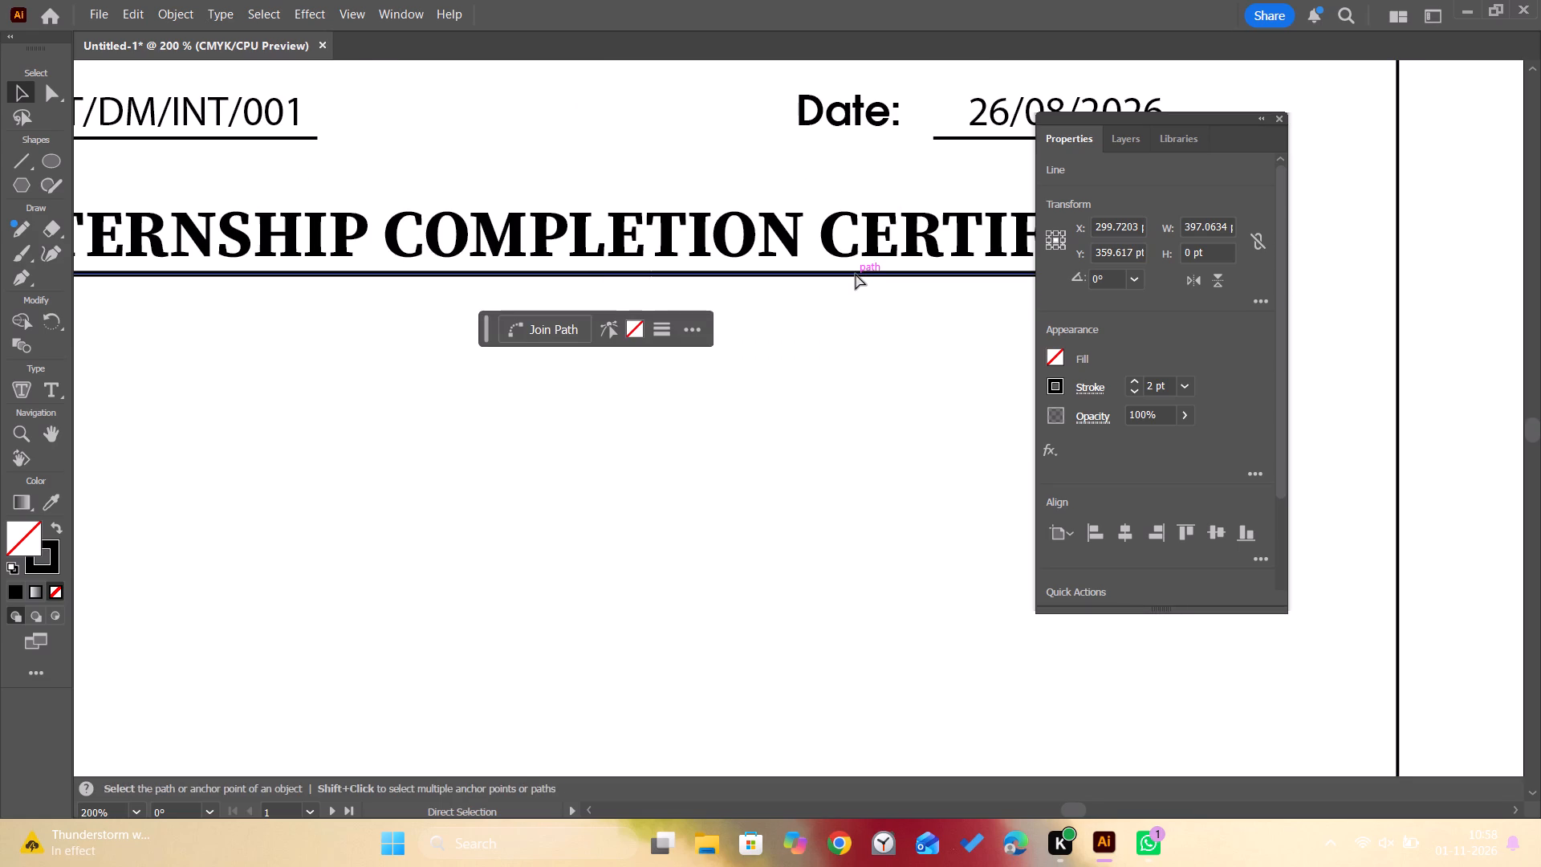
key("ctrl+minus")
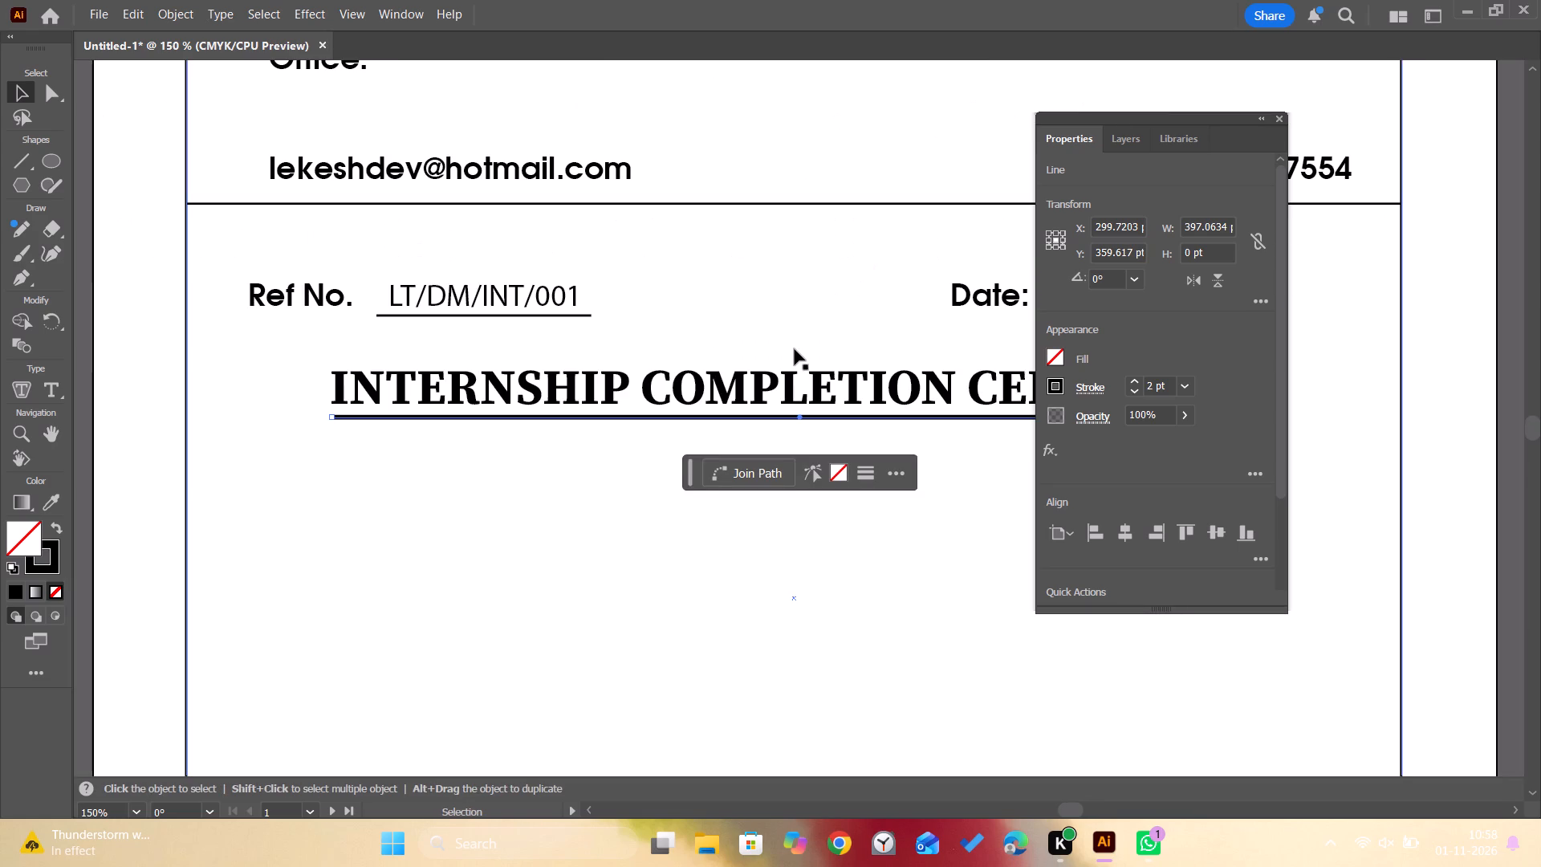
key("Up")
key("Up")
key("Up")
key("Up")
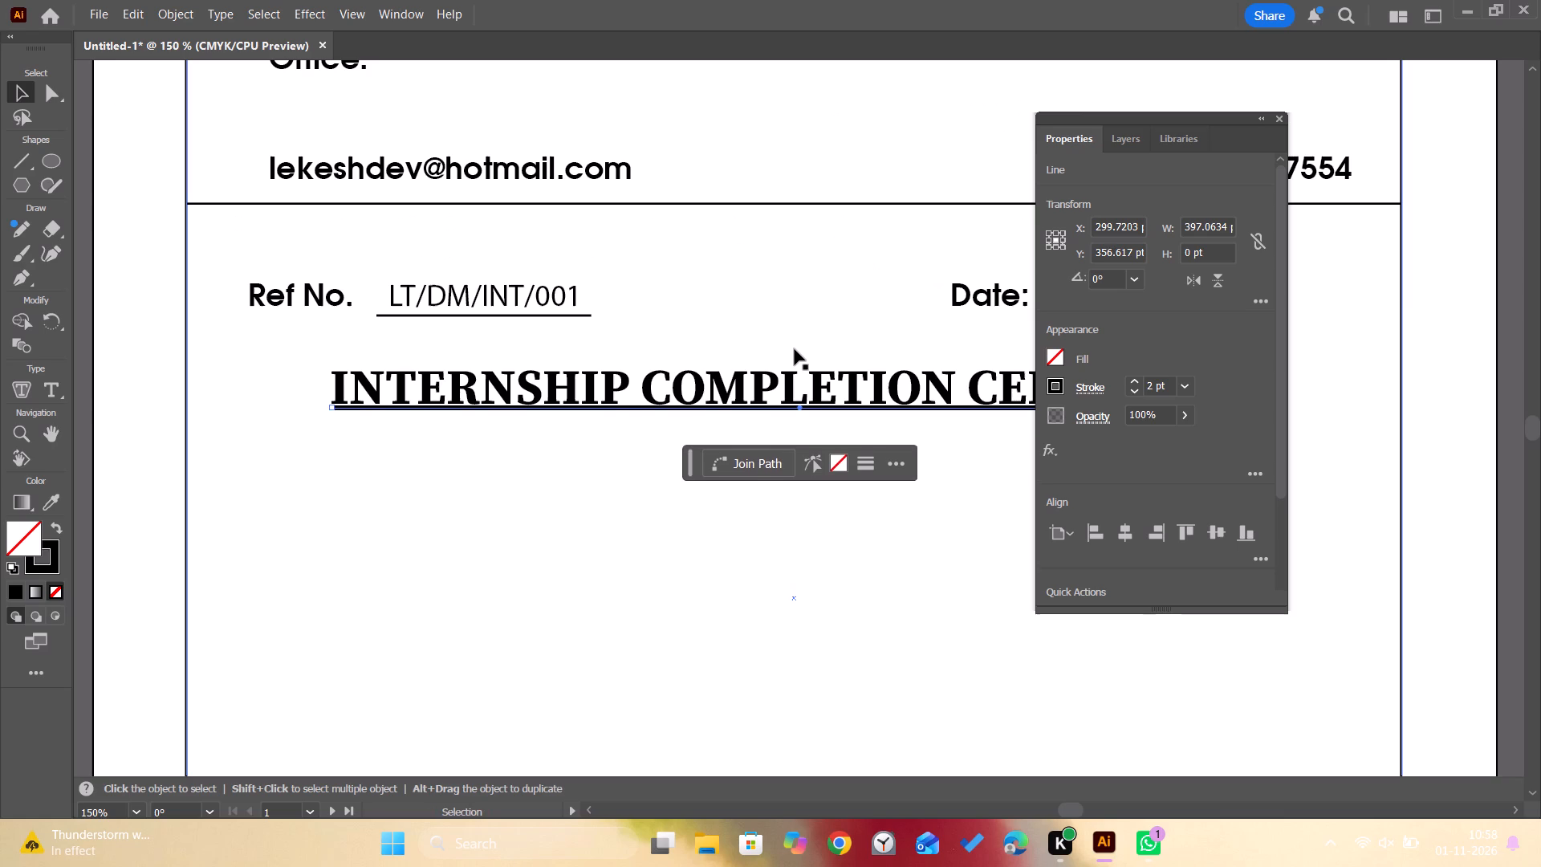
key("Down")
key("Up")
key("Left")
type("--")
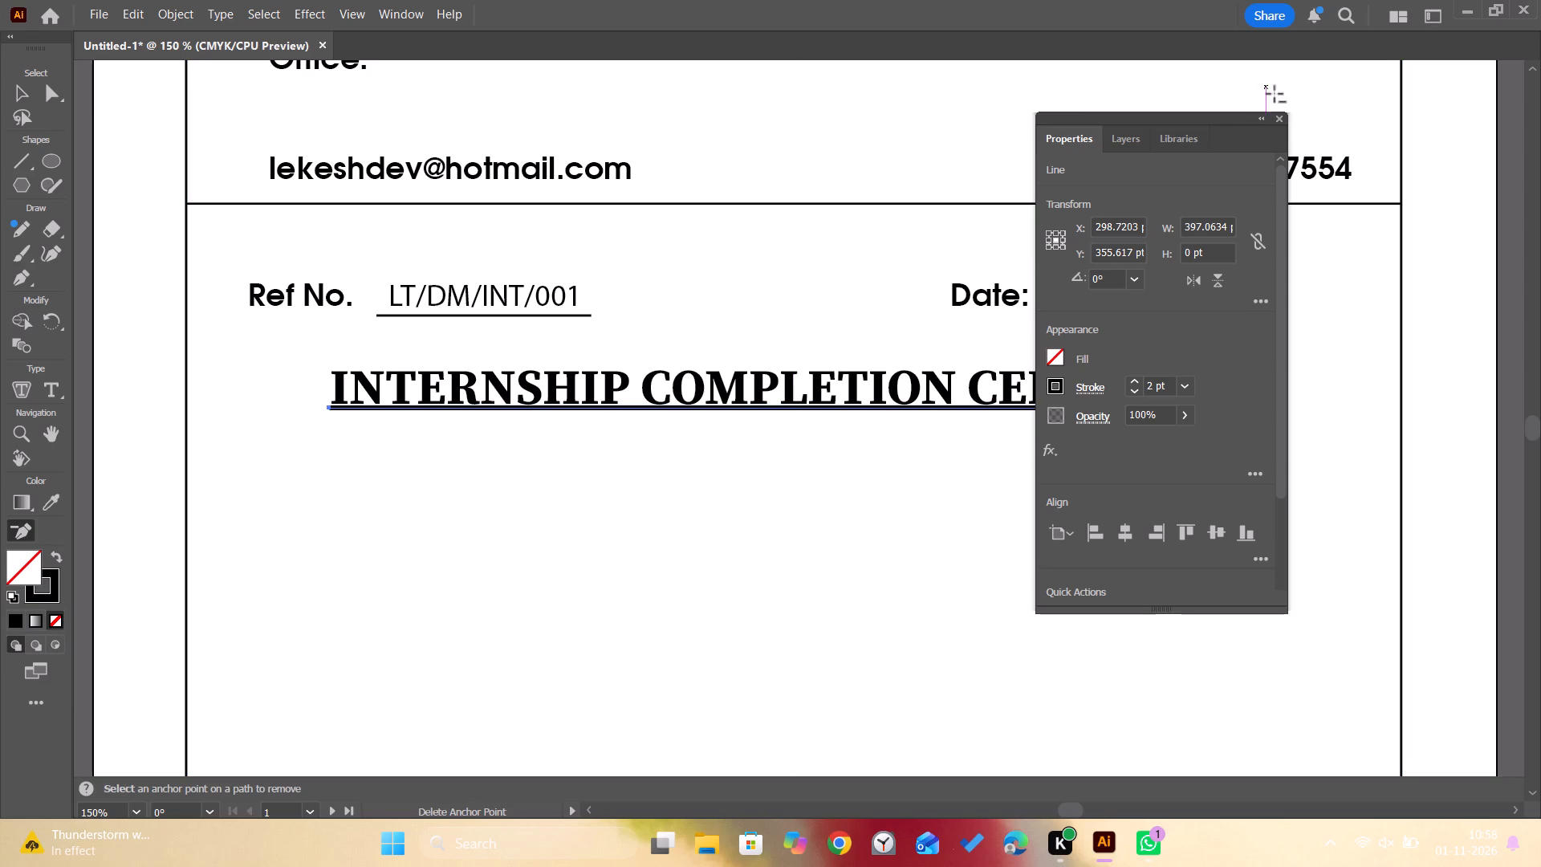
Start a new text object below the underlined heading, set in Myriad Pro Regular at 14 pt.
left_click(1279, 118)
key("ctrl+0")
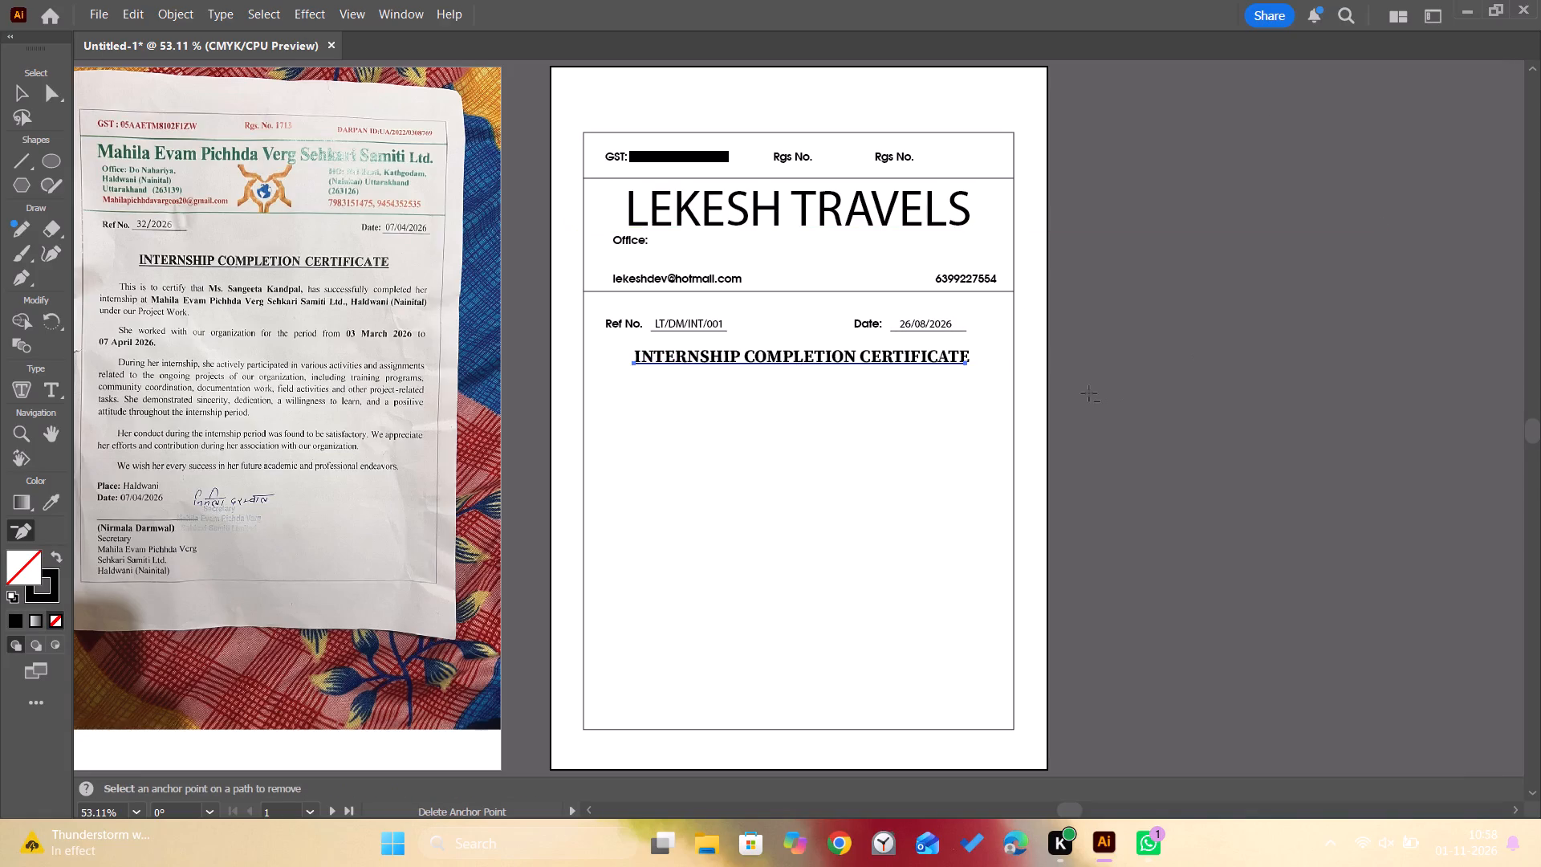
key("t")
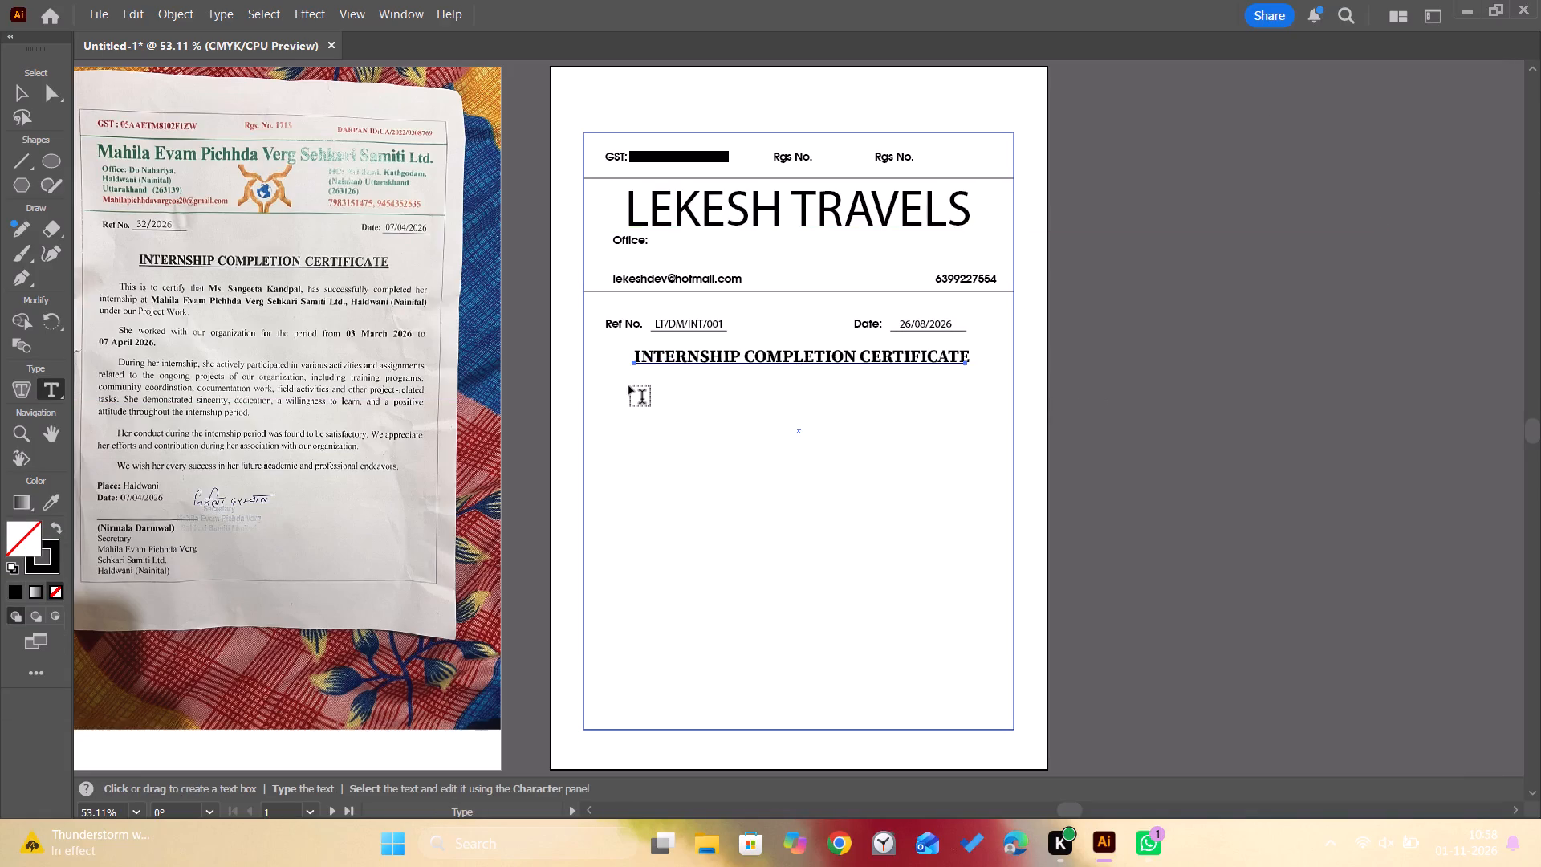
left_click(633, 389)
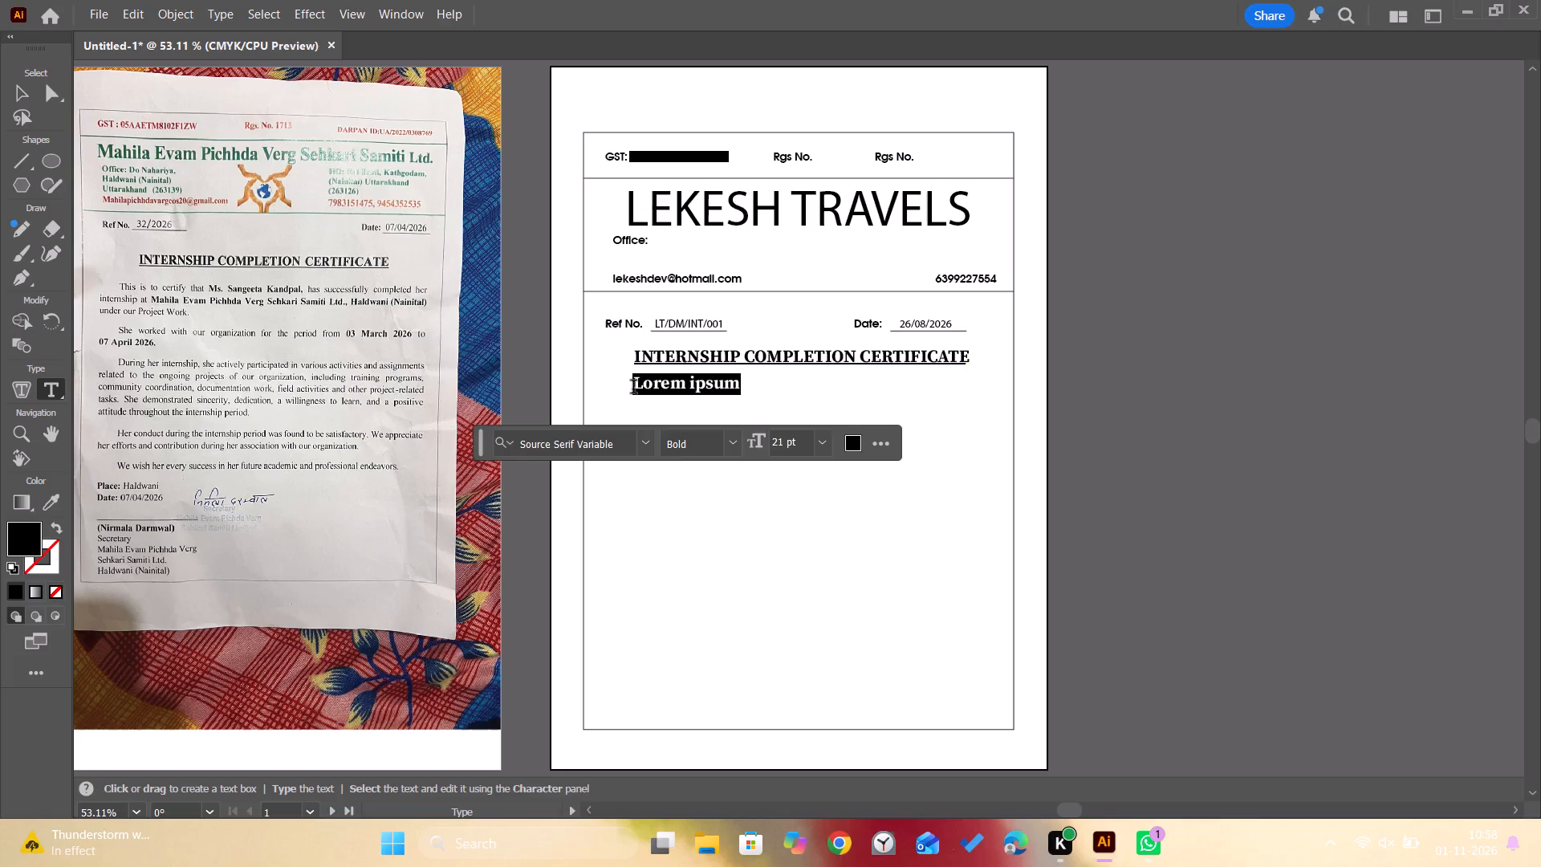
left_click(644, 445)
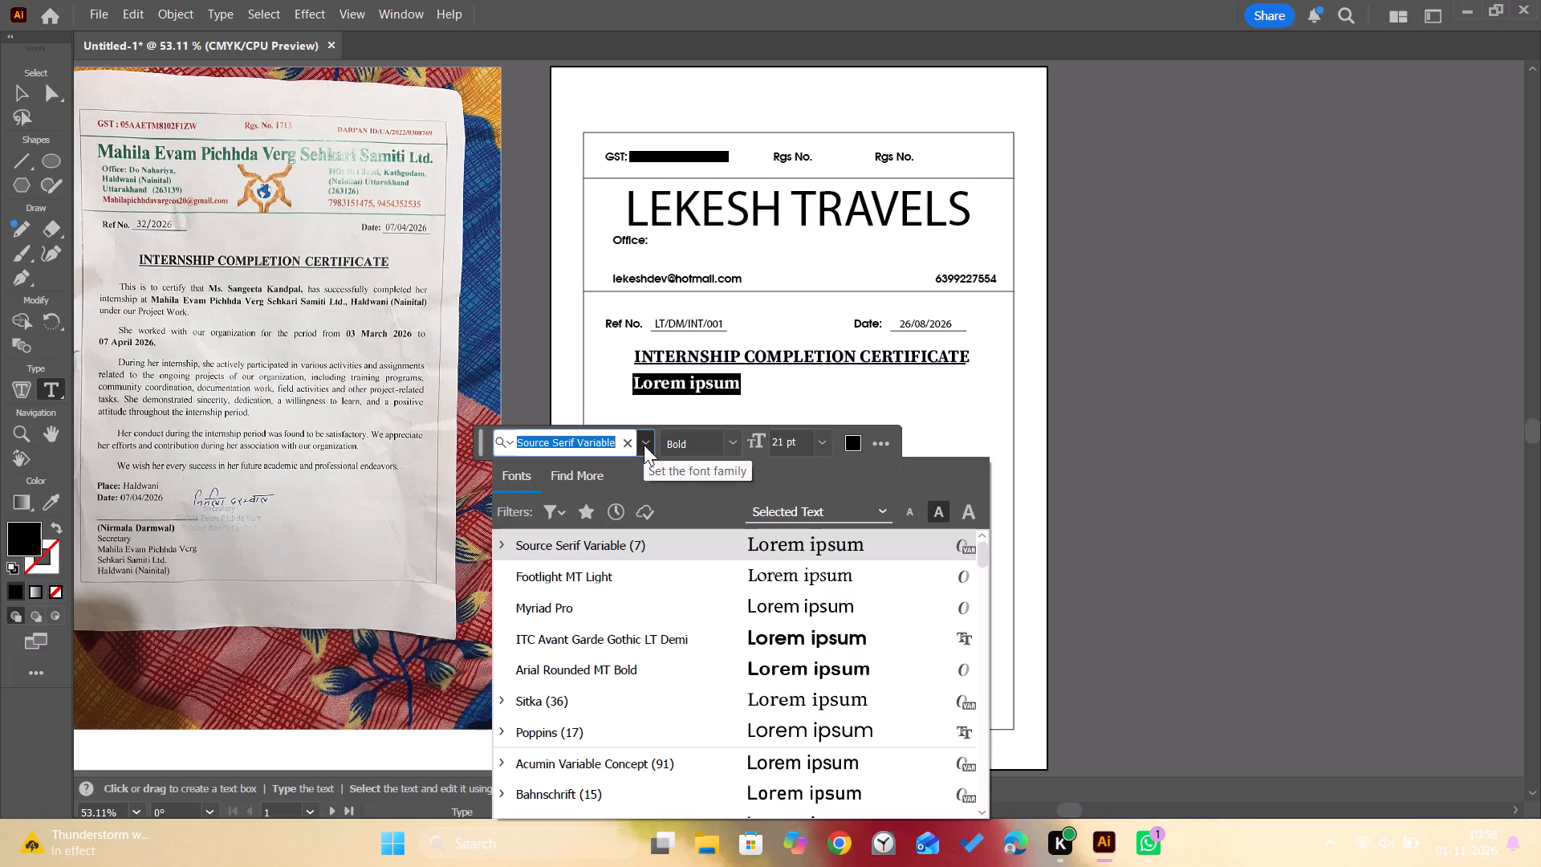
left_click(674, 609)
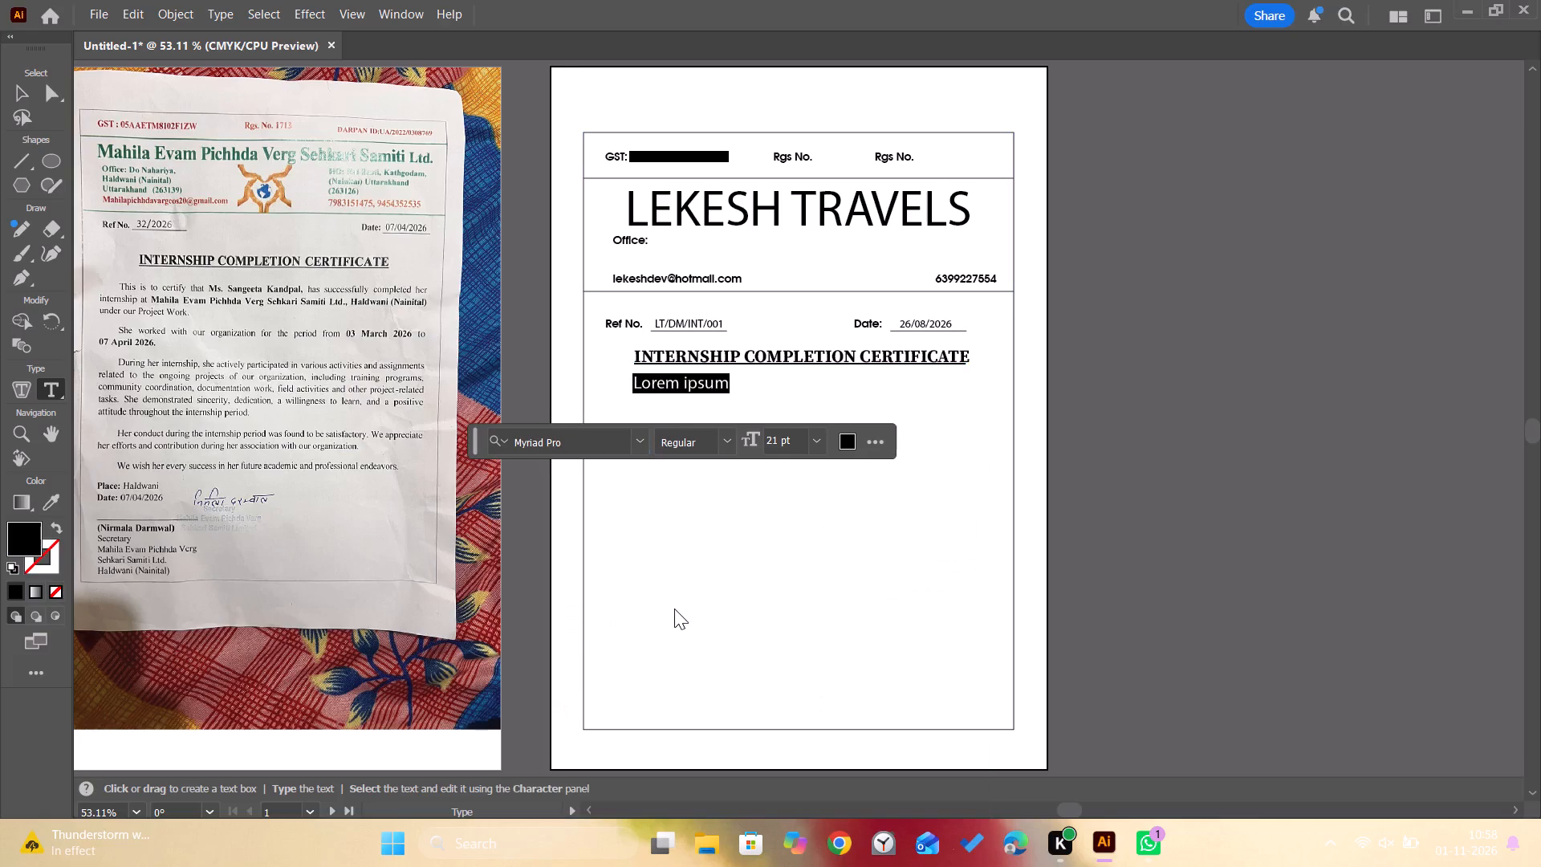
left_click(814, 441)
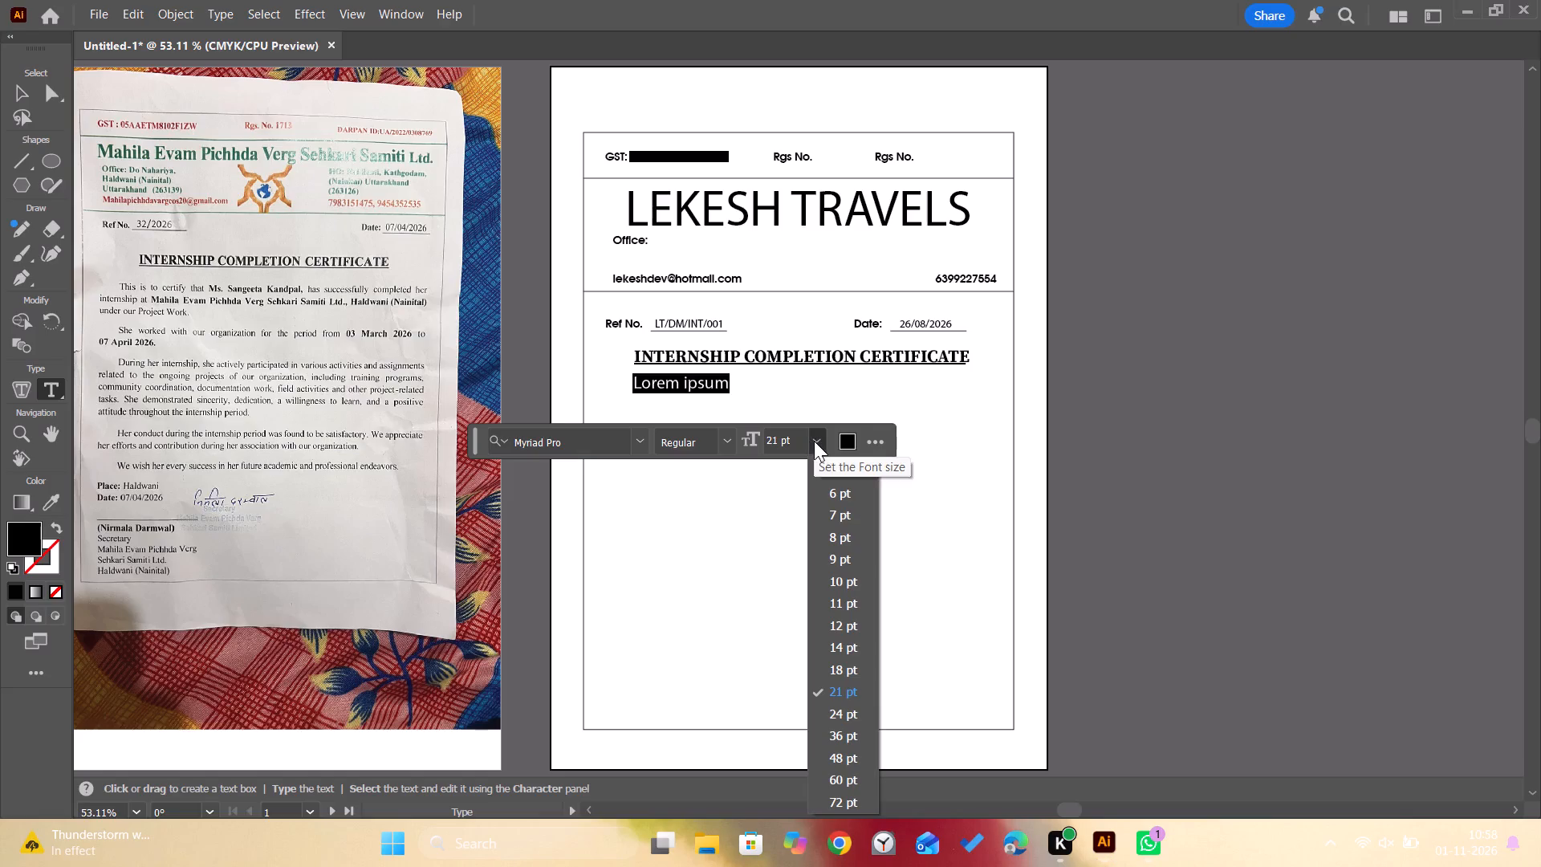
left_click(832, 646)
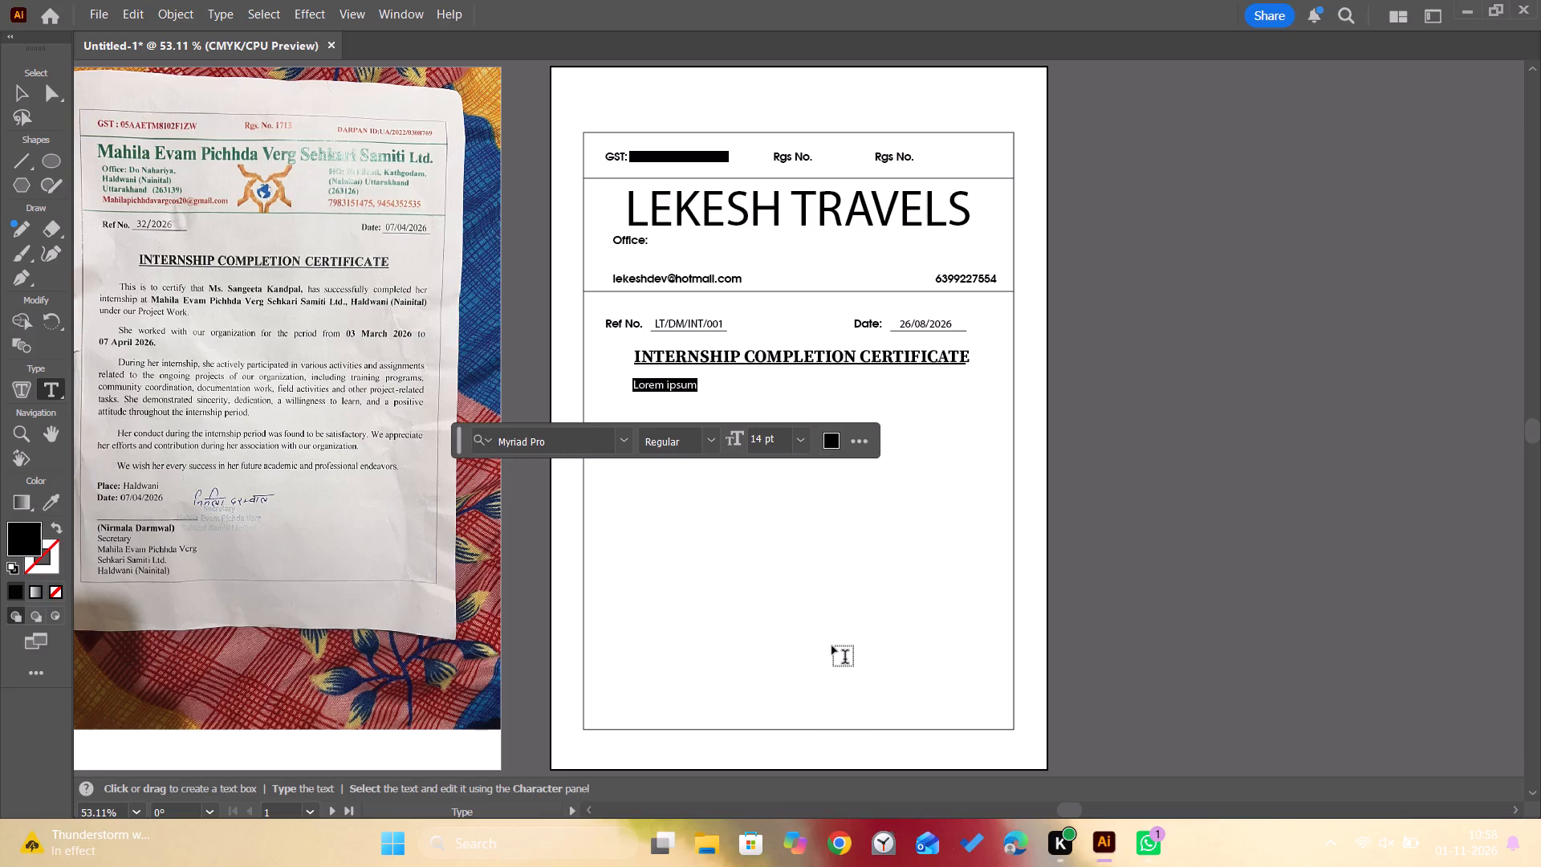
Enter "This is to certify that Mr.", the intern's name, and ", has successfully completed his internship at LEKESH TRAVELS" on two lines.
type("THIS")
key("BackSpace")
key("BackSpace")
key("BackSpace")
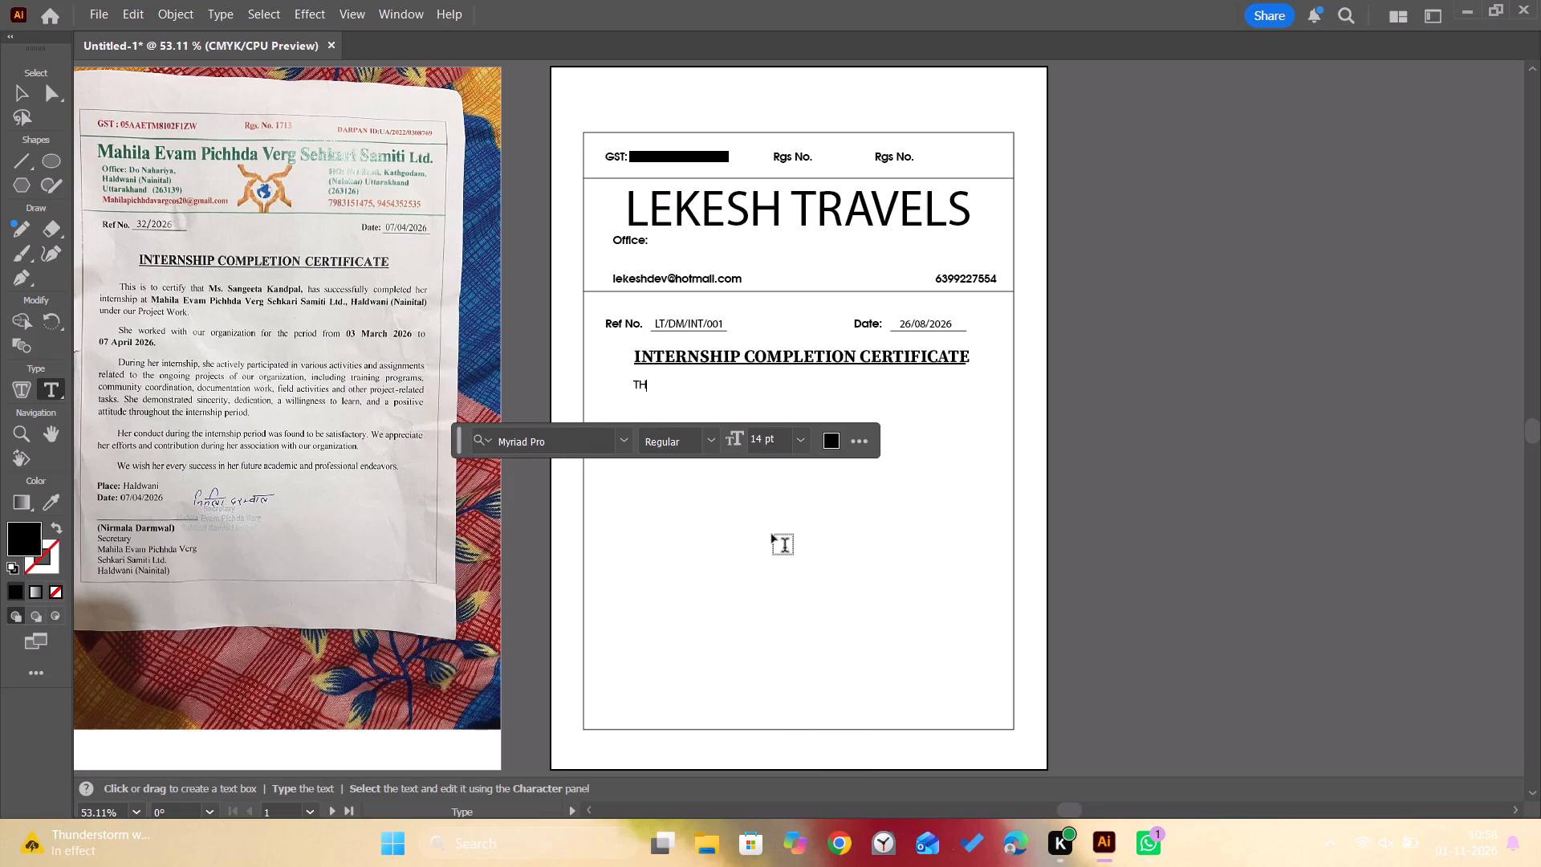
type("is")
key("BackSpace")
key("BackSpace")
type("his")
key("space")
type("is ti")
key("space")
key("BackSpace")
key("BackSpace")
type("o")
key("space")
type("inform")
key("BackSpace")
key("BackSpace")
key("BackSpace")
key("BackSpace")
key("BackSpace")
key("BackSpace")
type("certify")
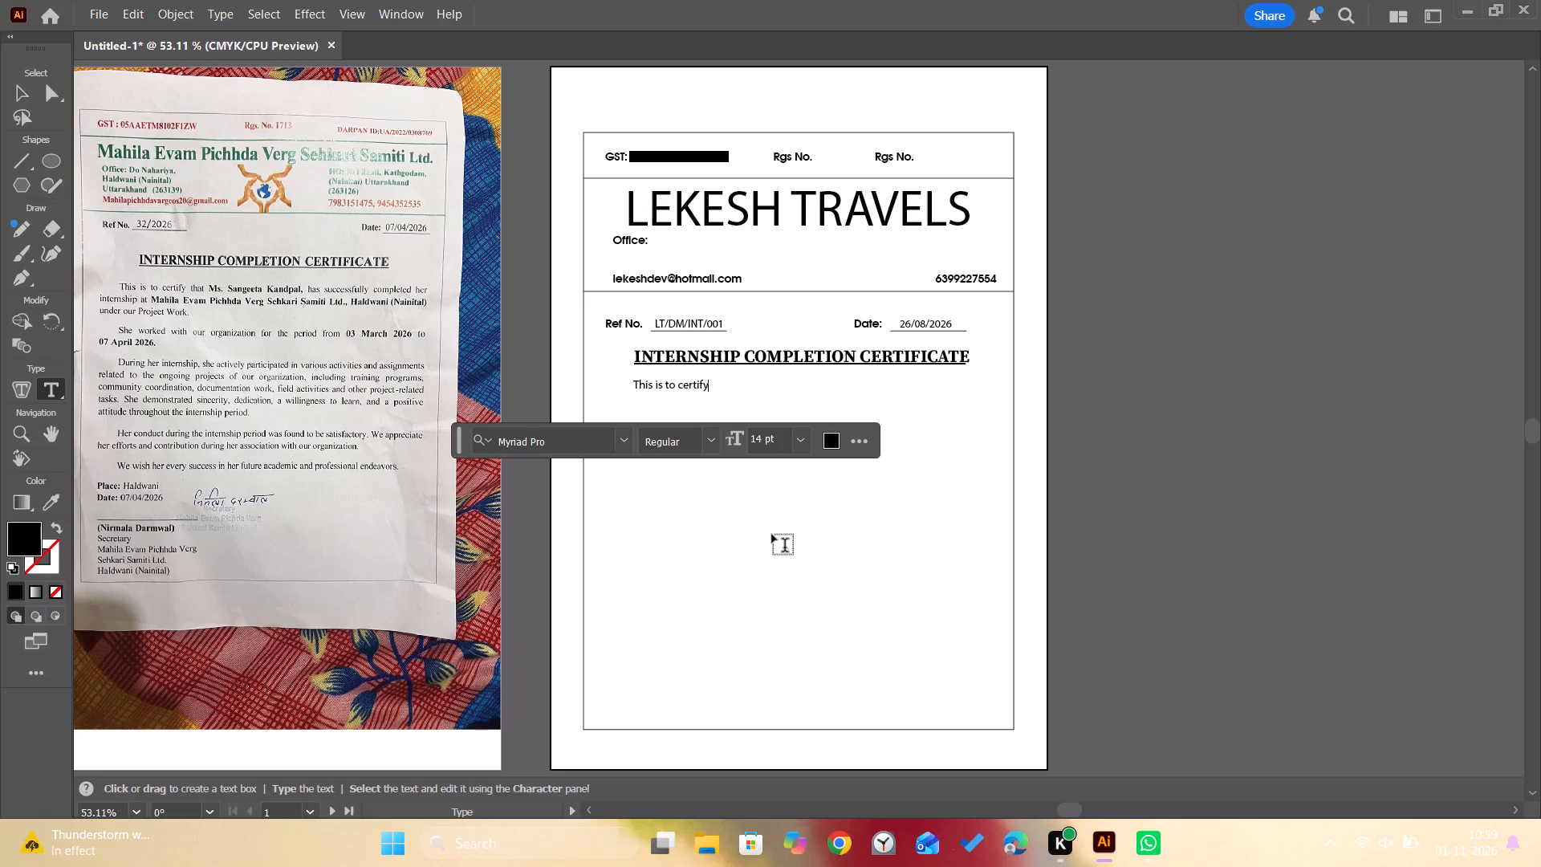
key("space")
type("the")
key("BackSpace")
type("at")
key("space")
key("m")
Continue the body sentence "This is to certify that" with "Mr.", the intern's name and a comma.
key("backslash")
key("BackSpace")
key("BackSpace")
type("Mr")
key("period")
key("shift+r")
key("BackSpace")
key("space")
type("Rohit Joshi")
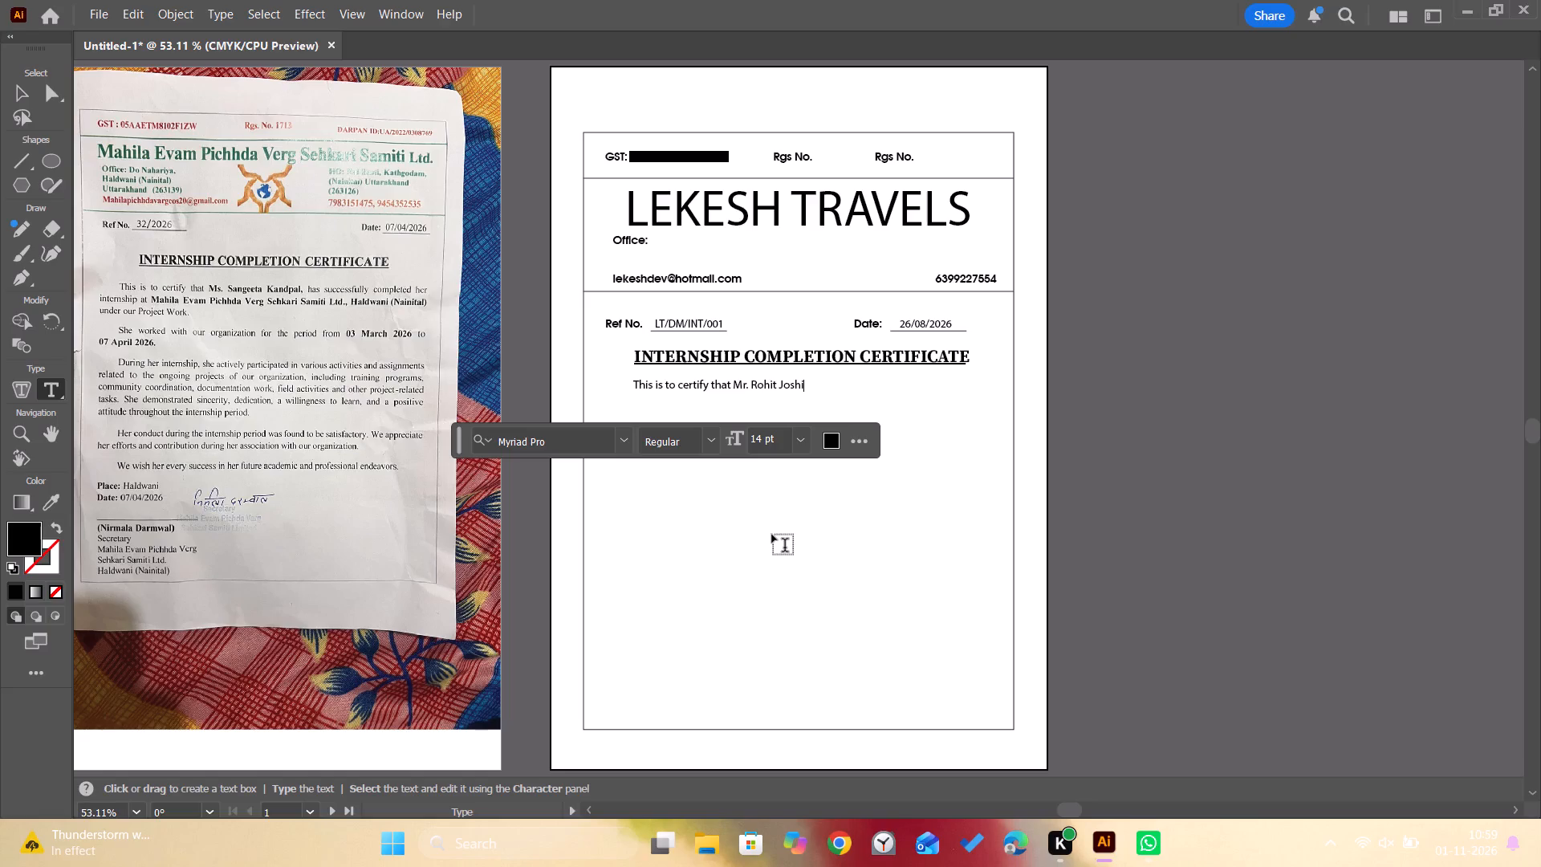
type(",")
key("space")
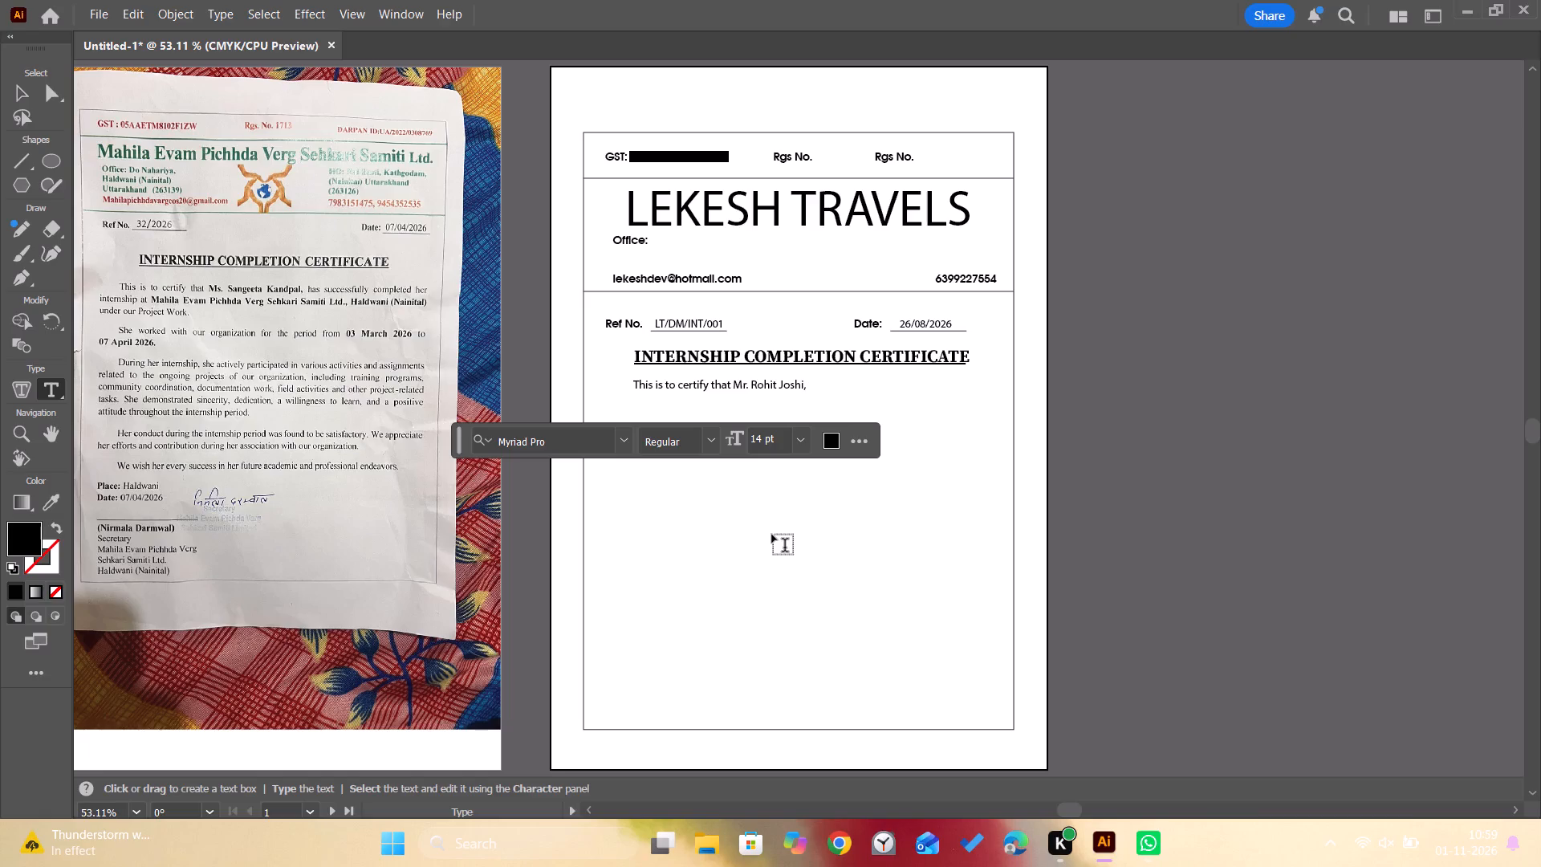
Continue the sentence with "has successfully completed his internship" and put "at LEKESH TRAVELS" on a second line.
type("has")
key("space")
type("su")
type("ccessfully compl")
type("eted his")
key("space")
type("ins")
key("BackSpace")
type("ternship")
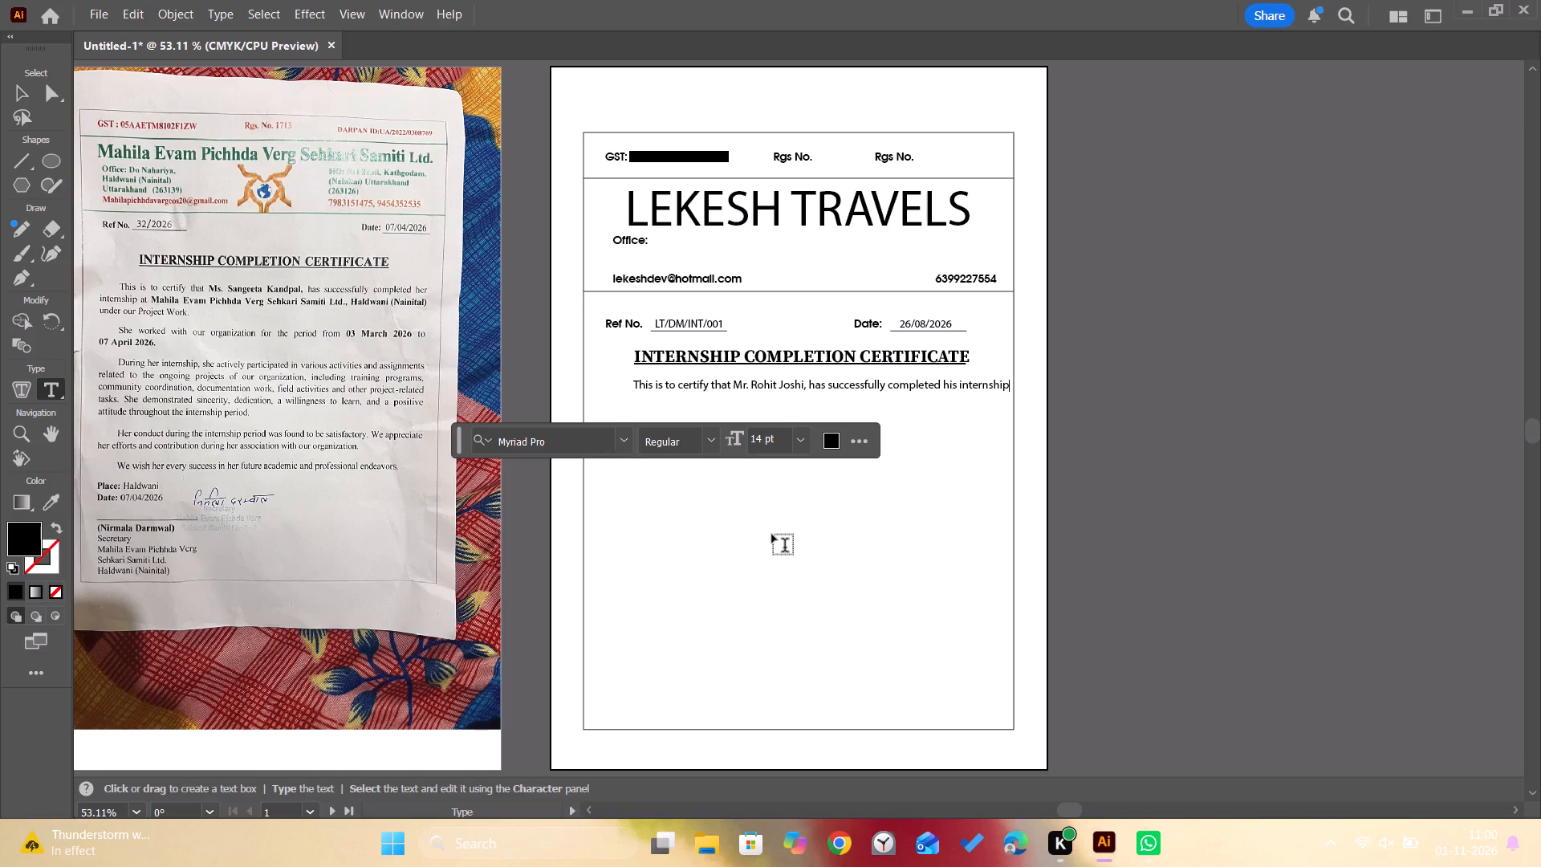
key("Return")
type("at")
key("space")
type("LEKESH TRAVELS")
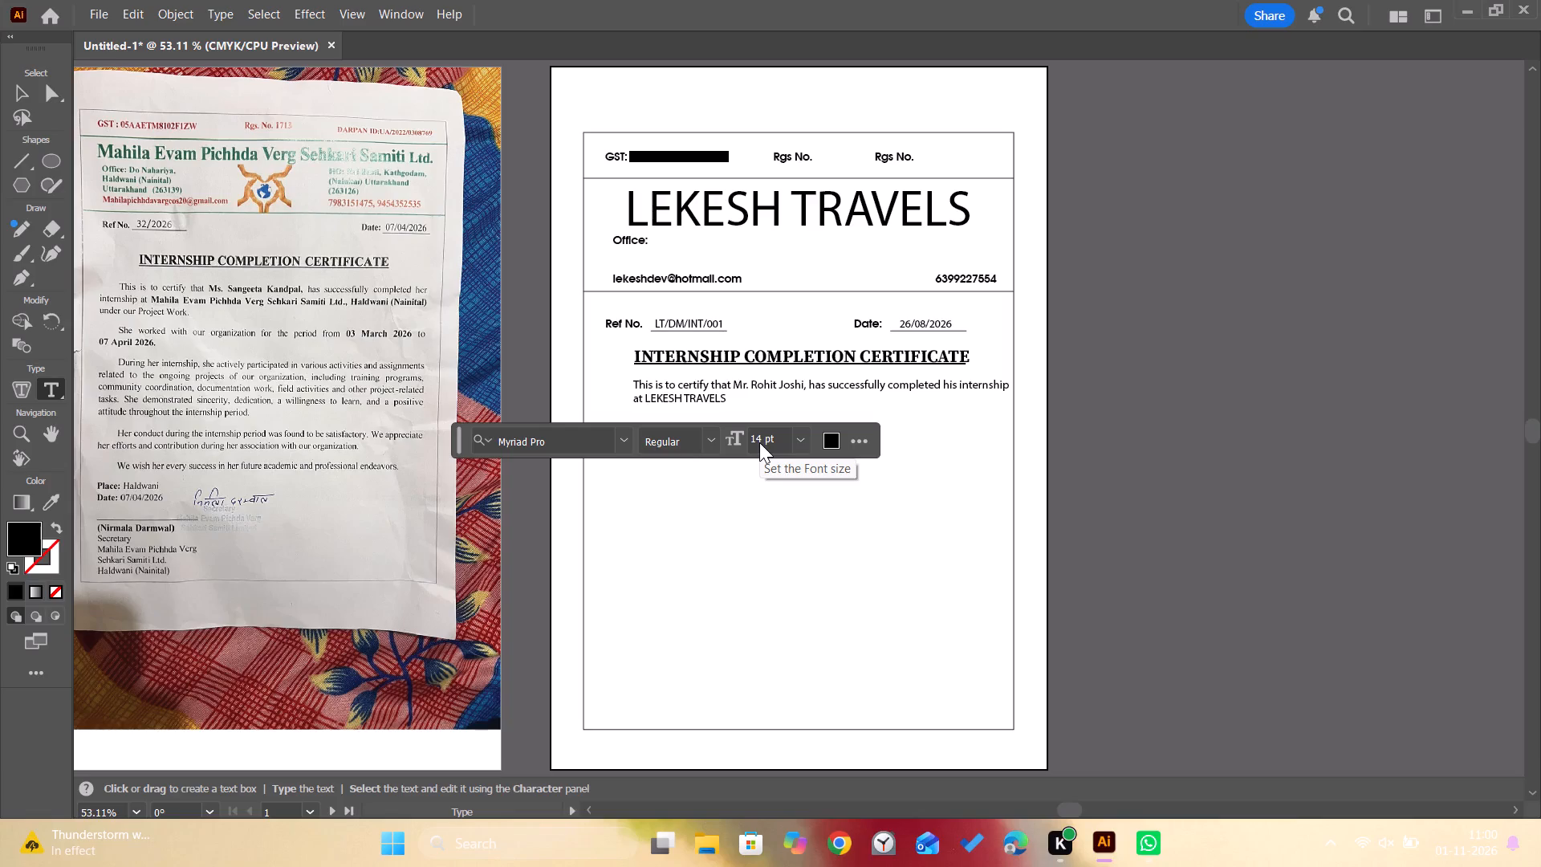
Insert "digital marketing" before "internship" in the body text, with a line break after "digital".
scroll(759, 442, "right", 1)
scroll(962, 385, "right", 1)
left_click(962, 385)
key("Left")
type("digi")
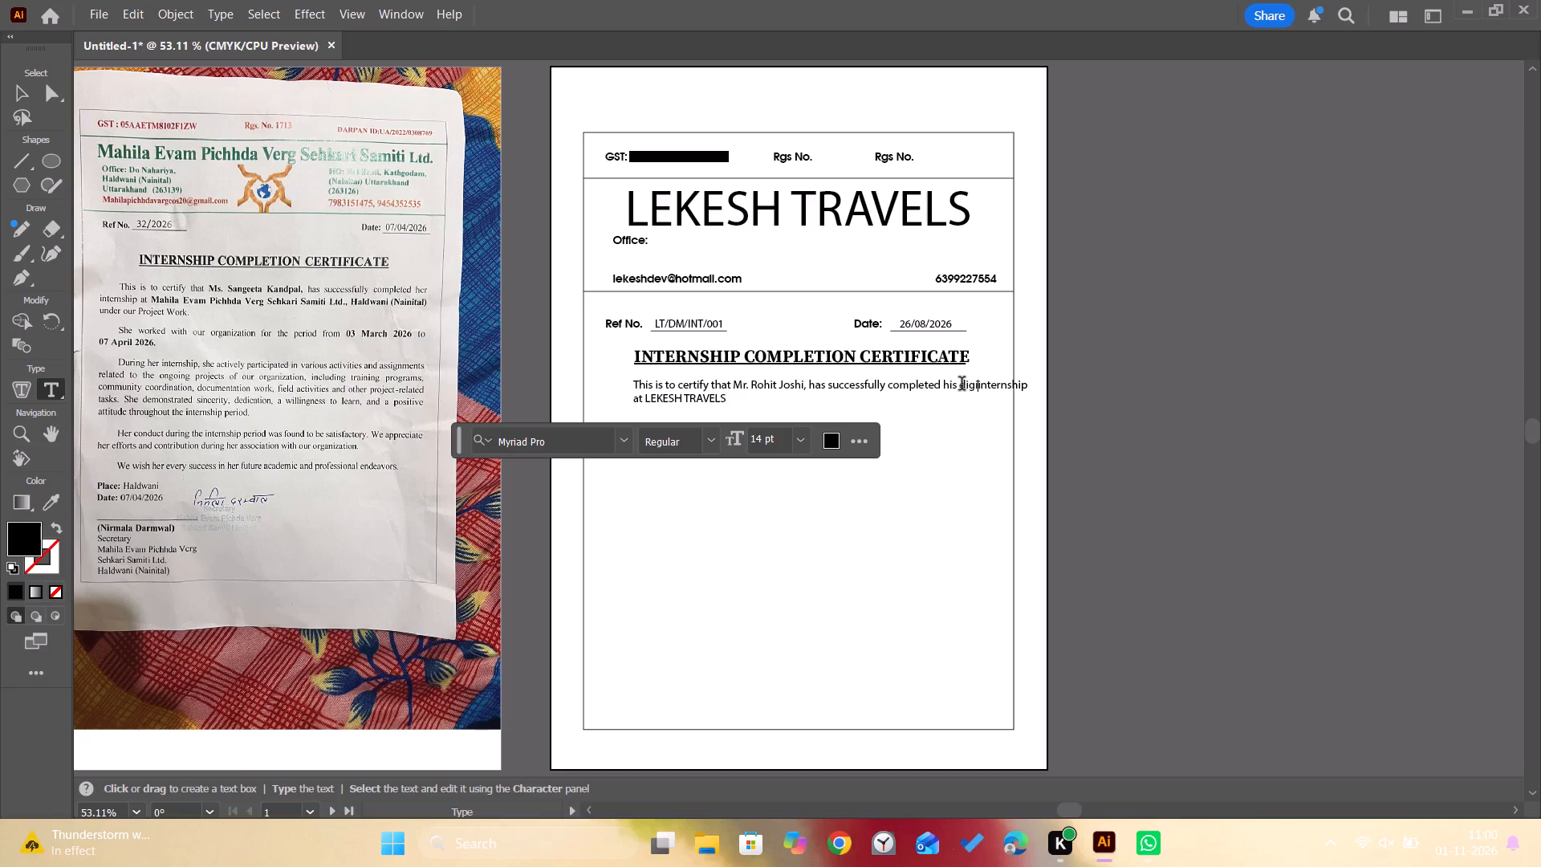
type("tal")
key("Return")
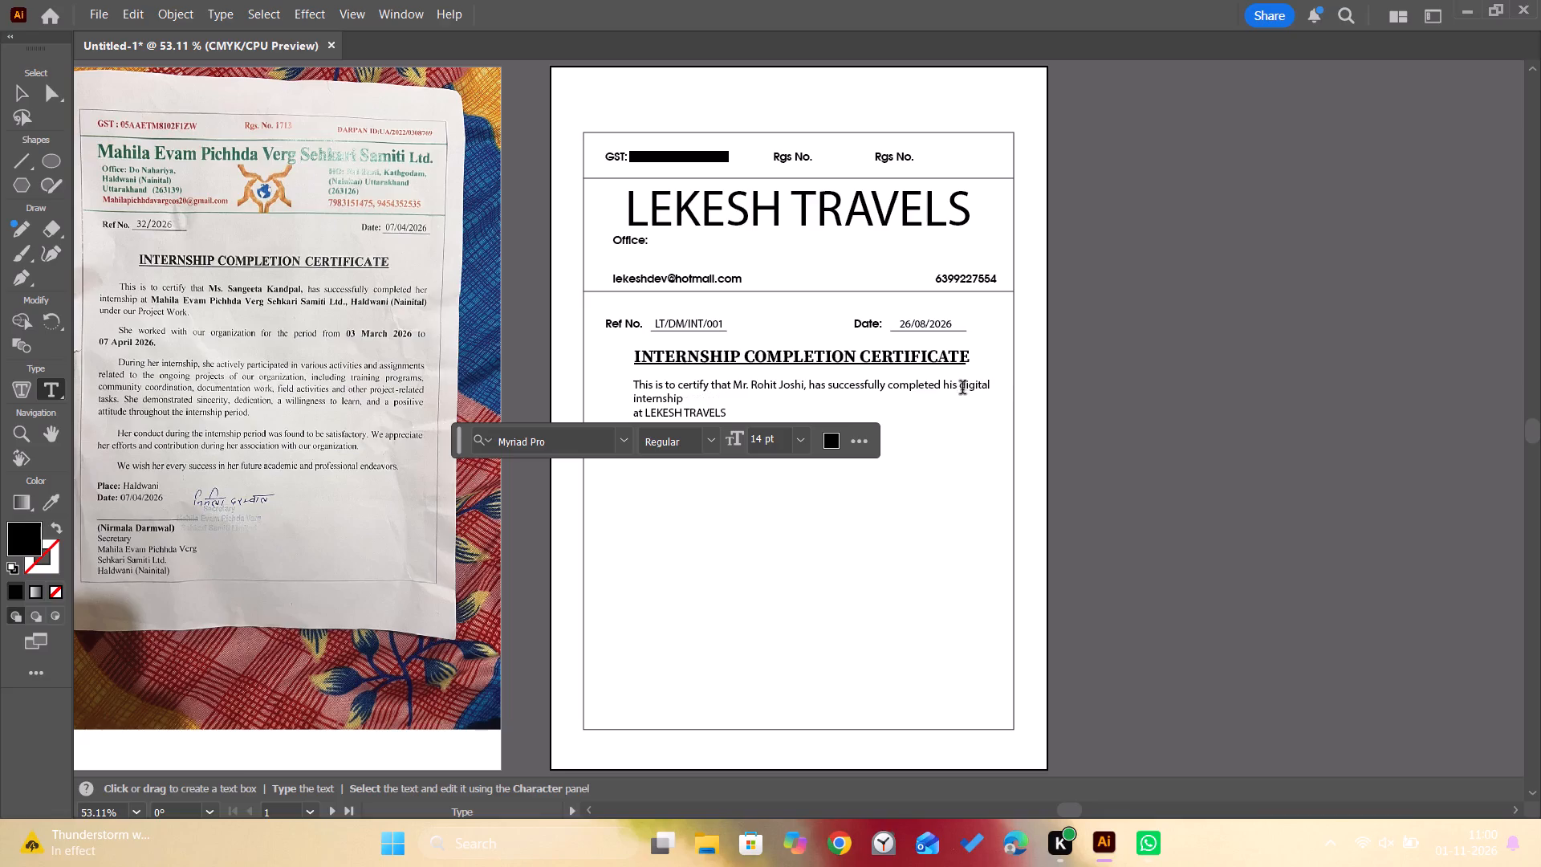
type("marketing")
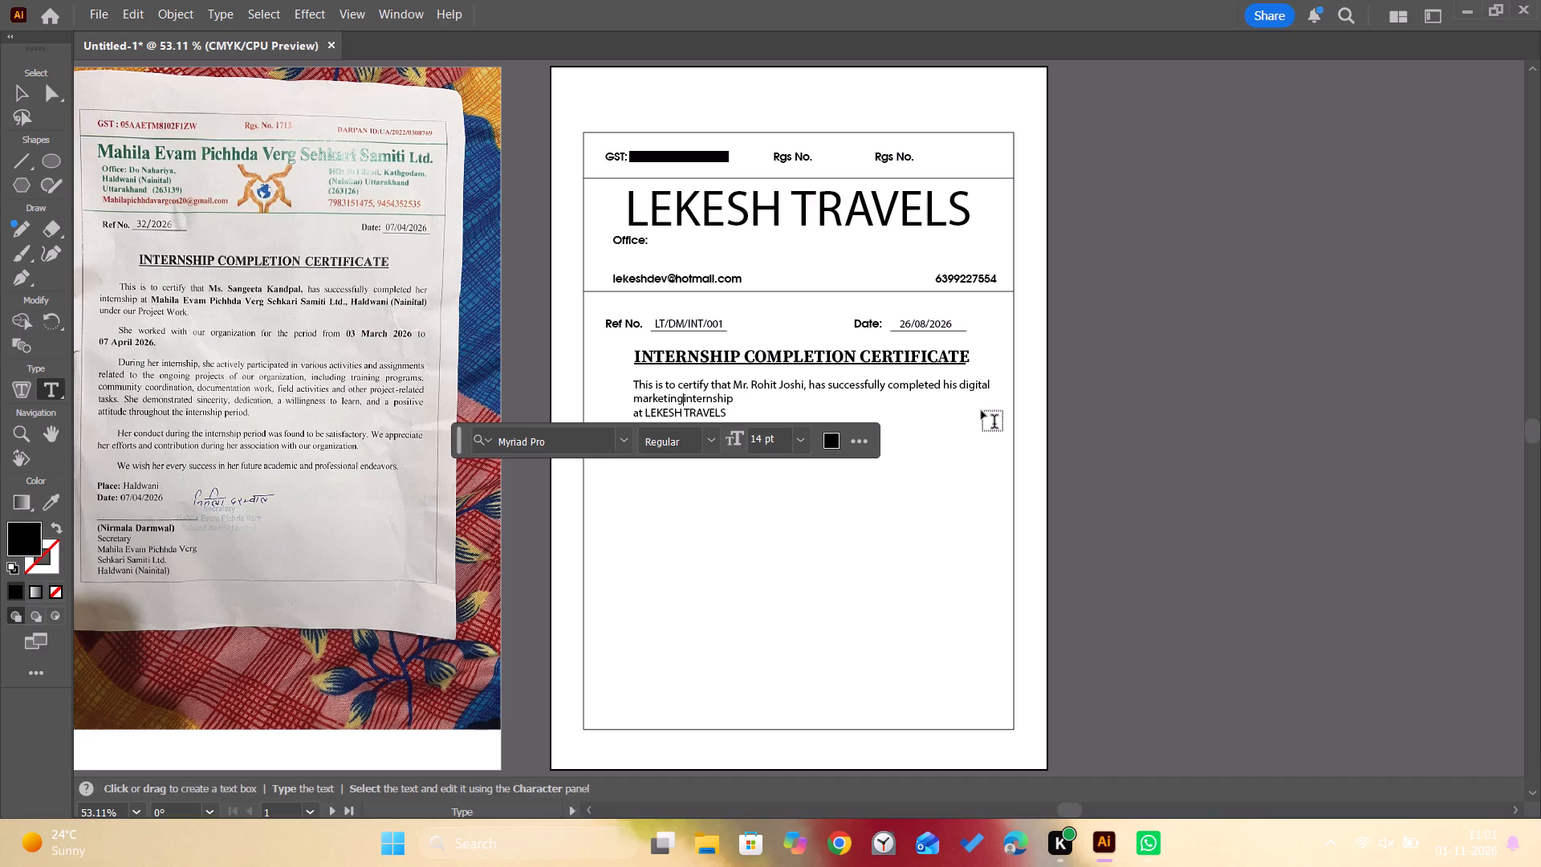
key("space")
Make the second line read "marketing internship with LEKESH TRAVELS.", replacing "at" and removing the line break before it.
key("Down")
key("Left")
key("Left")
key("Left")
key("Left")
key("Left")
key("Left")
key("Left")
key("Left")
key("BackSpace")
key("BackSpace")
key("BackSpace")
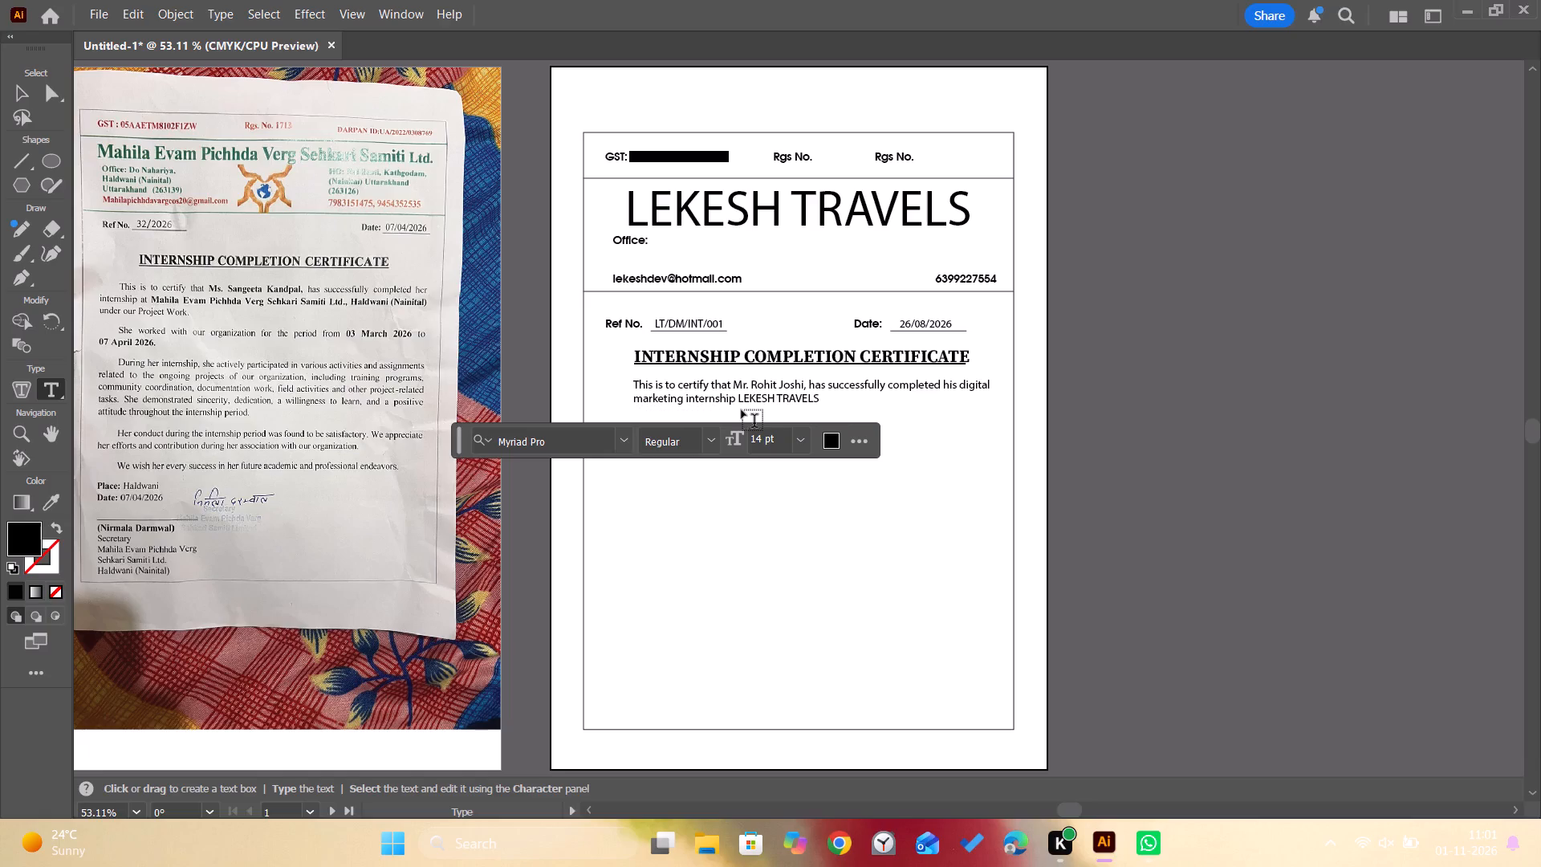
key("space")
type("with")
key("Down")
key("period")
Leave a blank line below the first paragraph and begin a second paragraph with "He worked".
key("Return")
key("Return")
type("he wo")
key("BackSpace")
key("BackSpace")
key("BackSpace")
left_click(1088, 422)
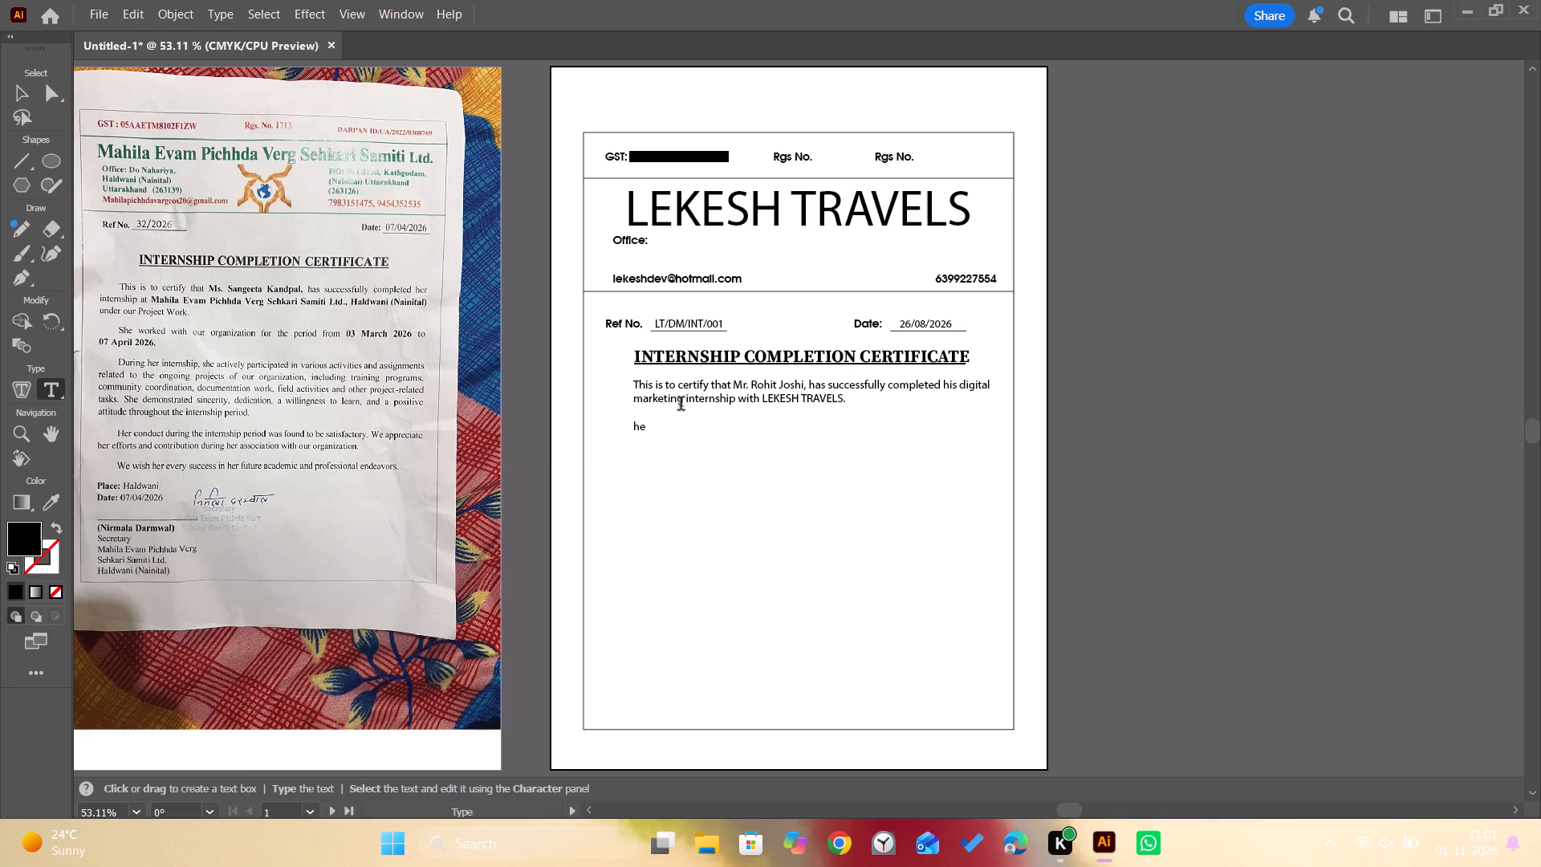
left_click(640, 425)
key("BackSpace")
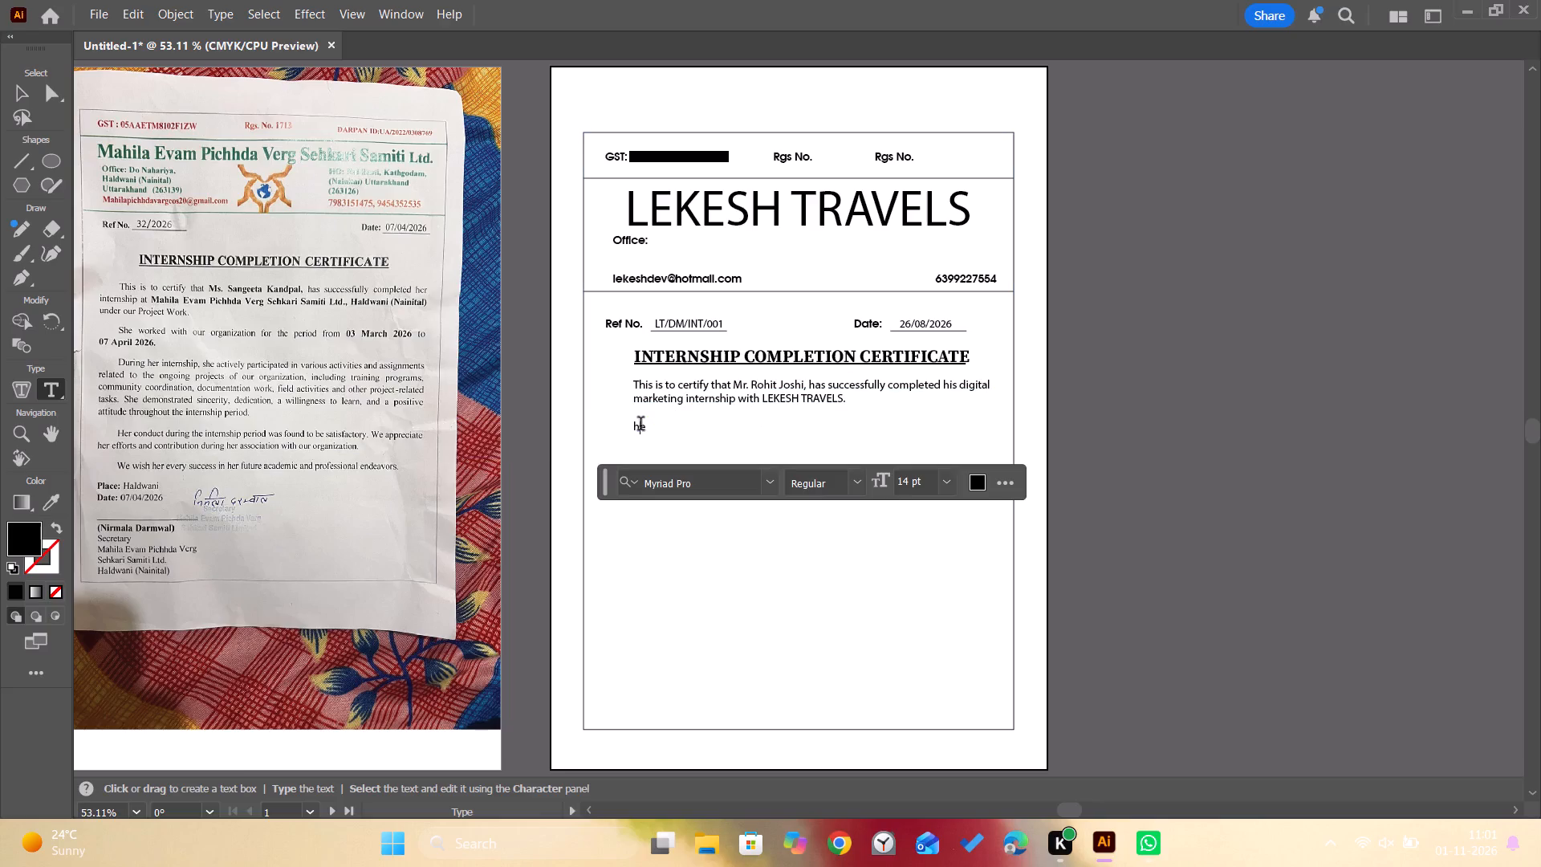
key("shift+h")
key("Down")
key("space")
type("worked")
key("space")
Continue the second paragraph after "He worked" with the words "with our".
type("with ou")
type("r organisation")
key("BackSpace")
key("BackSpace")
key("BackSpace")
key("BackSpace")
key("BackSpace")
key("BackSpace")
key("BackSpace")
key("BackSpace")
key("BackSpace")
key("BackSpace")
key("BackSpace")
key("BackSpace")
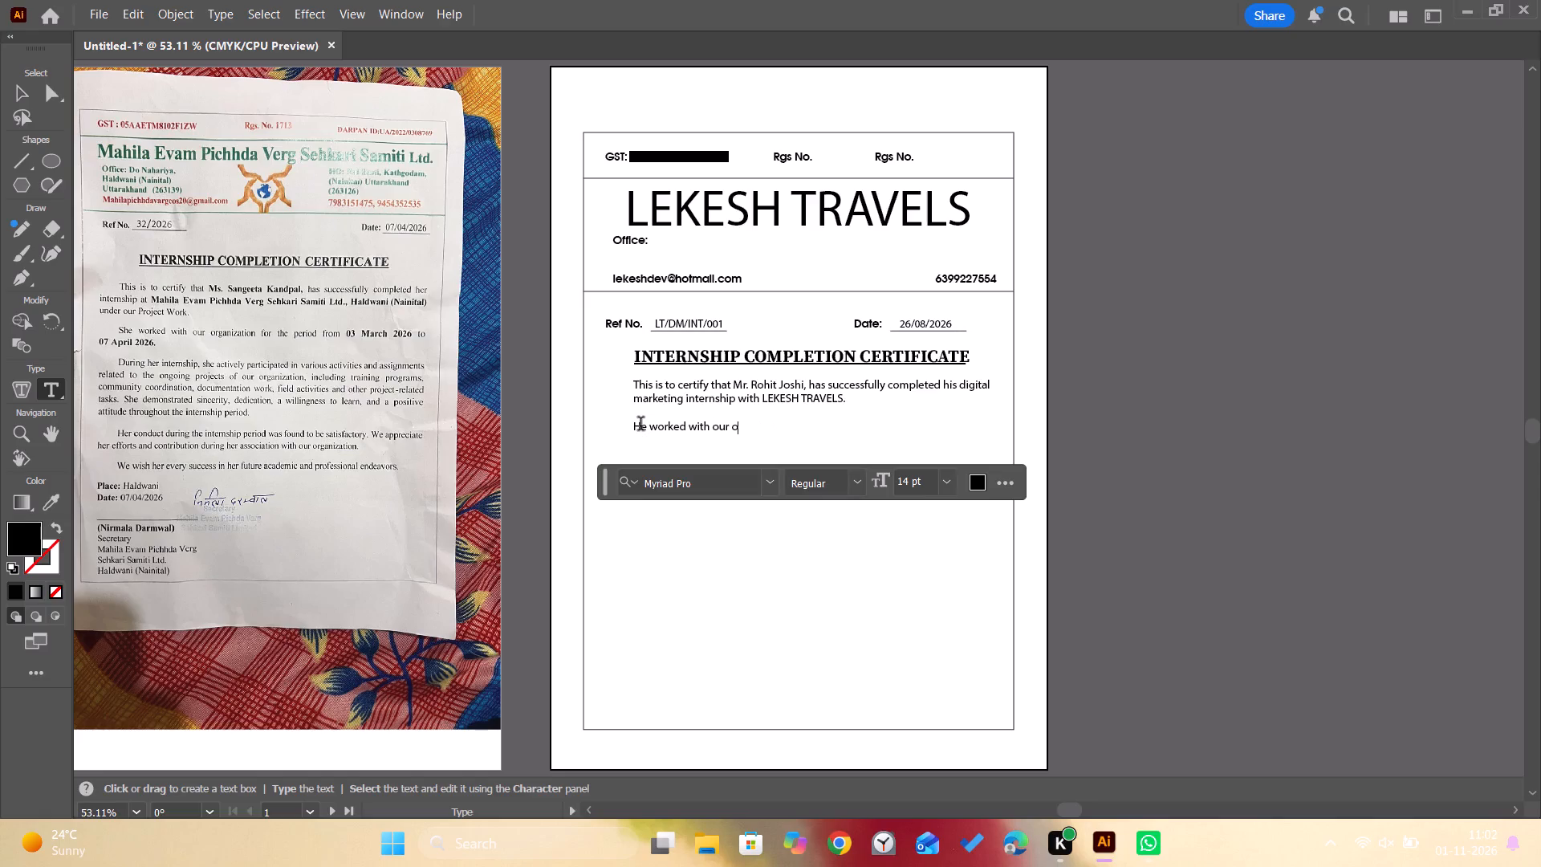
Add "team for the period" to the sentence in the second paragraph, with "the" spelled correctly.
type("team for")
key("space")
type("teh e")
key("BackSpace")
type("period")
key("space")
left_click(787, 432)
key("BackSpace")
key("Right")
key("e")
key("Down")
key("Down")
Continue the second paragraph's sentence with the start date, "from 10th july 2026".
type("from")
key("space")
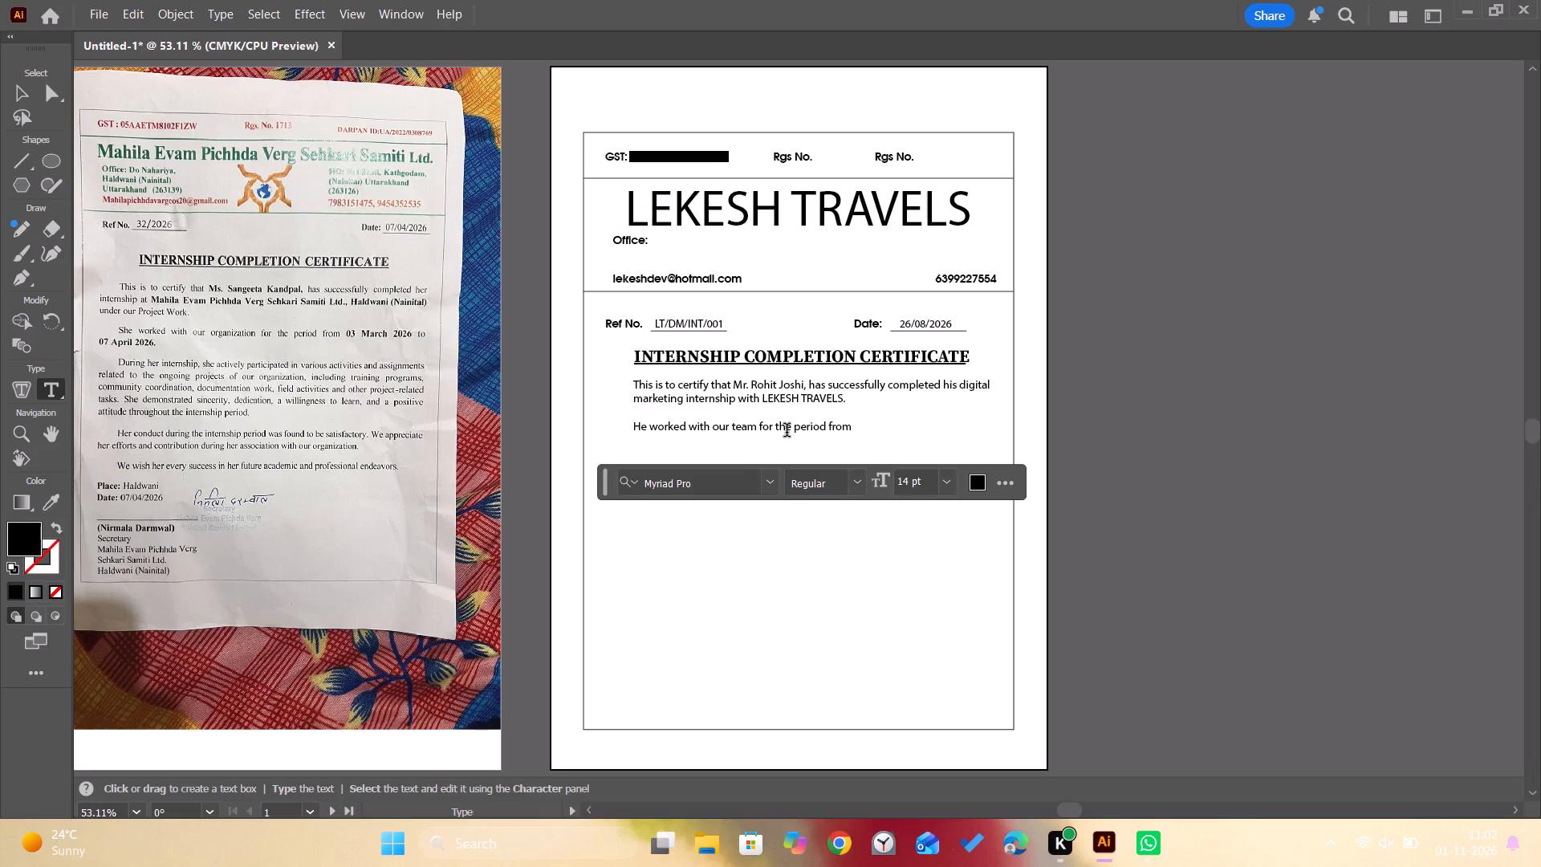
type("10th july")
key("space")
type("02")
key("BackSpace")
key("BackSpace")
type("20")
type("27")
key("BackSpace")
key("6")
Add "to 25 August" after the start date in the second paragraph, with August capitalised.
key("space")
type("to")
key("space")
type("25")
key("space")
type("august")
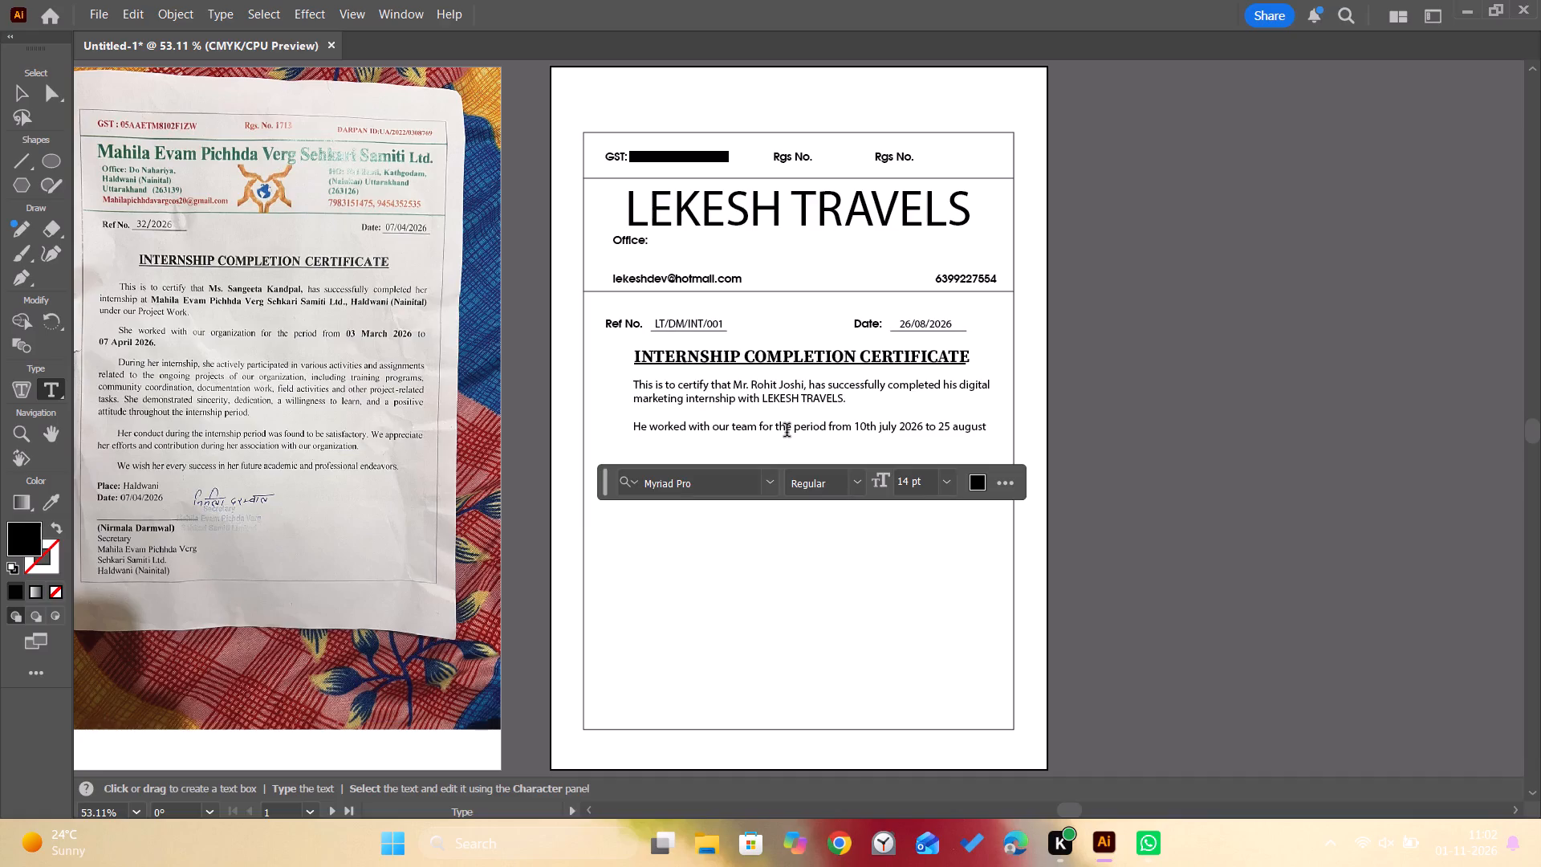
key("BackSpace")
key("BackSpace")
key("BackSpace")
key("BackSpace")
key("BackSpace")
key("BackSpace")
type("August")
Finish the second paragraph with the year "2026." on a new line, ending in a full stop.
key("Return")
type("2026")
key("slash")
key("BackSpace")
key("period")
Leave a blank line below the second paragraph and begin a third paragraph with "During his internship".
key("Return")
key("Return")
type("During his")
key("space")
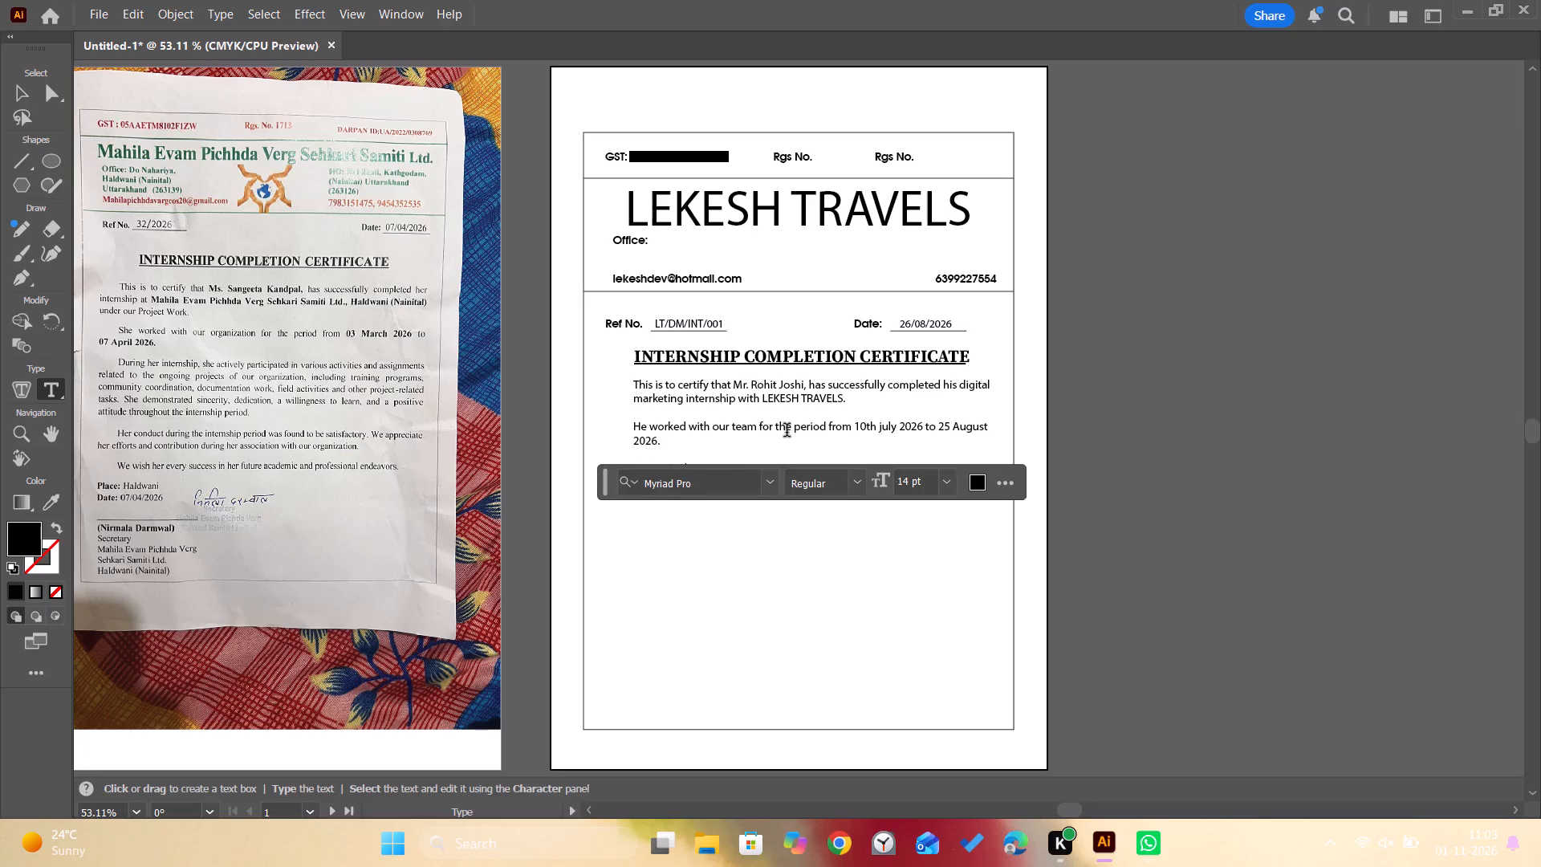
type("in")
type("ternd")
key("BackSpace")
type("sh")
left_click(823, 417)
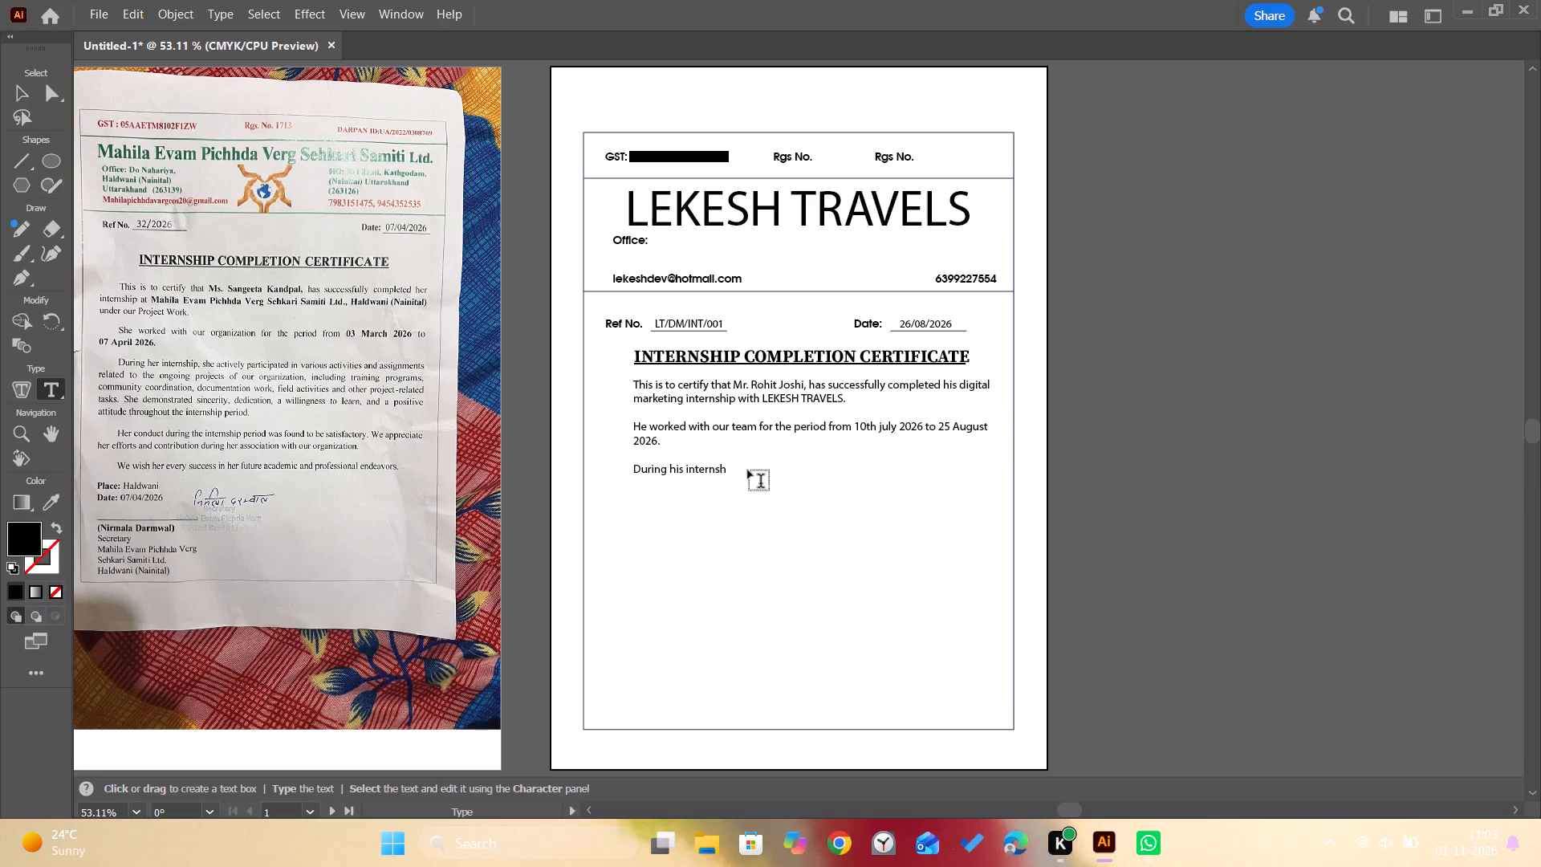
left_click(718, 472)
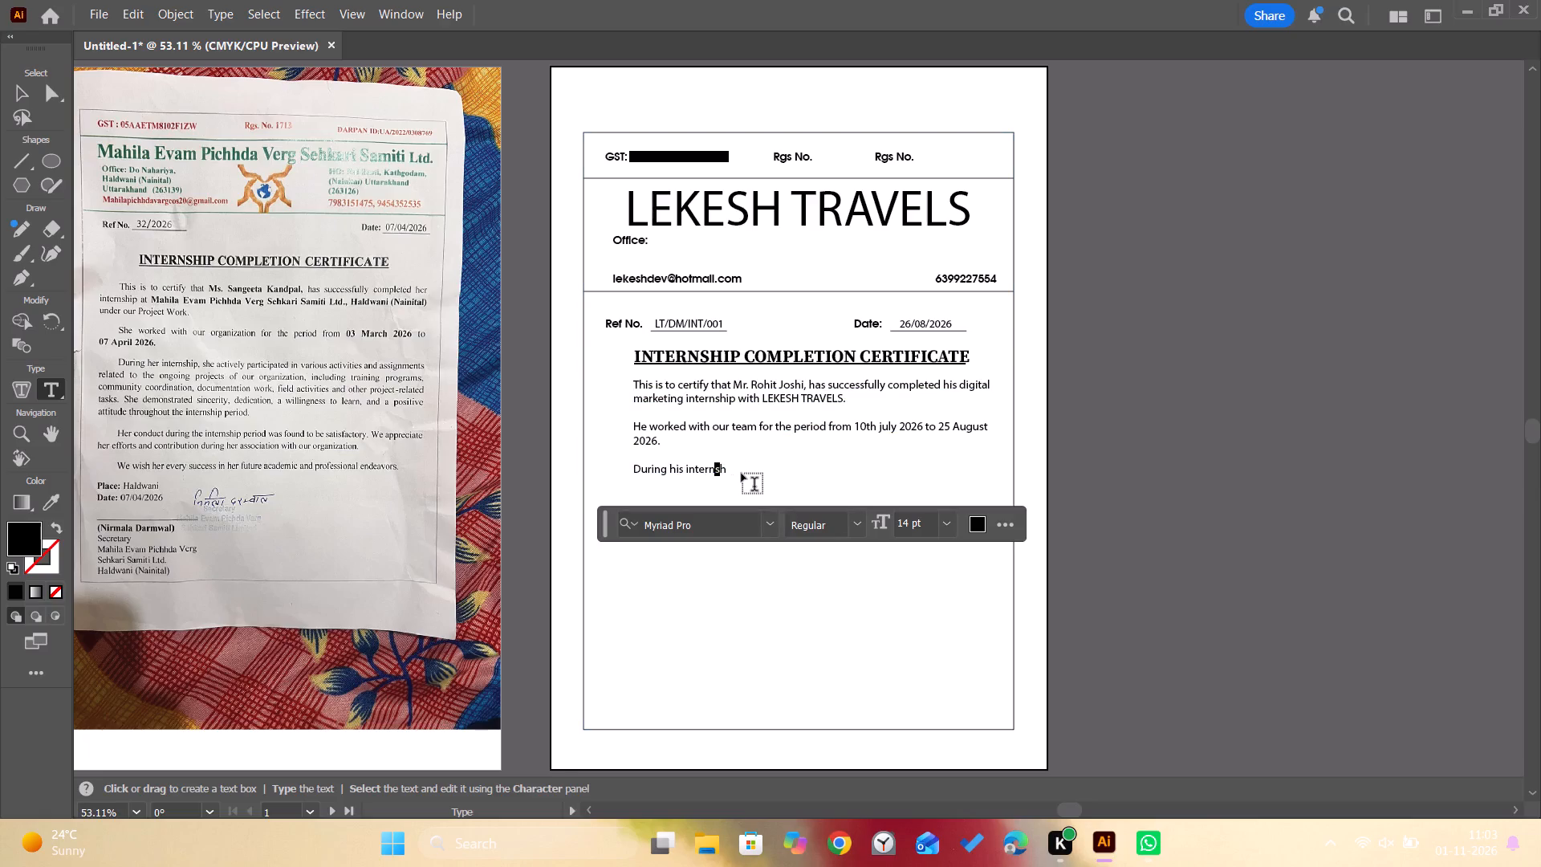
key("Right")
key("Right")
type("ip")
Continue the third paragraph with ", he actively participated in various activities and assignments".
type(", he")
key("space")
type("actively")
key("space")
type("[")
key("BackSpace")
type("partic")
key("i")
type("pated in variou")
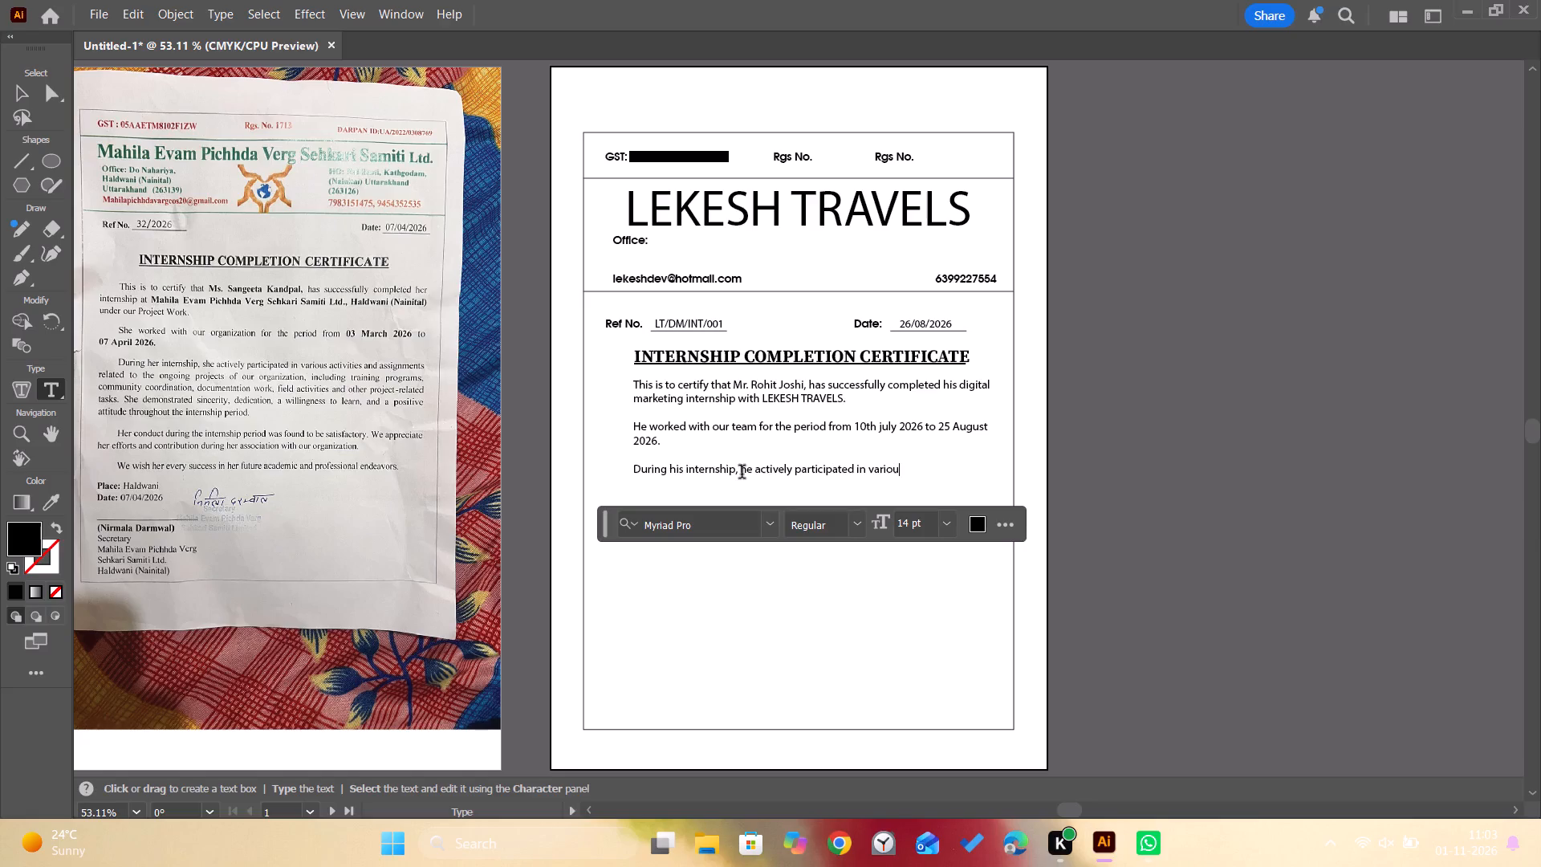
type("s activities")
key("space")
type("and assig")
type("nments")
Add "related to the ongoing" to the third paragraph's sentence, with a space between "the" and "ongoing".
key("space")
type("related")
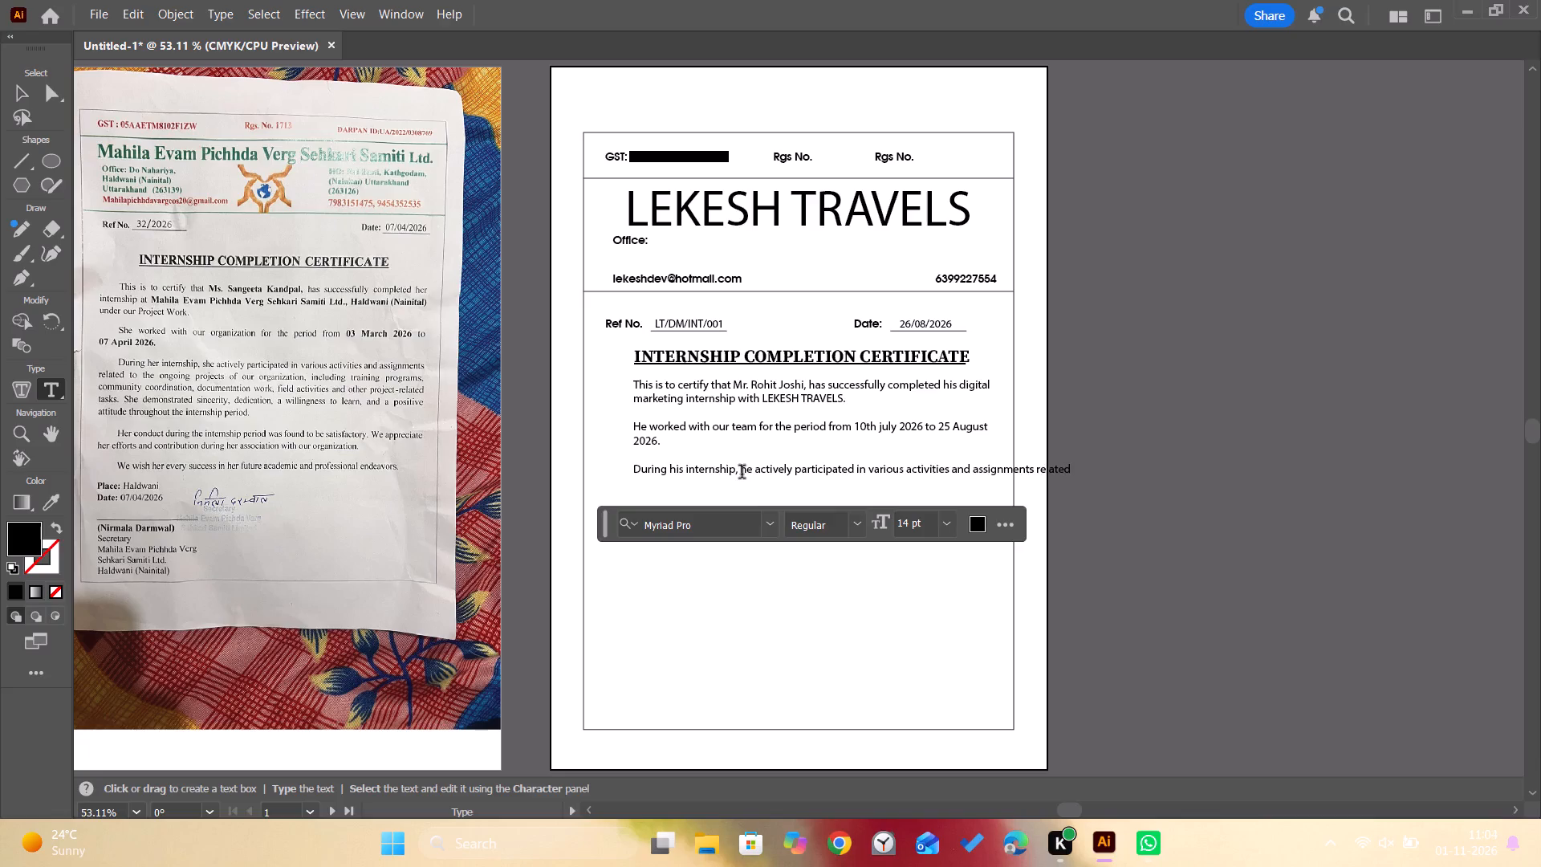
key("space")
type("to theongo")
type("ing")
key("Left")
key("Left")
key("Left")
key("Left")
key("Left")
key("Left")
key("Left")
key("space")
key("Down")
Continue the third paragraph after "ongoing" with "projects of our organization,".
key("space")
type("projects")
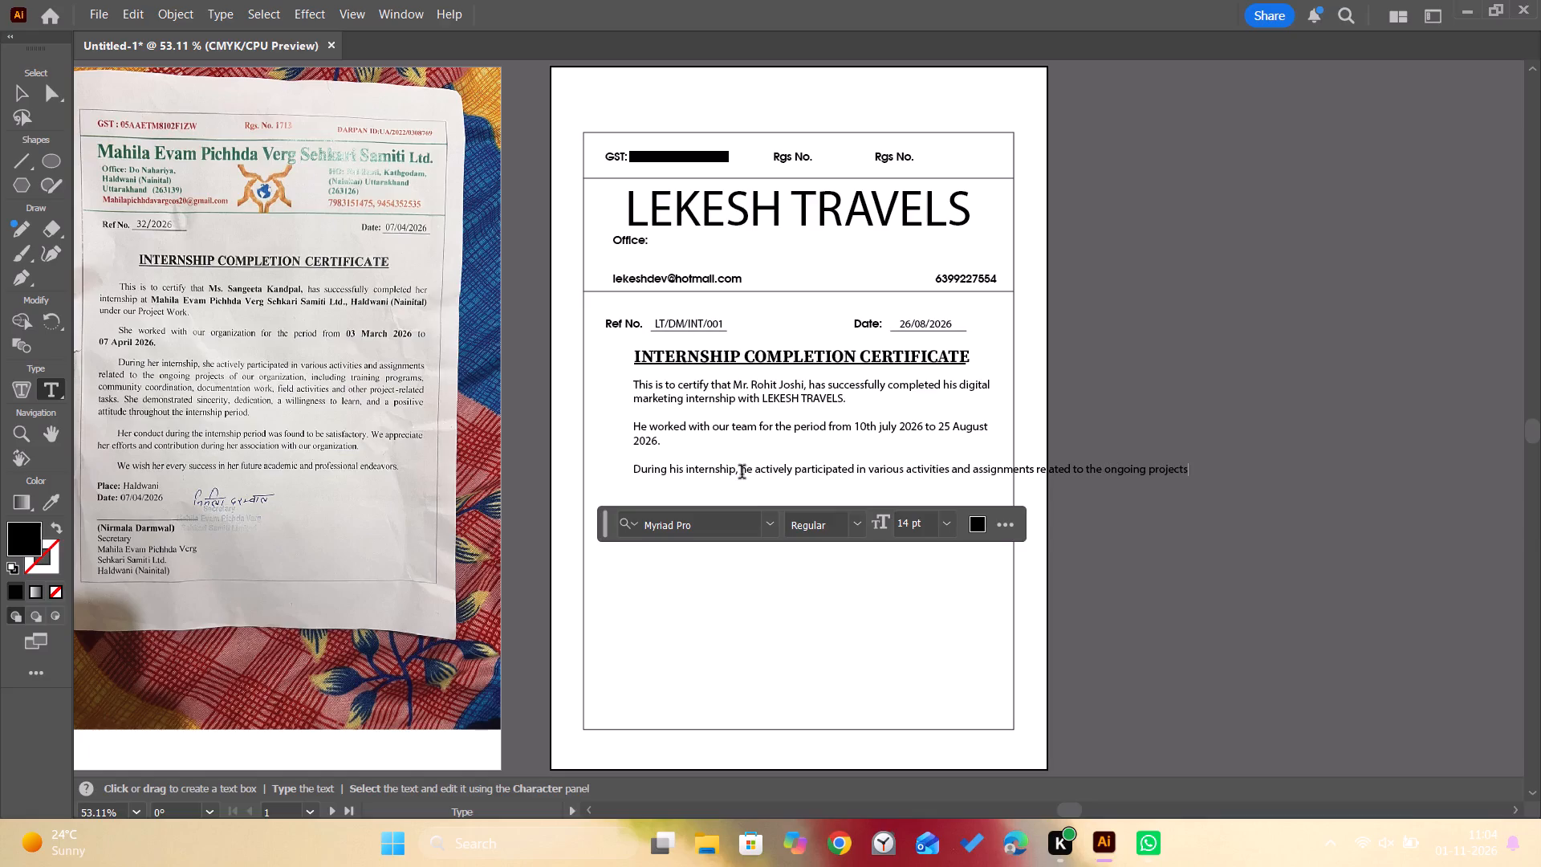
key("space")
type("od")
key("BackSpace")
type("f our")
key("space")
type("or")
type("gani")
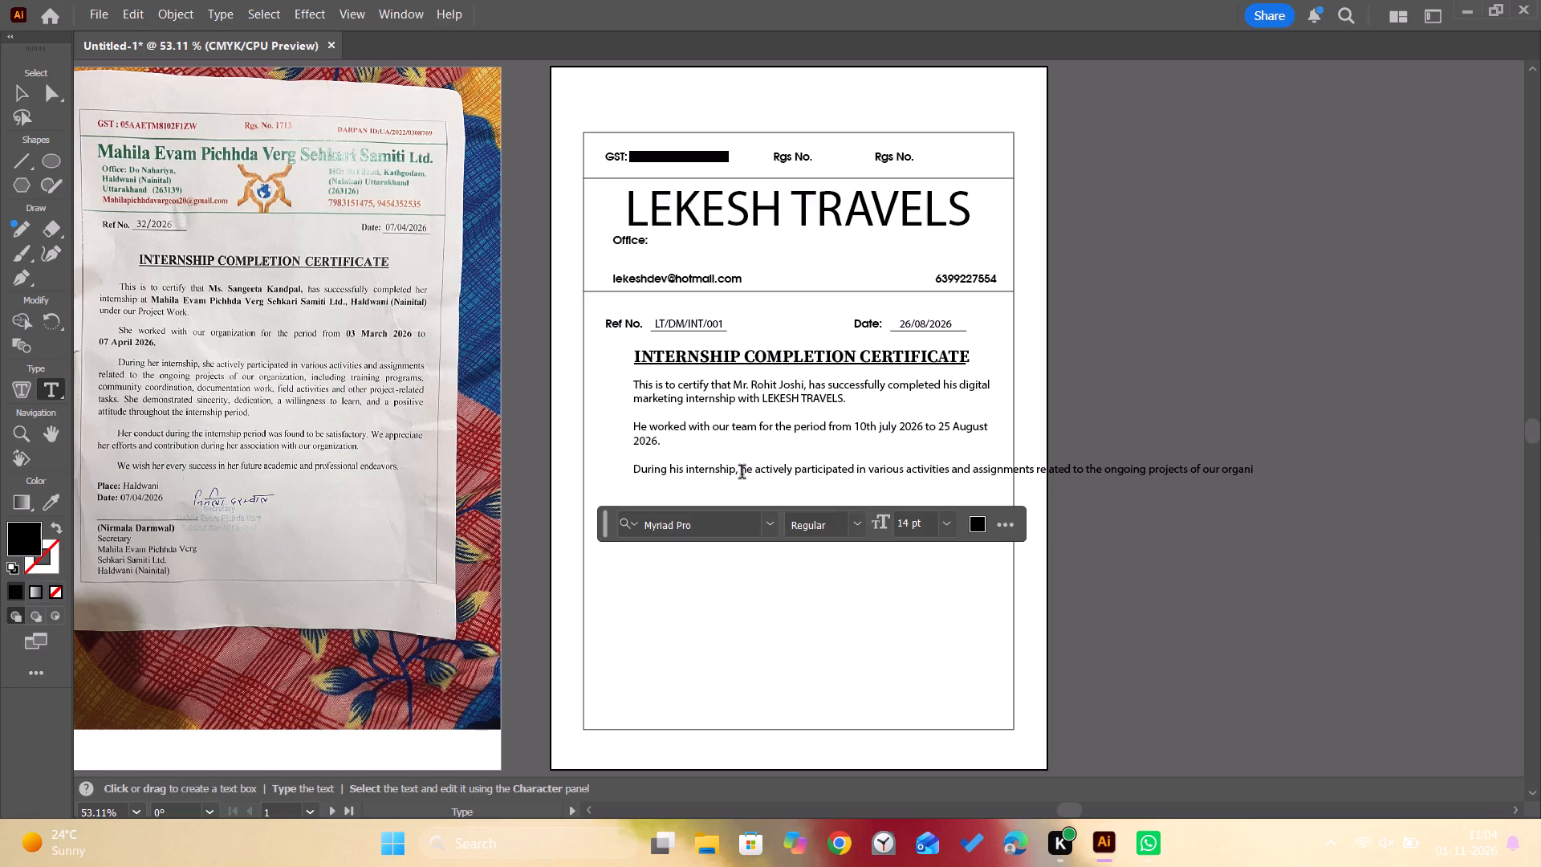
type("zation")
key("comma")
key("space")
Add "including training programs, community coordination," to the third paragraph's sentence.
type("inc")
type("ludin")
type("g training")
key("space")
type("program")
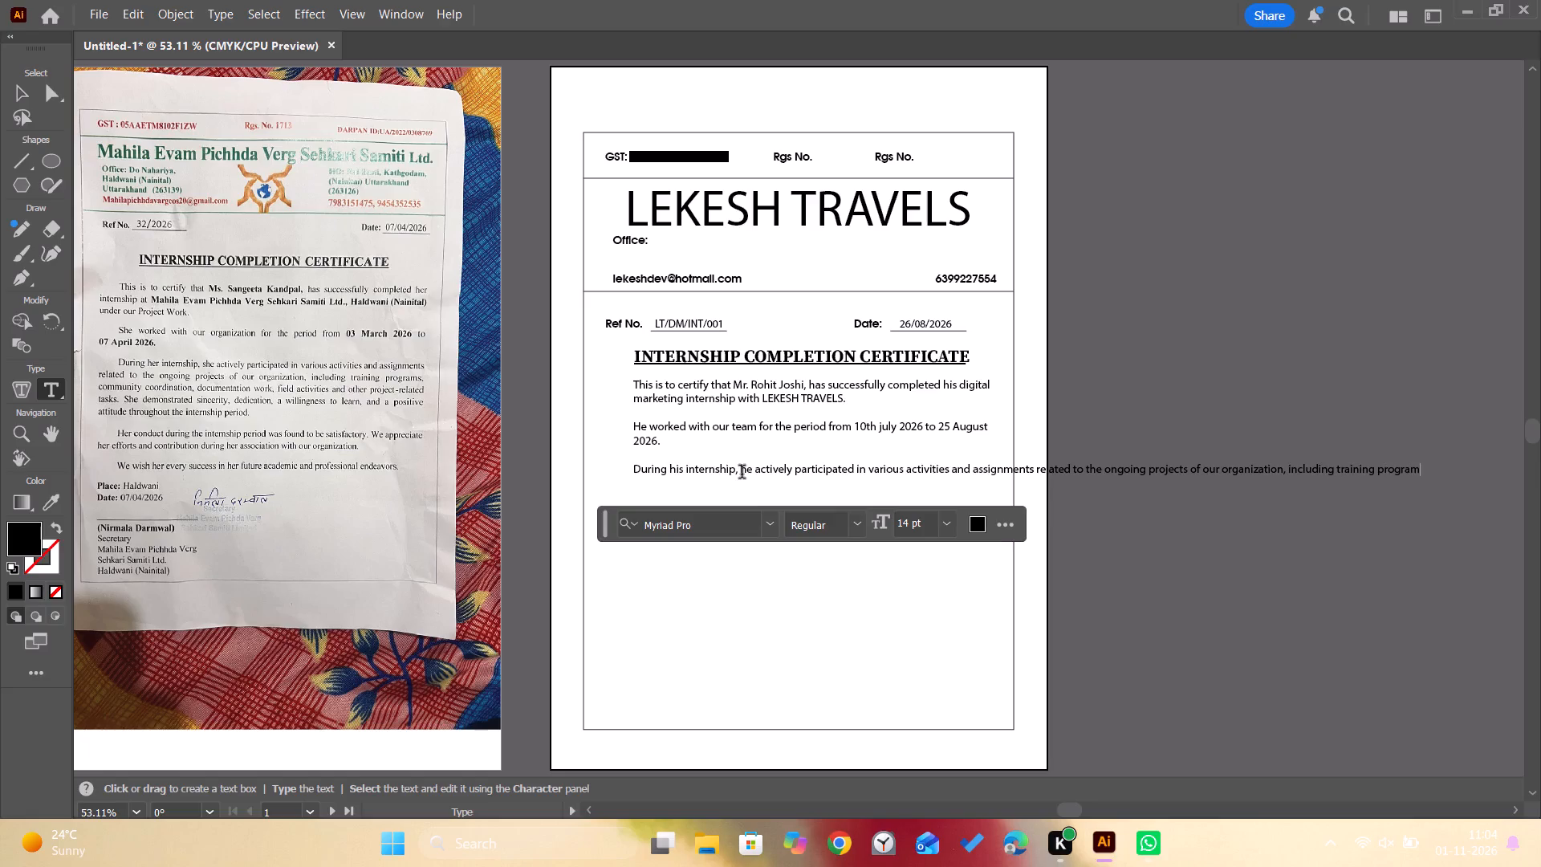
type("s,")
key("space")
type("c")
type("omm")
type("unity")
key("space")
type("coordin")
type("ation")
type(",")
key("space")
Continue the third paragraph on a new line with "documentation, social media management,content creation for tour package".
key("Return")
type("do")
type("cumentation")
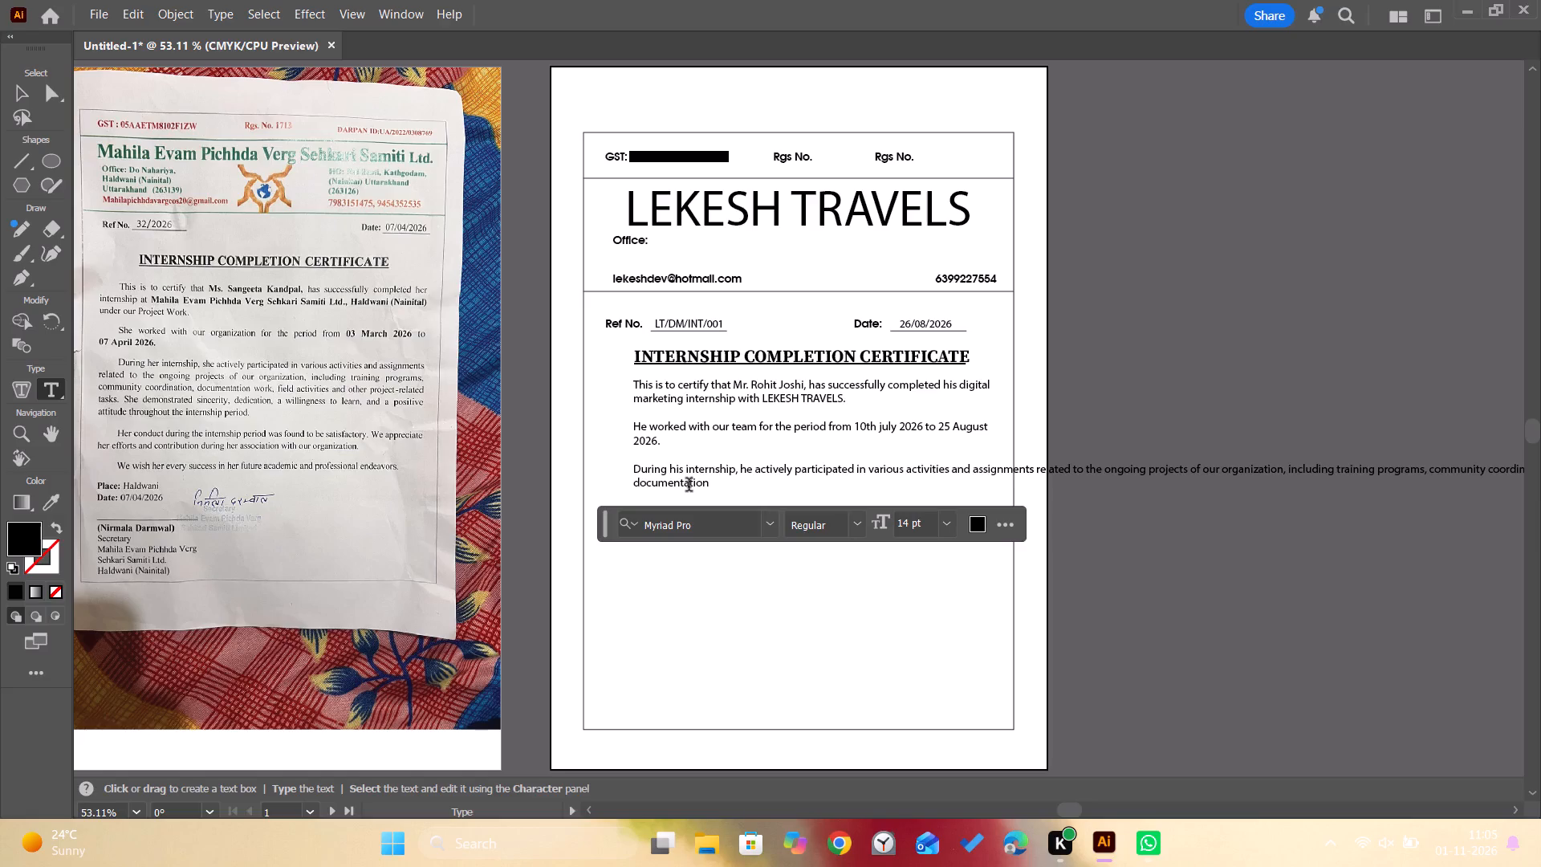
type(", social")
key("space")
type("media mana")
type("gement")
type(",content creation")
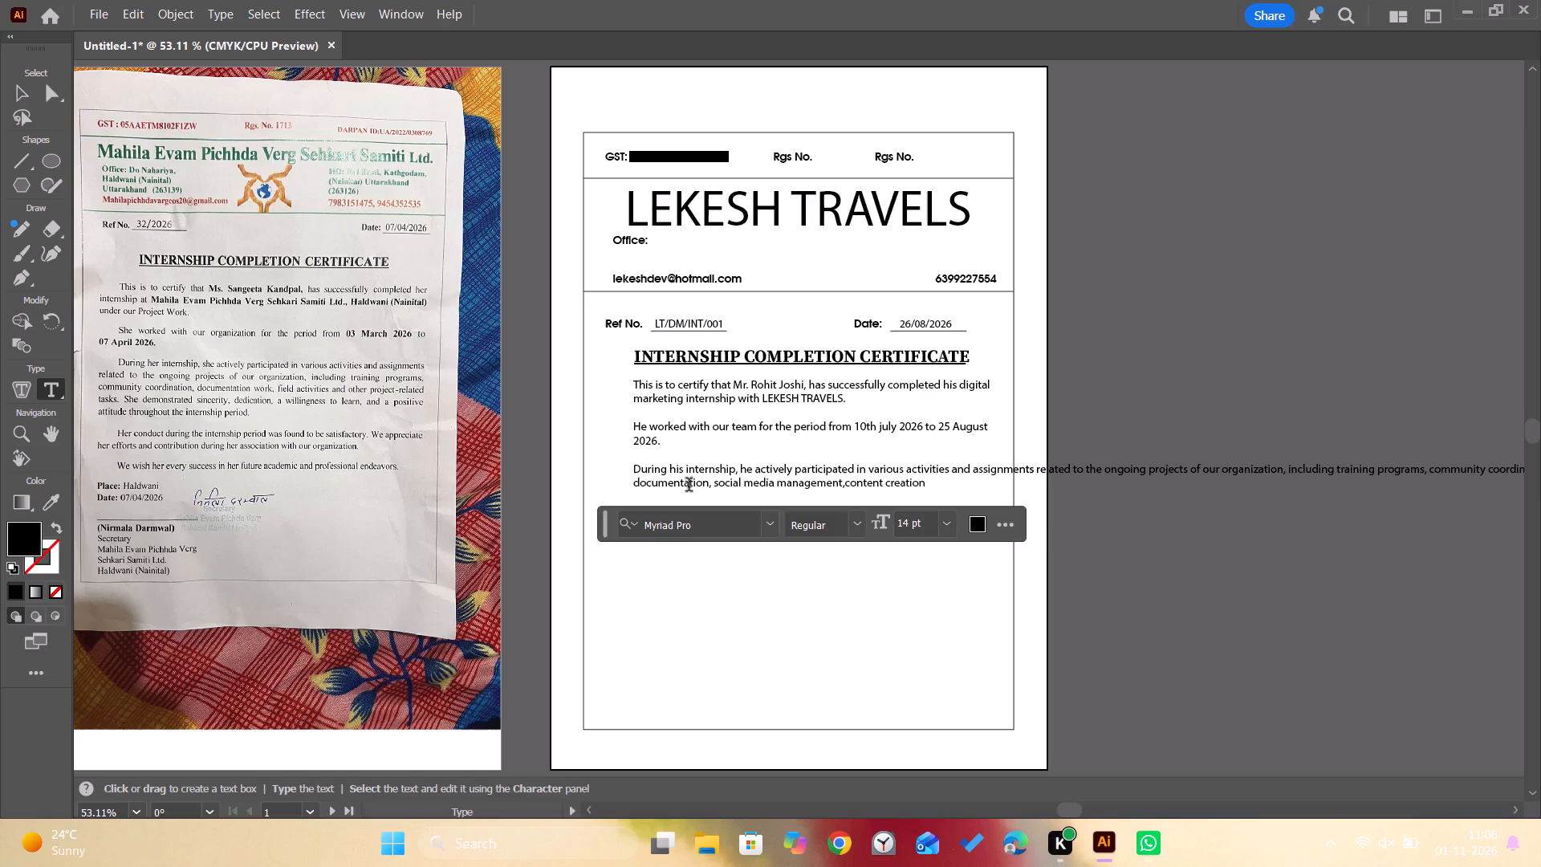
key("space")
type("for tour")
key("space")
type("package")
Extend the third paragraph's list of activities with ", online promotion campaigns".
type(", onlinr")
key("BackSpace")
type("e promotion")
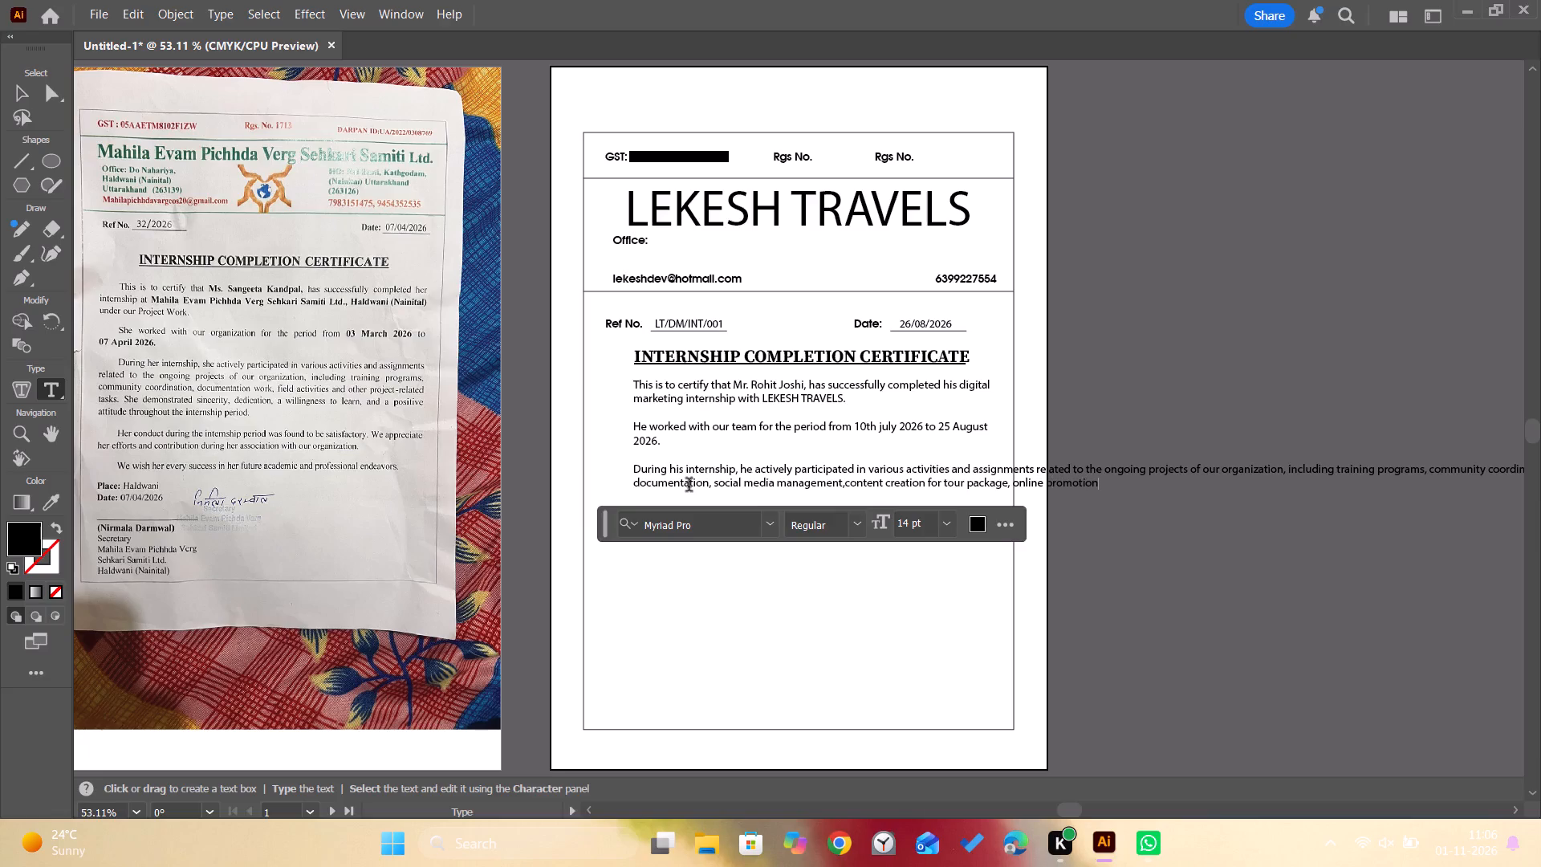
key("space")
type("ca")
key("m")
type("pai")
type("ng")
key("BackSpace")
key("BackSpace")
type("gns")
Complete the third paragraph's first sentence with ", and client engagement through digital platform.".
type(", and")
key("space")
type("client")
key("space")
type("engagement")
key("space")
type("throu")
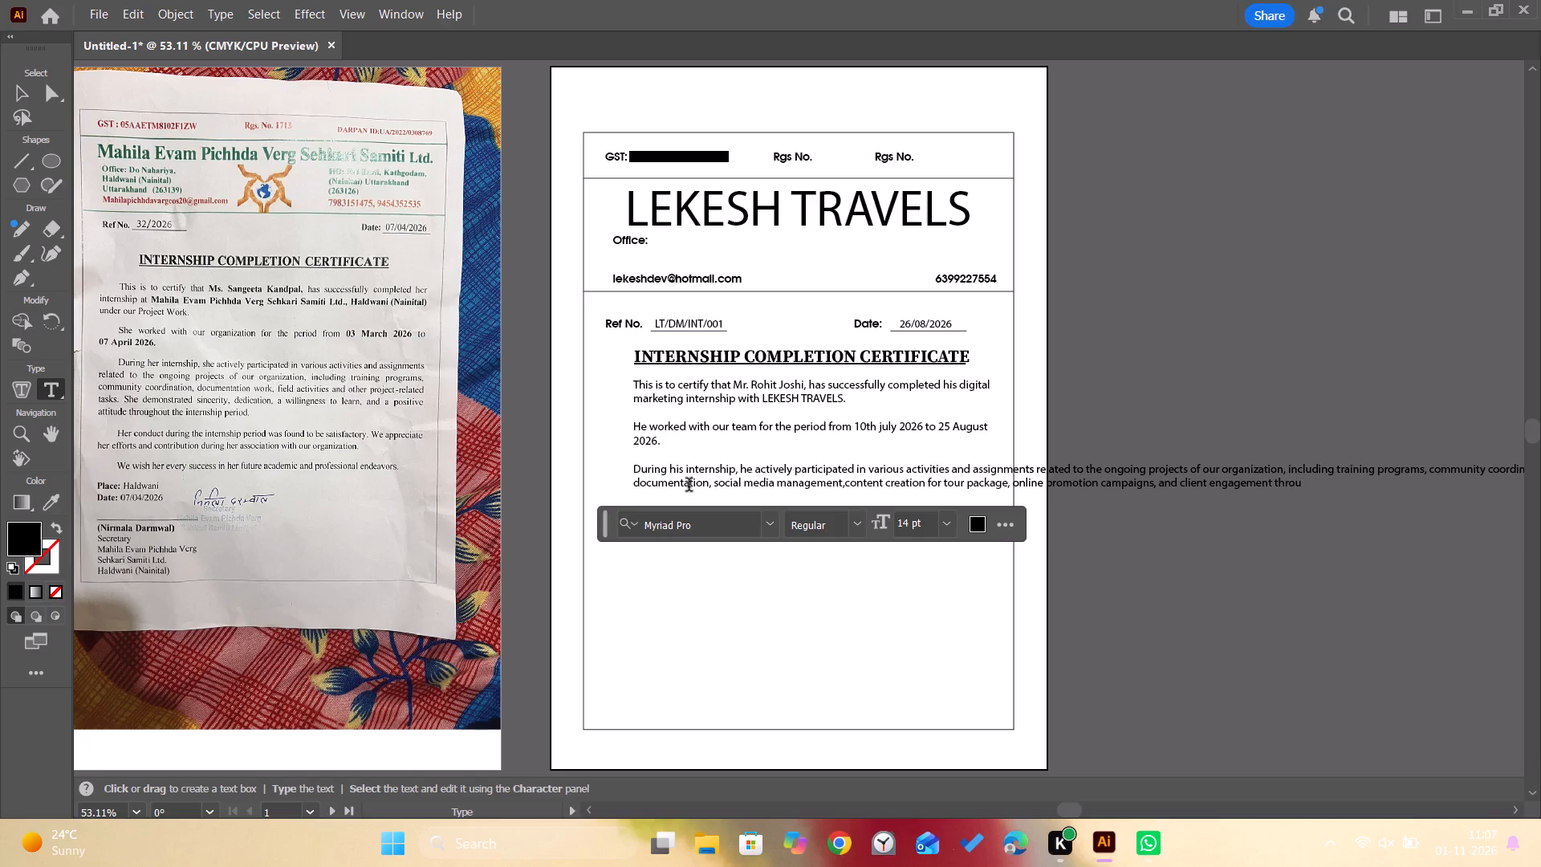
type("gh")
key("space")
type("digital")
key("space")
type("platform")
type(".")
Start the third paragraph's second sentence with "He showed a proactive attitude, creativity".
key("space")
key("space")
key("BackSpace")
type("He")
key("space")
type("showed")
key("space")
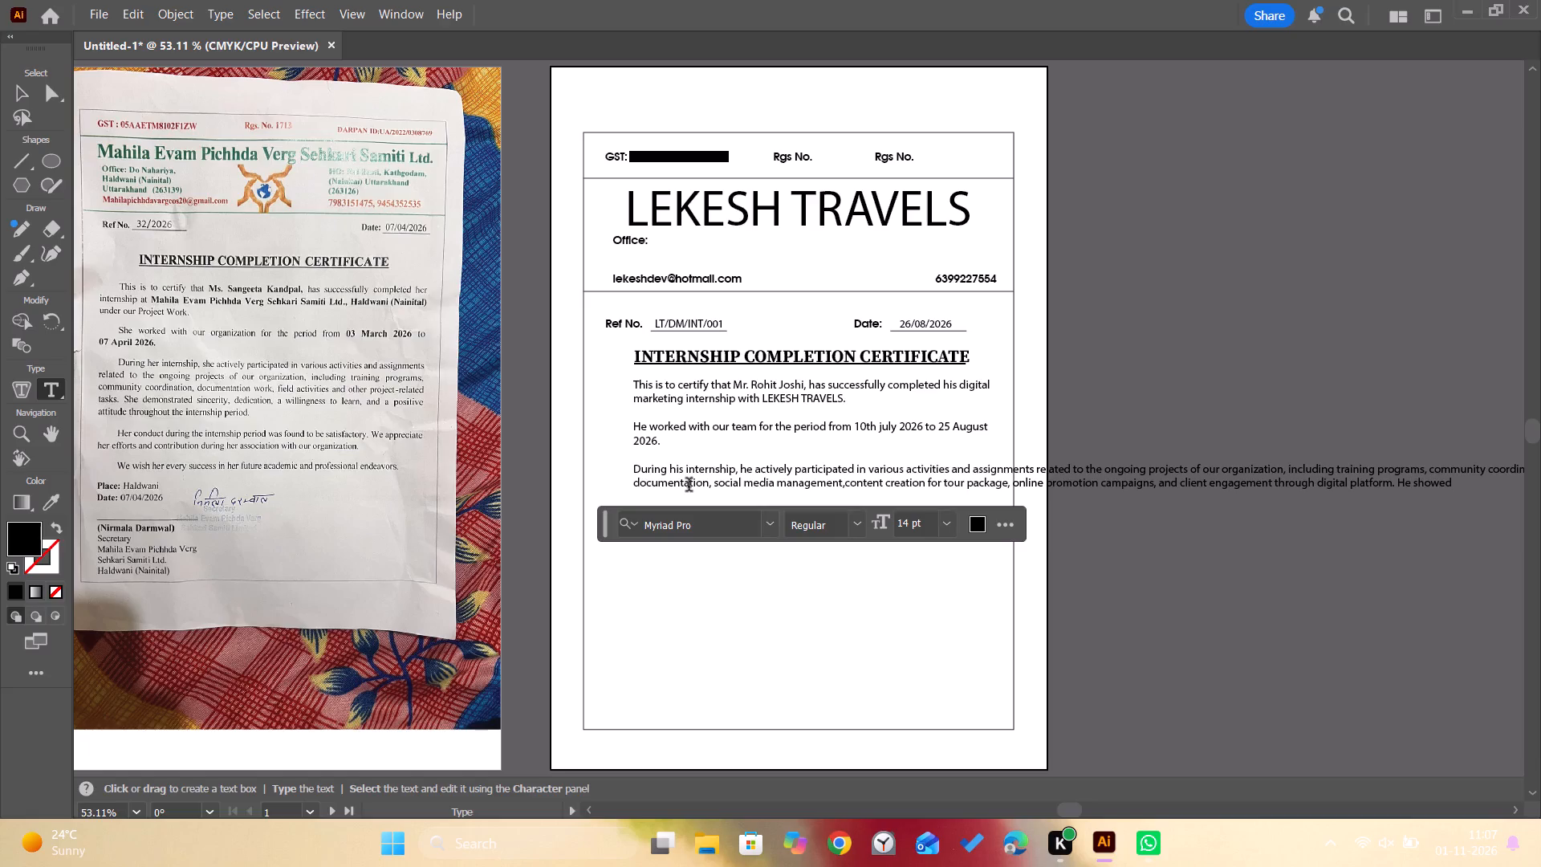
type("a proactive attitude")
type(", creat")
scroll(962, 510, "left", 1)
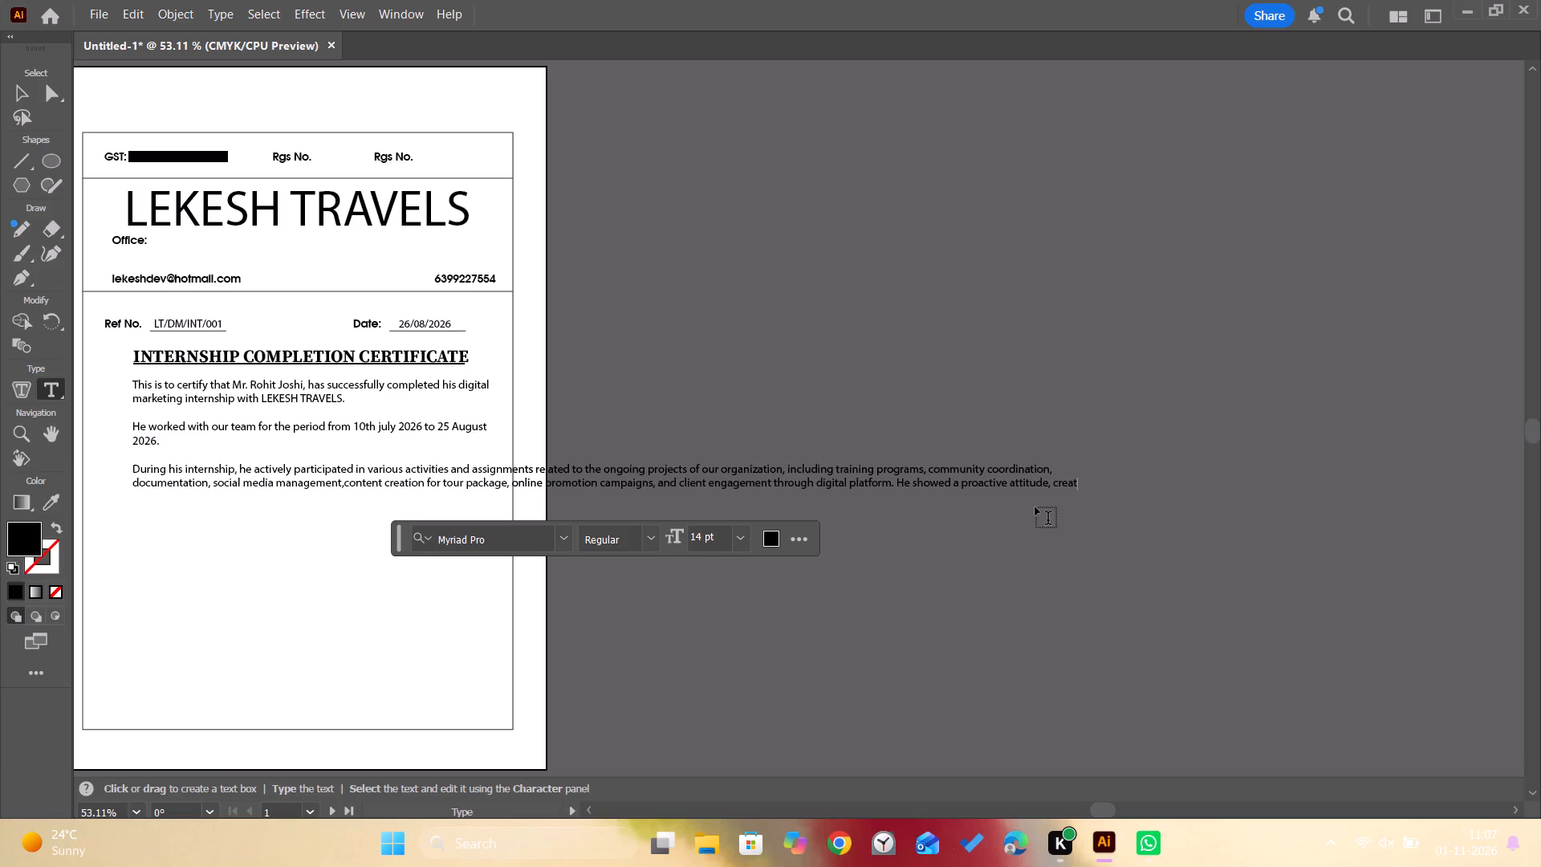
type("ivity")
Extend the third paragraph's second sentence with ", and good understanding of digital marketing".
type(", and good u")
key("n")
type("derstanding")
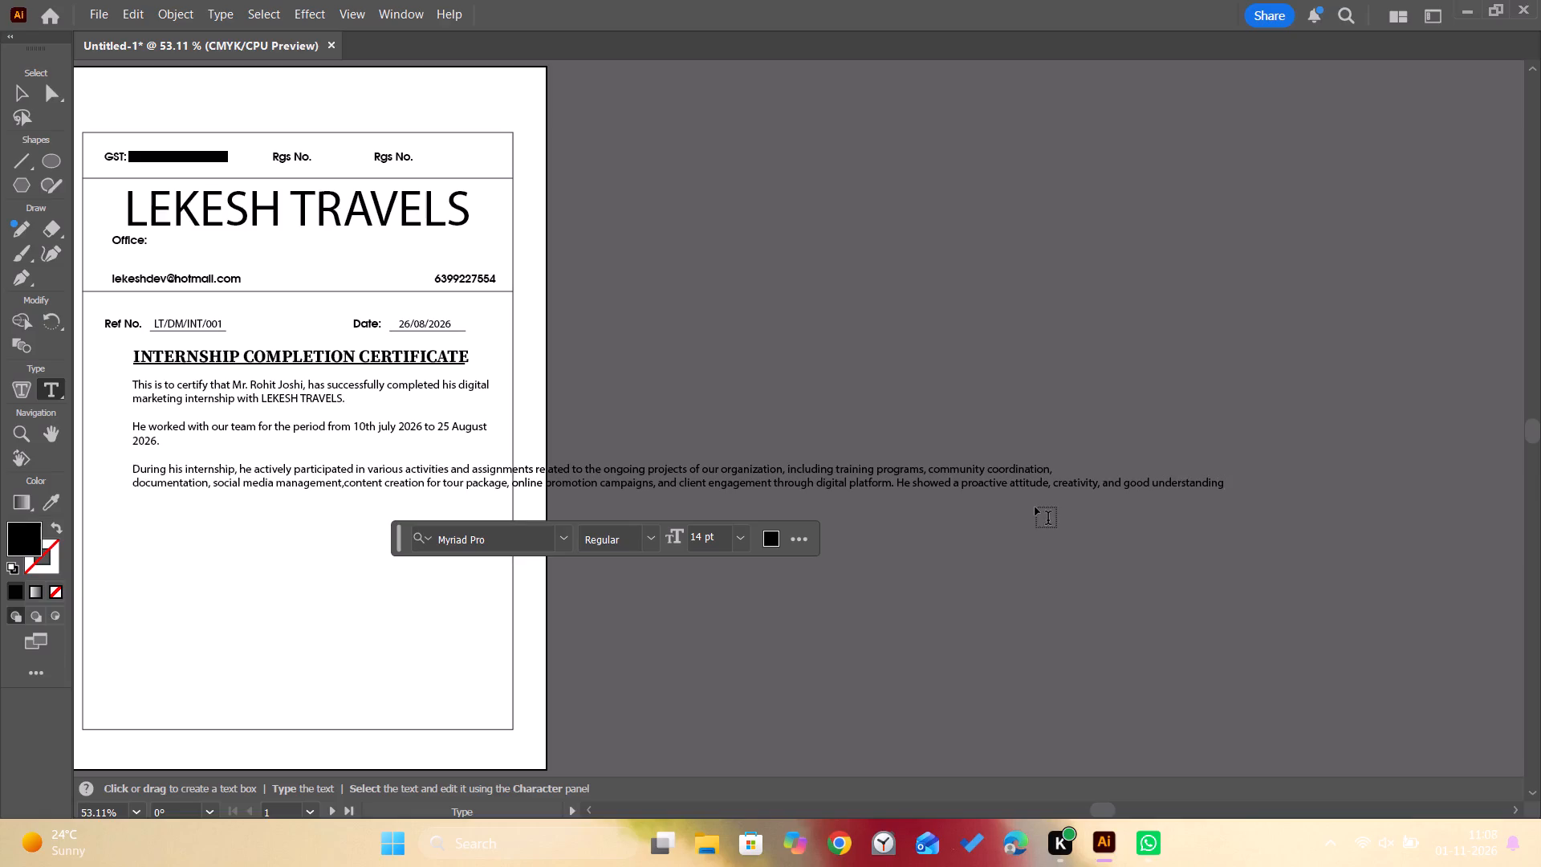
key("space")
type("of digit")
type("l")
key("space")
key("n")
key("BackSpace")
type("marketing")
Finish the third paragraph's second sentence with "in the travel industry.".
key("space")
type("in thr")
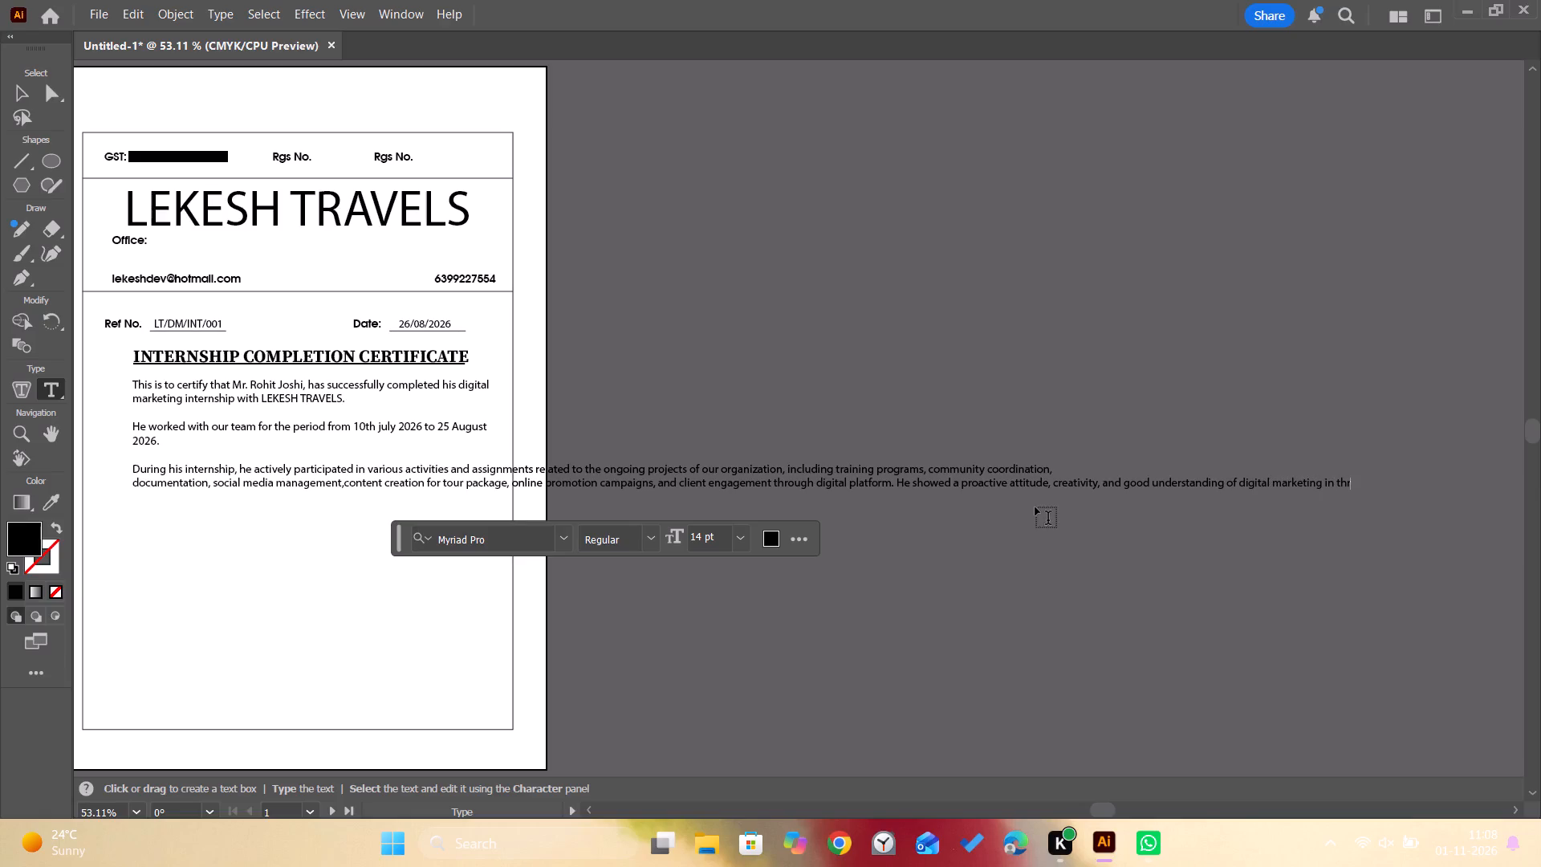
key("BackSpace")
key("e")
key("space")
type("travel industr")
key("y")
key("period")
Start a new line below the third paragraph with "his conduct during the internship", following the photographed certificate's wording.
key("Return")
scroll(555, 395, "right", 3)
scroll(555, 395, "down", 1)
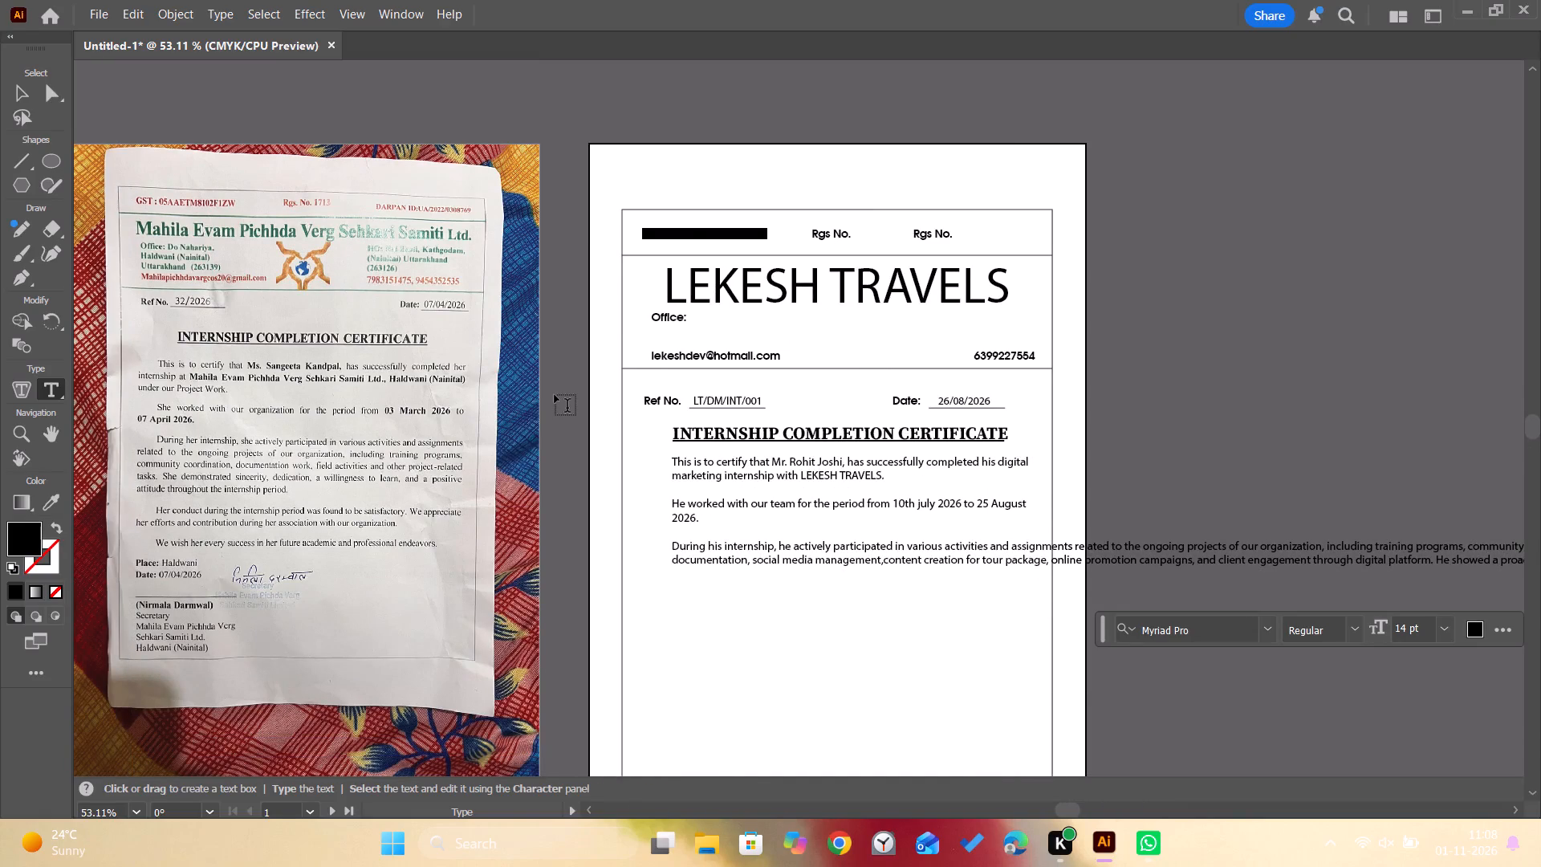
type("his cond")
type("uct")
key("space")
type("during")
key("space")
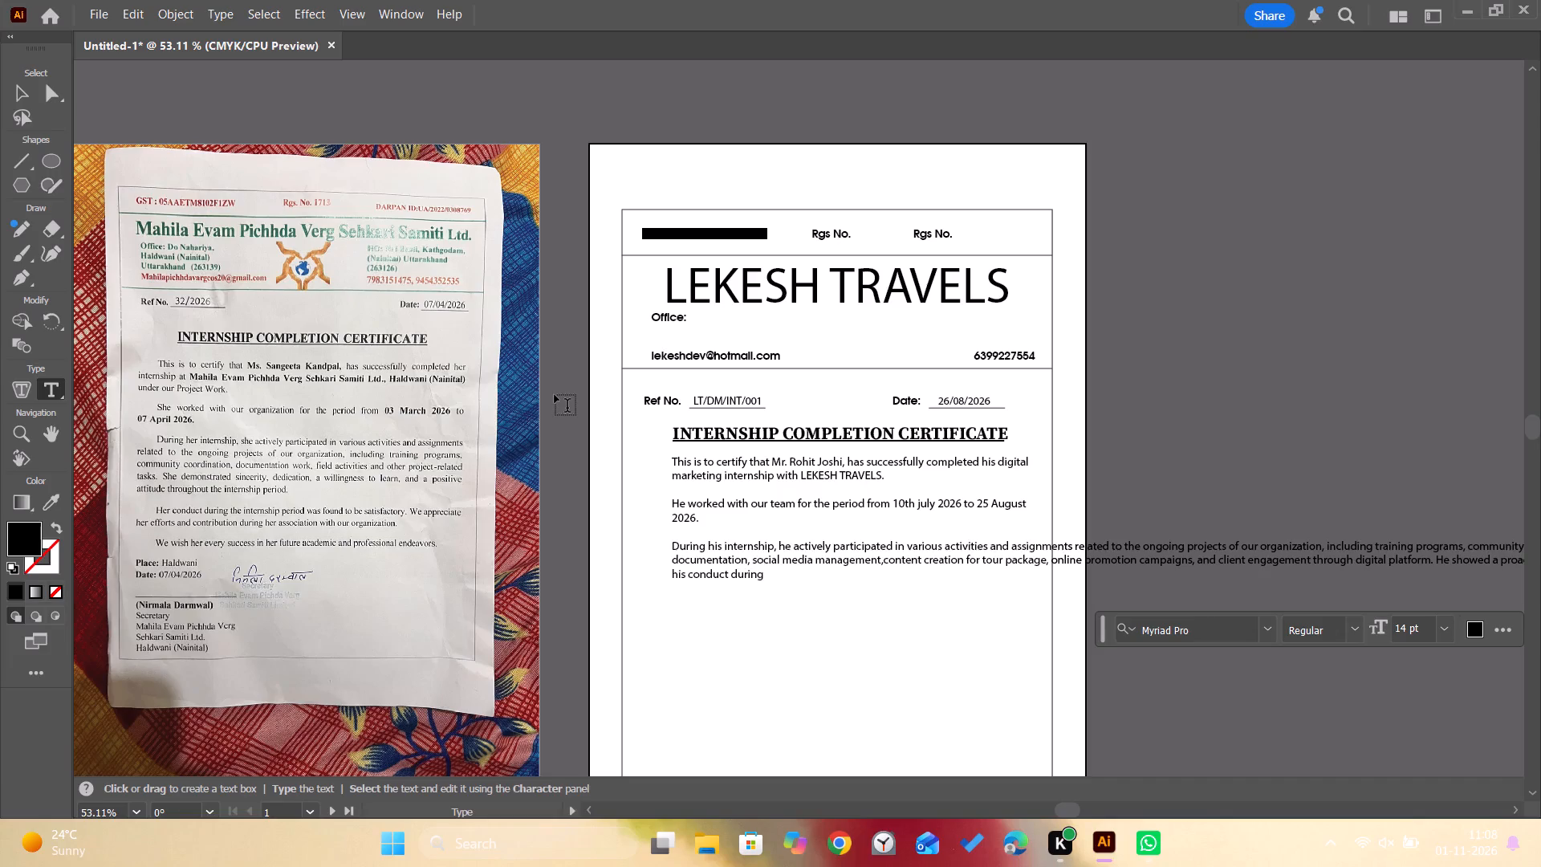
type("the interns")
type("hip")
Continue the conduct sentence with "period was found to be setisfactory,".
key("space")
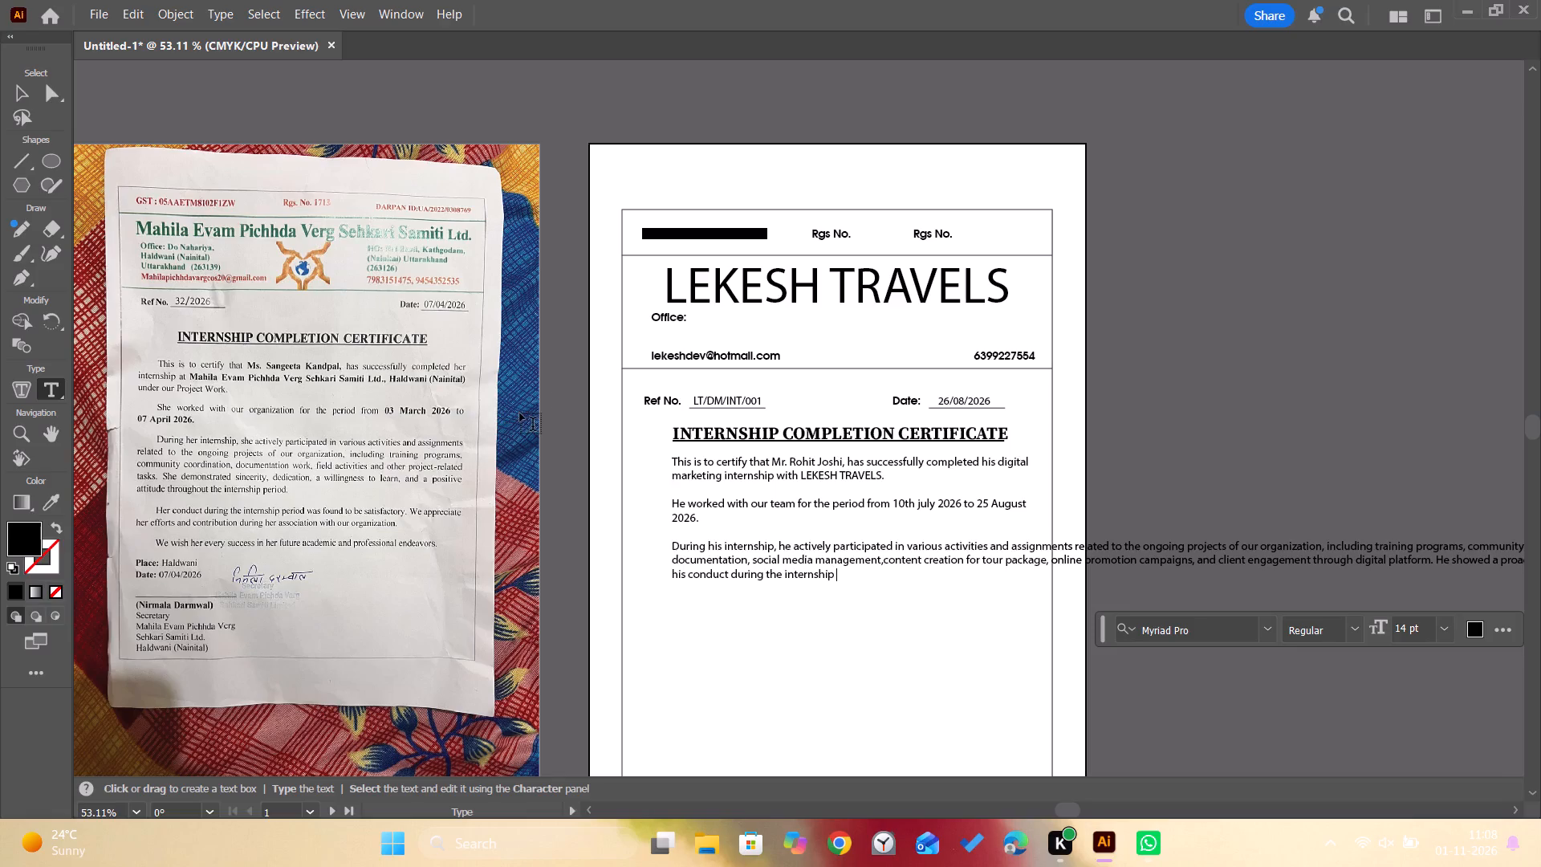
type("perio")
type("d was found")
key("space")
type("to be setis")
type("factro")
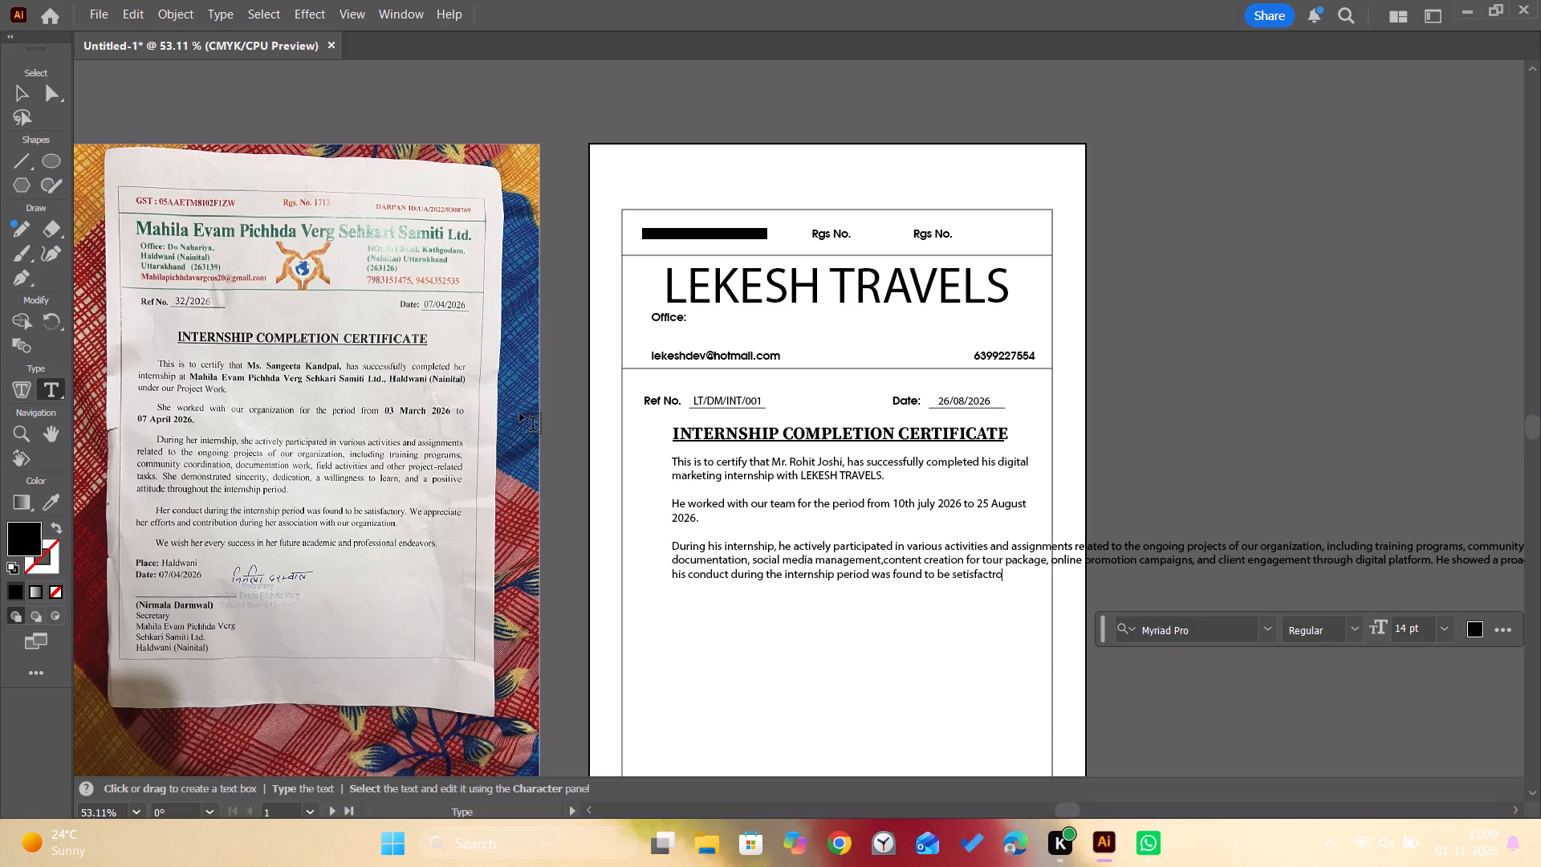
key("BackSpace")
key("BackSpace")
type("ory")
type(",")
Continue the conduct line after the comma with "We appreciate his efforts", adapting the photographed wording to "his".
key("space")
type("We")
key("space")
type("appre")
type("ciate")
key("space")
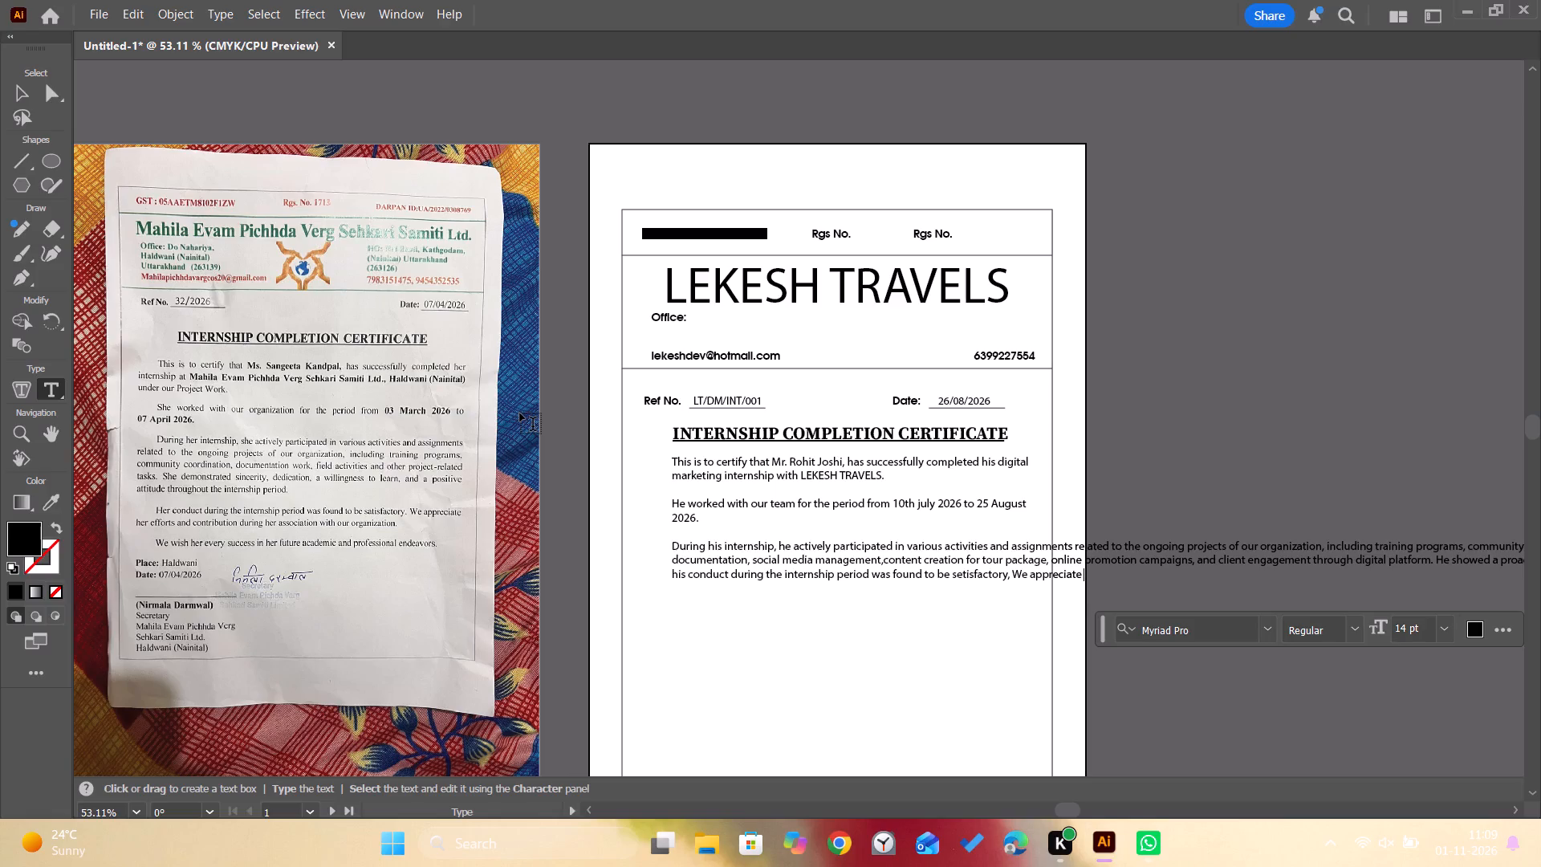
type("her")
key("space")
key("BackSpace")
key("BackSpace")
key("BackSpace")
type("is efforts")
Extend the appreciation sentence with "and contribution".
key("space")
type("and con")
type("tri")
type("btion")
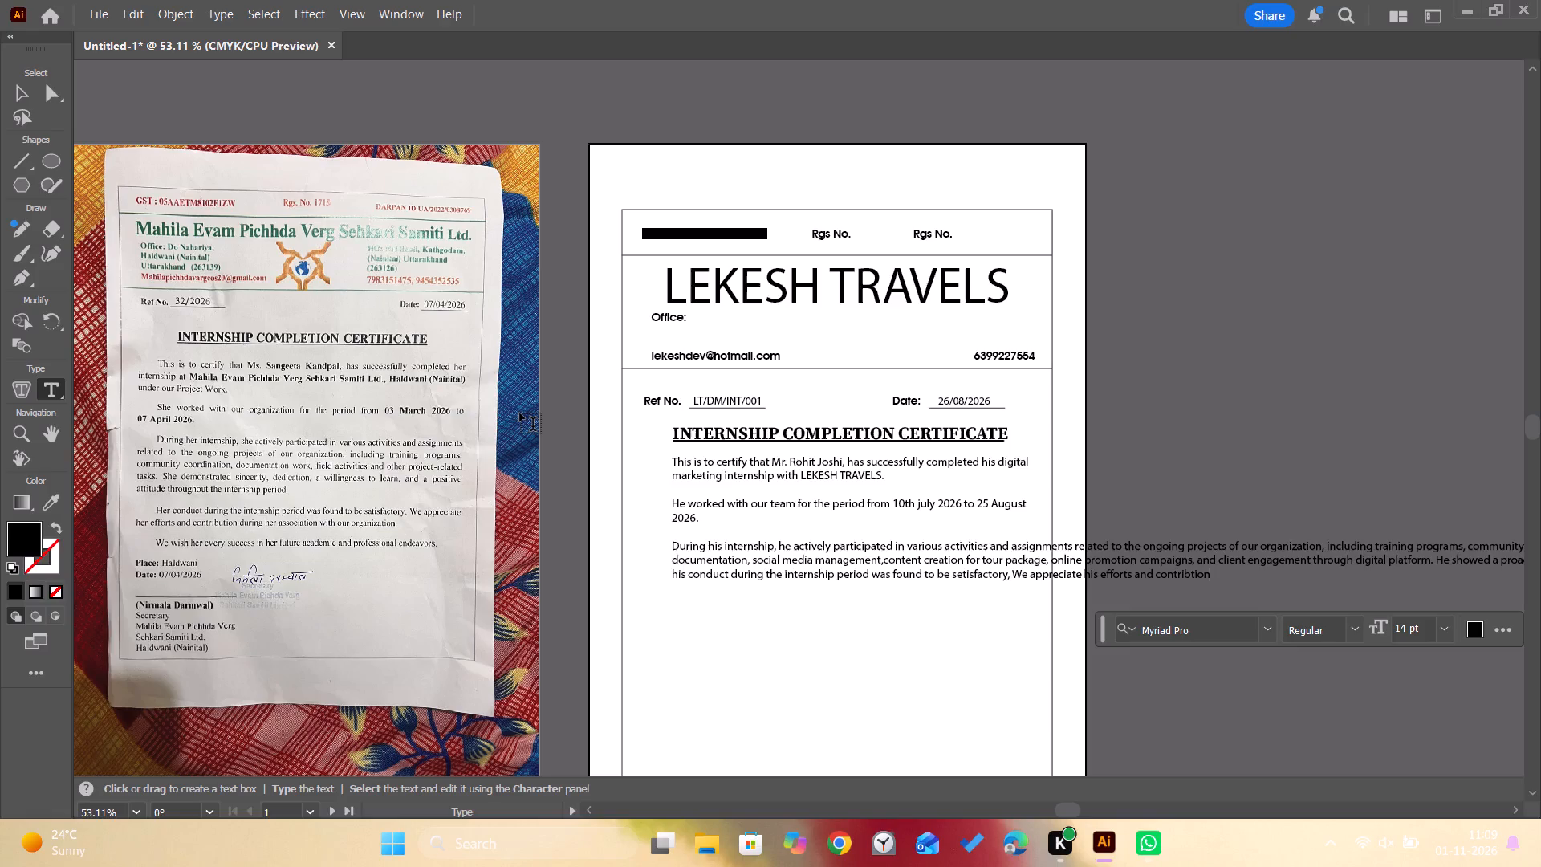
key("Left")
key("Left")
key("Left")
key("Left")
key("u")
key("Down")
Finish the appreciation sentence with "during his association with our organisation.".
key("space")
type("during his")
key("space")
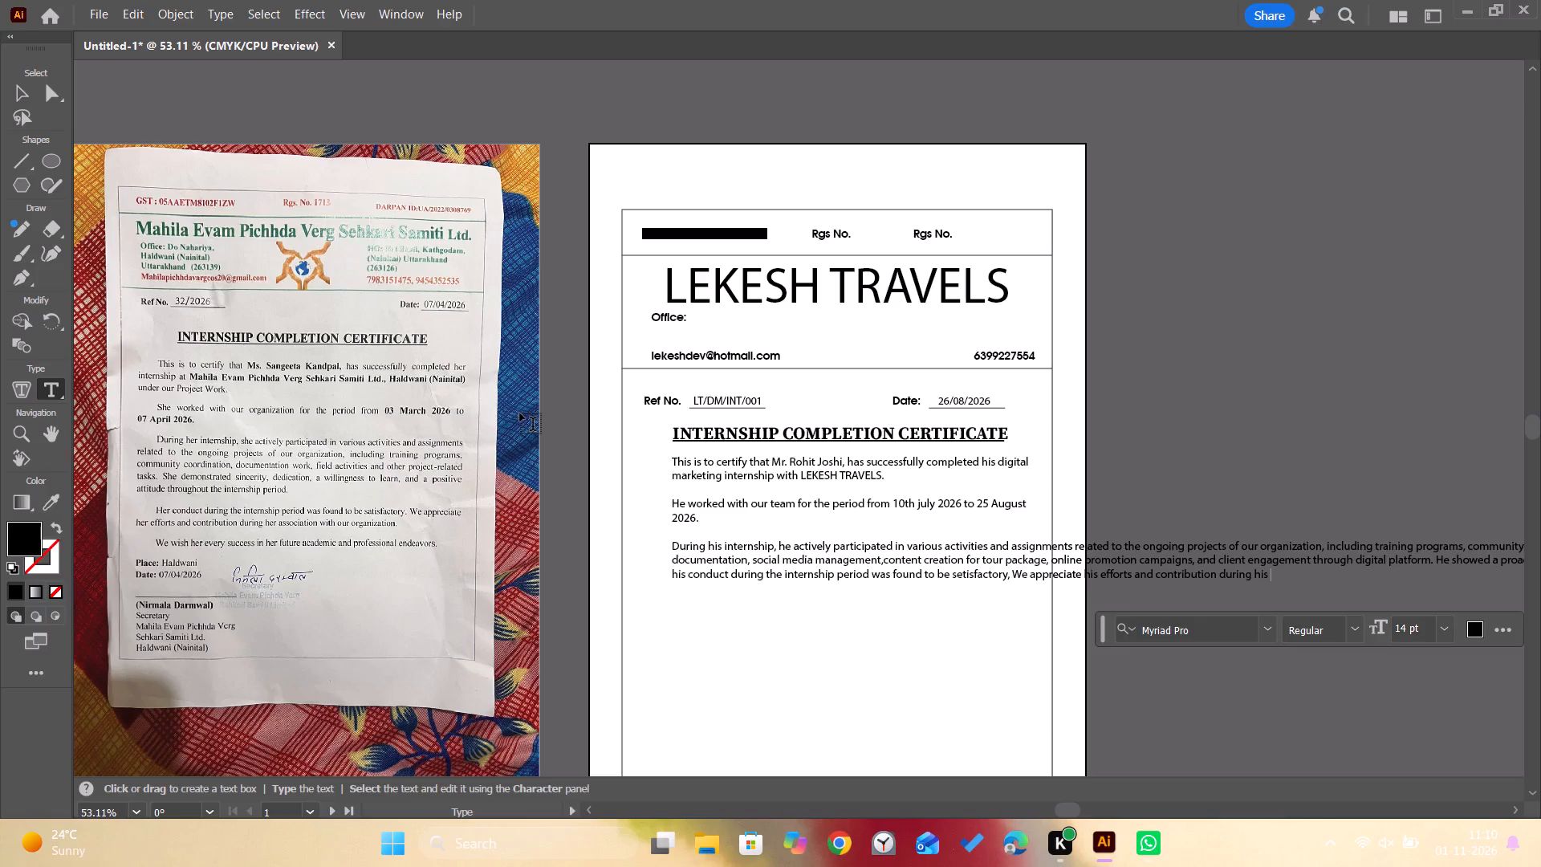
type("association")
key("space")
type("with our organisation.")
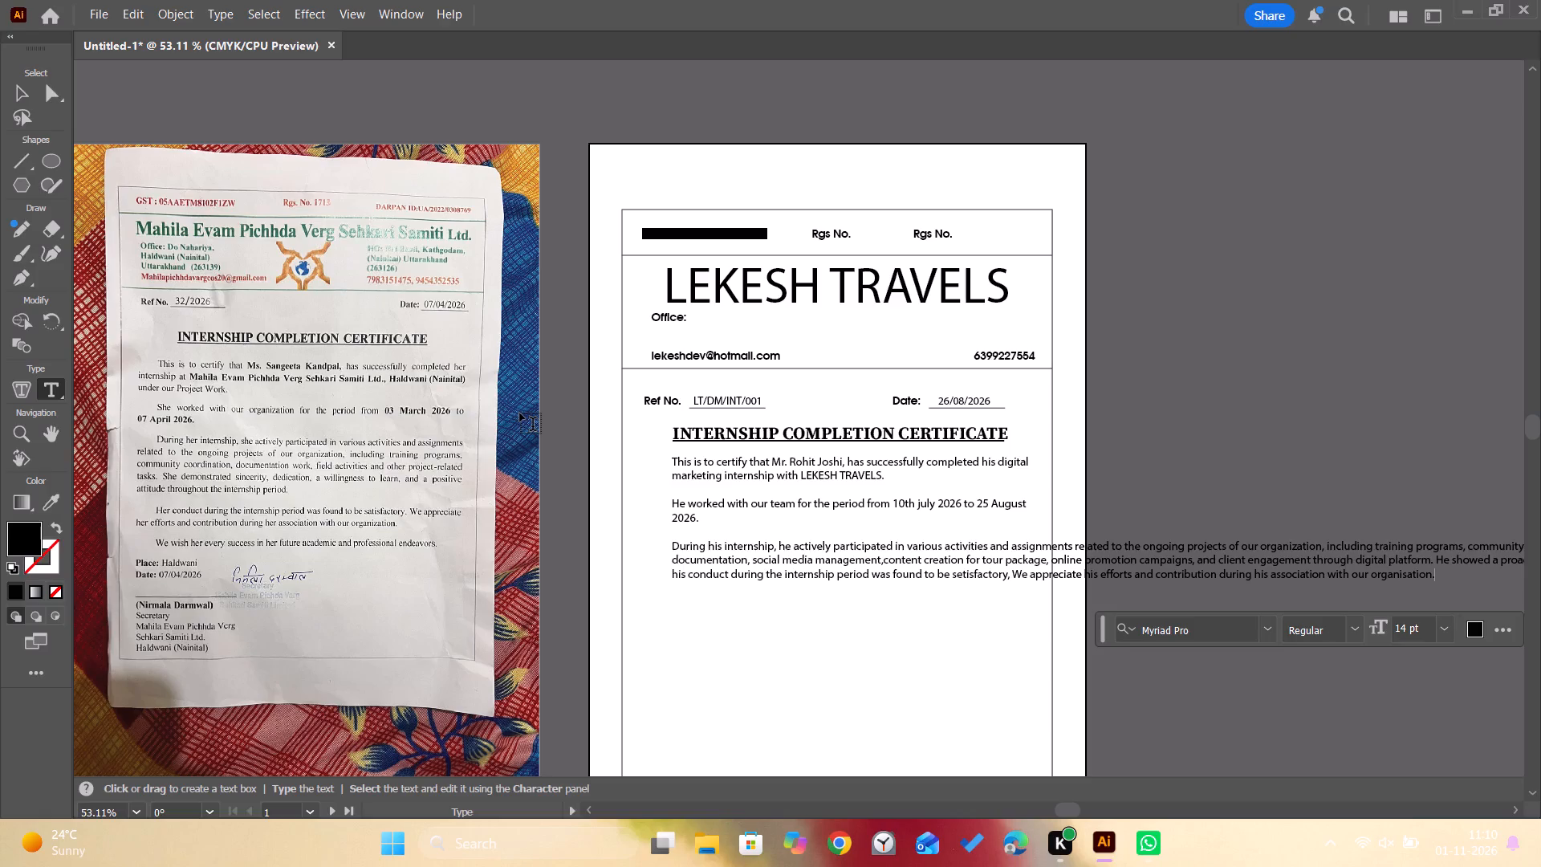
Start a new paragraph after a blank line with "we wish him every successs in his future".
key("Return")
key("Return")
key("w")
type("e wish")
key("space")
key("h")
type("im")
key("space")
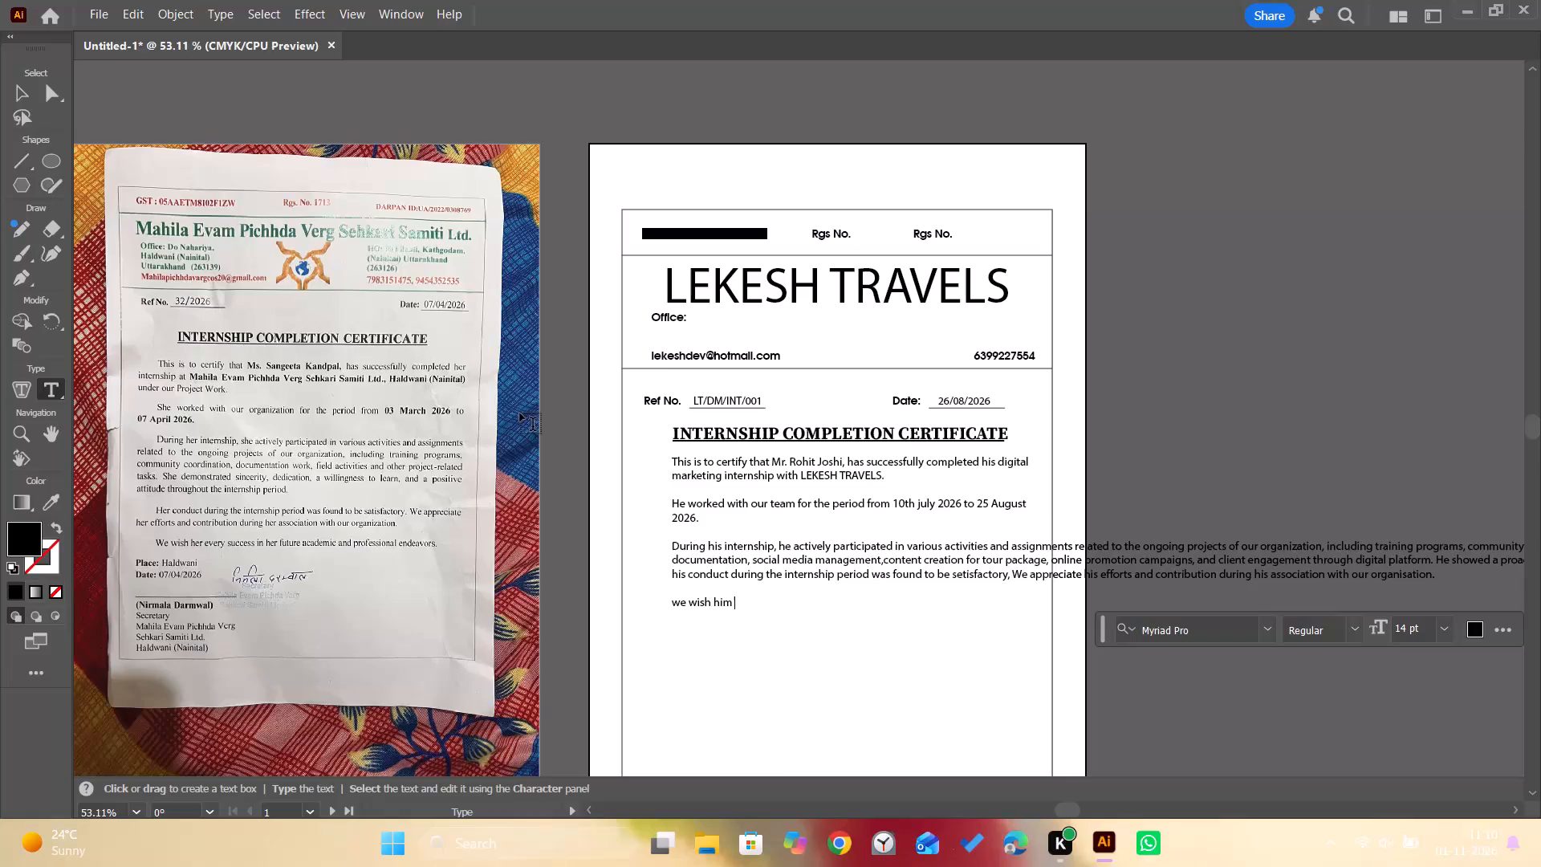
type("every su")
type("ccesss in his future")
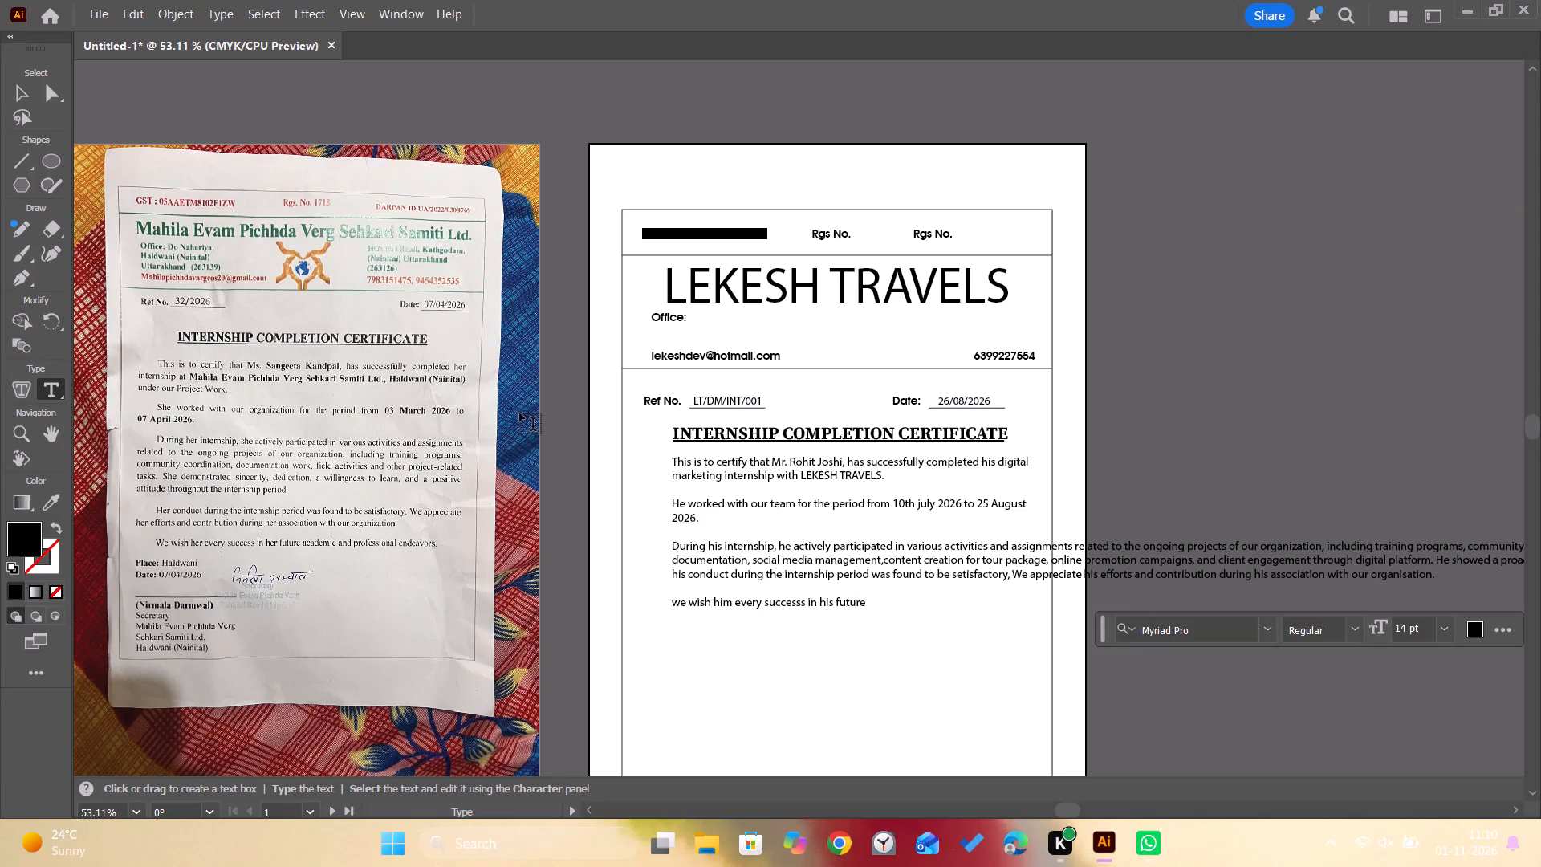
Finish the closing wish sentence with "academic and professional endavors.".
key("space")
type("academi")
type("c")
key("space")
type("and prof")
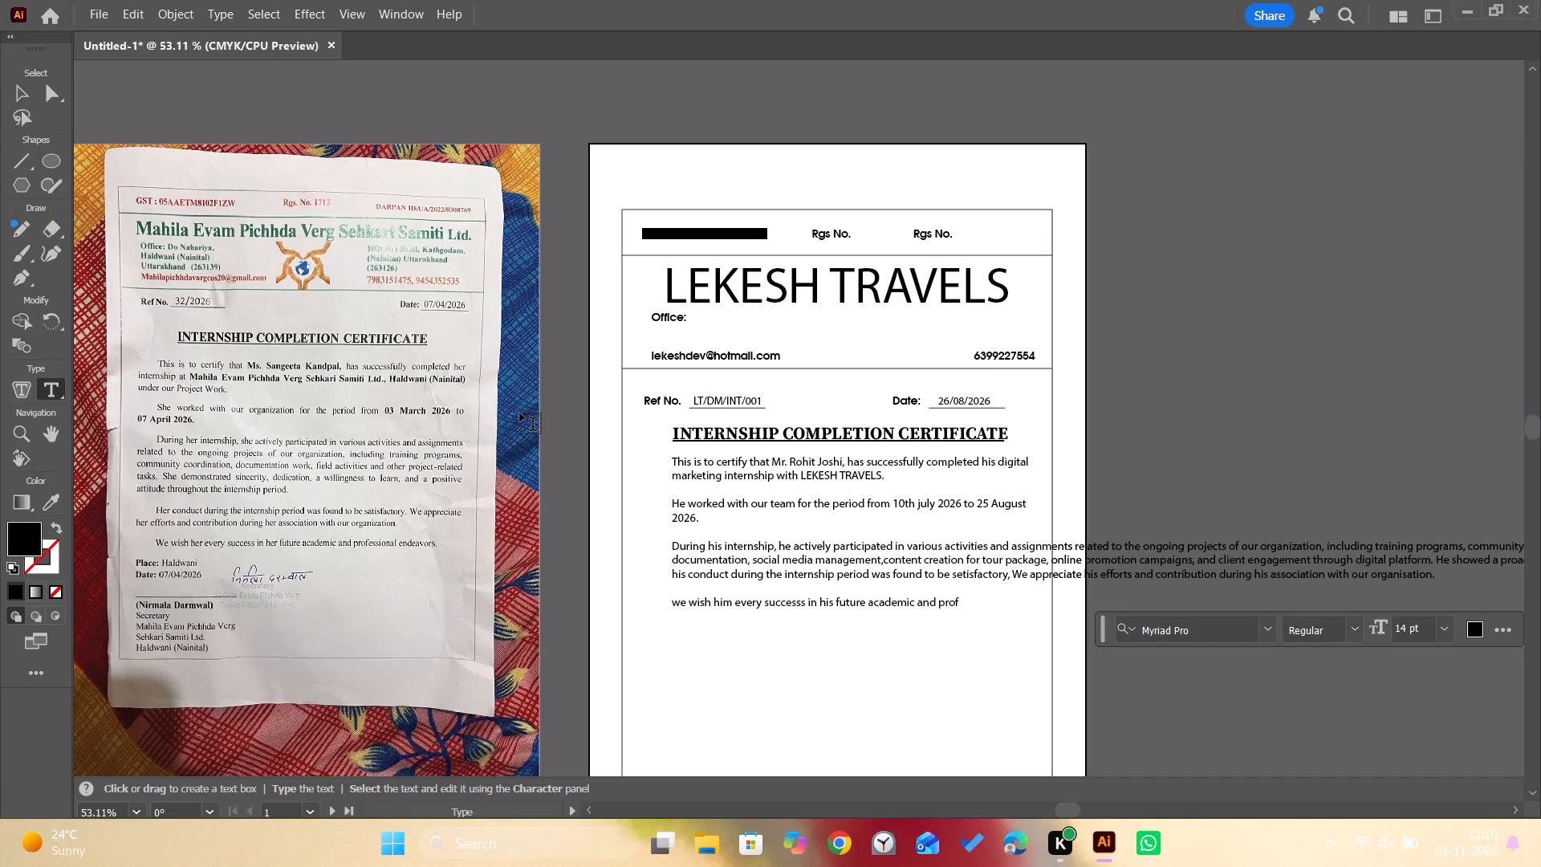
type("essional enda")
type("vo")
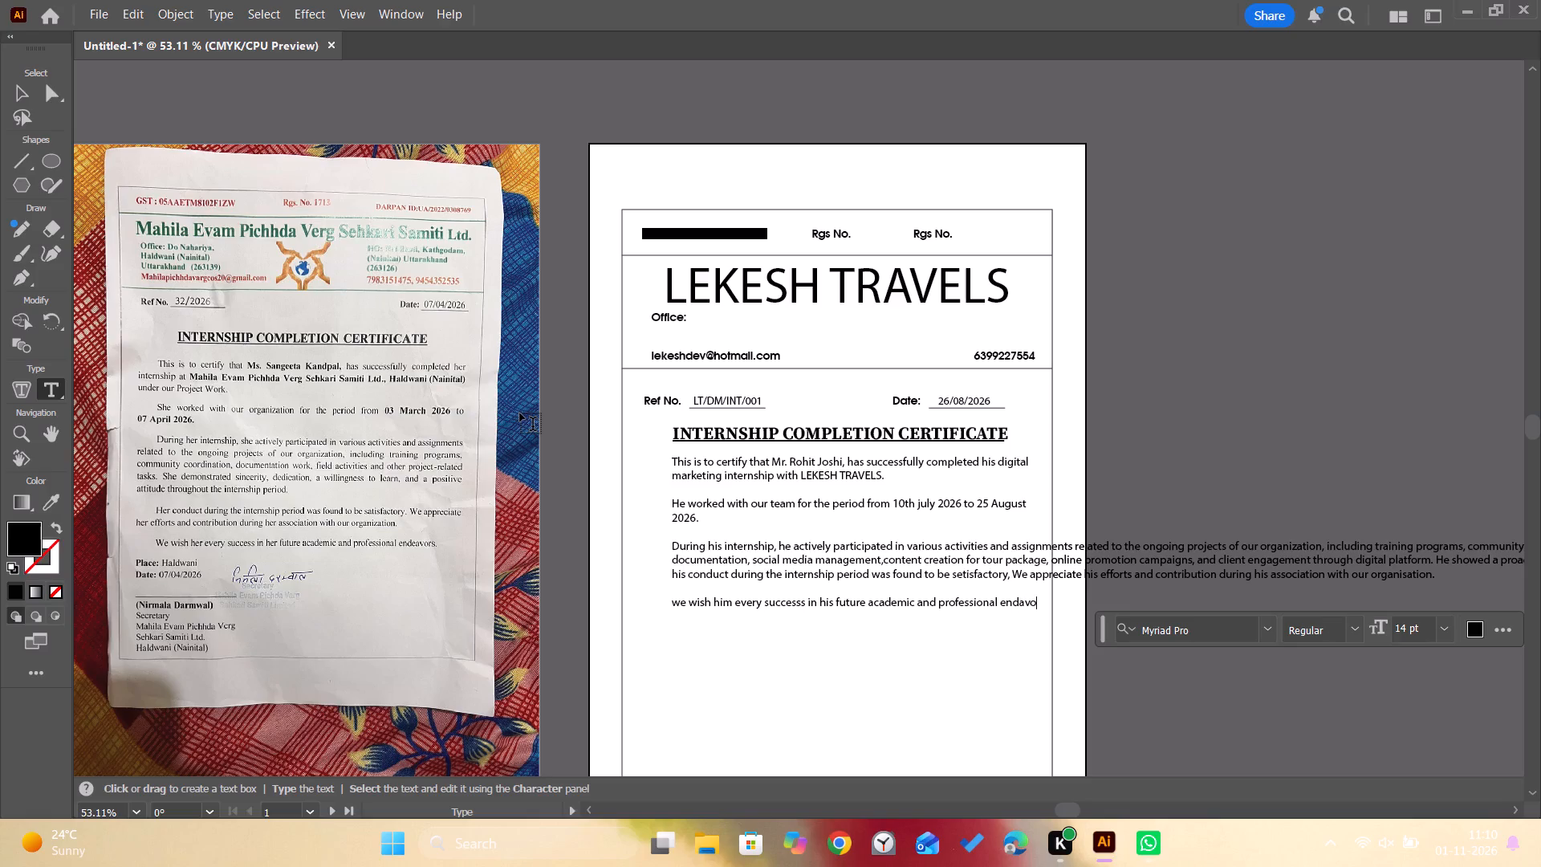
type("rs")
key("period")
Move the body text block toward the page's left margin, lining its left edge up with "Ref No.".
left_click(10, 91)
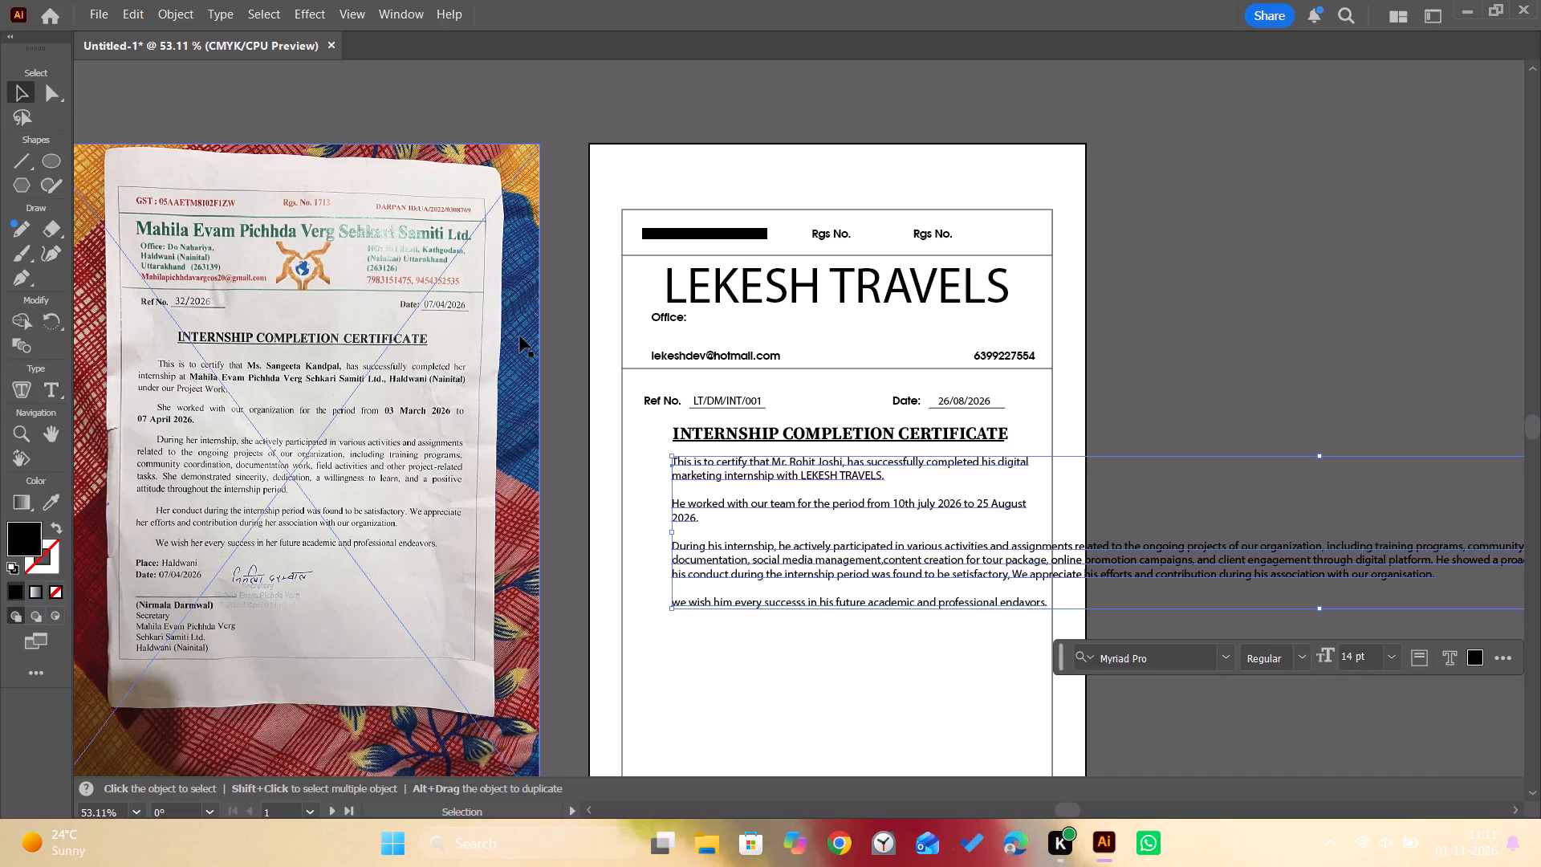
left_click_drag(696, 460, 689, 460)
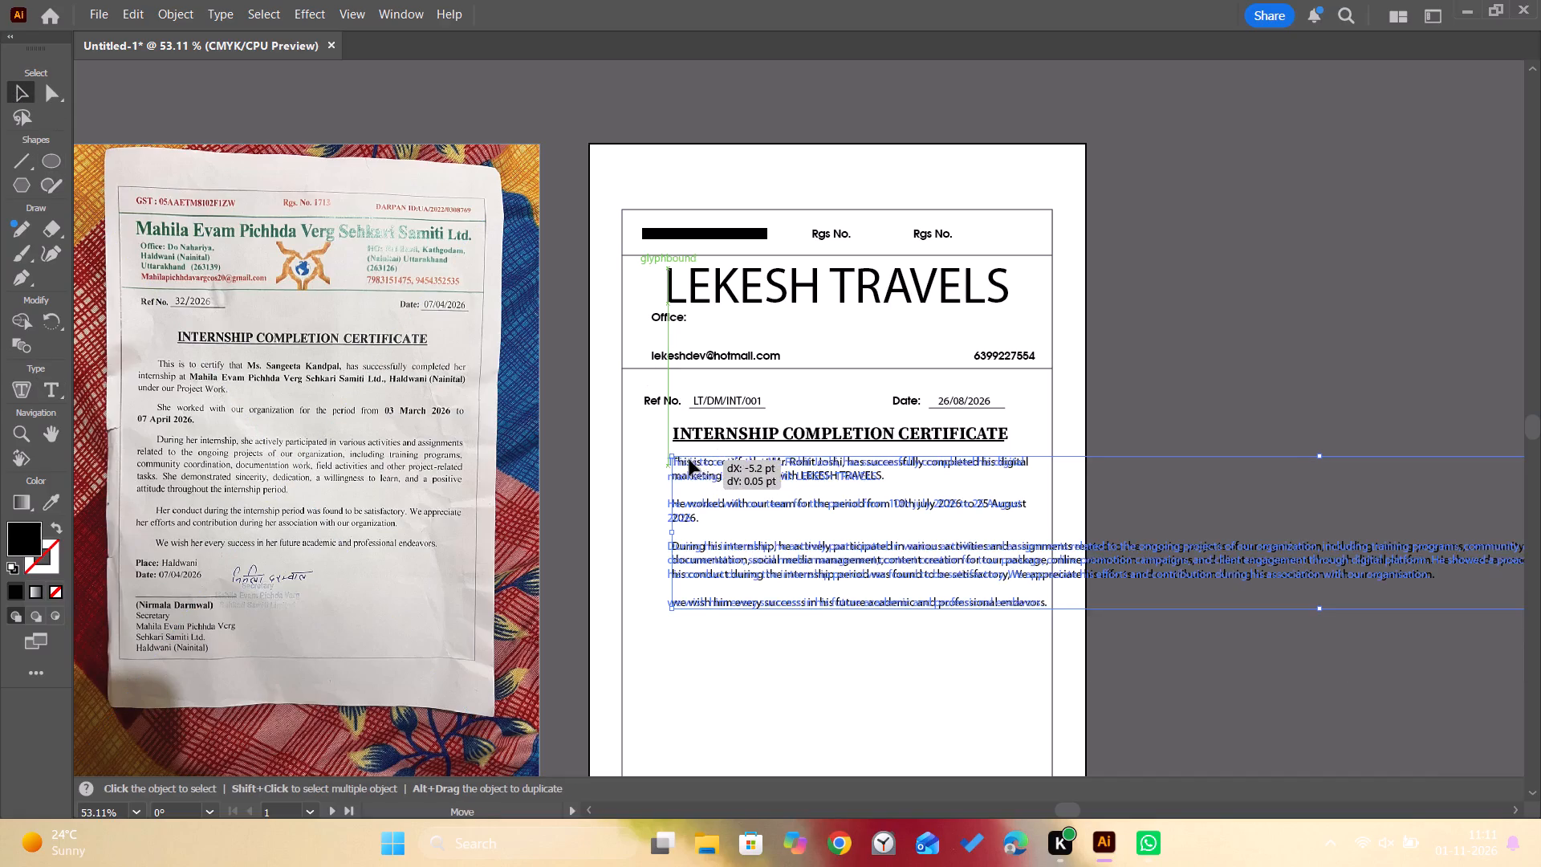
left_click_drag(689, 460, 664, 459)
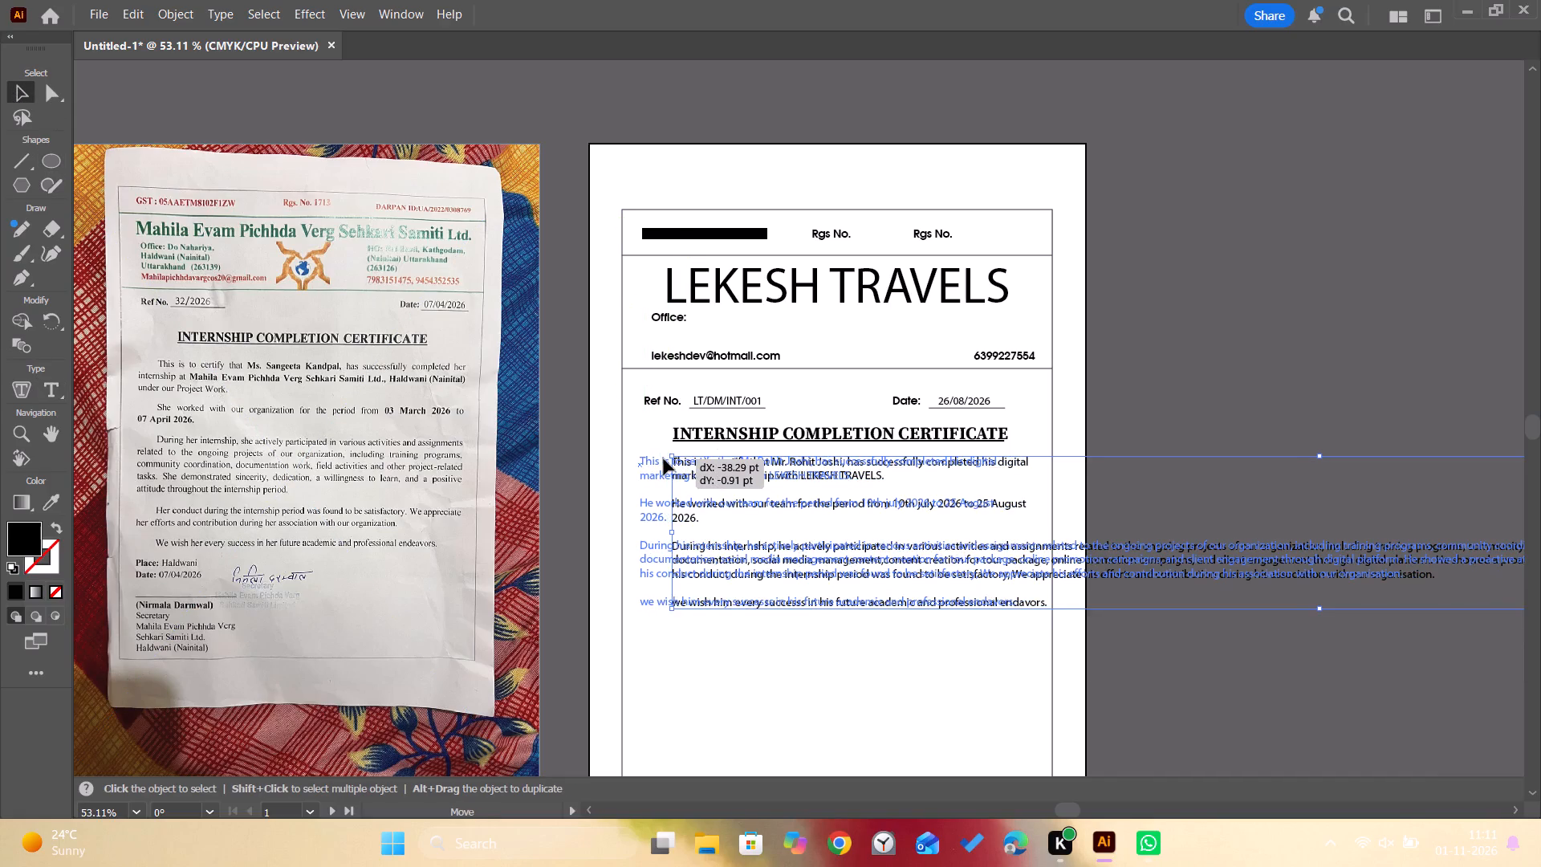
left_click_drag(664, 459, 665, 462)
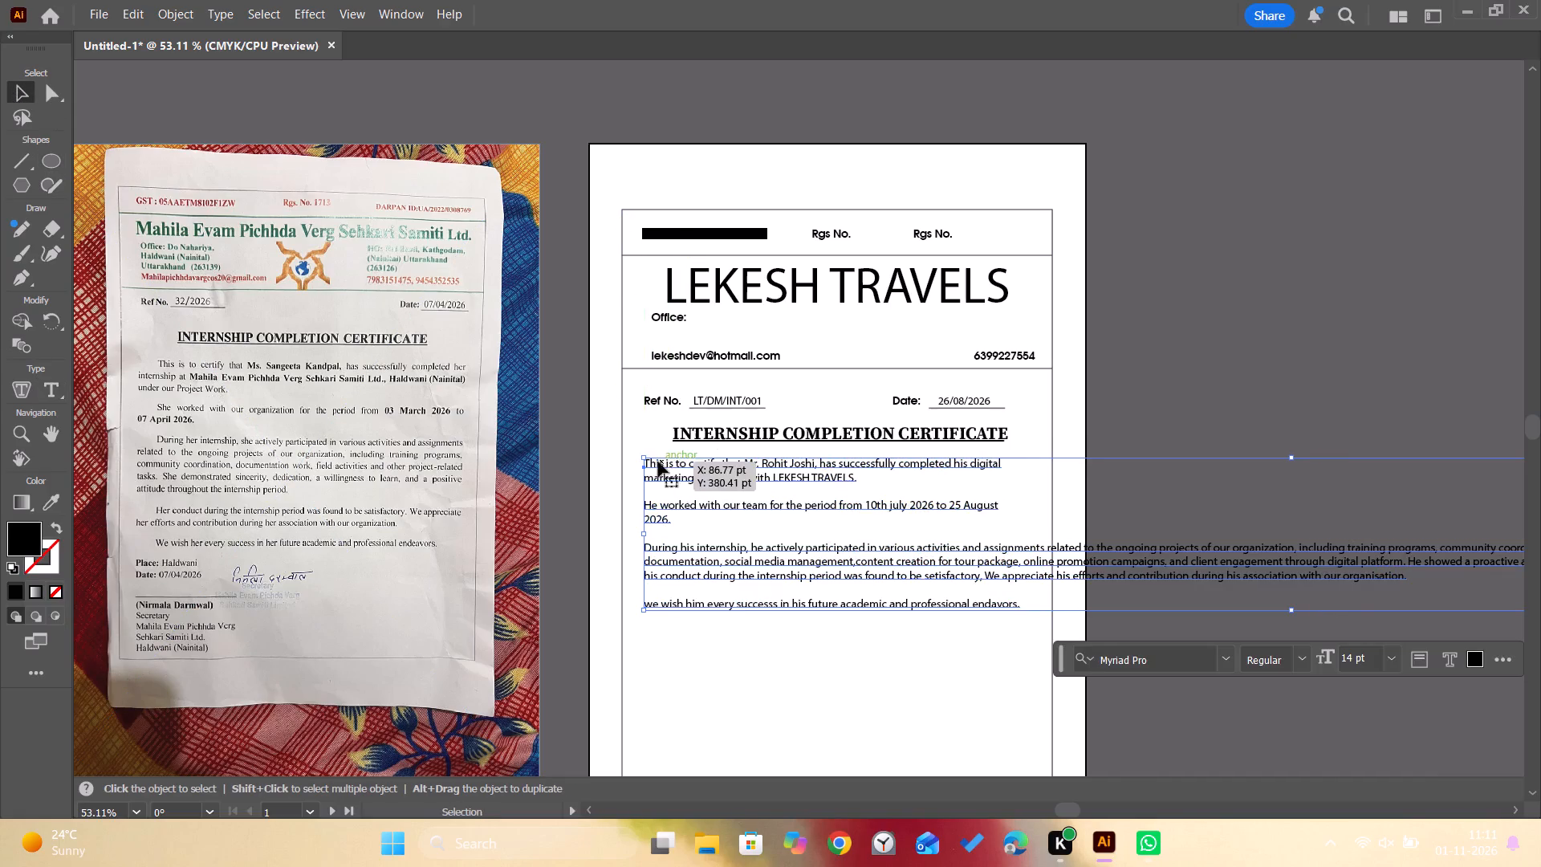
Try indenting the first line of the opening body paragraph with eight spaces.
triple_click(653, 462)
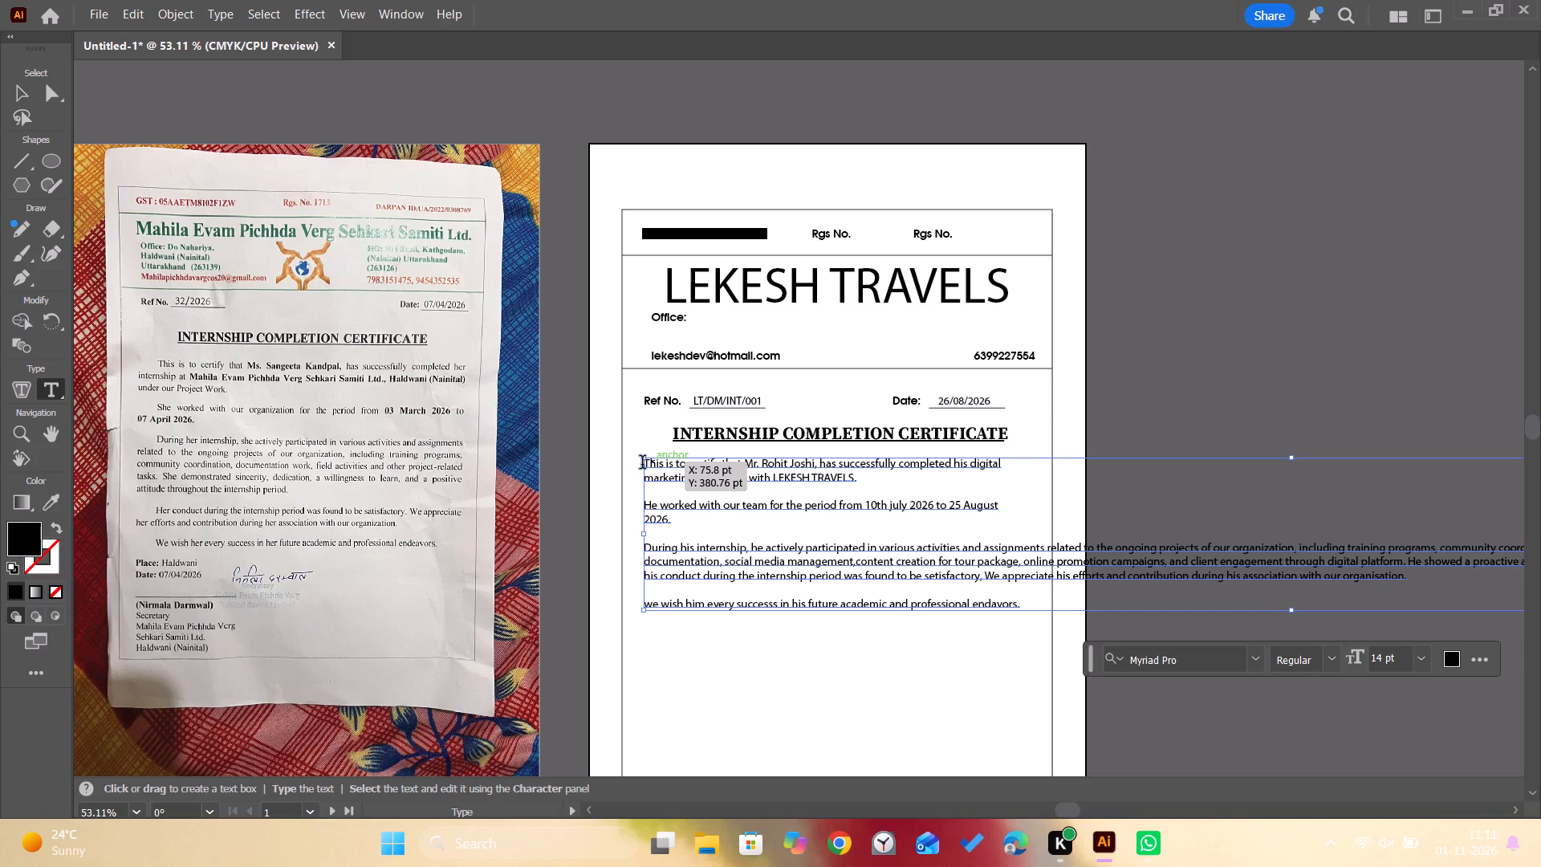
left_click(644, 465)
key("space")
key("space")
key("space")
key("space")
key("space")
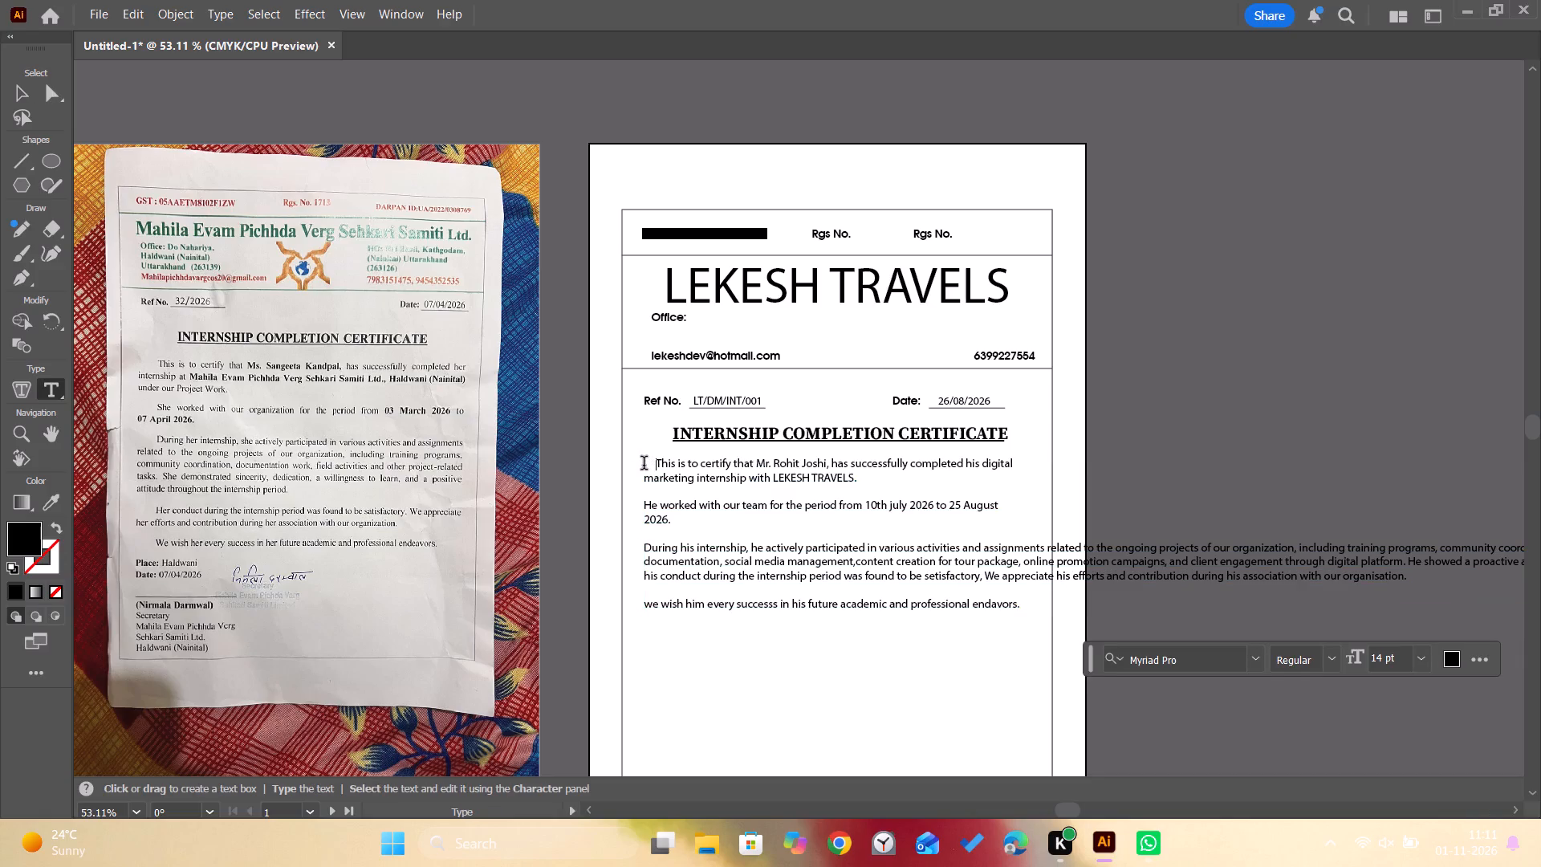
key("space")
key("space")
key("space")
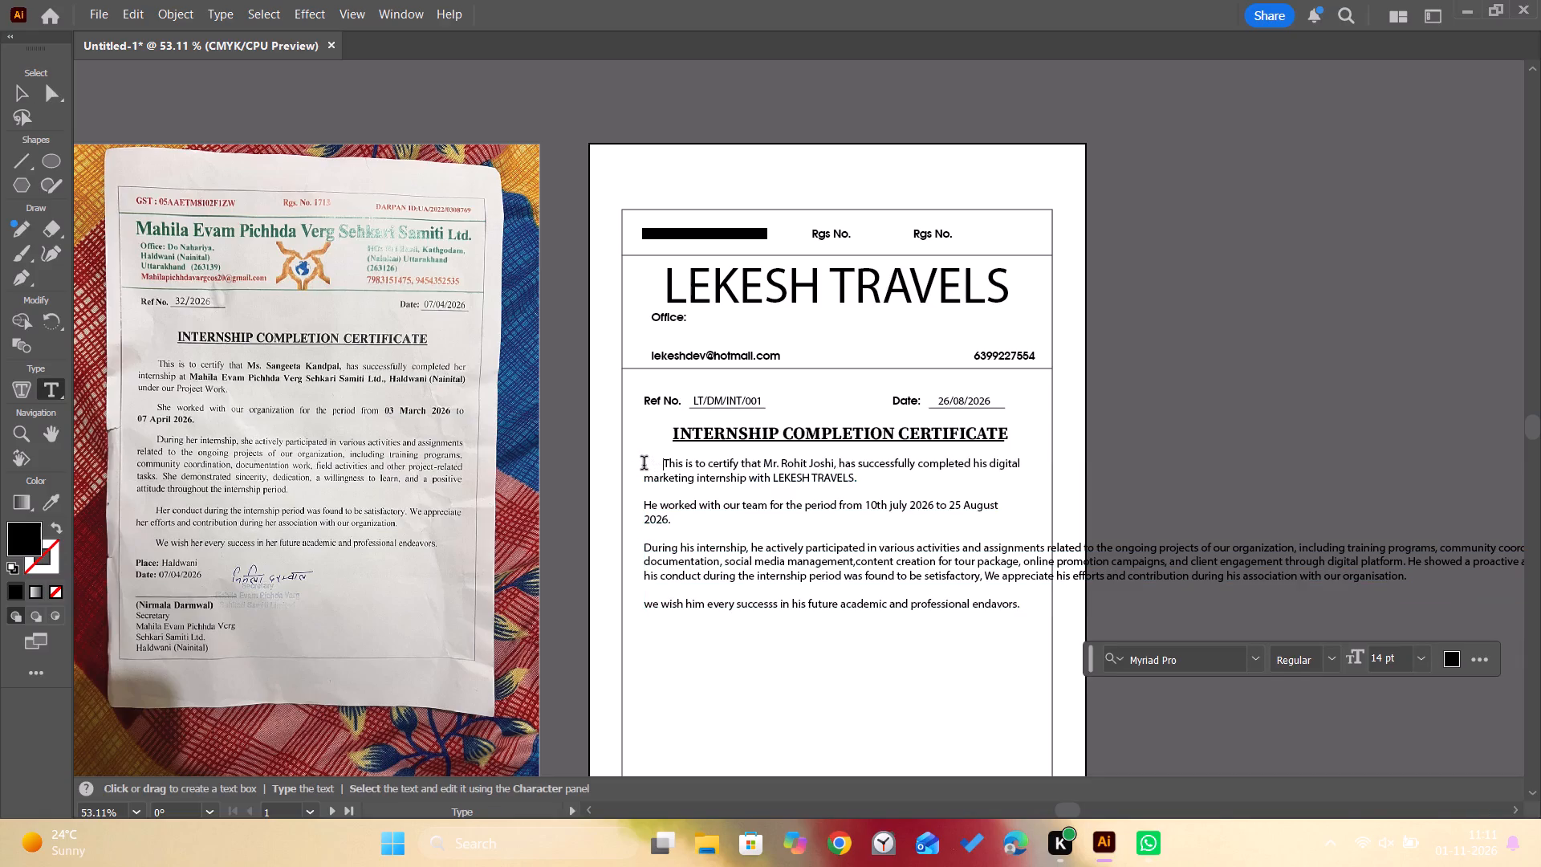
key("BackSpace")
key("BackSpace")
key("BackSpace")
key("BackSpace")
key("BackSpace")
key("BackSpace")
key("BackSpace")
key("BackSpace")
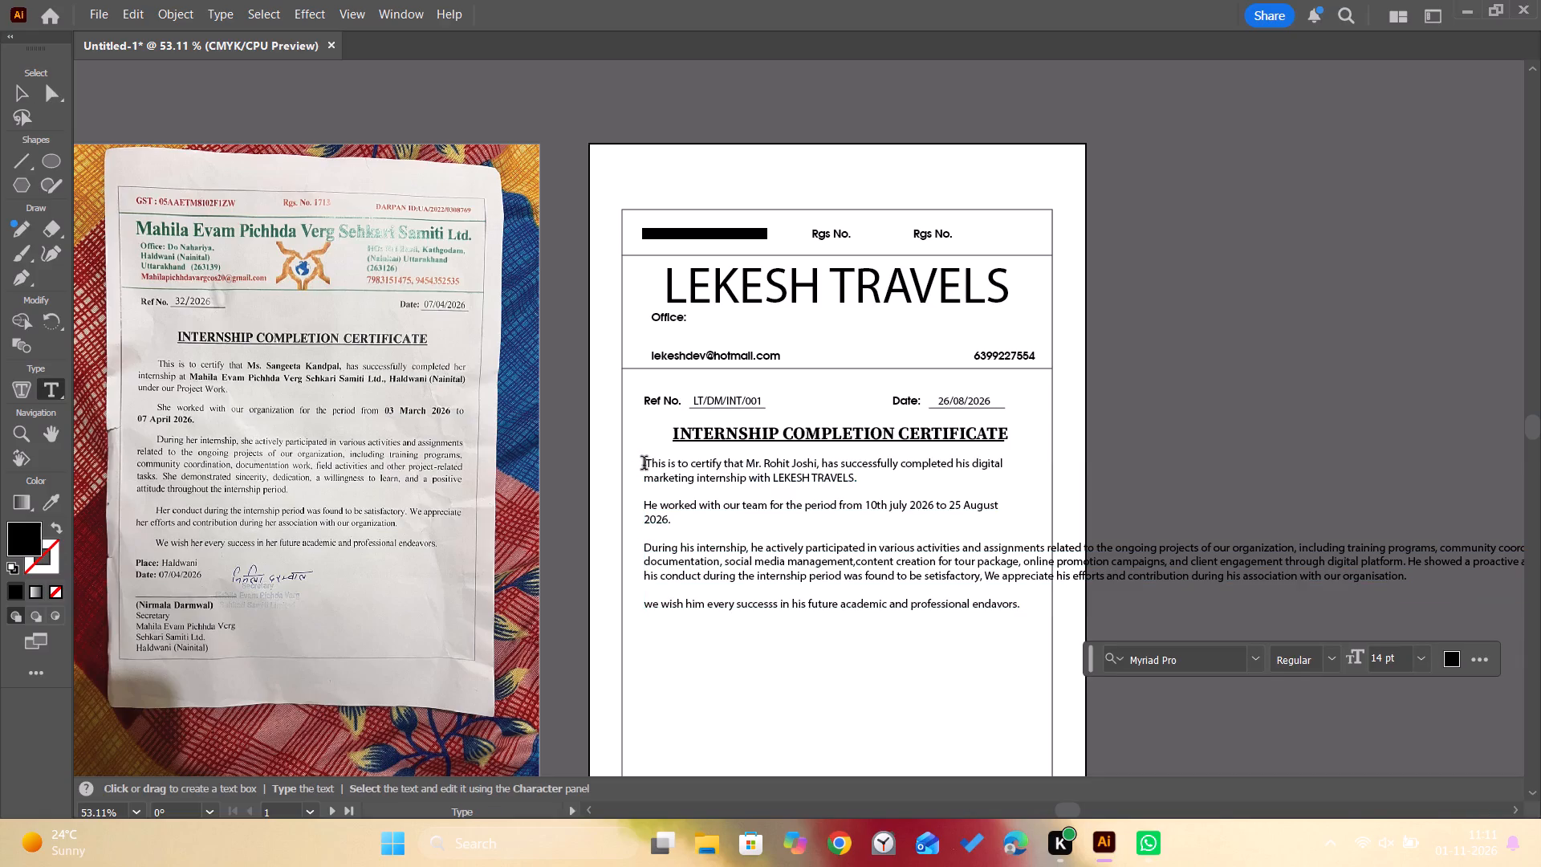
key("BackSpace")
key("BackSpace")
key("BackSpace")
Indent the first line of the opening "This is to certify" paragraph with seven spaces.
key("space")
key("space")
key("space")
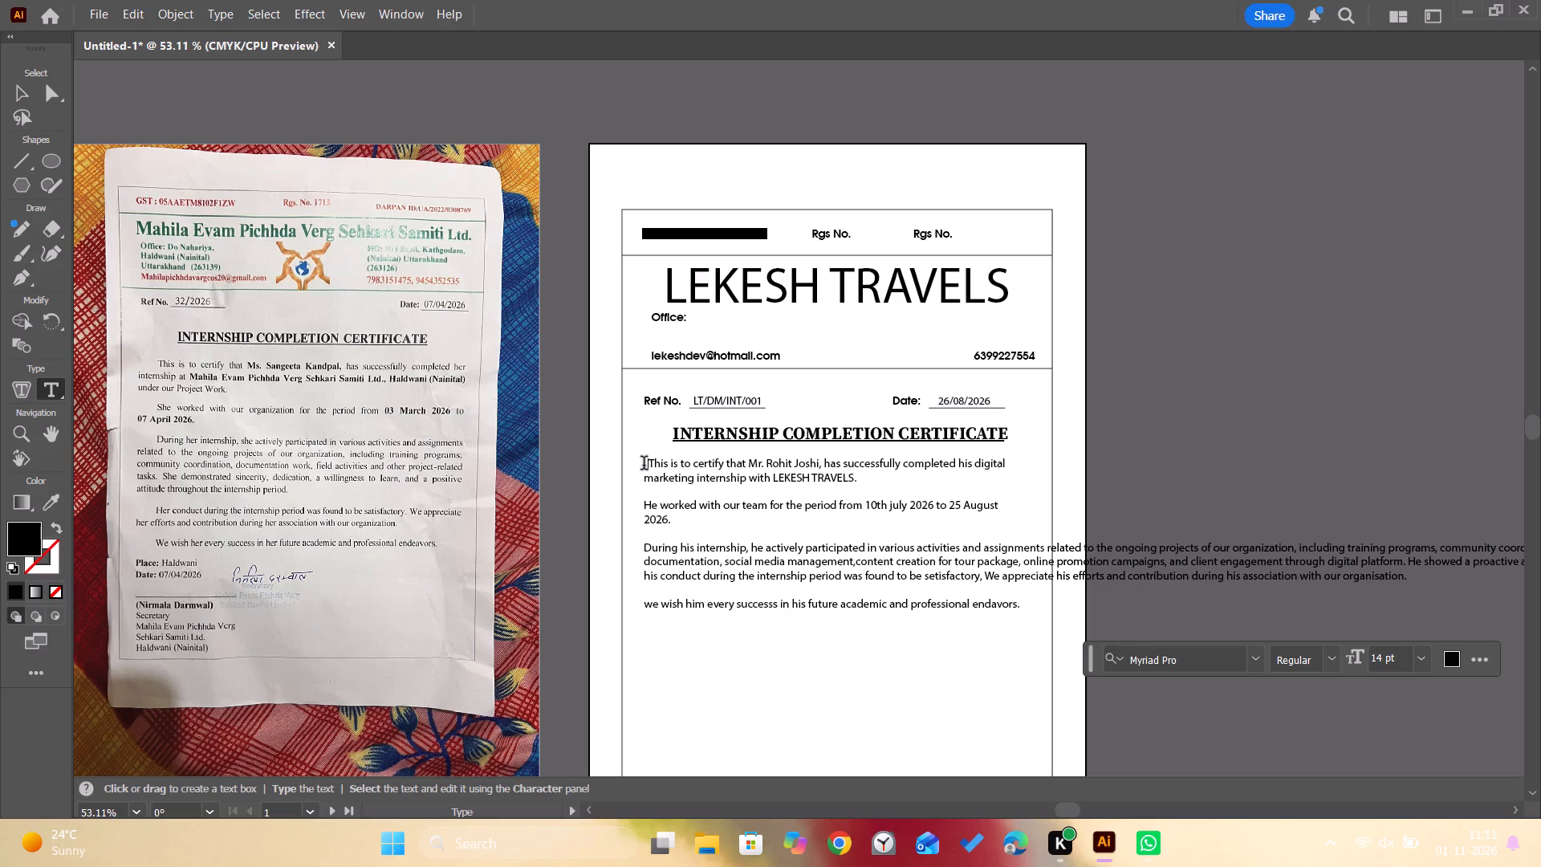
key("space")
key("space")
key("space")
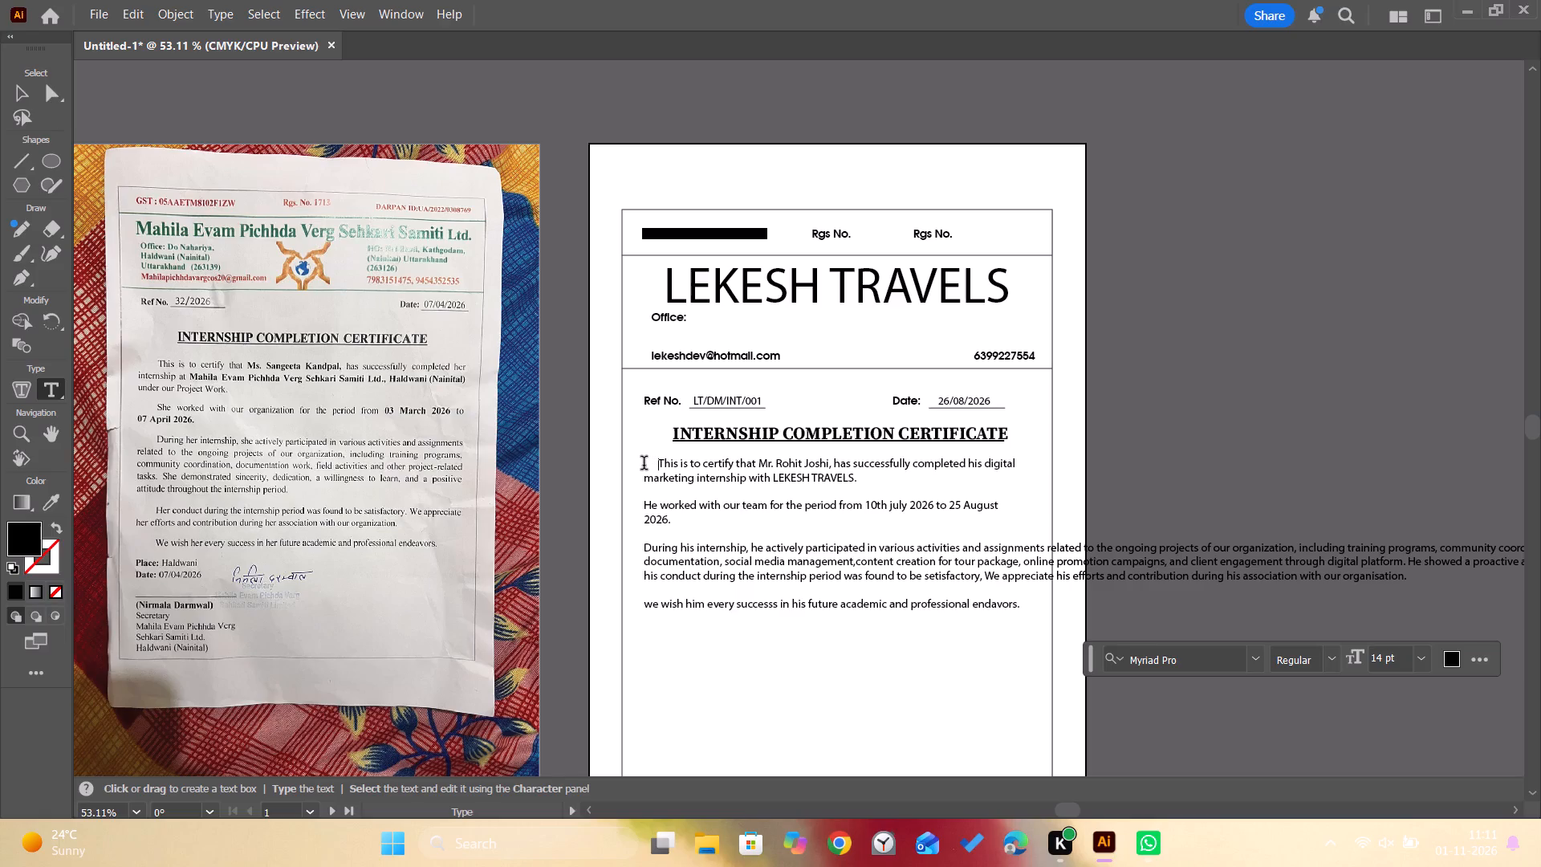
key("space")
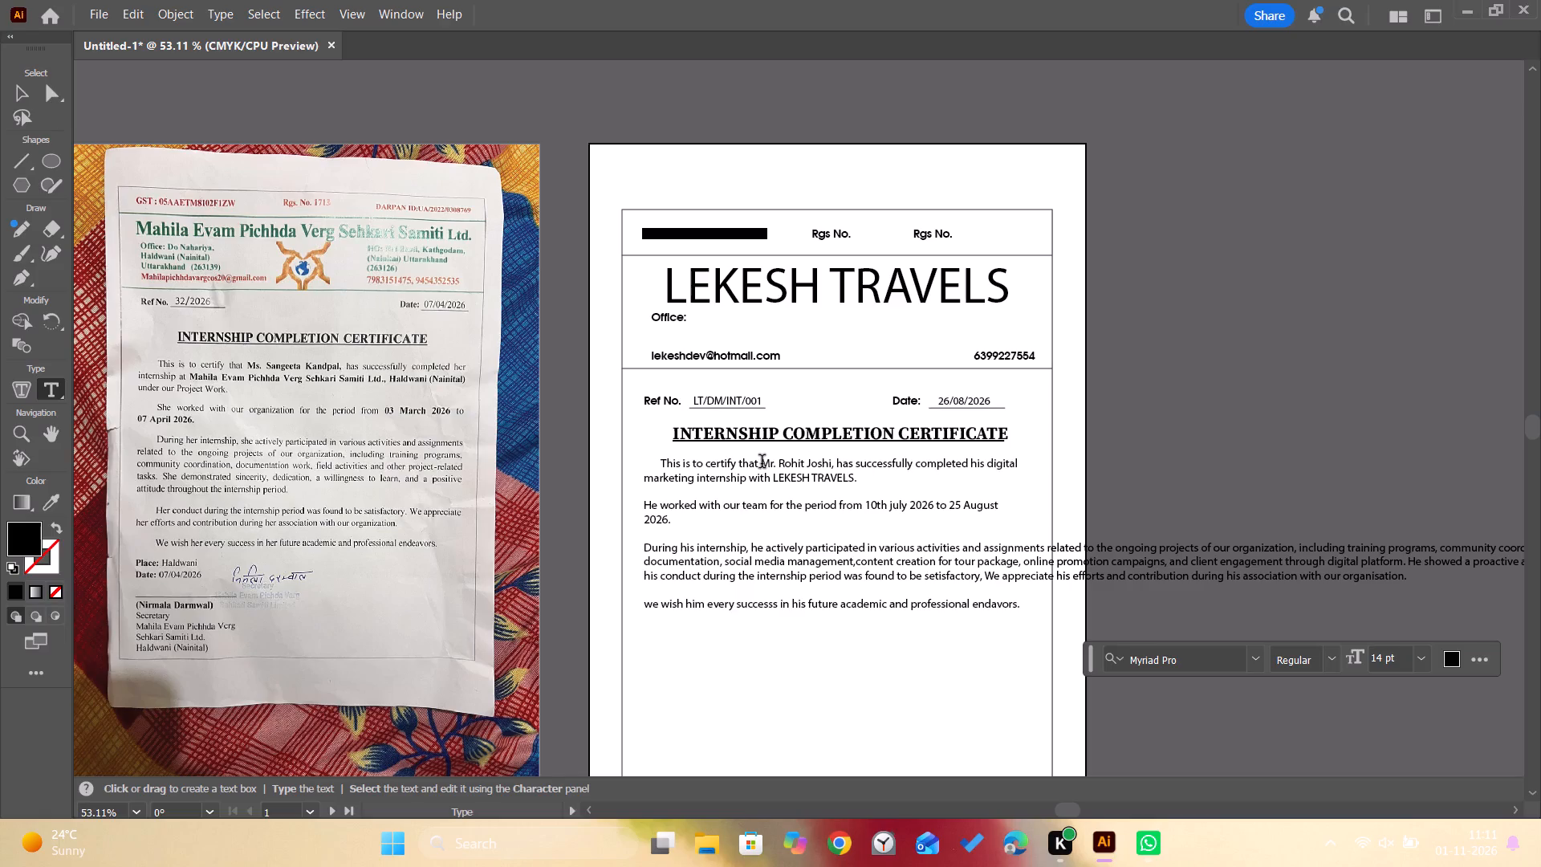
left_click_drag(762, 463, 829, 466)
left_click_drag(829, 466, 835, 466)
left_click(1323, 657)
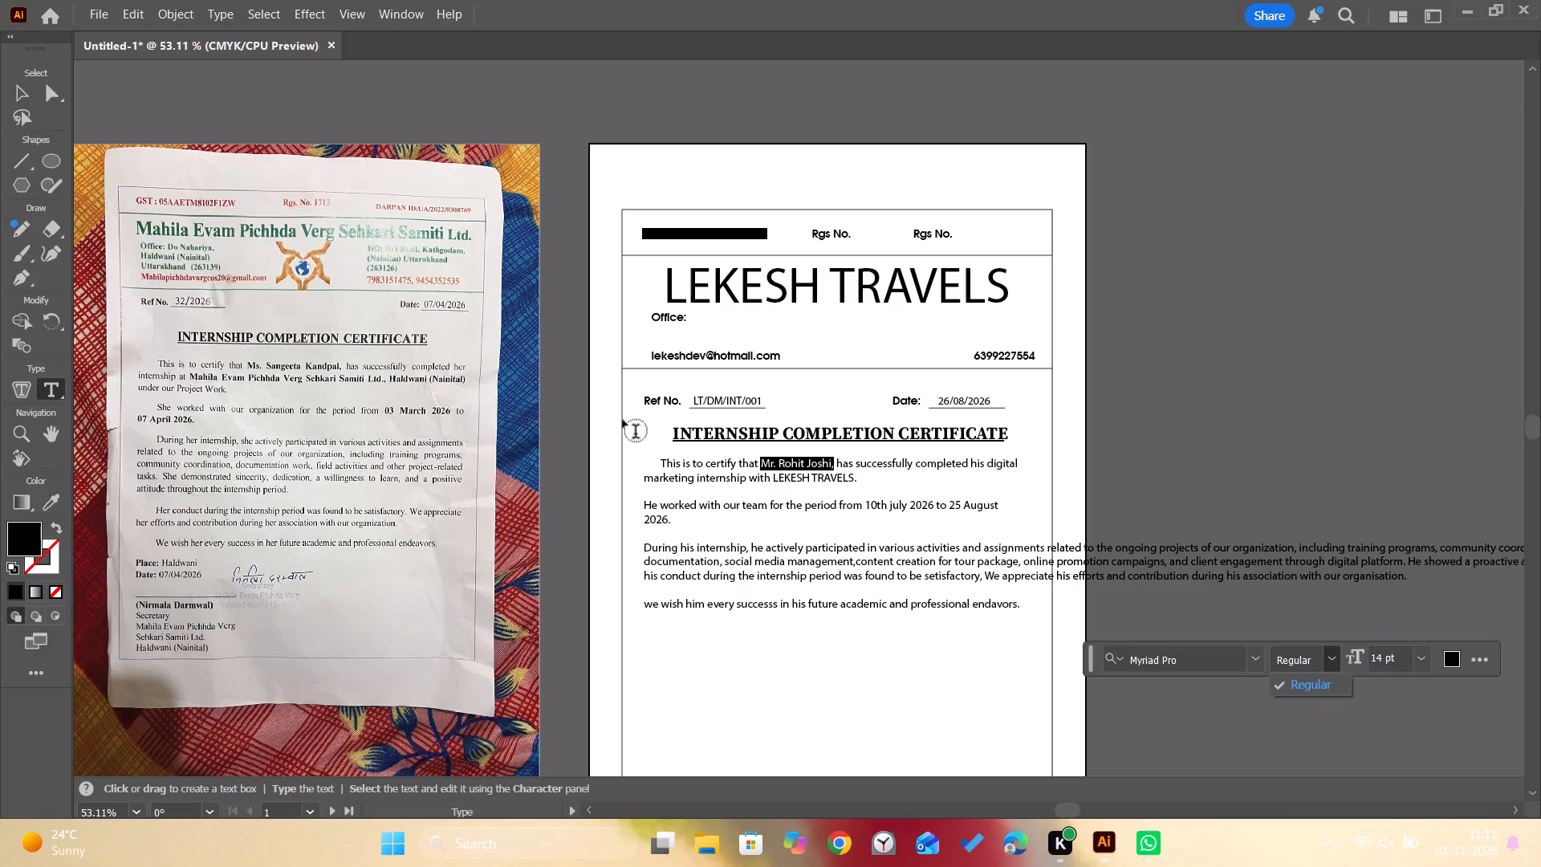
Set the certificate's entire body text in the Poppins font with the Regular style.
left_click_drag(661, 460, 1063, 707)
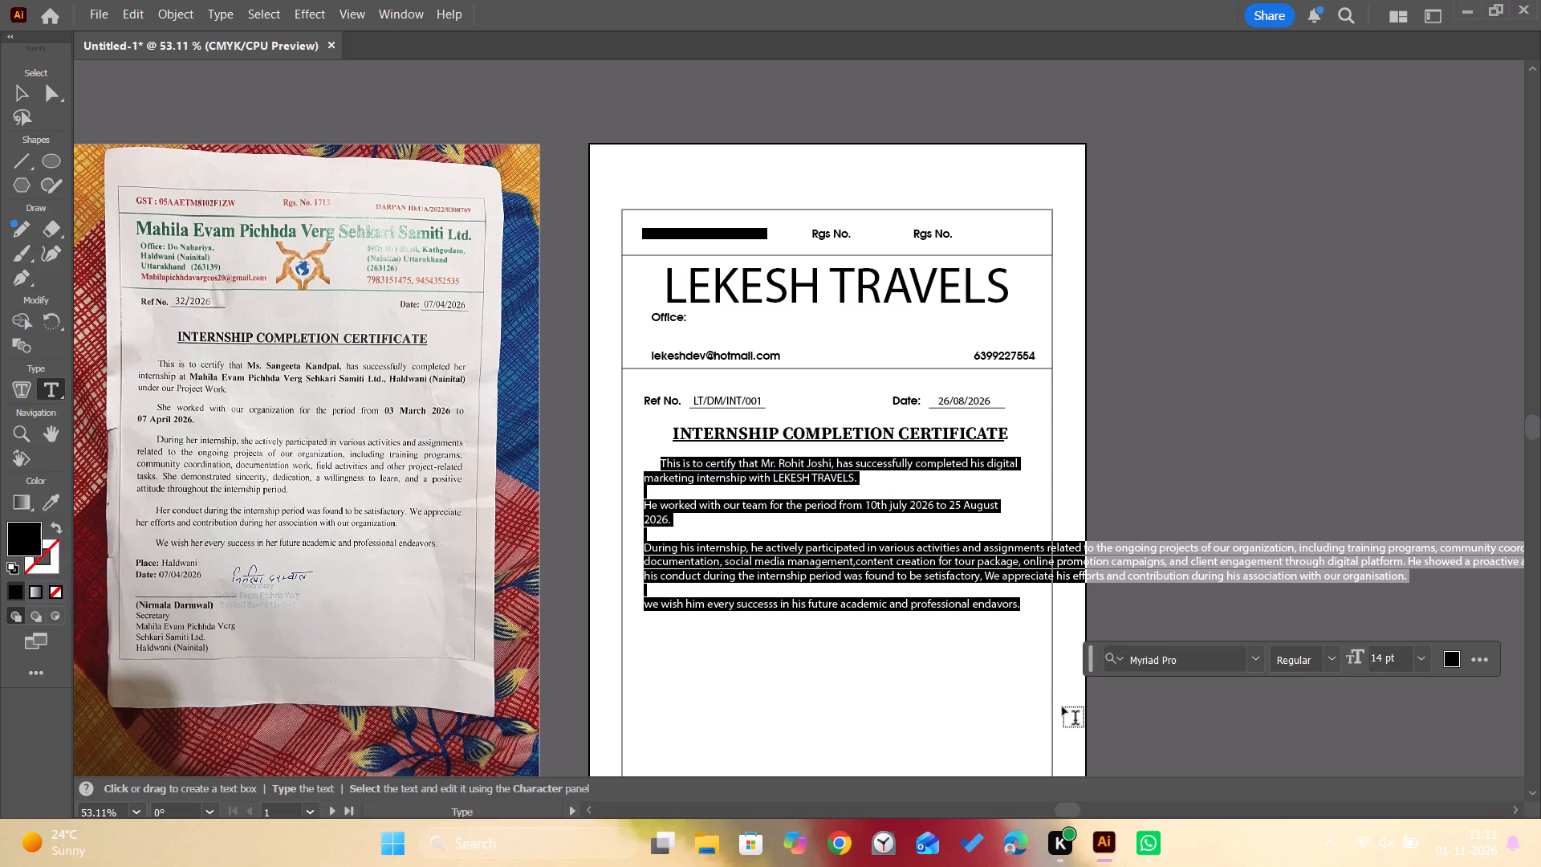
left_click(1223, 661)
type("pop")
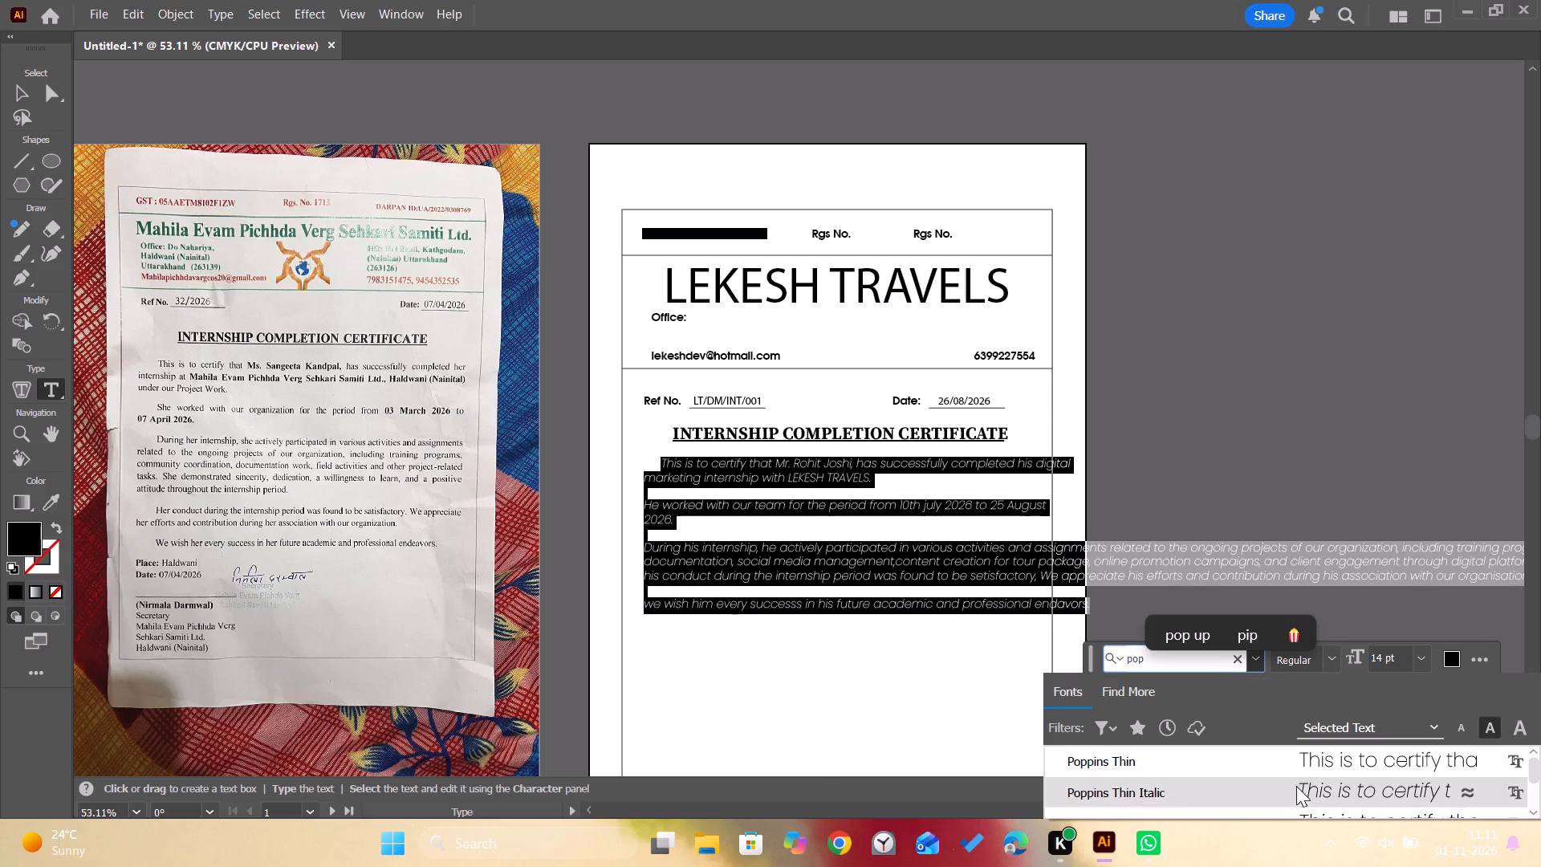
scroll(1297, 765, "down", 1)
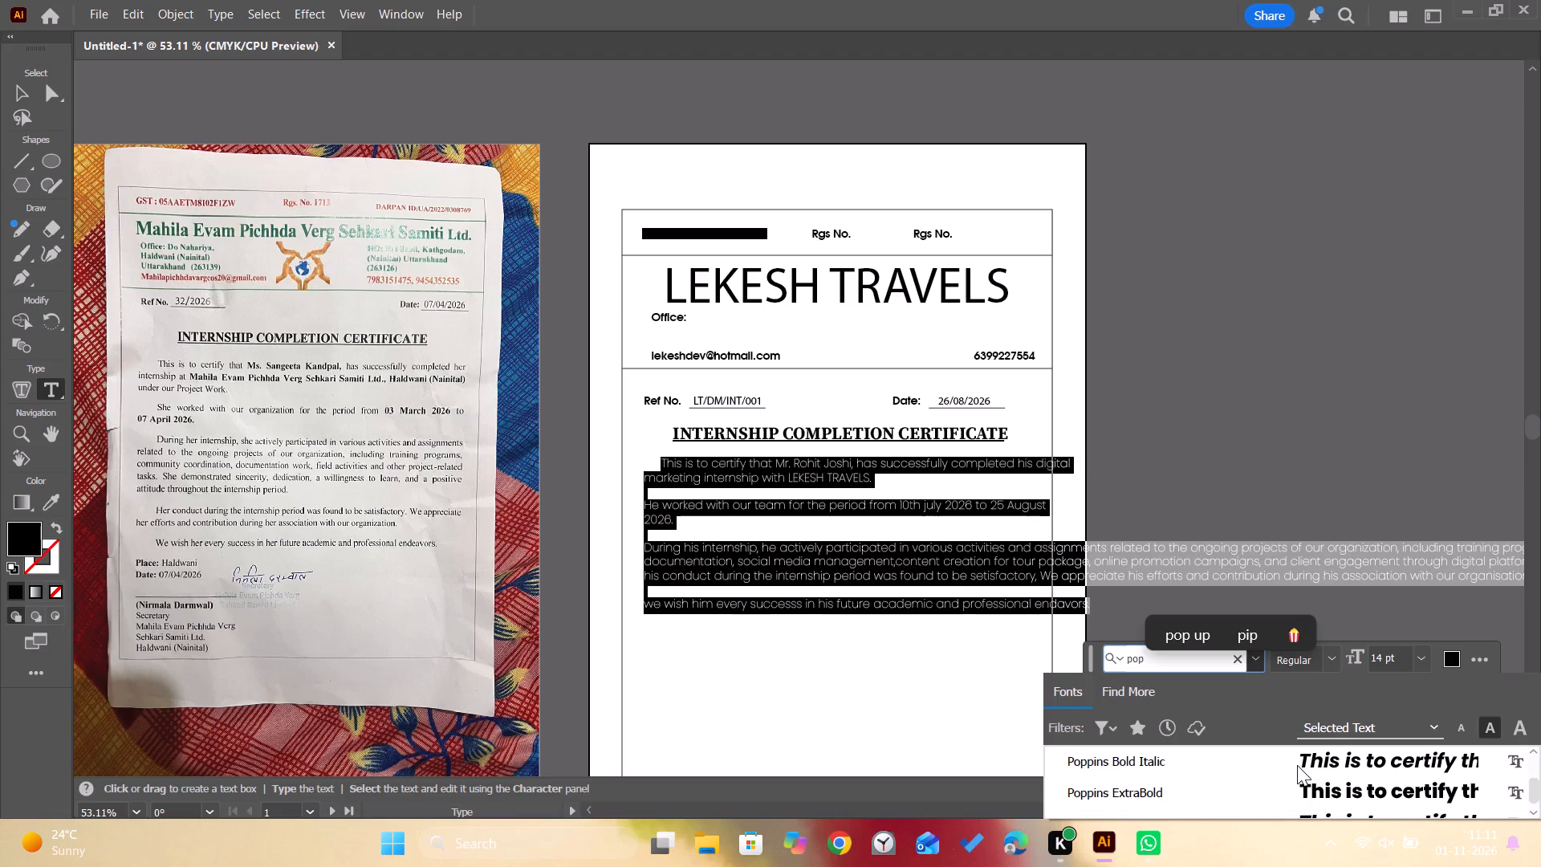
scroll(1296, 766, "up", 5)
left_click(1291, 759)
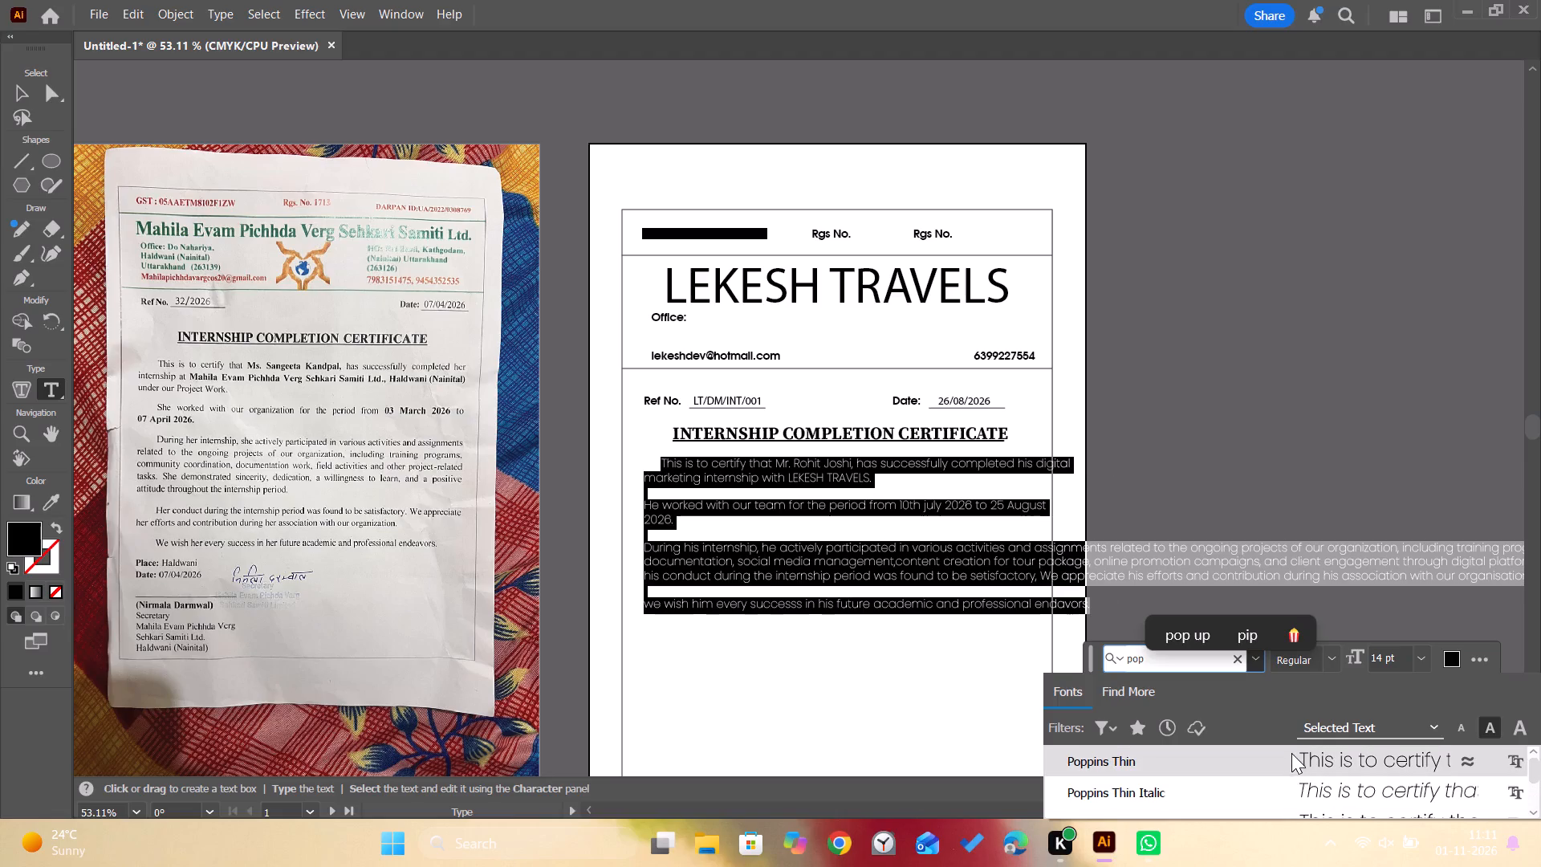
left_click(1358, 767)
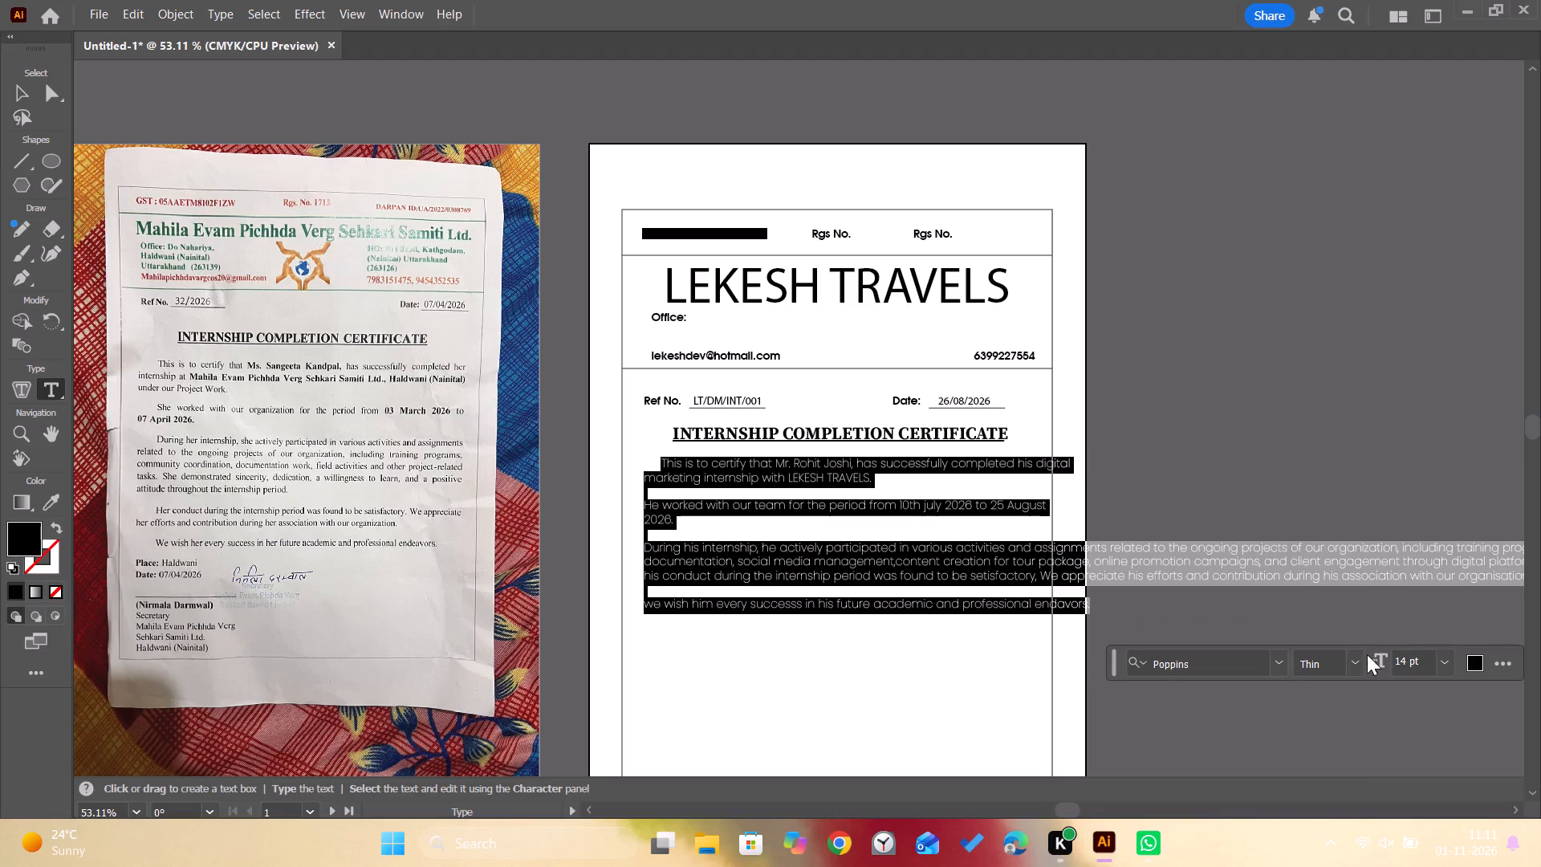
left_click(1352, 662)
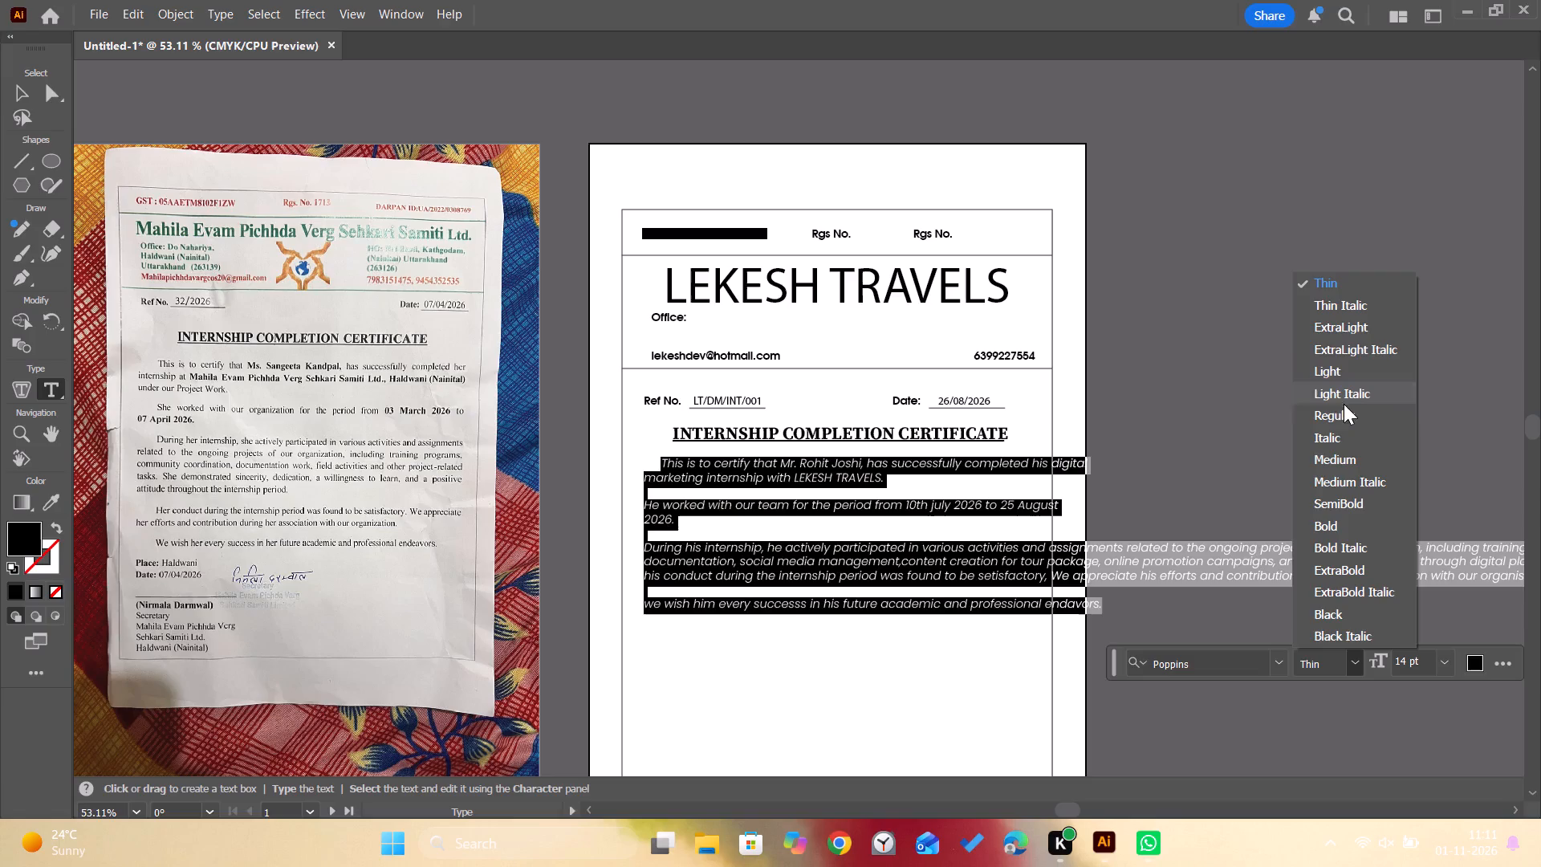
Apply the Regular style to the certificate's entire Poppins body text.
left_click(1344, 412)
left_click(1248, 417)
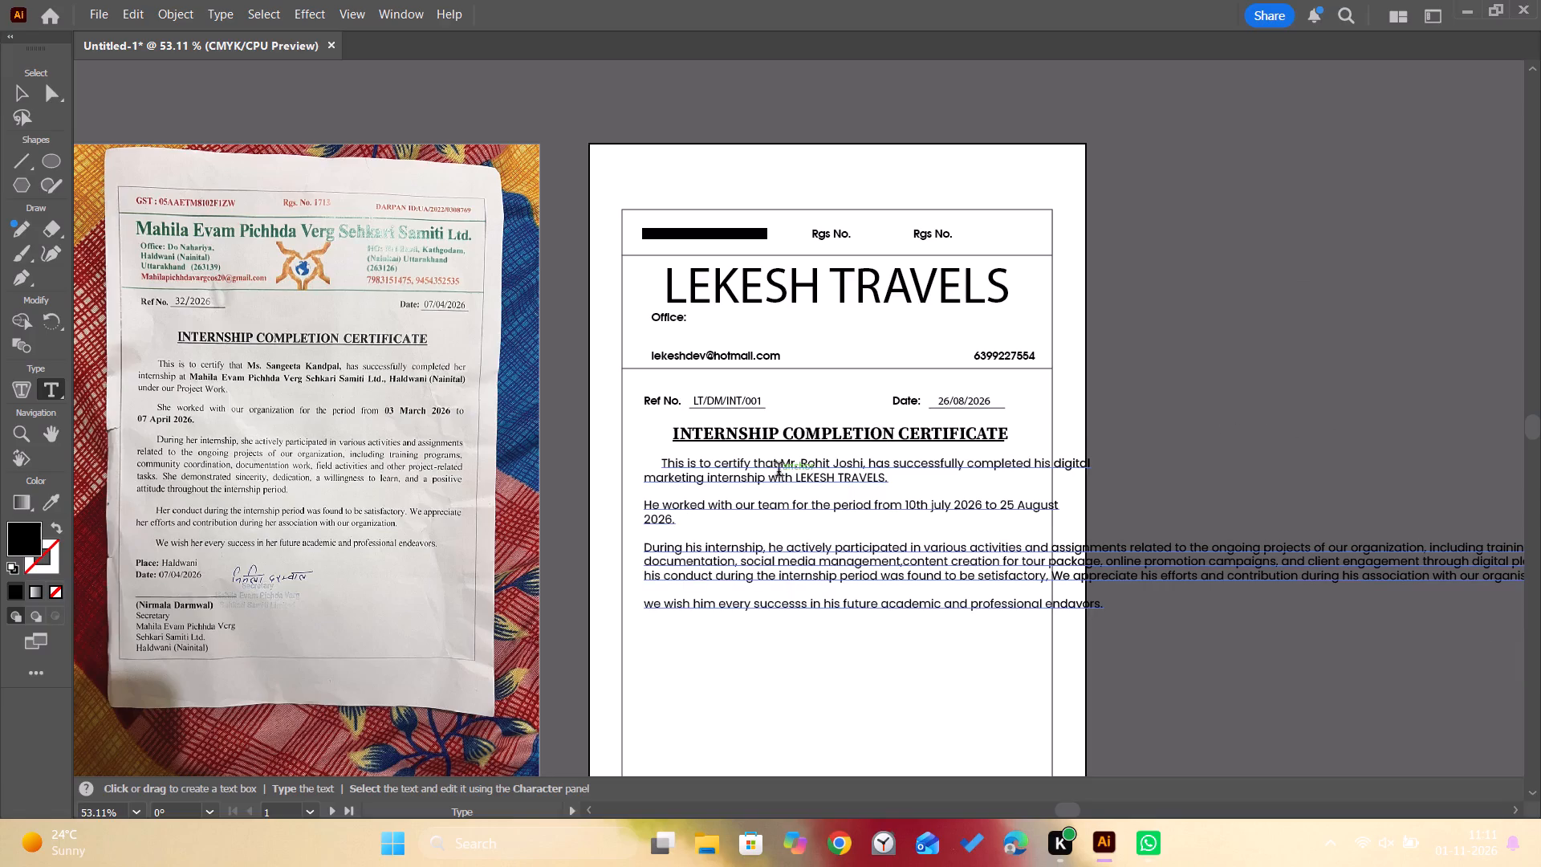
Set the intern's name, including the "Mr." title, in Bold in the opening "This is to certify" paragraph.
left_click_drag(781, 467, 867, 467)
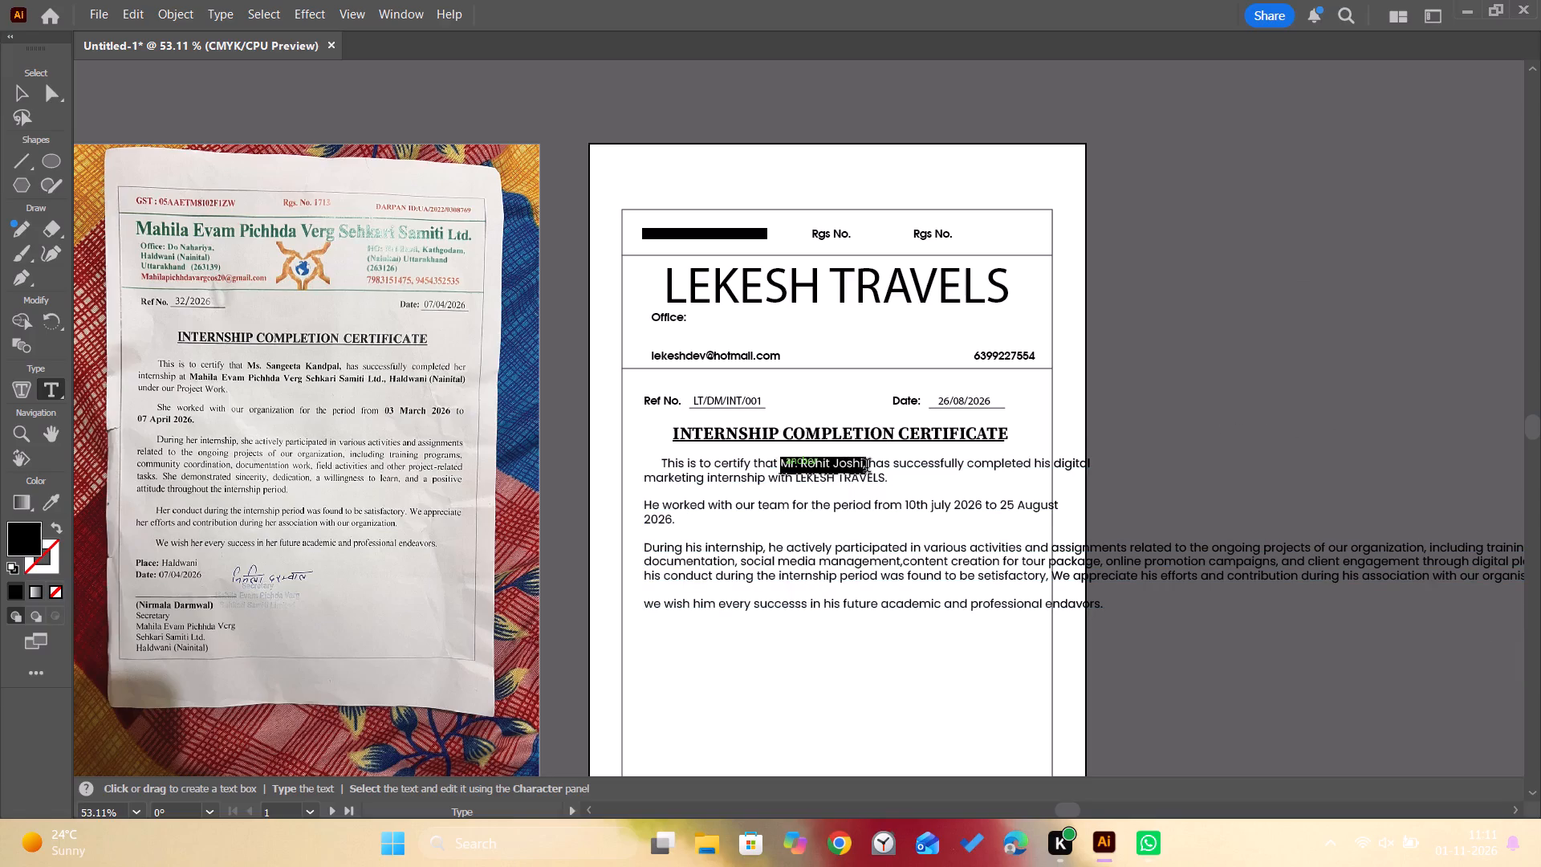
left_click_drag(867, 467, 863, 466)
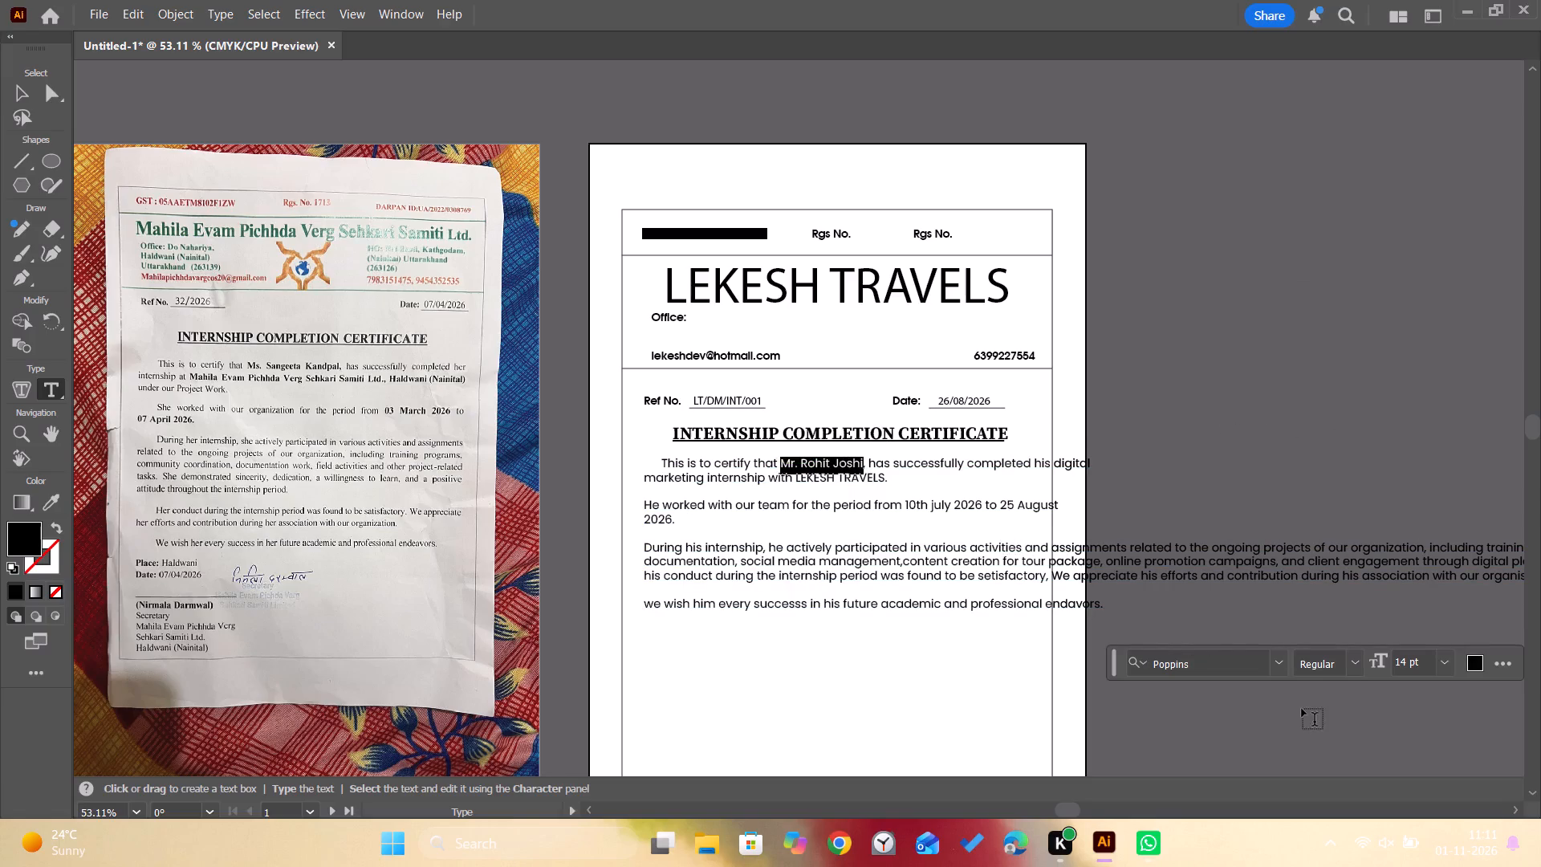
left_click(1361, 666)
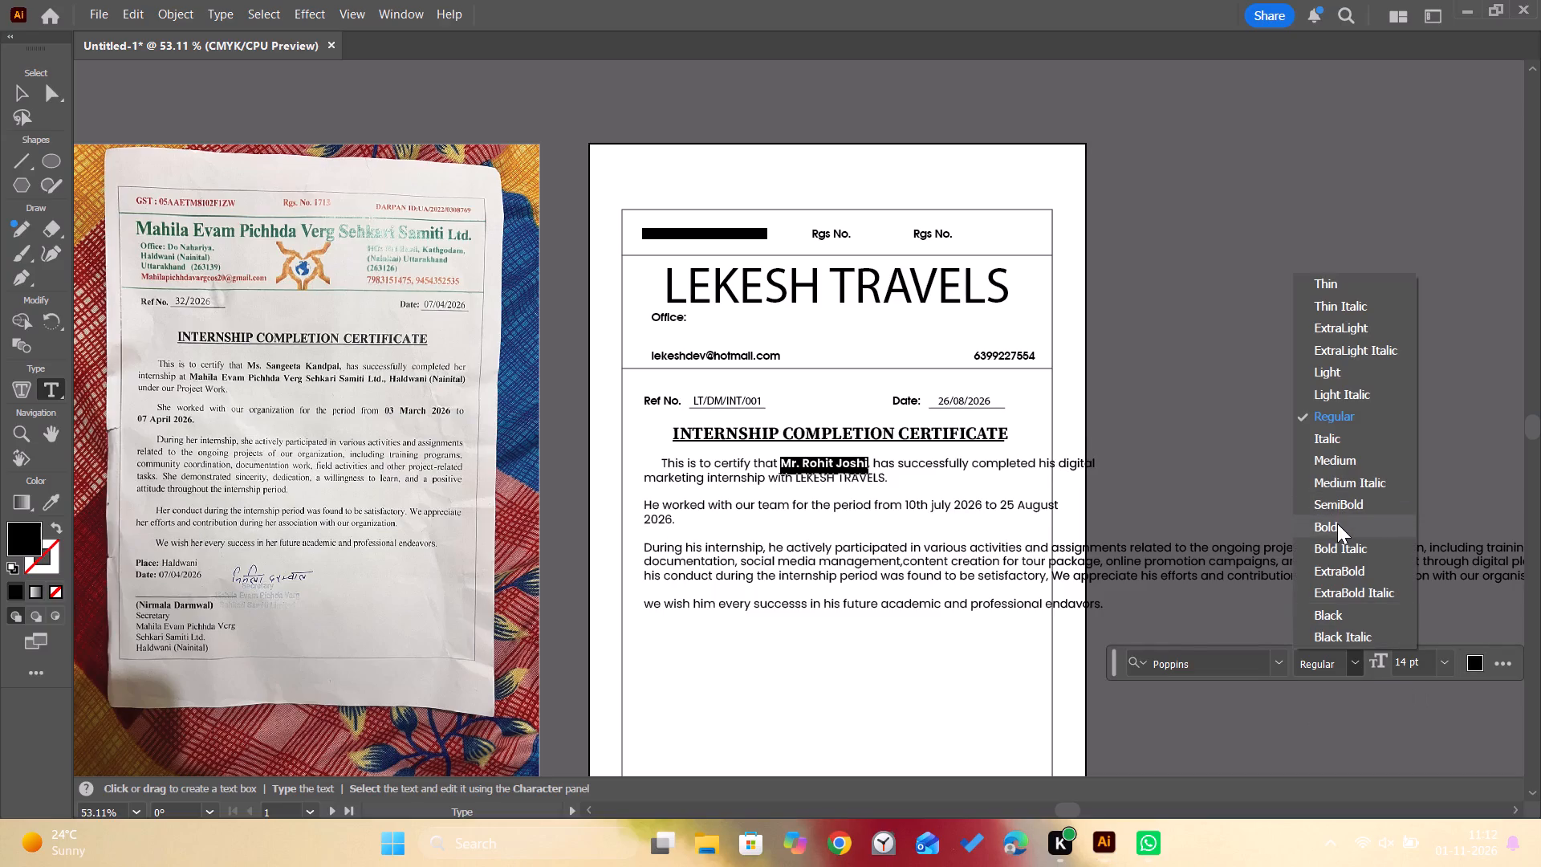
left_click(1337, 523)
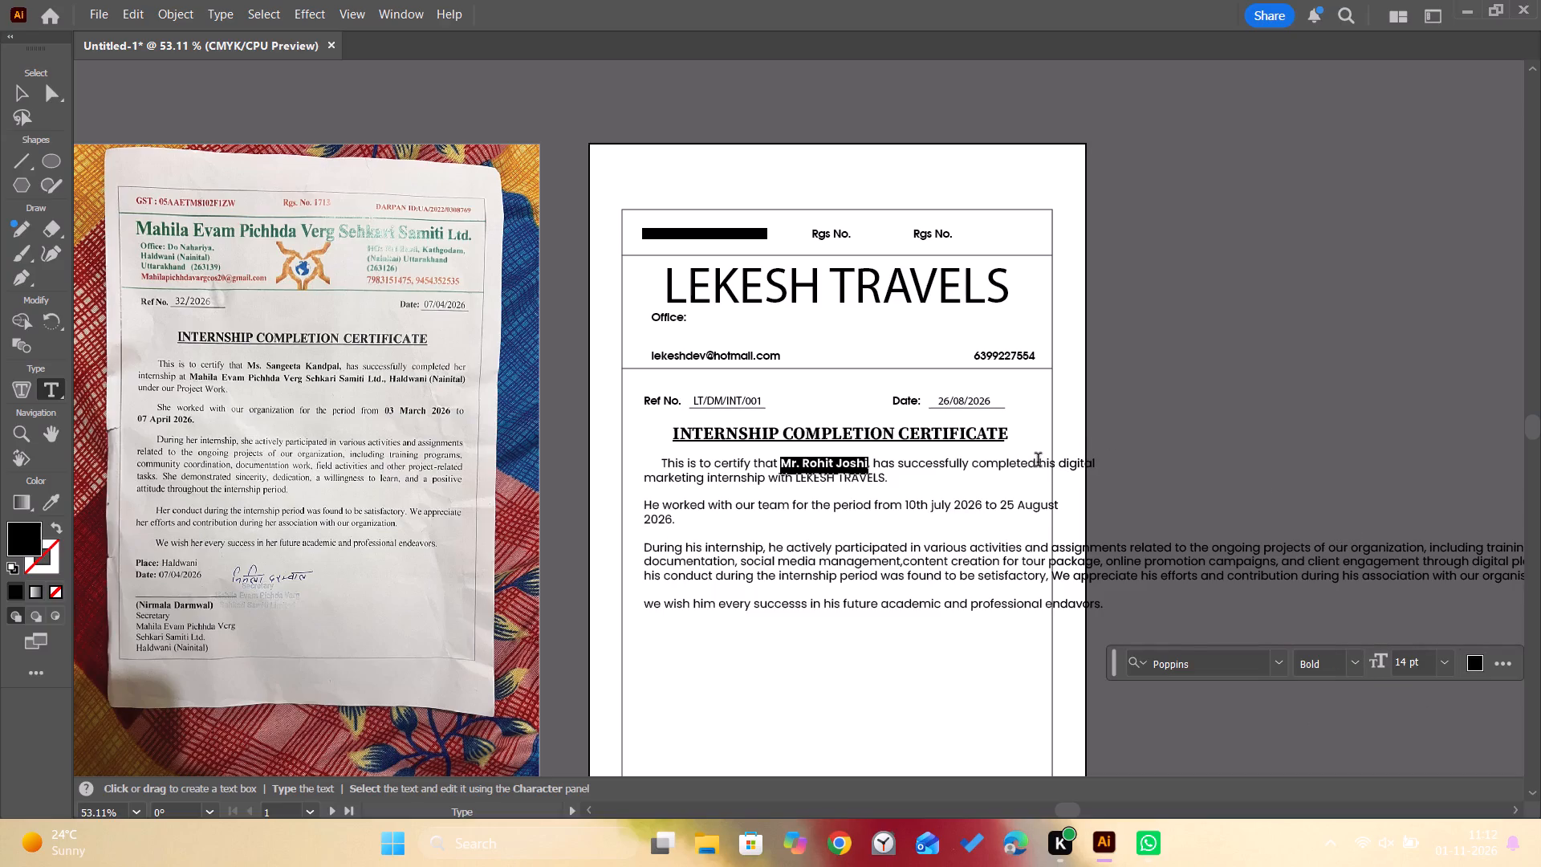
Rewrap the opening paragraph to break after "completed", joining "his digital" with "marketing internship with LEKESH TRAVELS." on the second line.
left_click(1038, 462)
key("BackSpace")
key("Return")
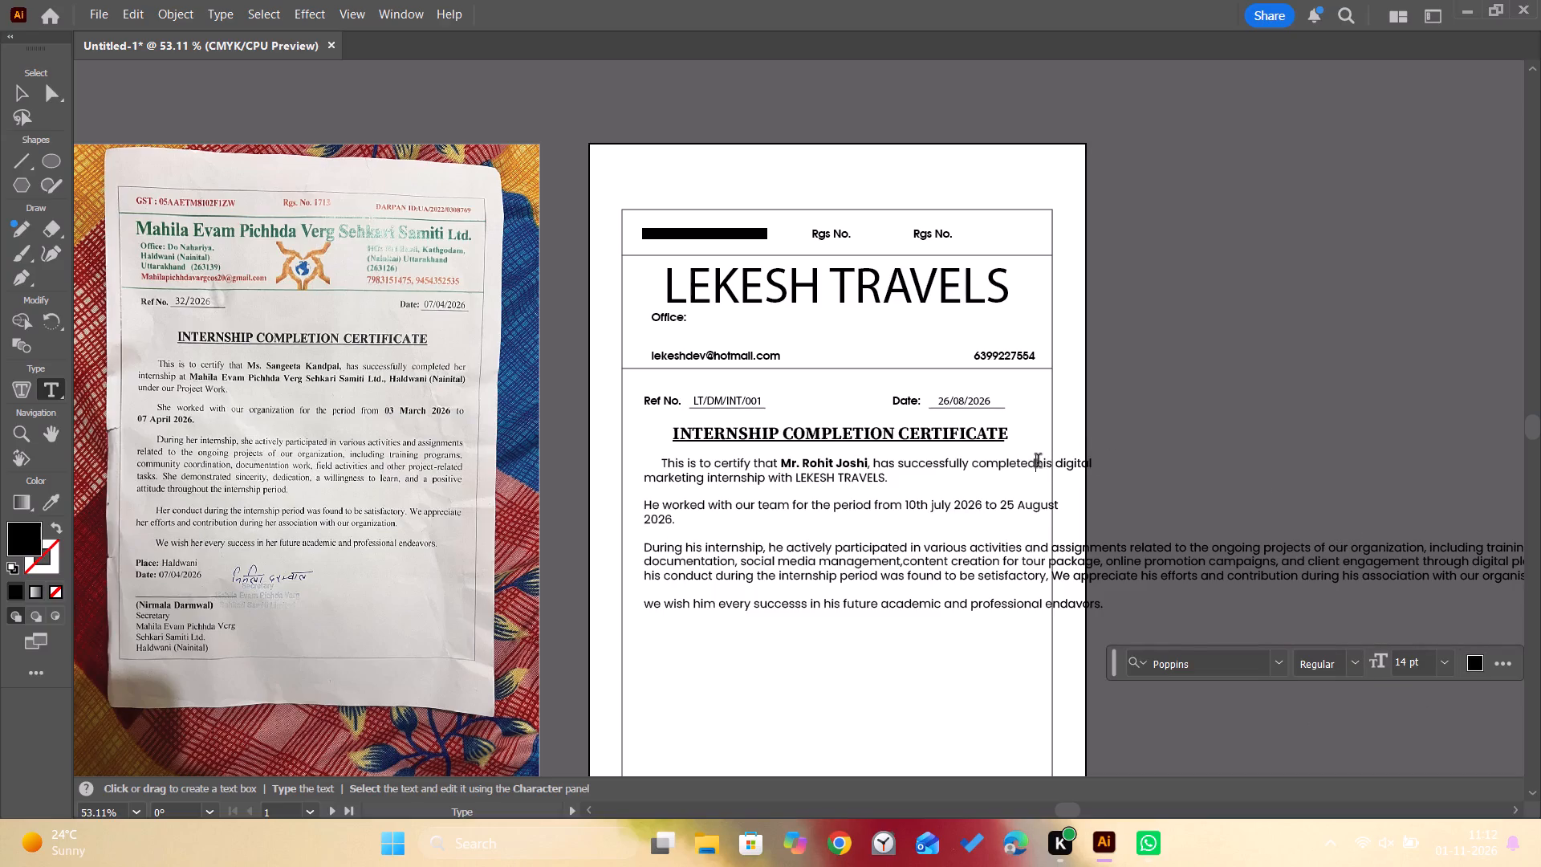
key("Down")
key("BackSpace")
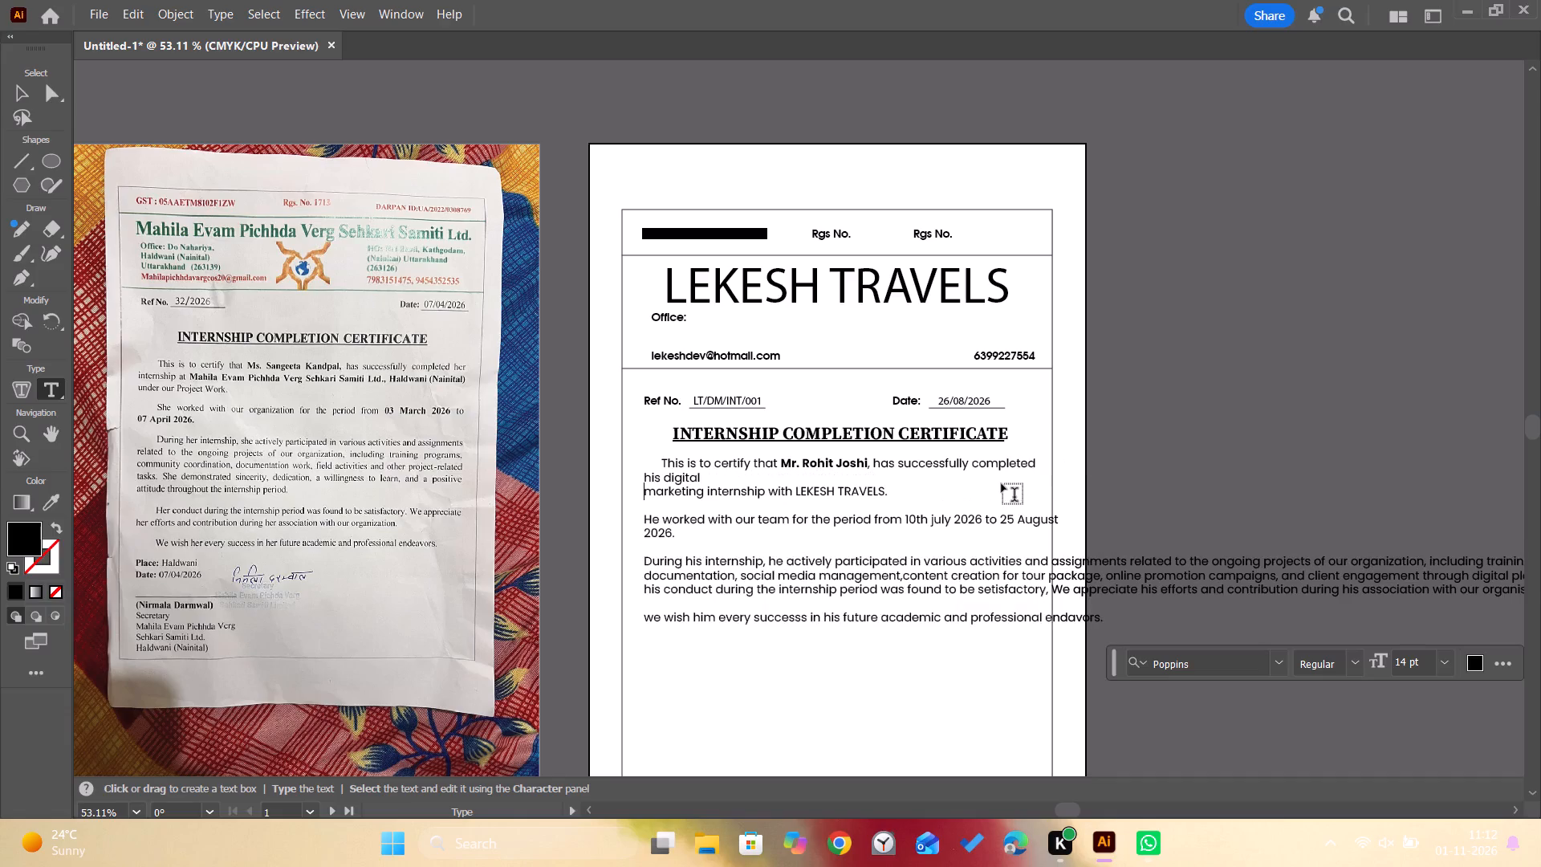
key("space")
key("Right")
key("BackSpace")
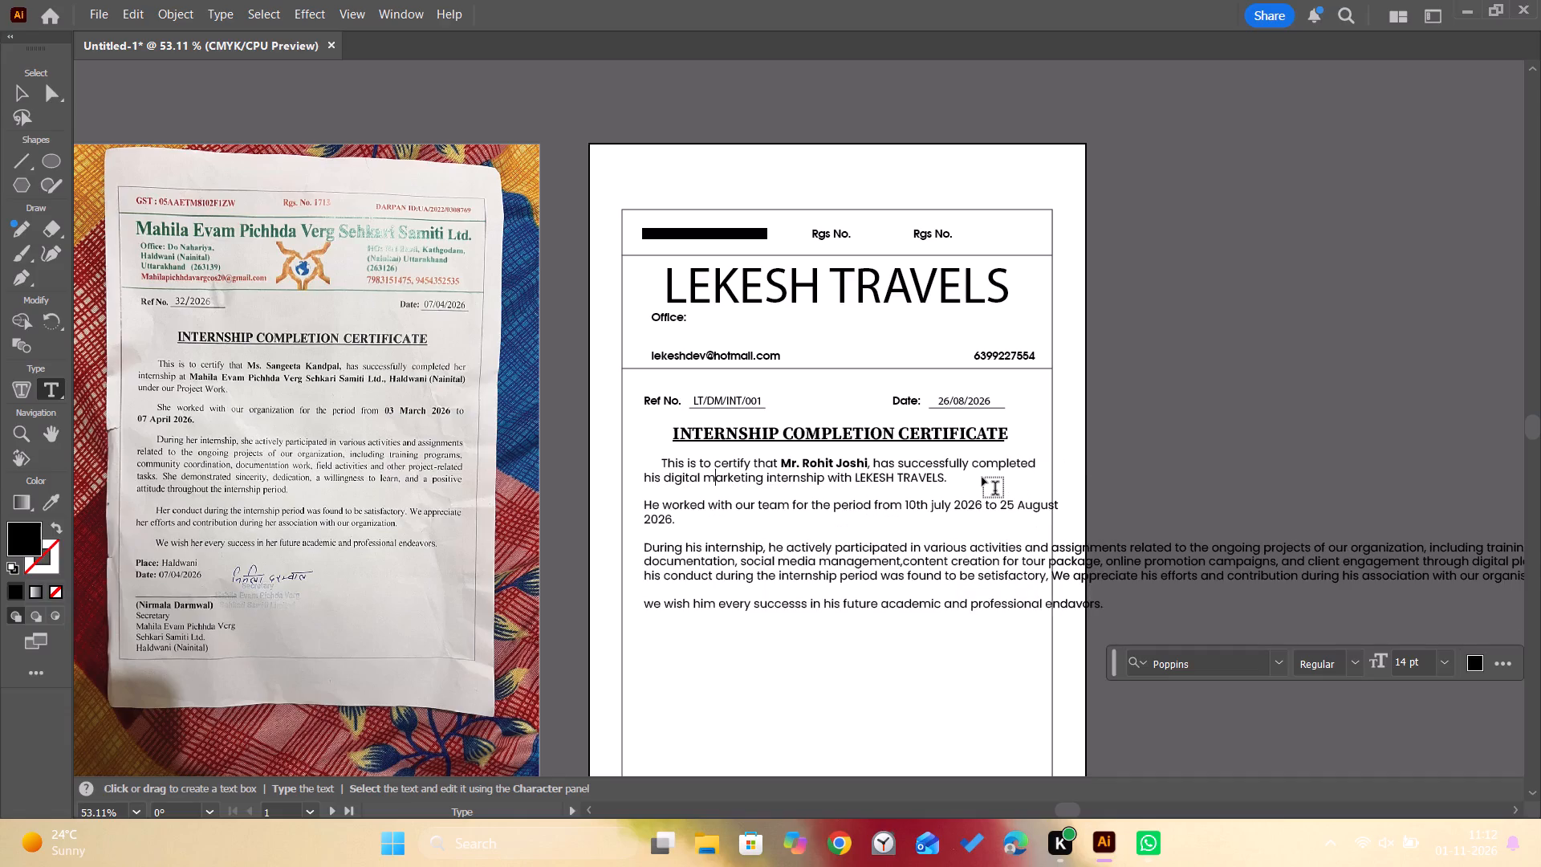
Capitalize the initials of "Digital Marketing" in the opening paragraph.
key("shift+m")
key("Left")
key("Left")
key("Left")
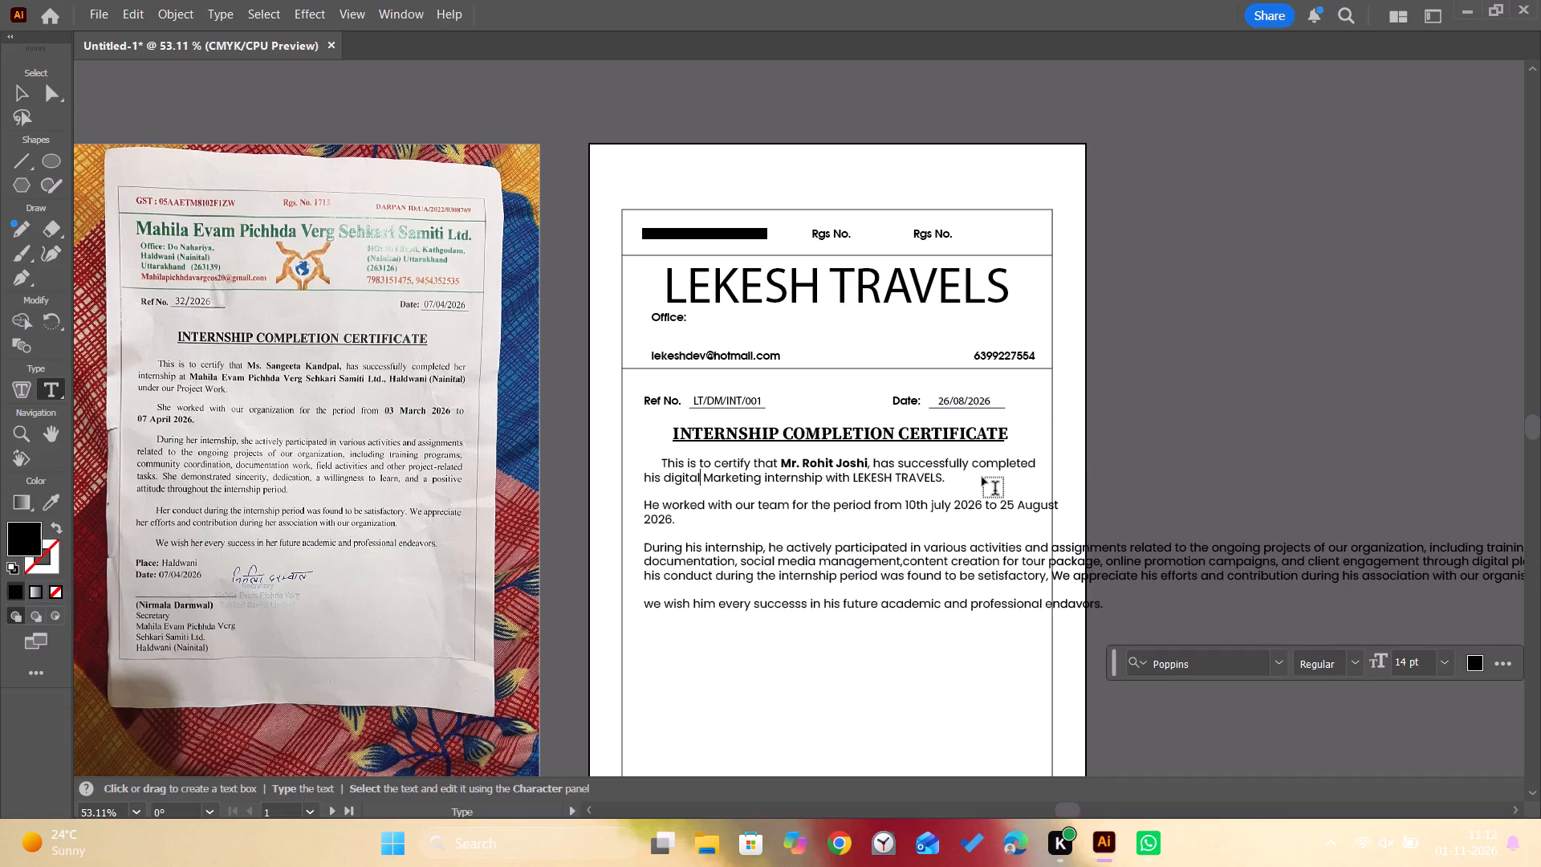
key("Left")
key("Left")
key("Left")
key("Left")
key("Left")
key("BackSpace")
key("shift+d")
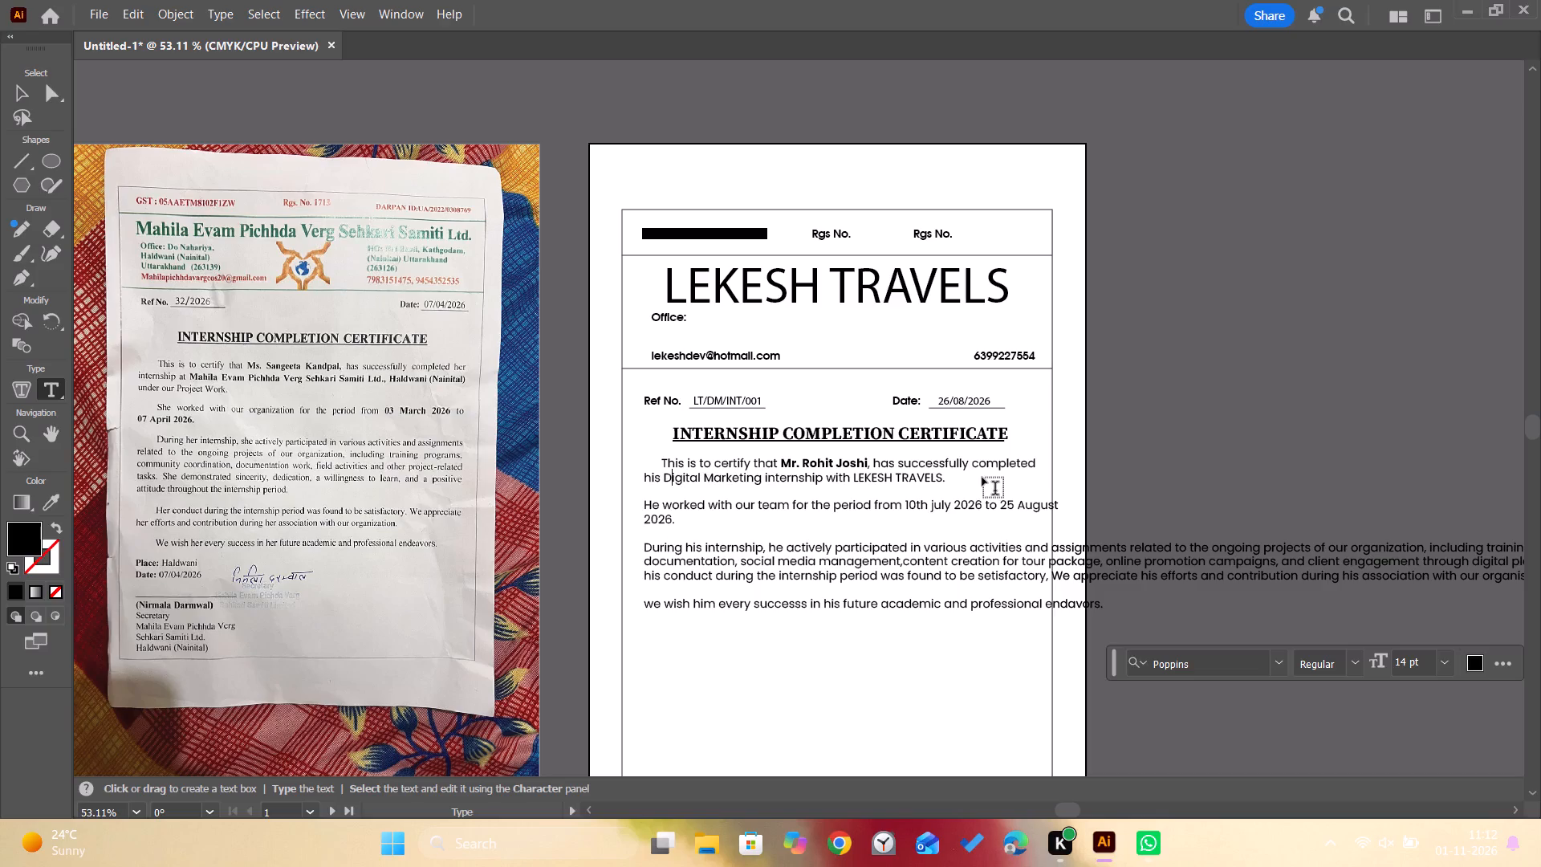
Capitalize the initial of "Internship" after "Digital Marketing" in the opening paragraph.
key("Right")
key("Right")
key("Right")
key("Right")
key("Right")
key("Right")
key("Right")
key("Right")
key("Right")
key("Right")
key("Right")
key("Right")
key("Right")
key("Right")
key("Right")
key("Right")
key("Right")
key("Right")
key("Right")
key("Right")
key("Right")
key("Right")
key("Right")
key("Right")
key("Right")
key("Right")
key("Right")
key("Right")
key("Right")
key("Right")
key("Right")
key("Right")
key("Right")
key("BackSpace")
key("shift+i")
Make the company name "LEKESH TRAVELS" bold in the opening paragraph.
left_click_drag(856, 478, 941, 480)
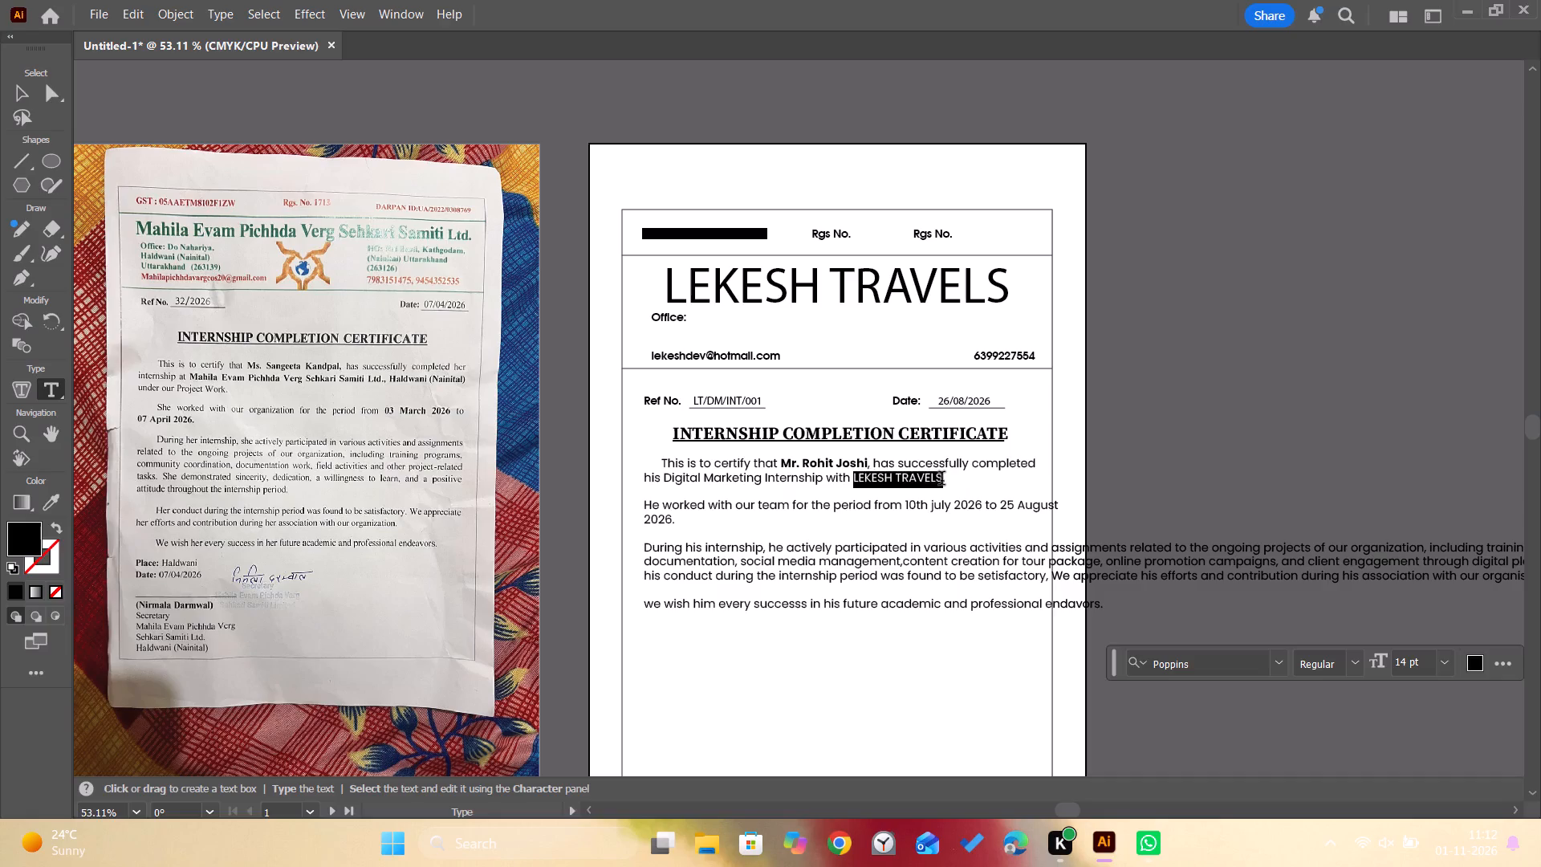
left_click_drag(941, 480, 943, 480)
left_click(1348, 670)
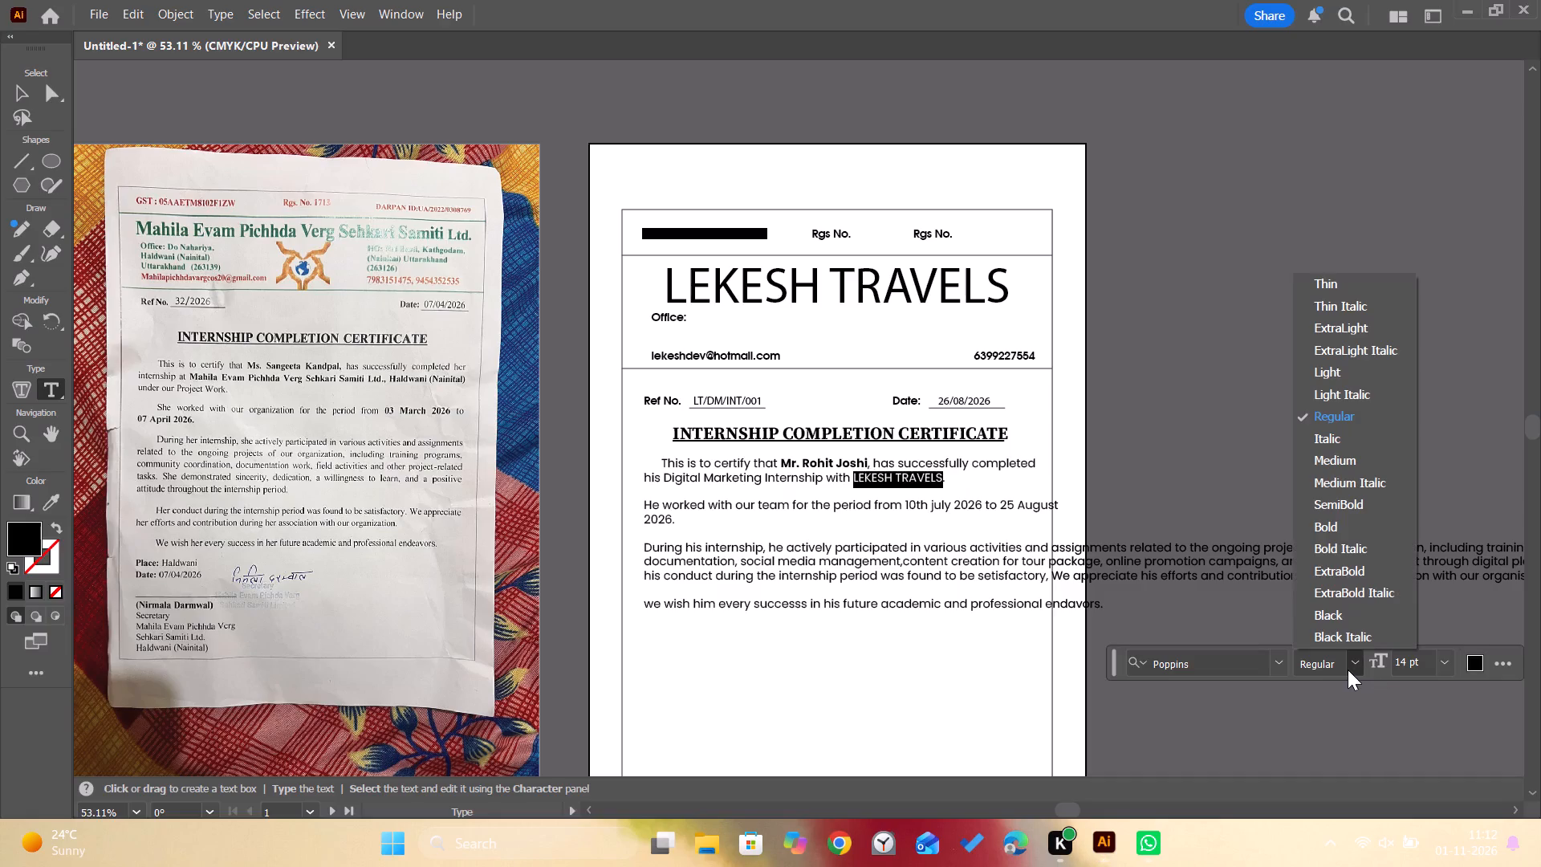
left_click(1340, 534)
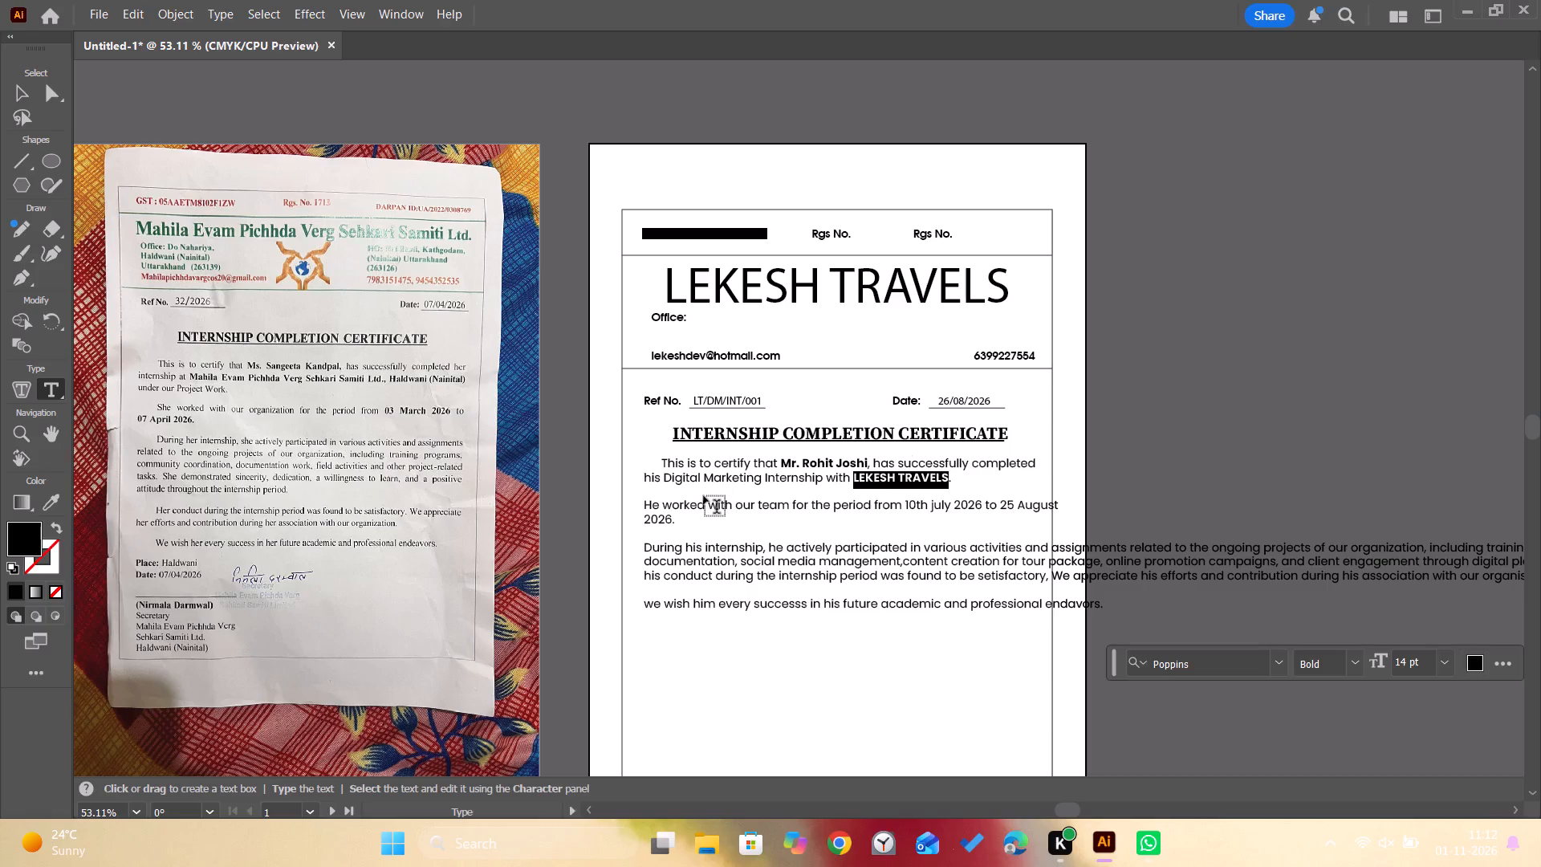
Capitalize "July" in the internship start date and make "10th July 2026" bold.
left_click(937, 508)
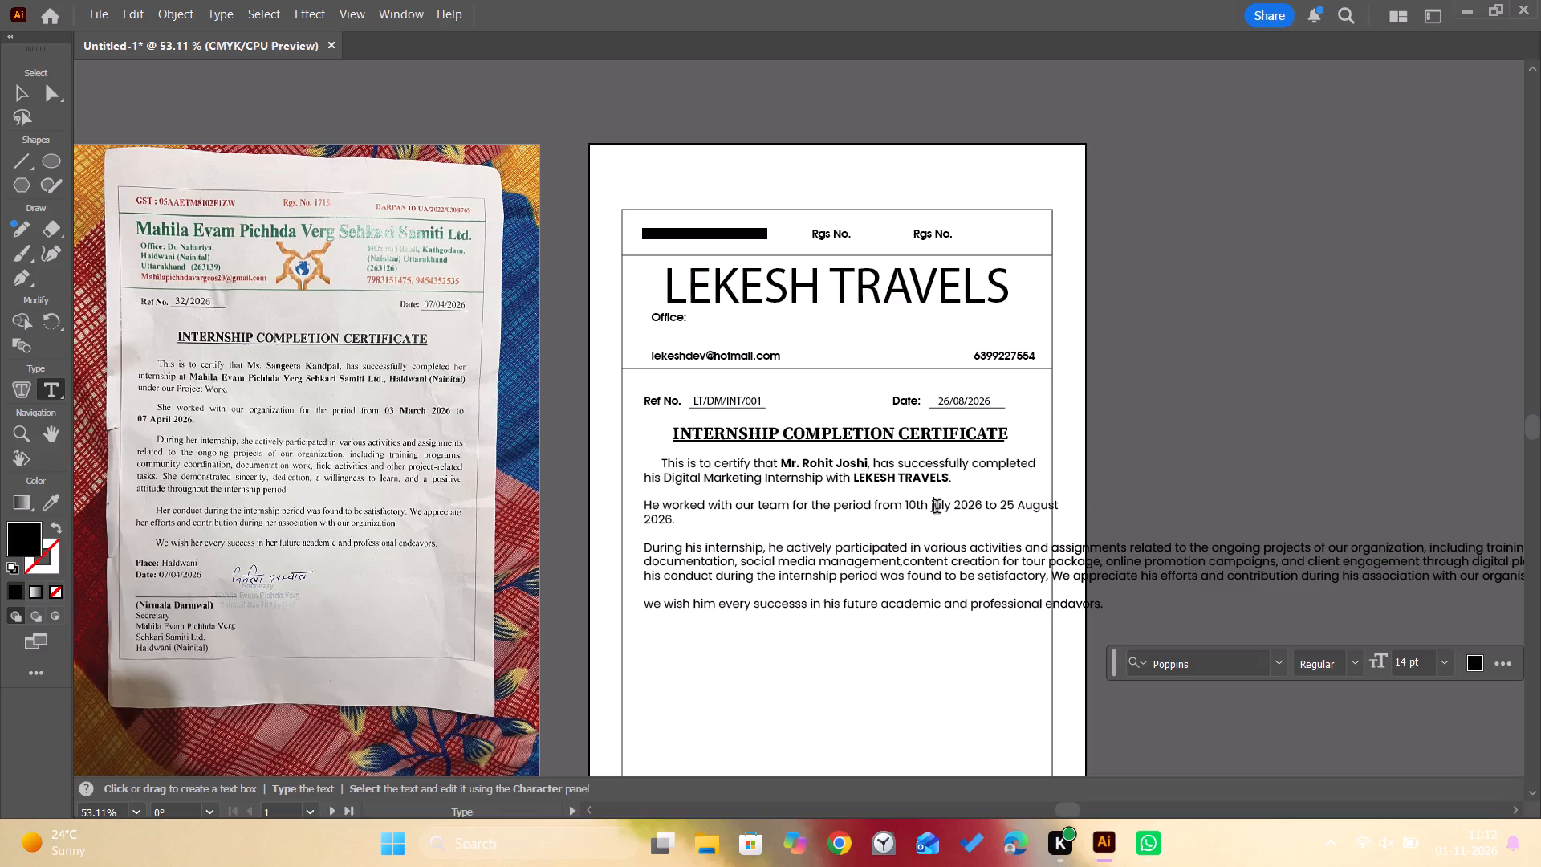
key("BackSpace")
key("shift+j")
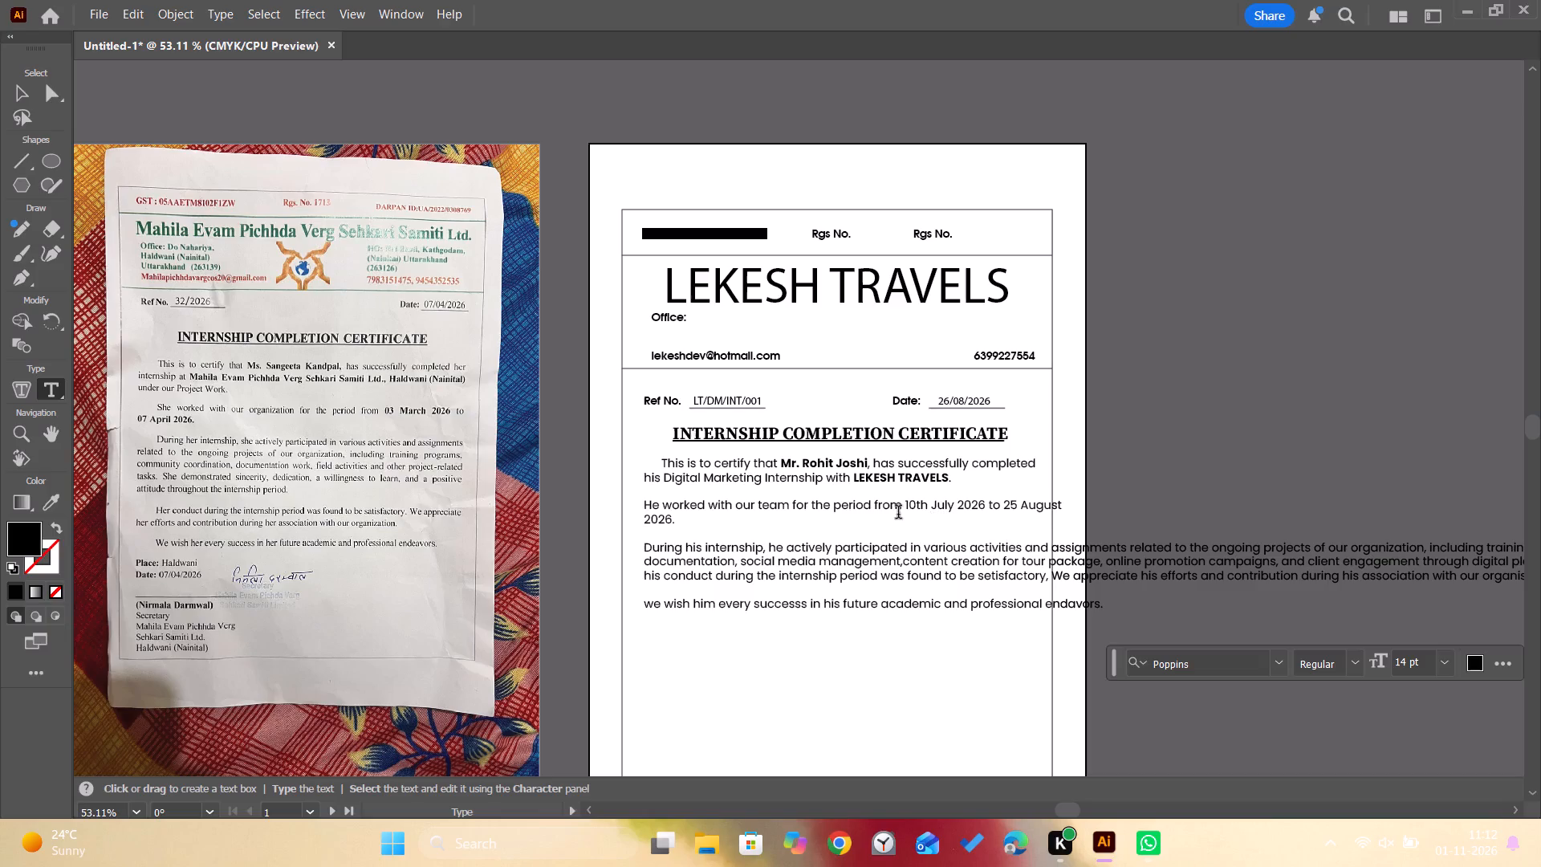
left_click_drag(906, 500, 987, 502)
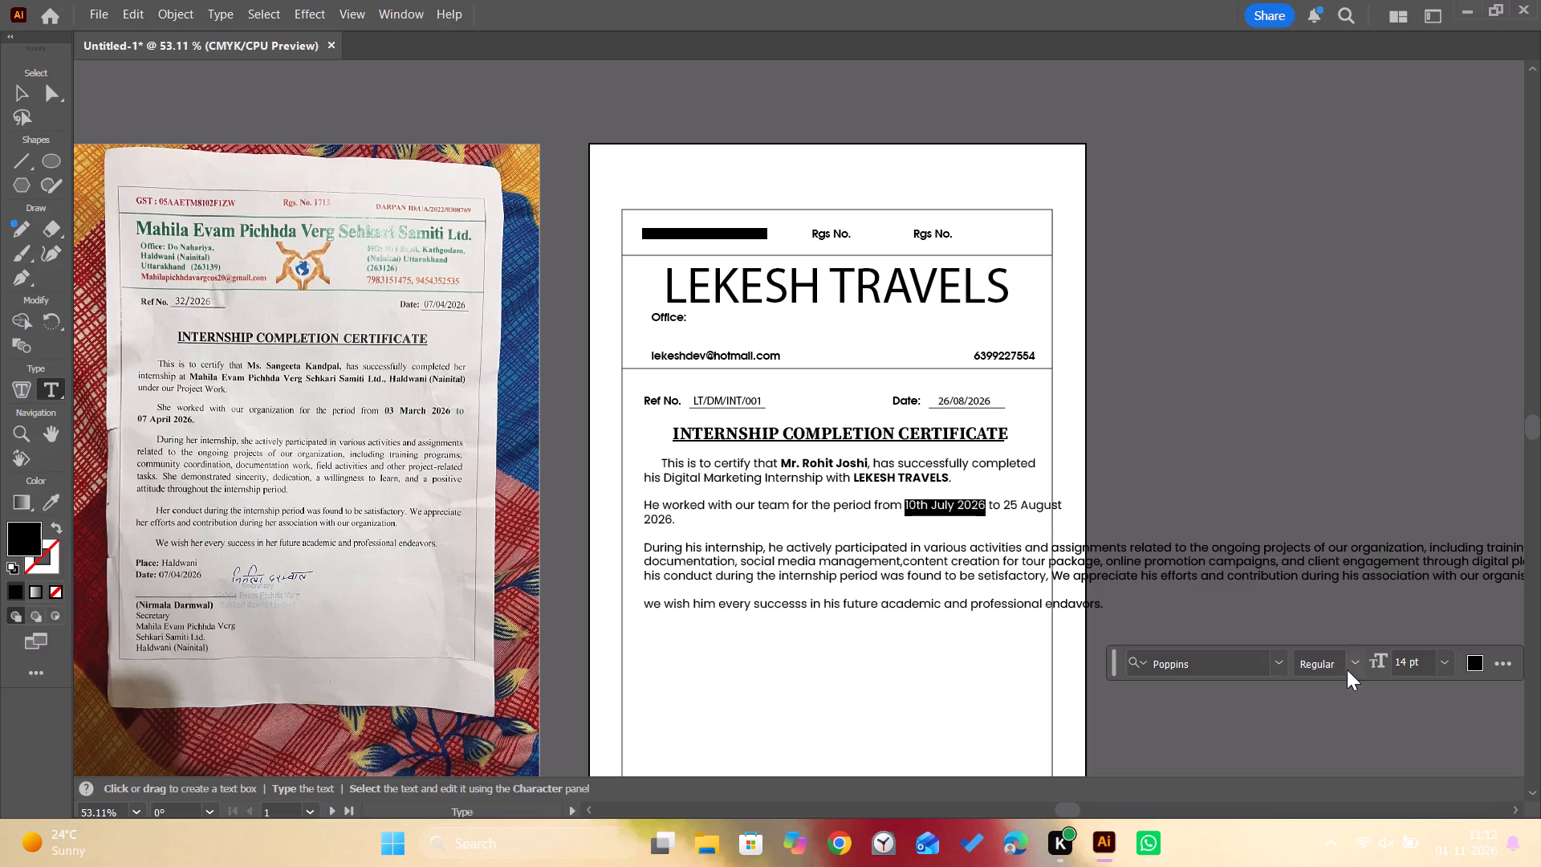
left_click(1352, 666)
left_click(1325, 521)
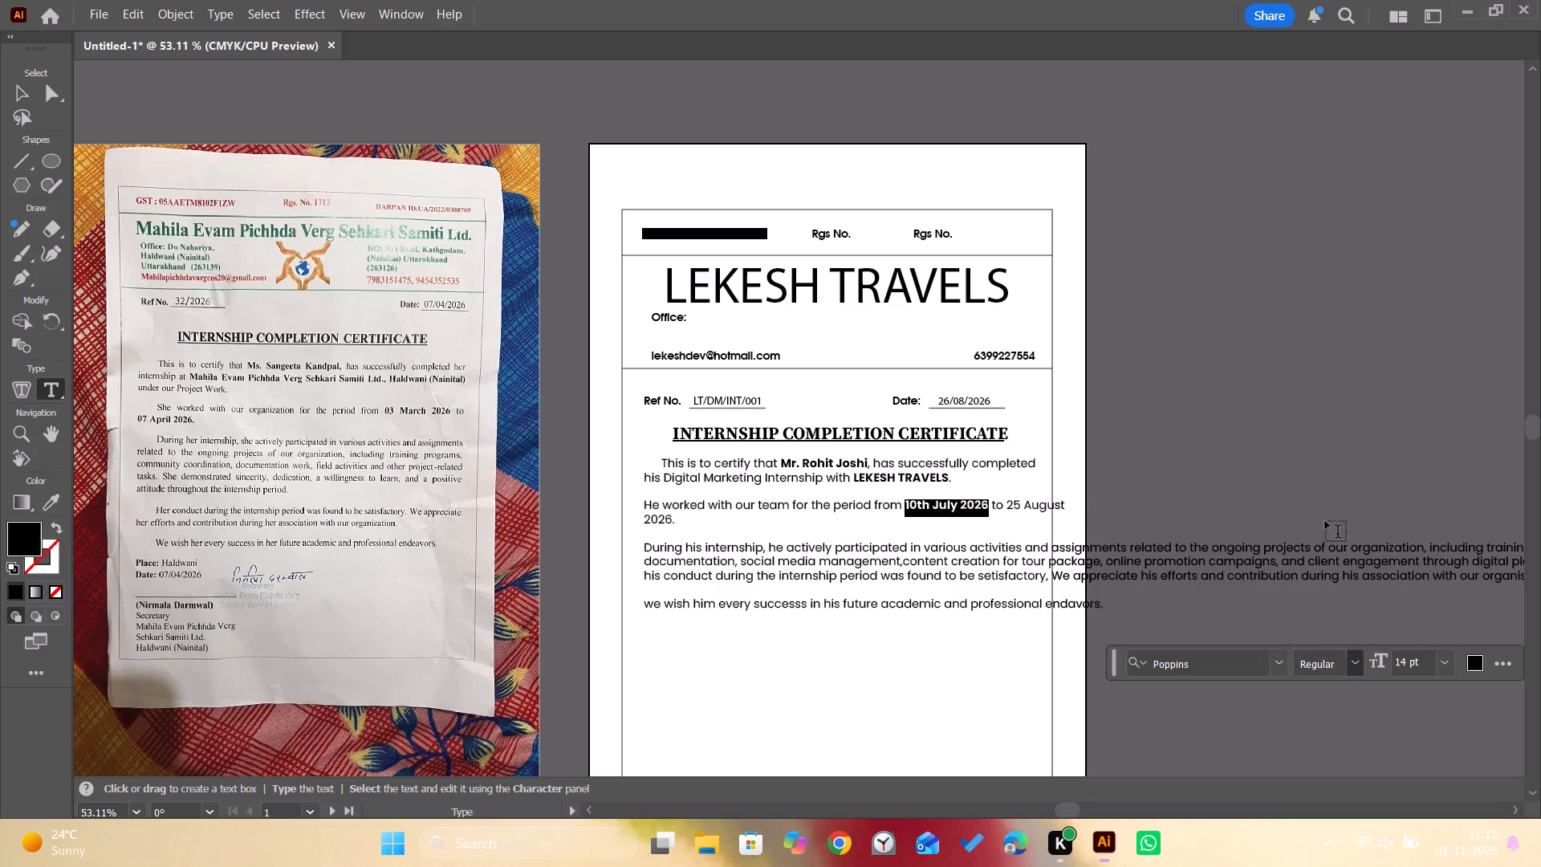
Break the period sentence before "25 August" and join it with "2026." on the second line.
left_click(1010, 504)
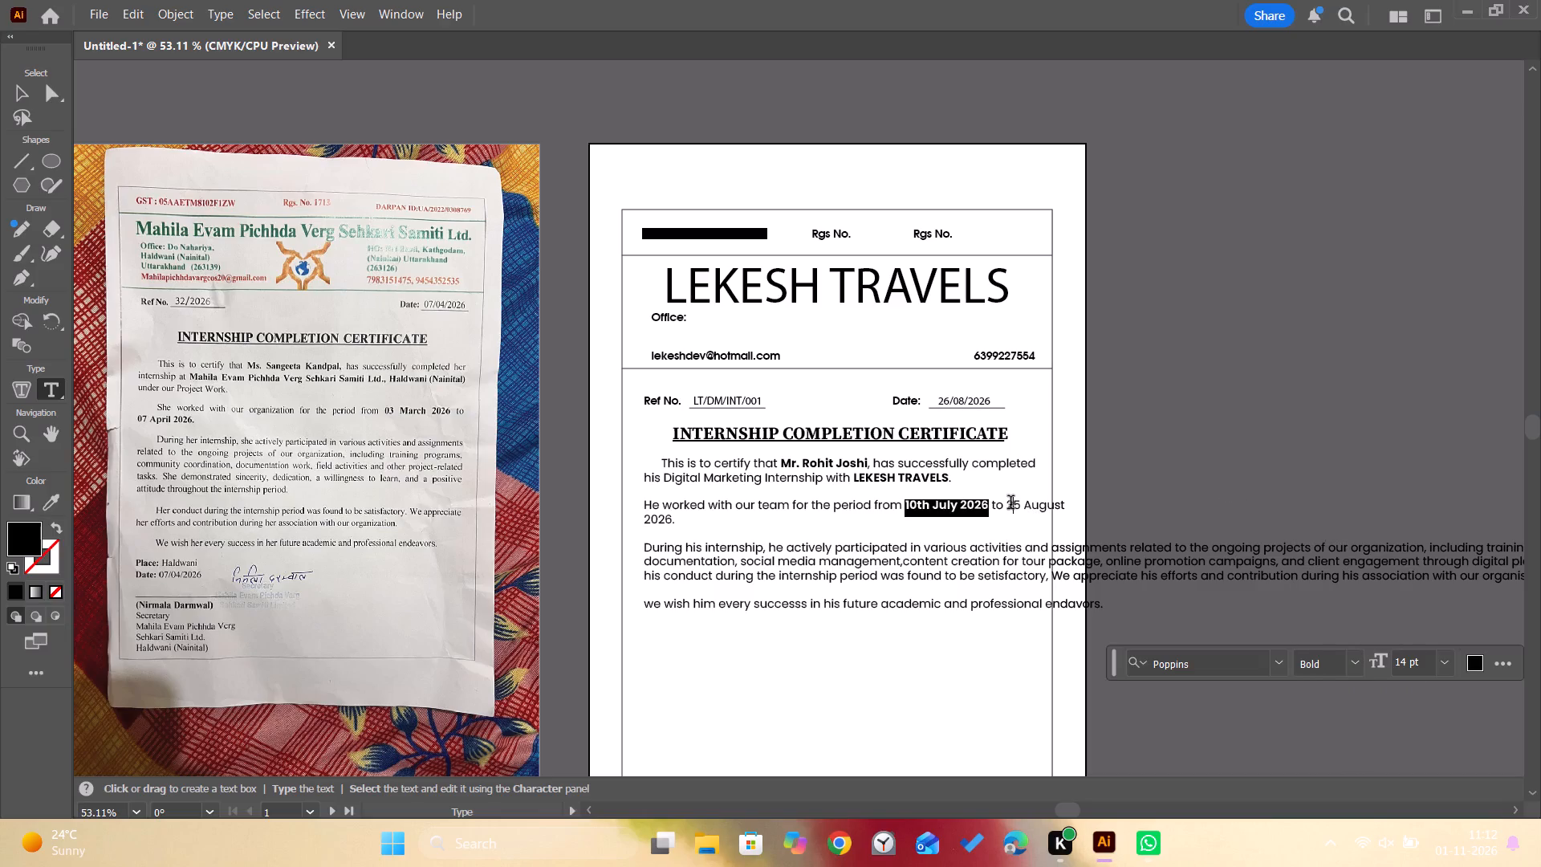
key("Left")
key("Return")
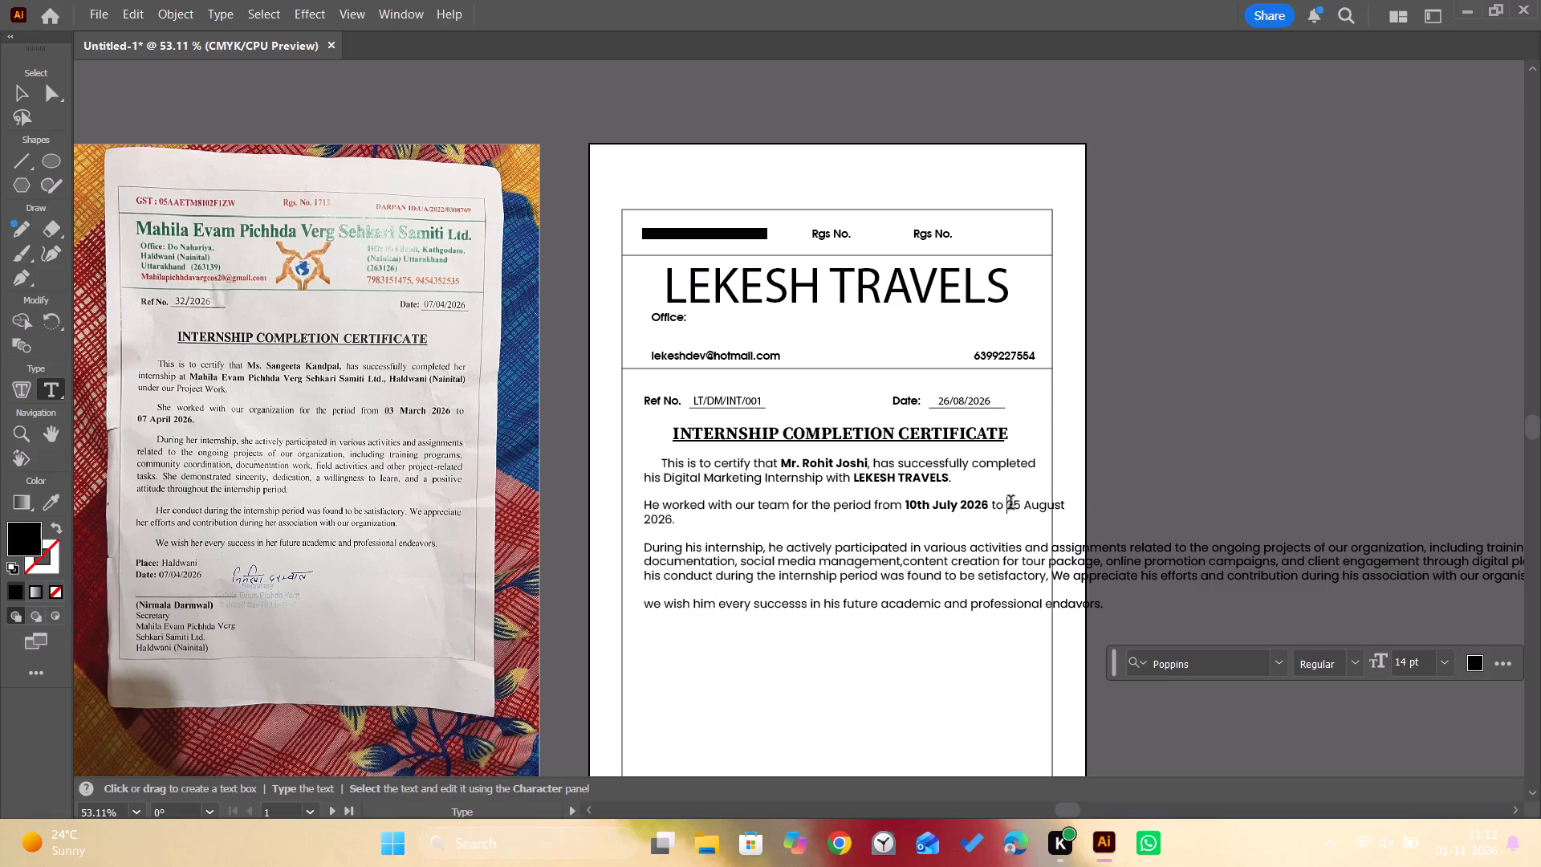
key("Down")
key("BackSpace")
key("space")
Make the "5 August 2026" portion of the internship end date bold.
left_click_drag(649, 522, 732, 523)
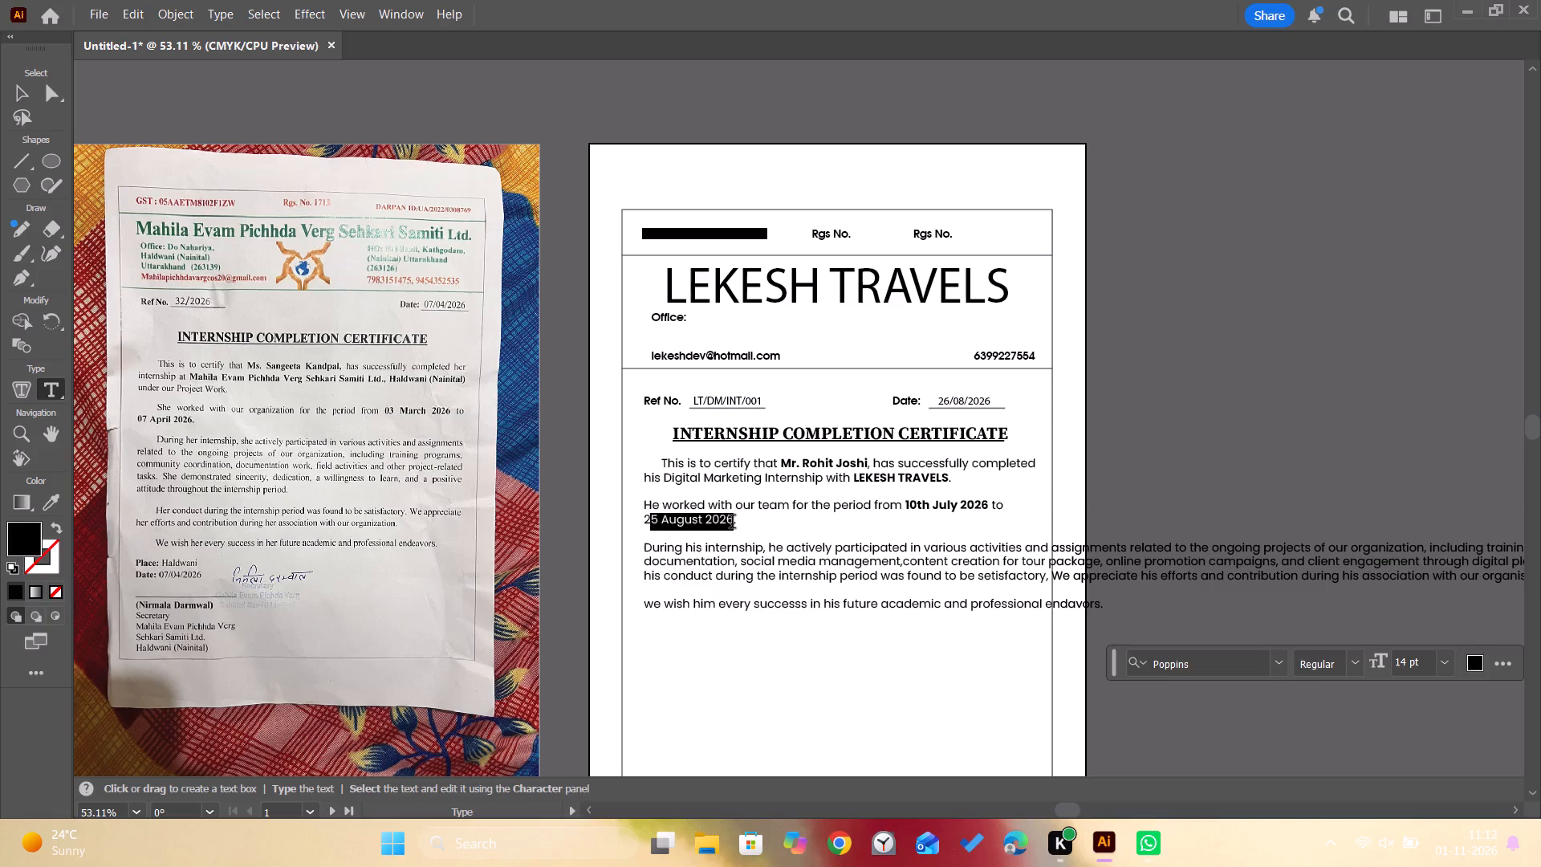
left_click(1357, 656)
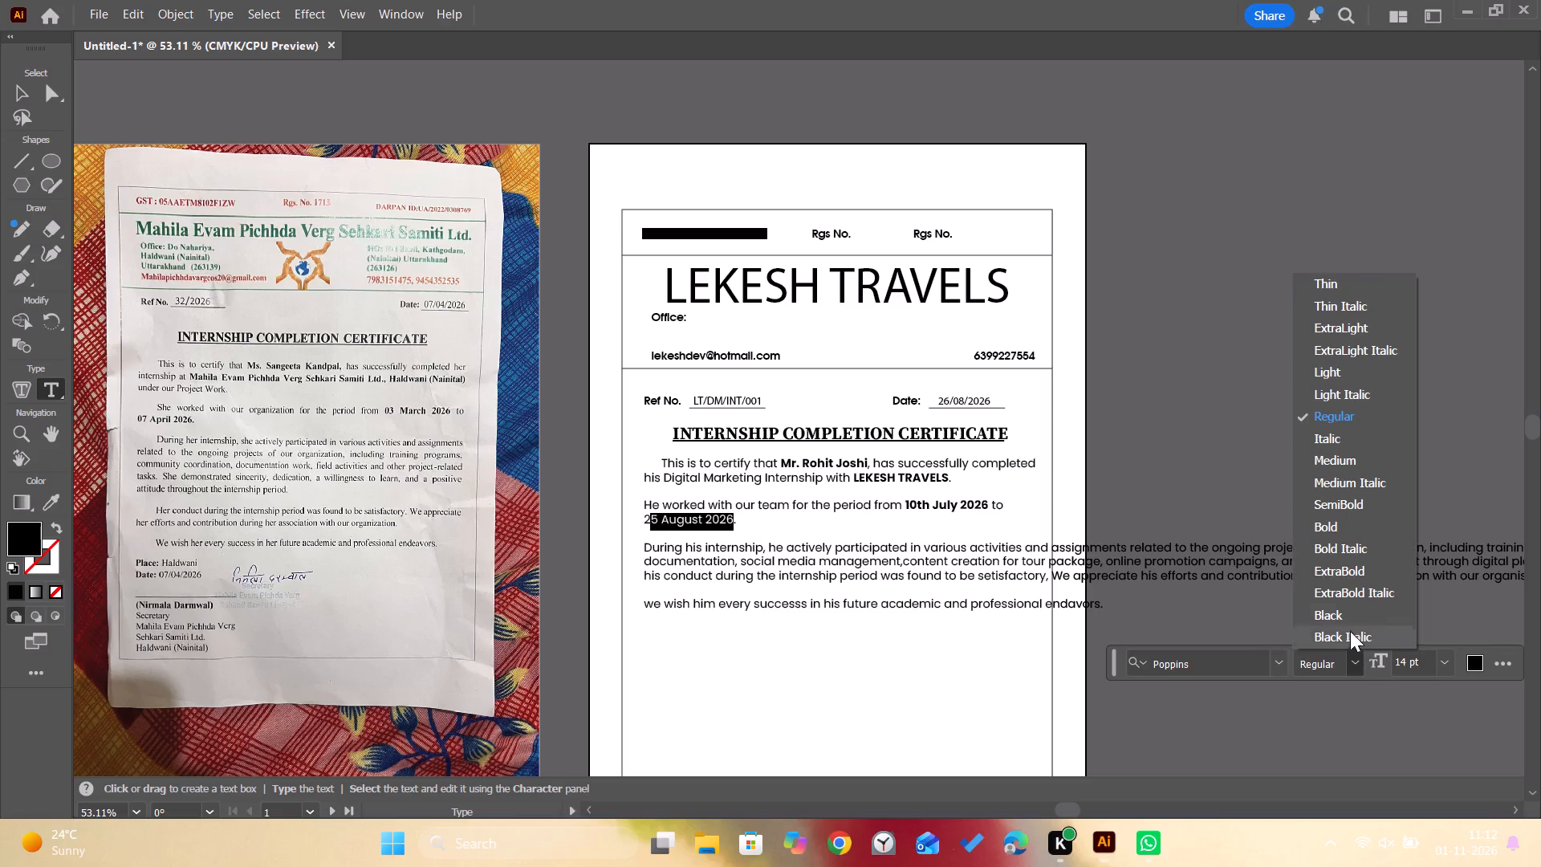
left_click(1321, 523)
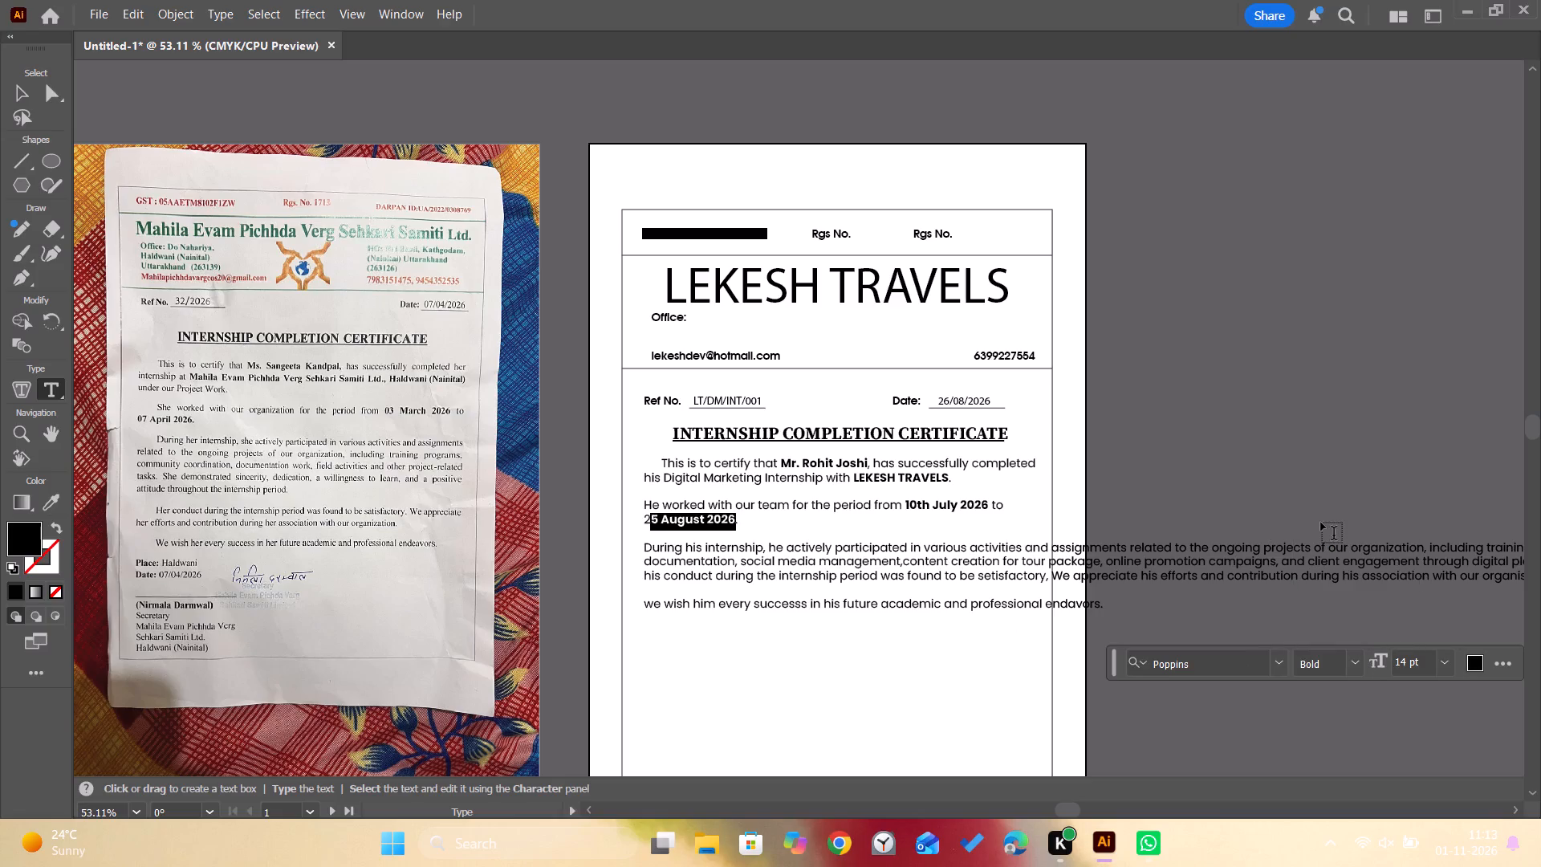
Replace the regular-weight first digit of the internship end date with a bold "2" so it reads "25 August 2026".
key("Left")
key("BackSpace")
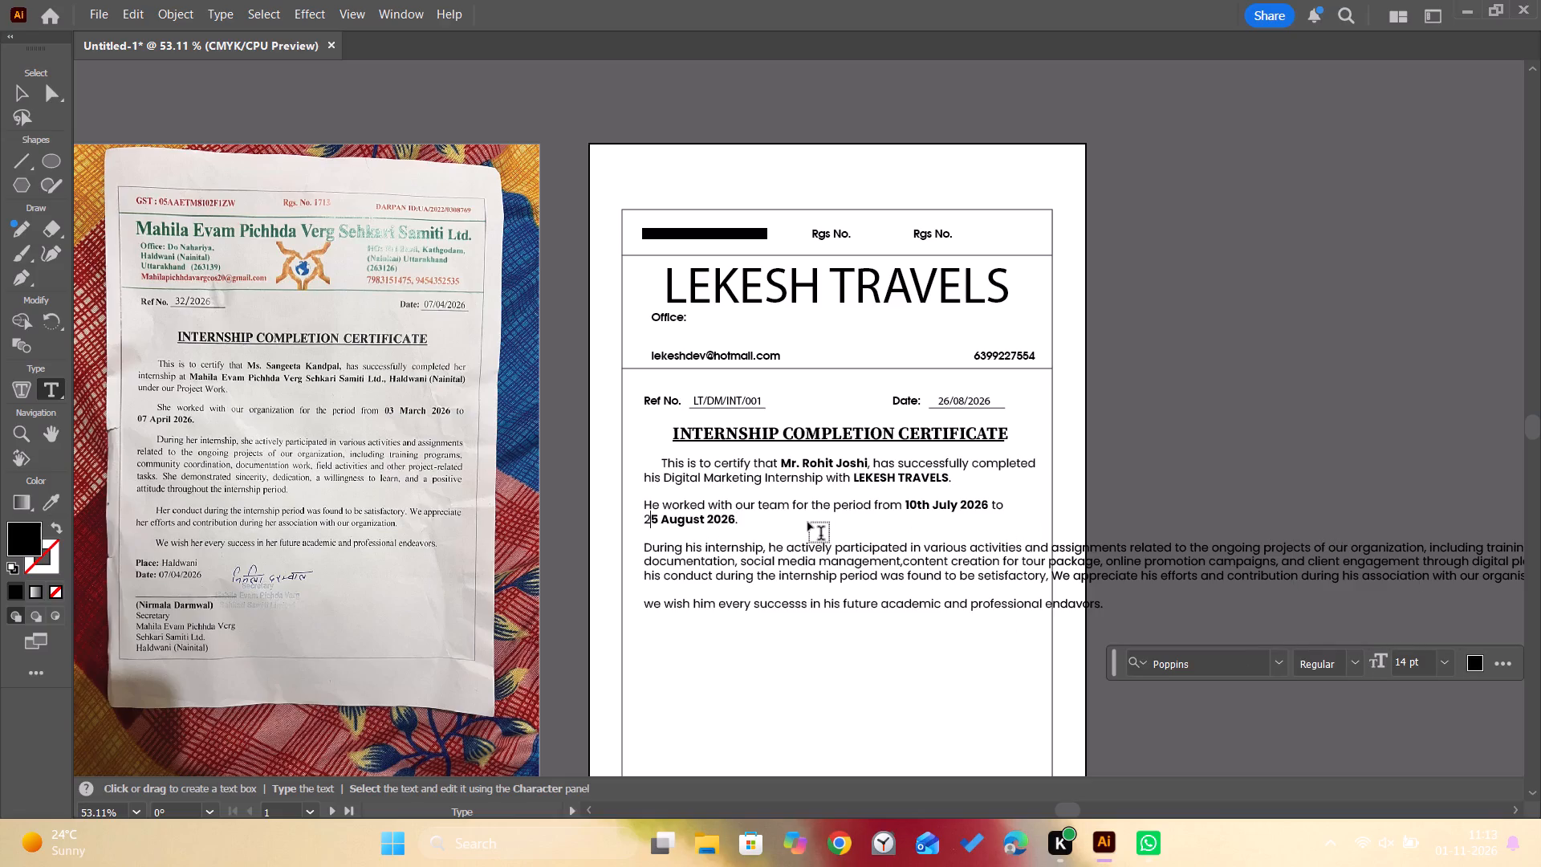
key("2")
key("BackSpace")
left_click(1357, 662)
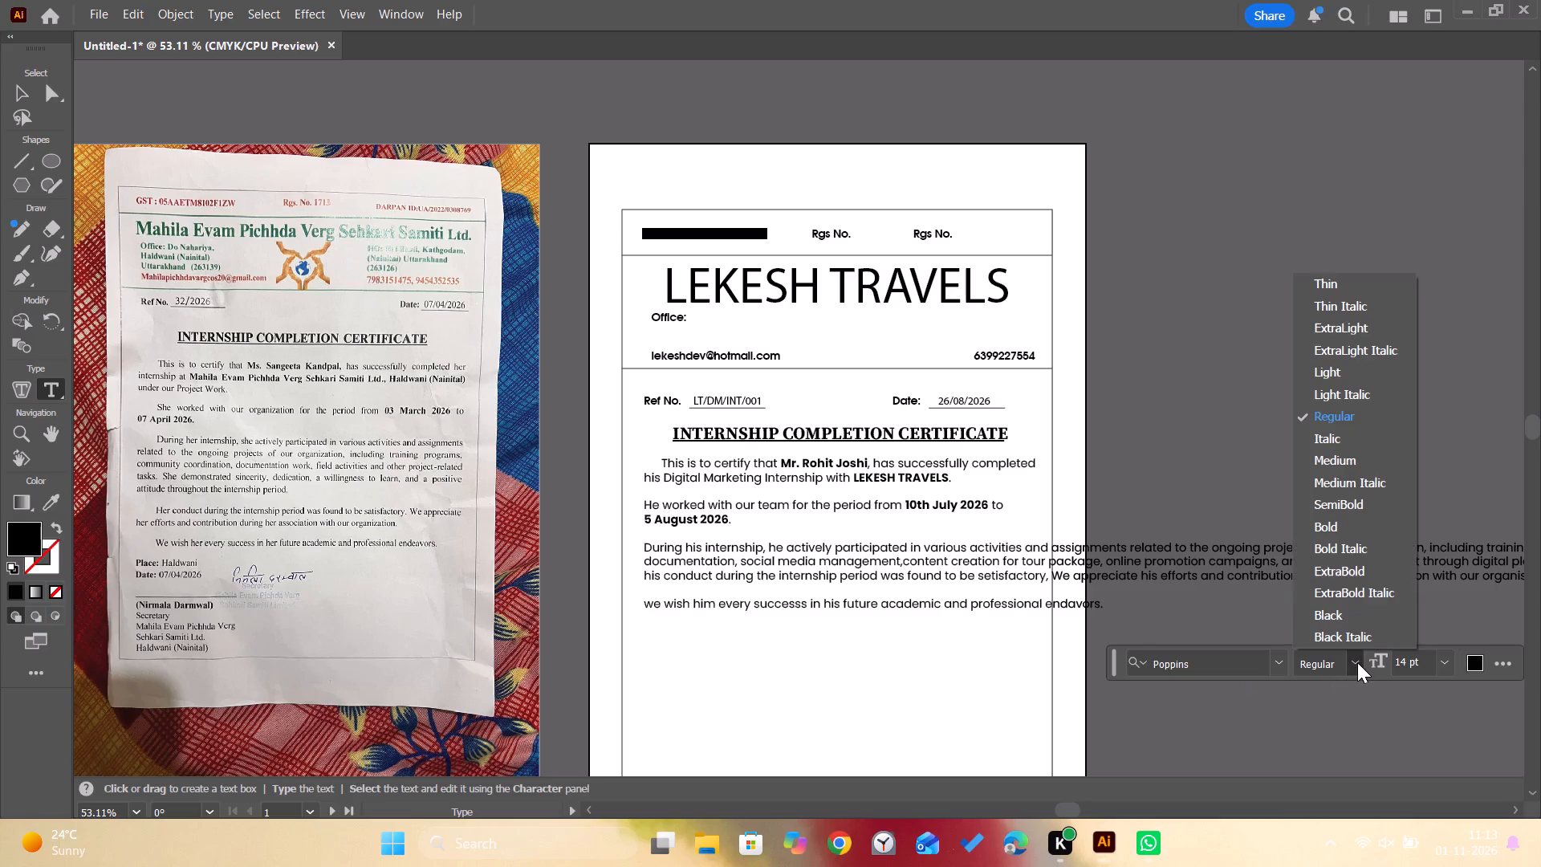
left_click(1332, 523)
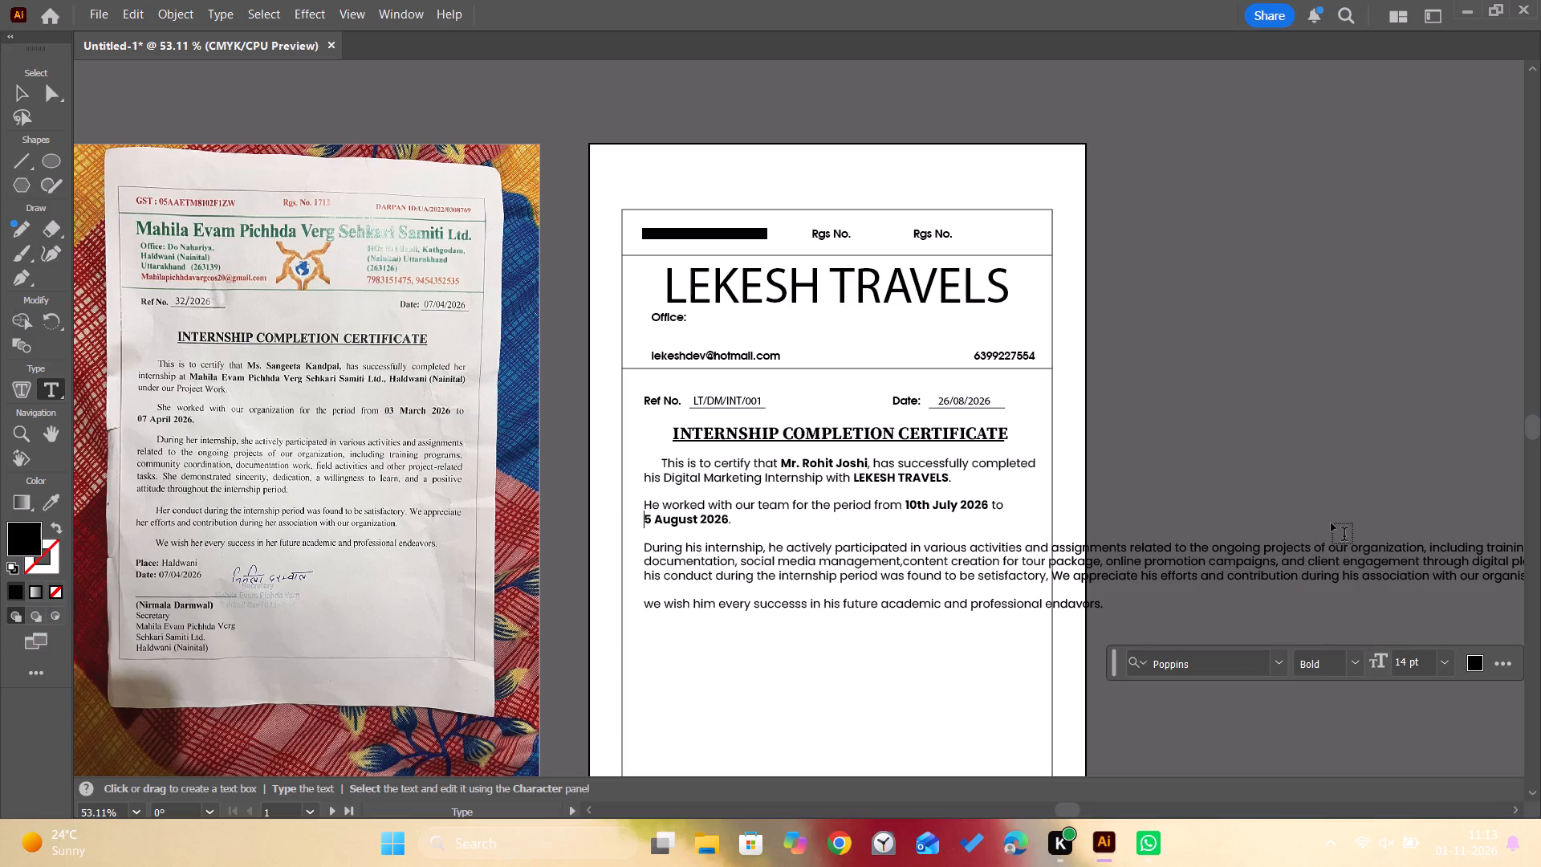
key("1")
key("BackSpace")
key("2")
Indent the first line of the "He worked with our team" paragraph by seven spaces.
key("Up")
key("Left")
key("space")
key("space")
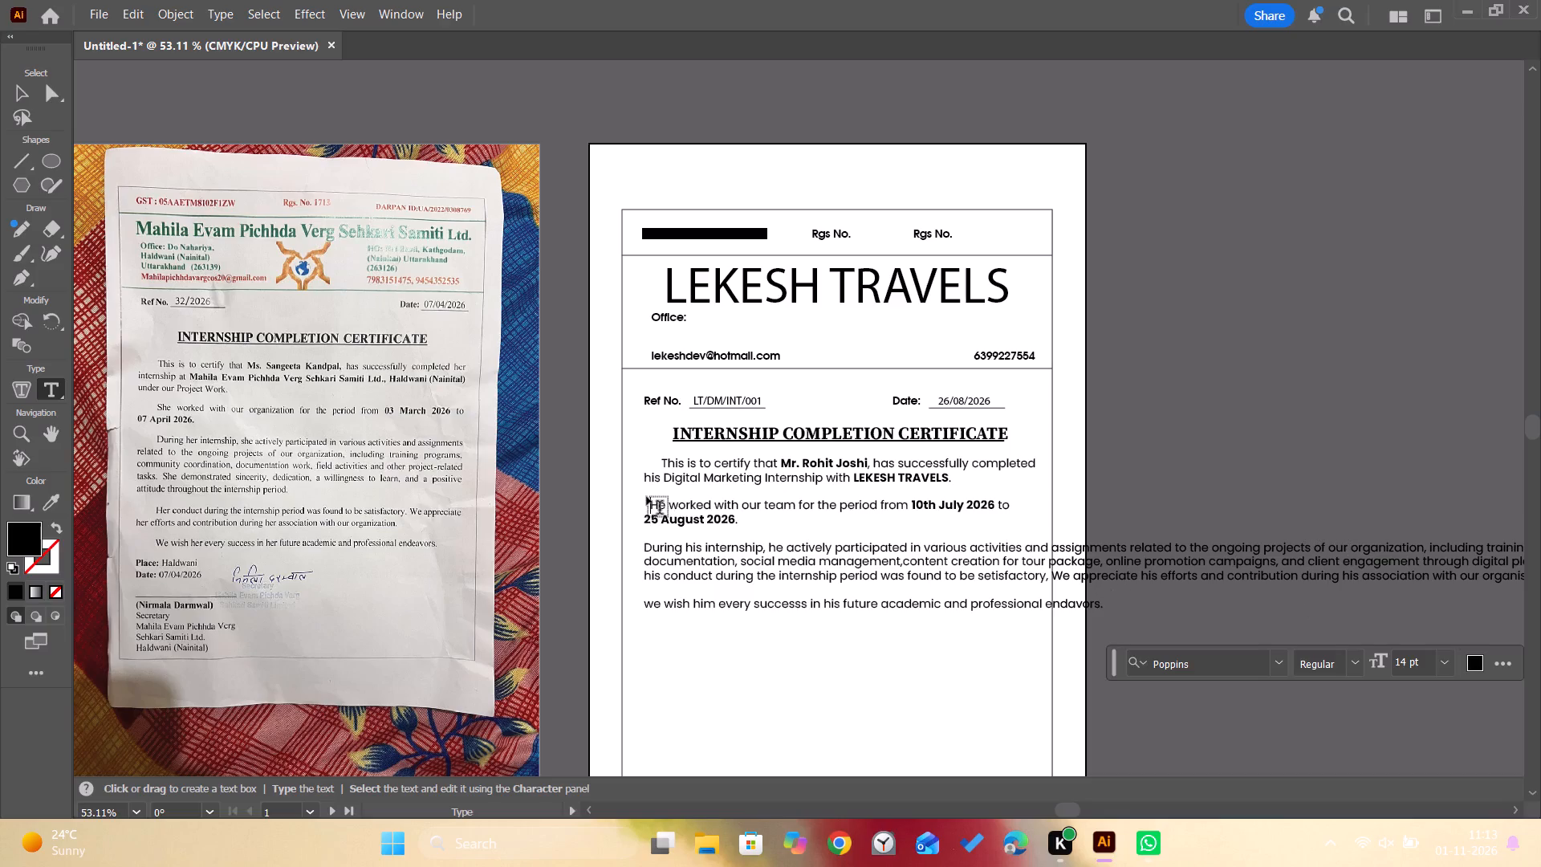
key("space")
key("space")
key("space")
key("space")
key("space")
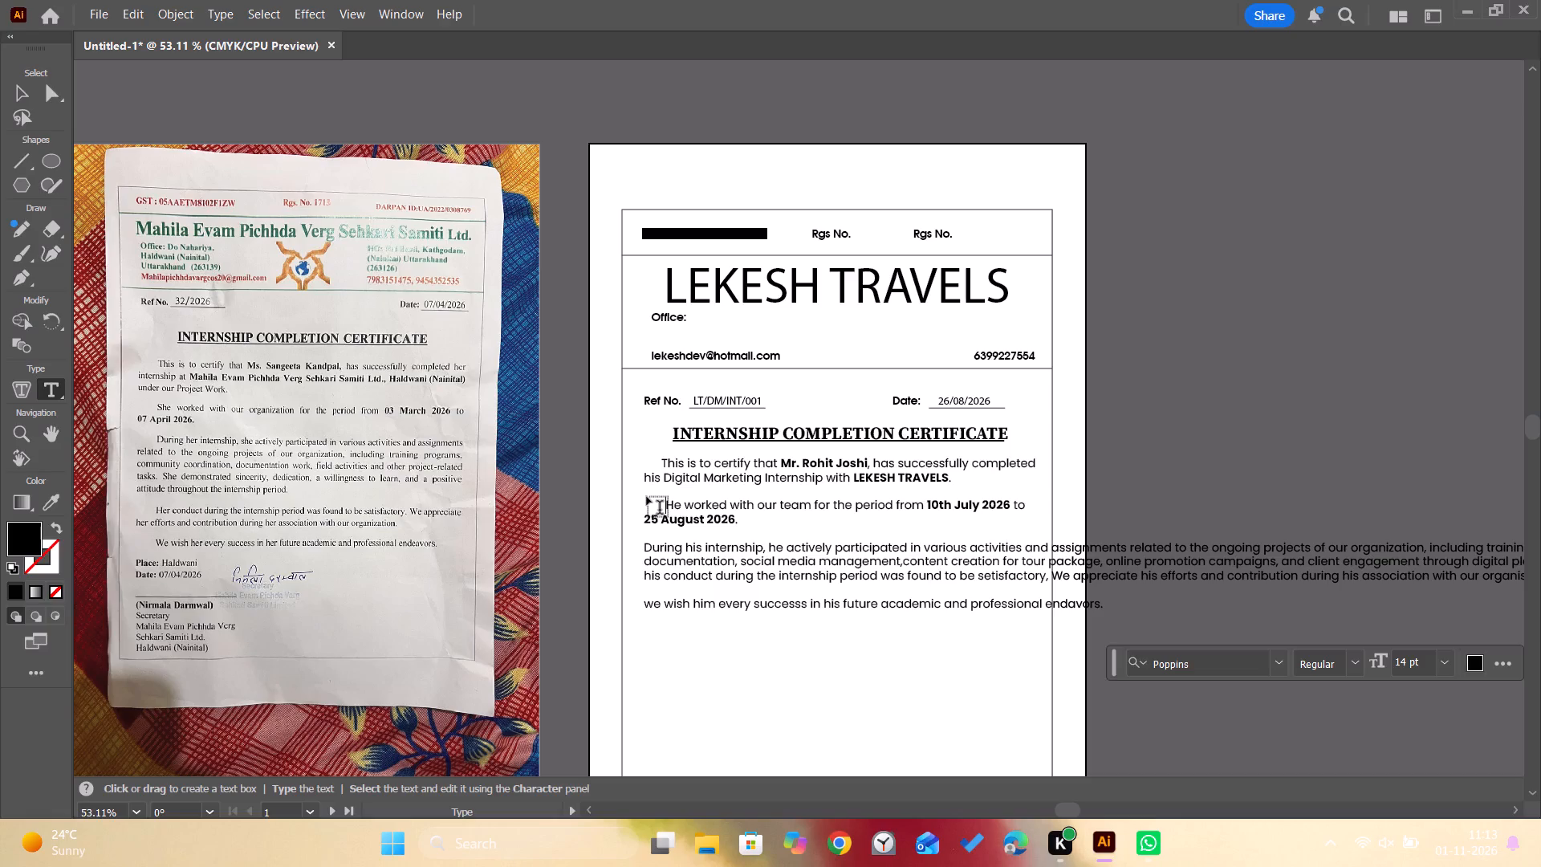
Indent the first line of the "During his internship" paragraph by seven spaces.
left_click(644, 552)
key("space")
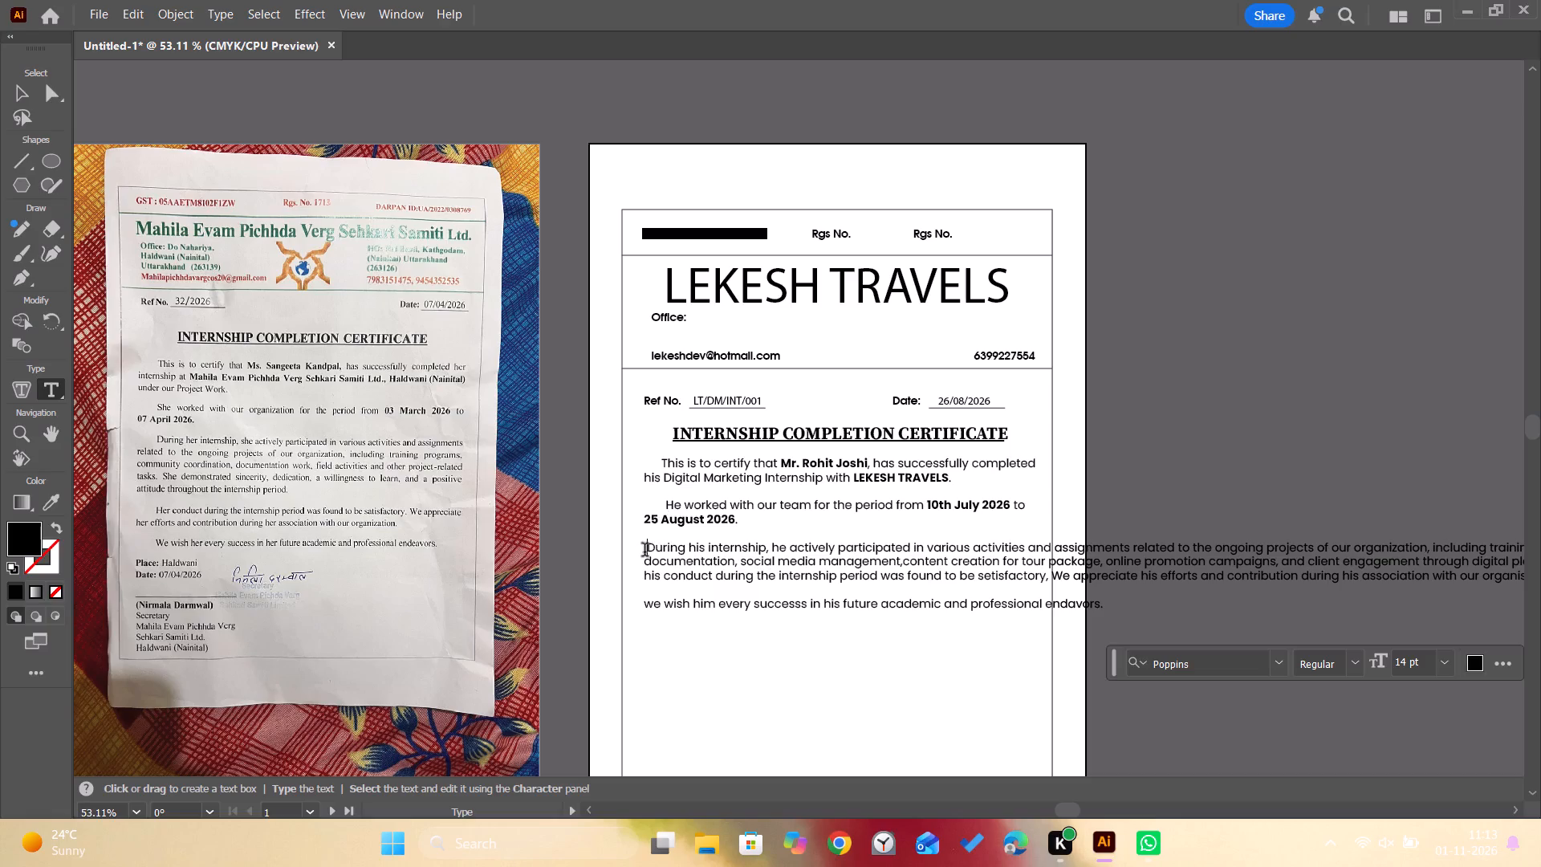
key("space")
key("space")
key("space")
key("space")
key("space")
key("space")
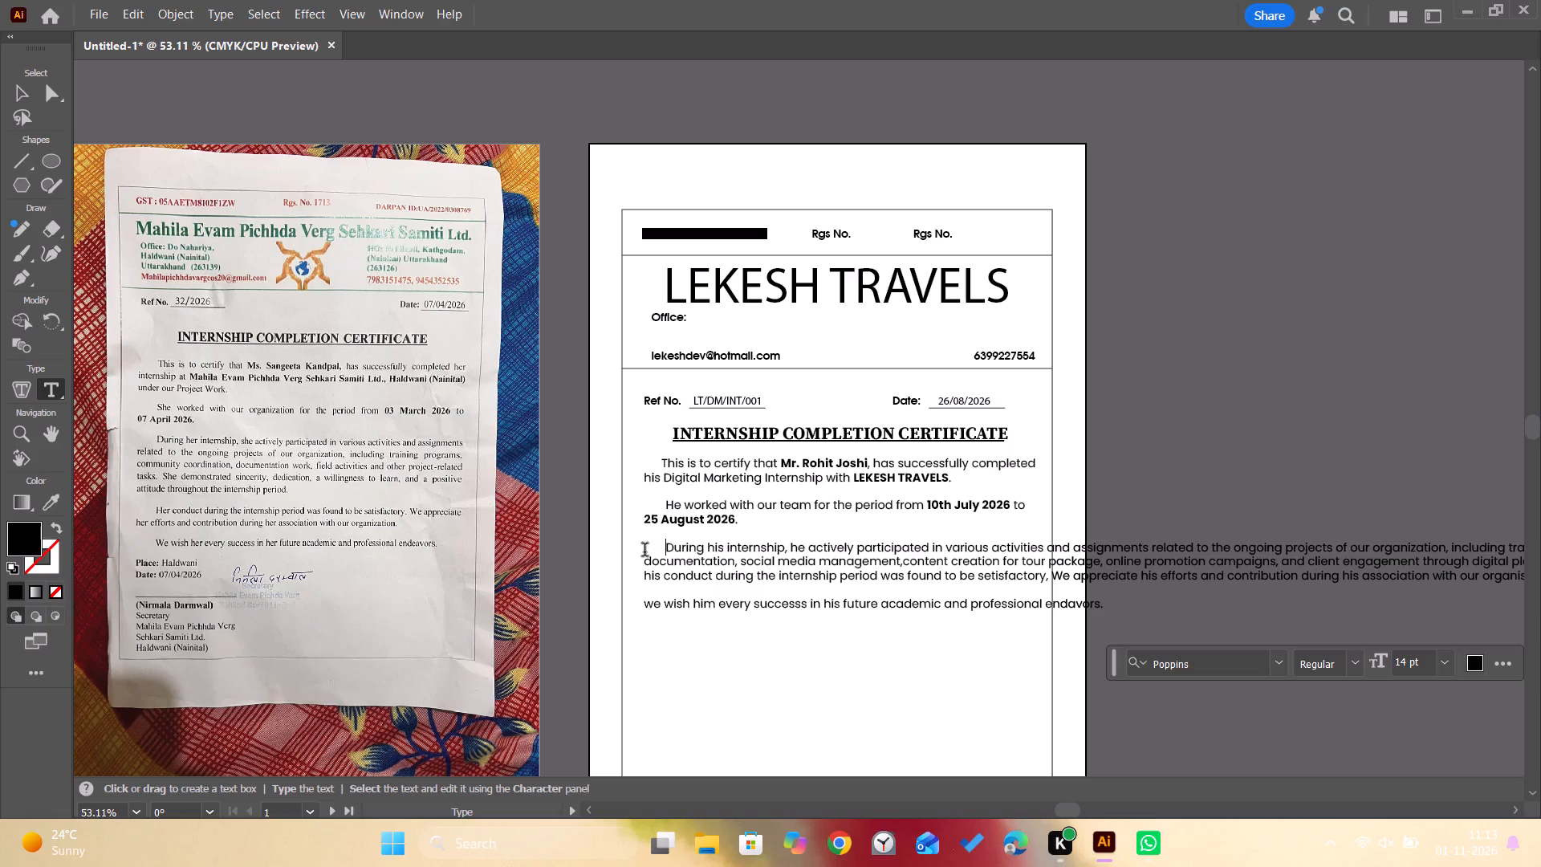
Break the "During his internship" paragraph before "and assignments" and "including training", keeping "documentation" at the start of its own line.
left_click(1043, 549)
key("Right")
key("BackSpace")
key("Return")
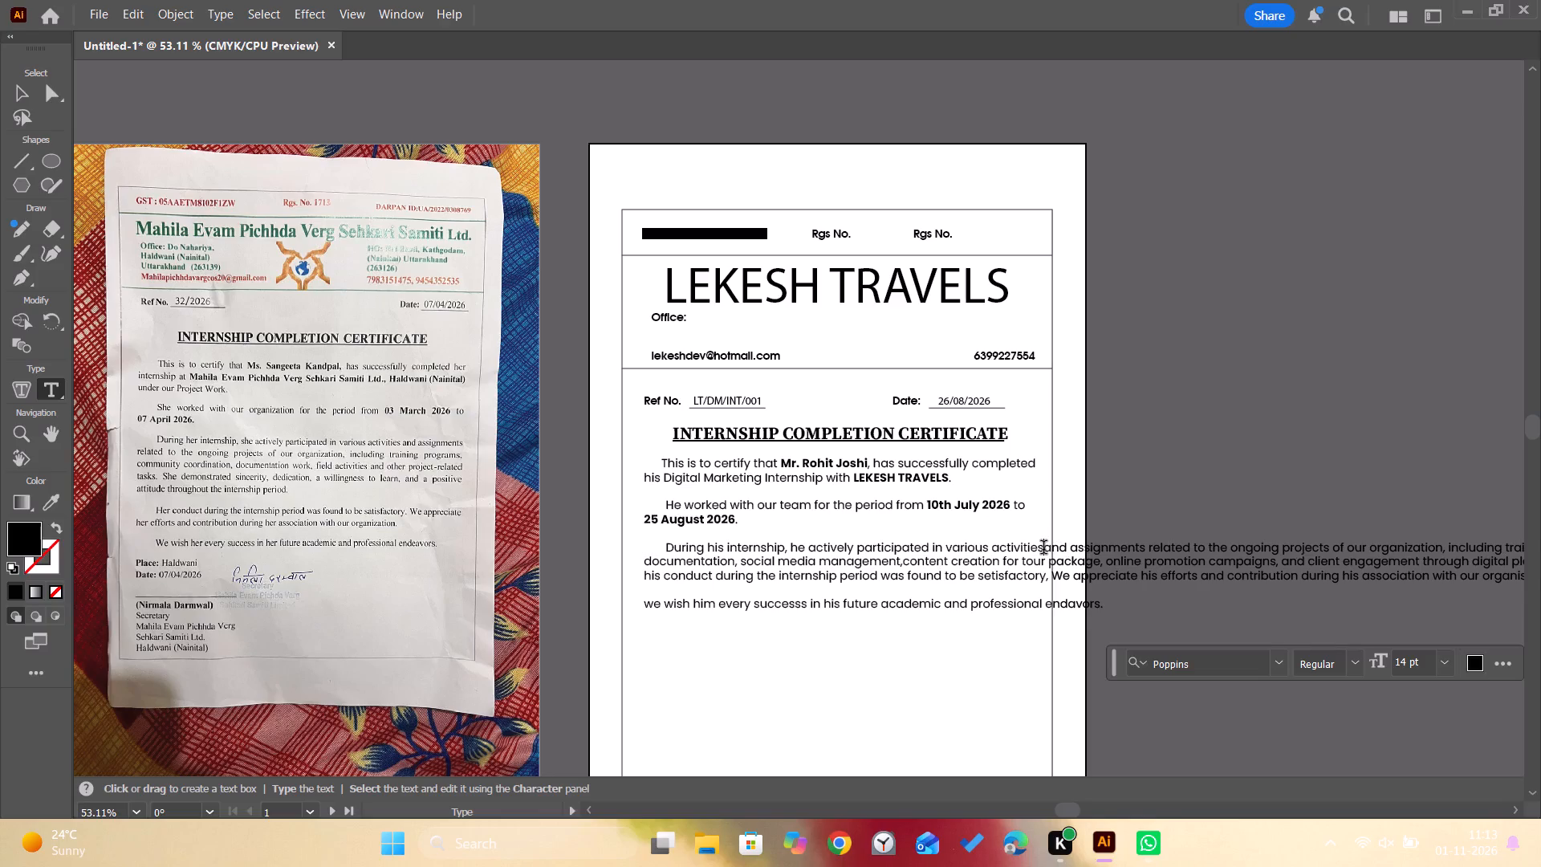
left_click(1048, 563)
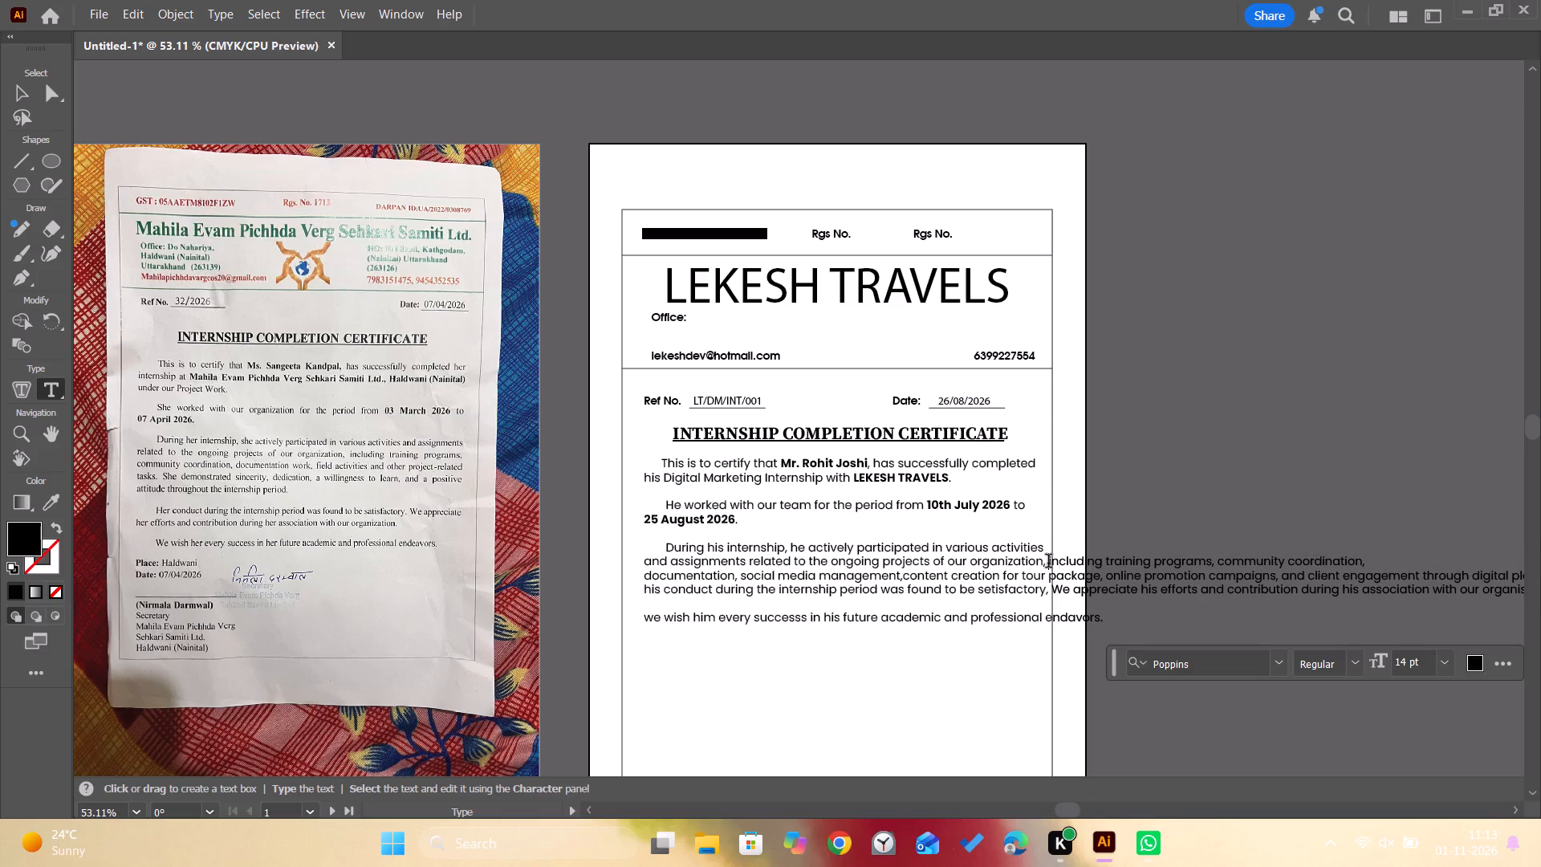
key("BackSpace")
key("Return")
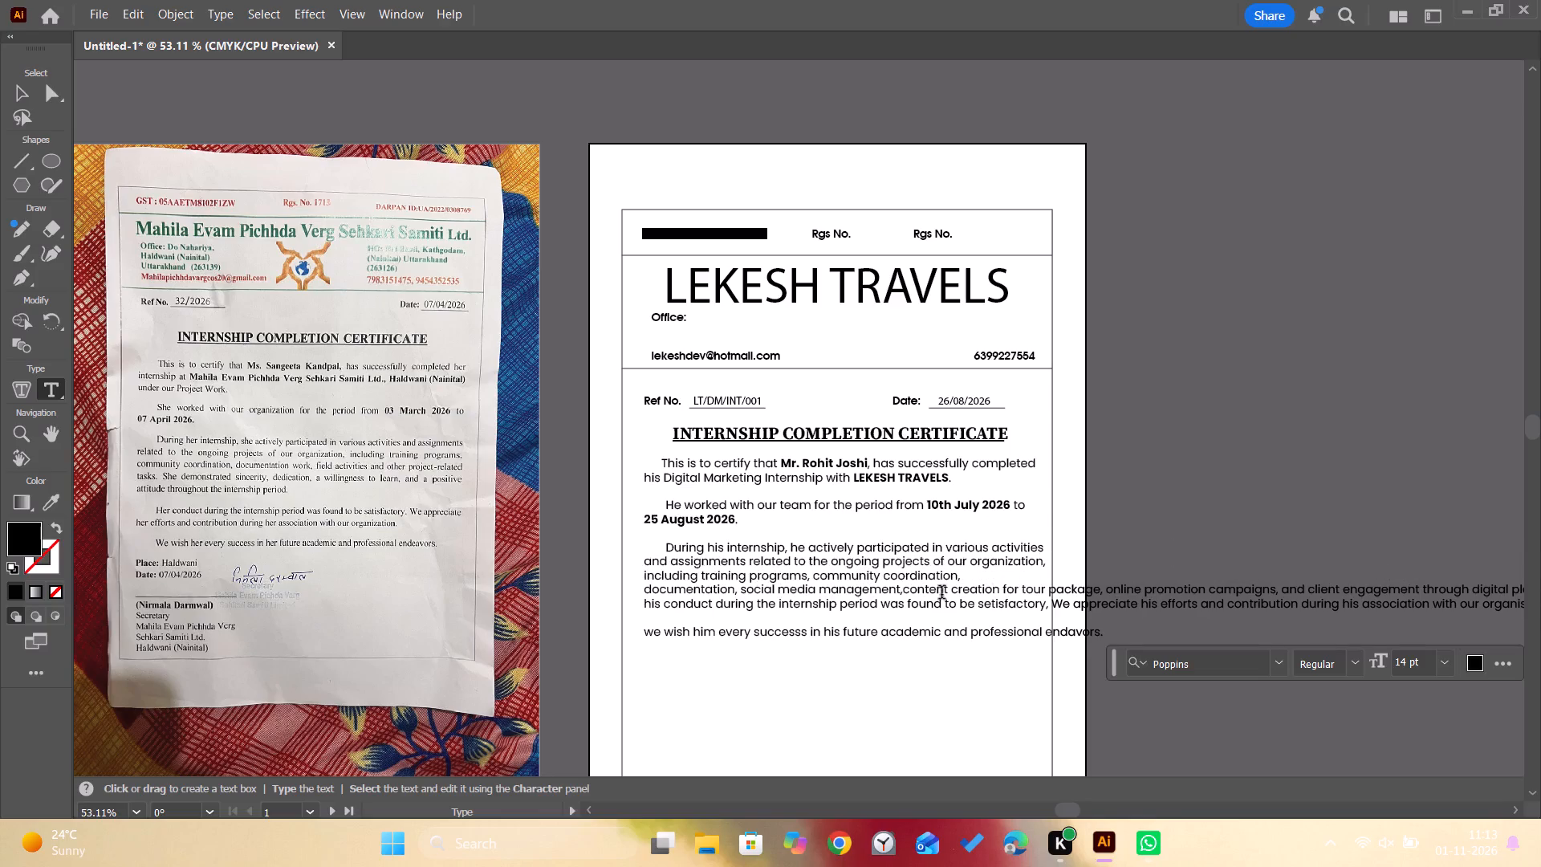
left_click(644, 592)
key("BackSpace")
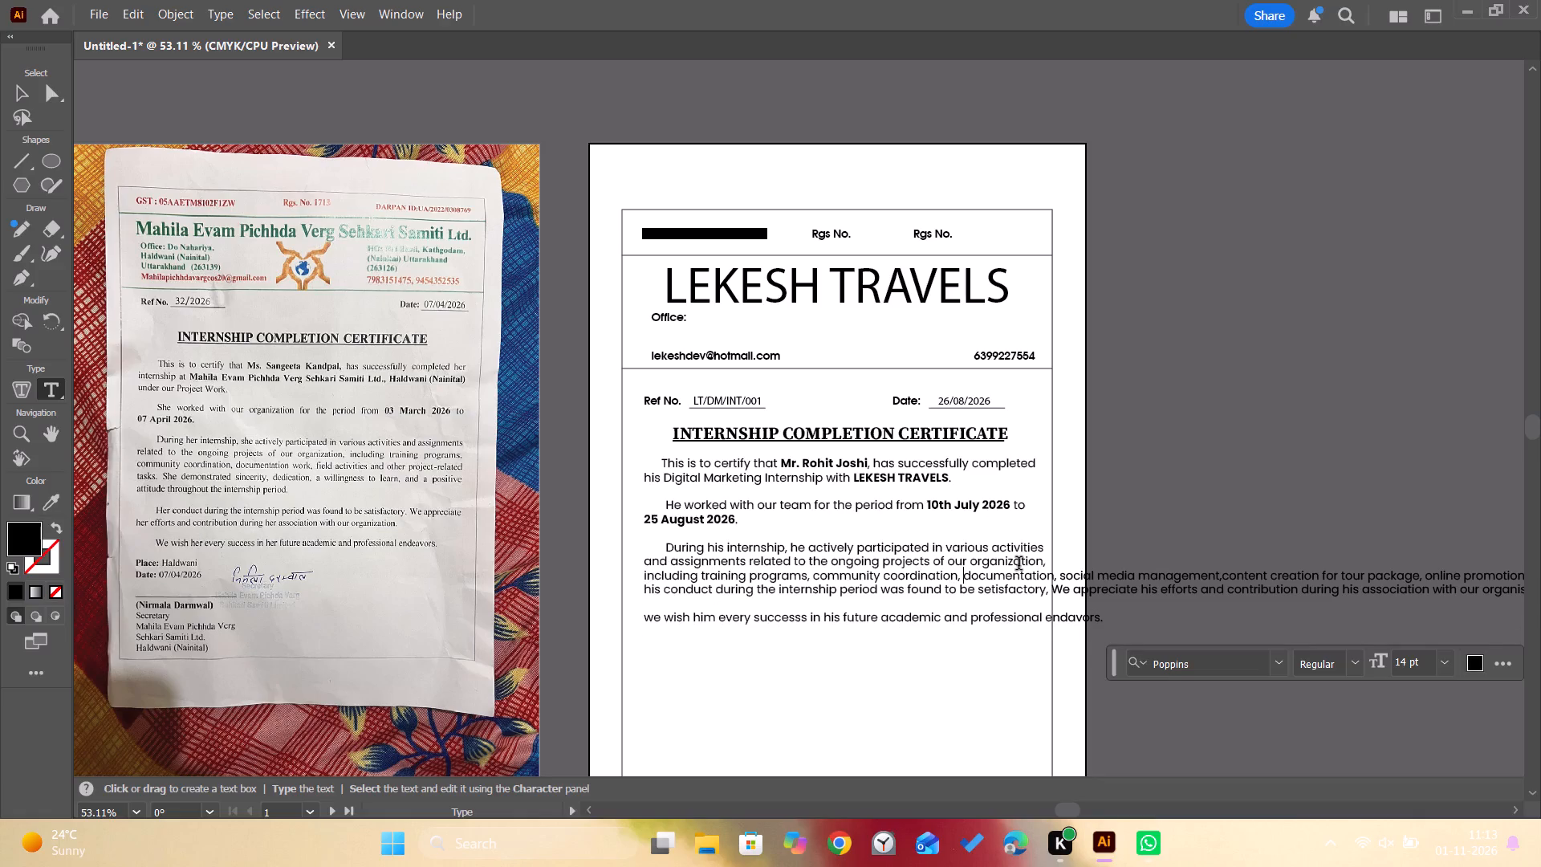
key("Return")
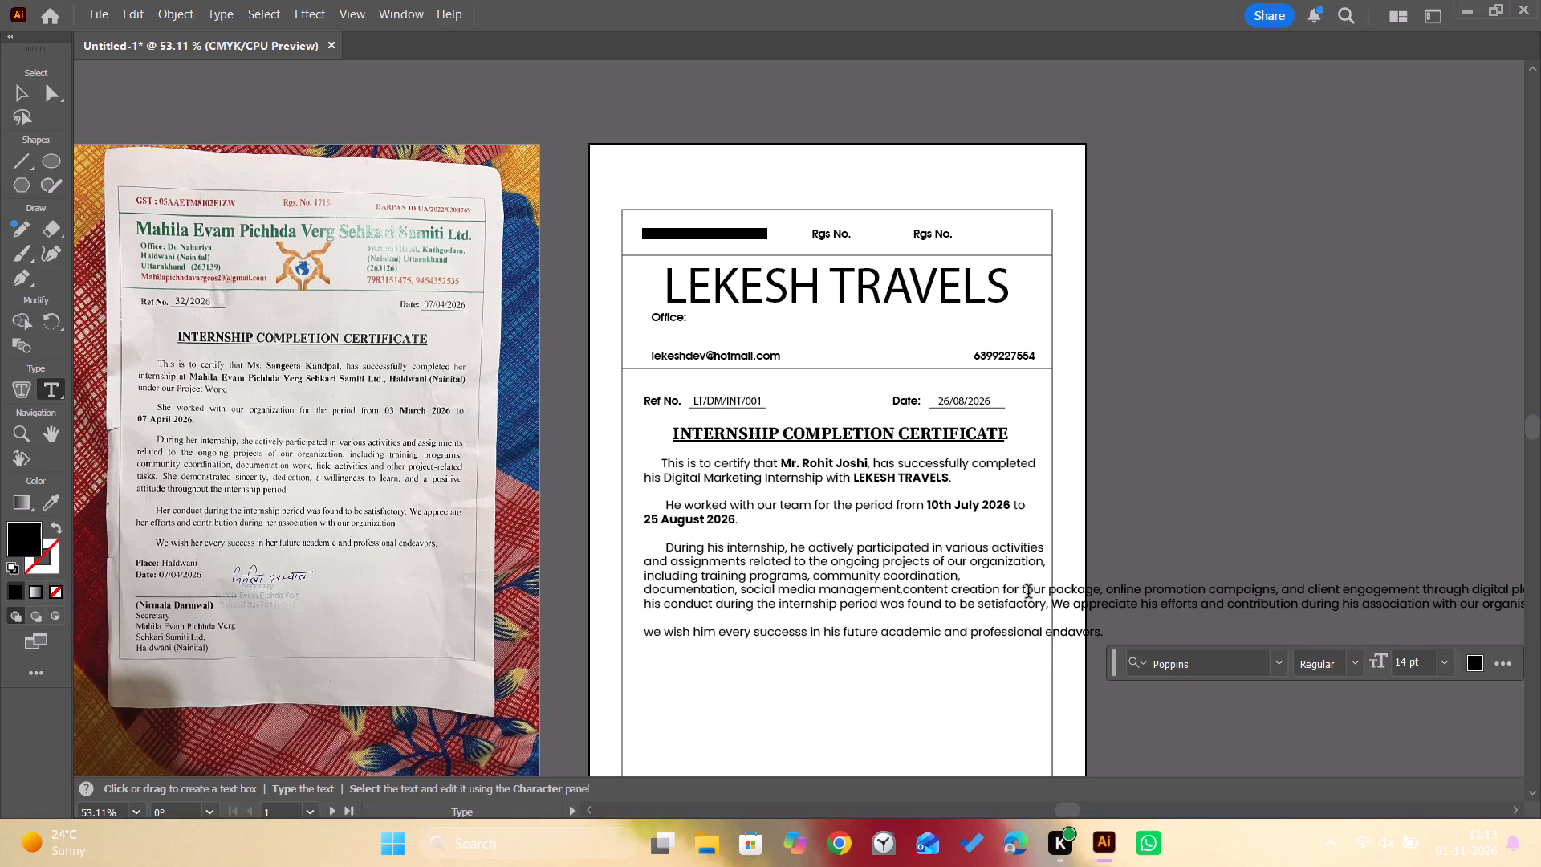
Break the rest of the activities paragraph before "tour package", "through digital platform" and "and good understanding" to fit inside the border.
left_click(1024, 592)
key("Left")
key("BackSpace")
key("Return")
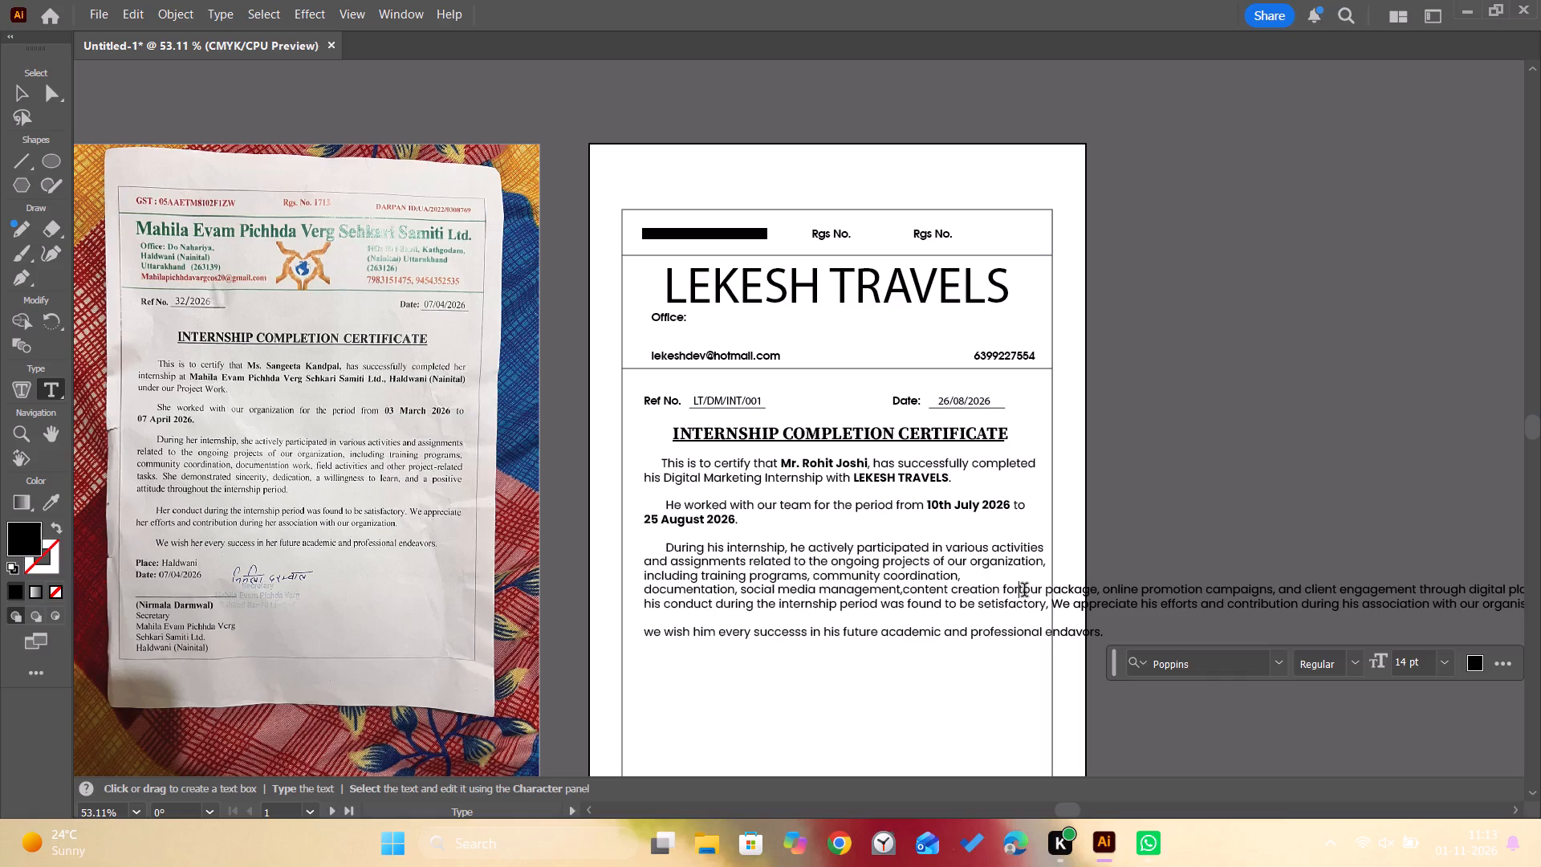
left_click(1048, 604)
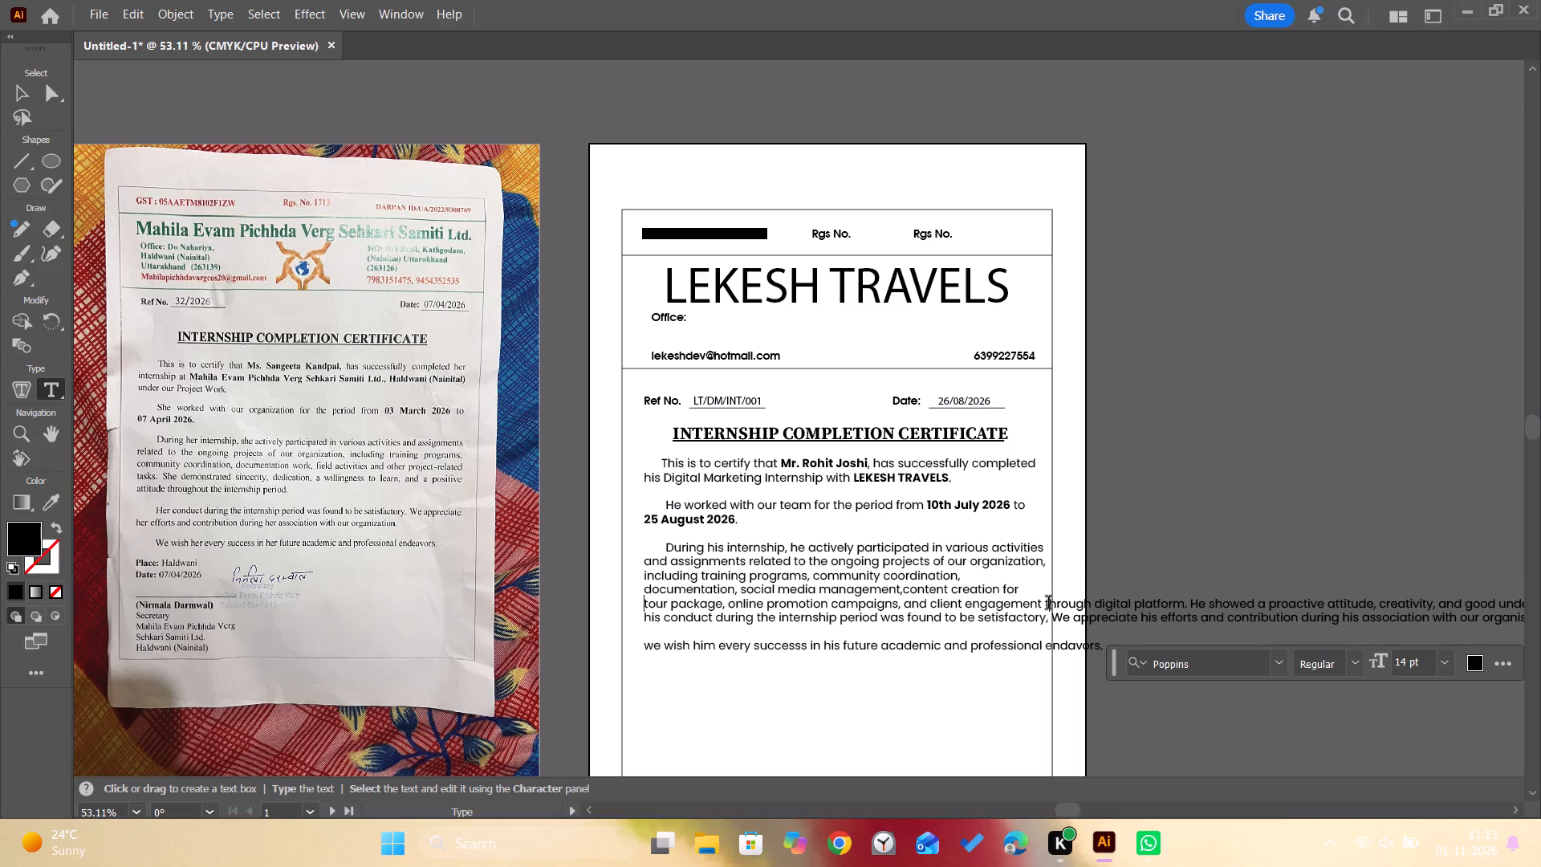
key("Left")
key("BackSpace")
key("Return")
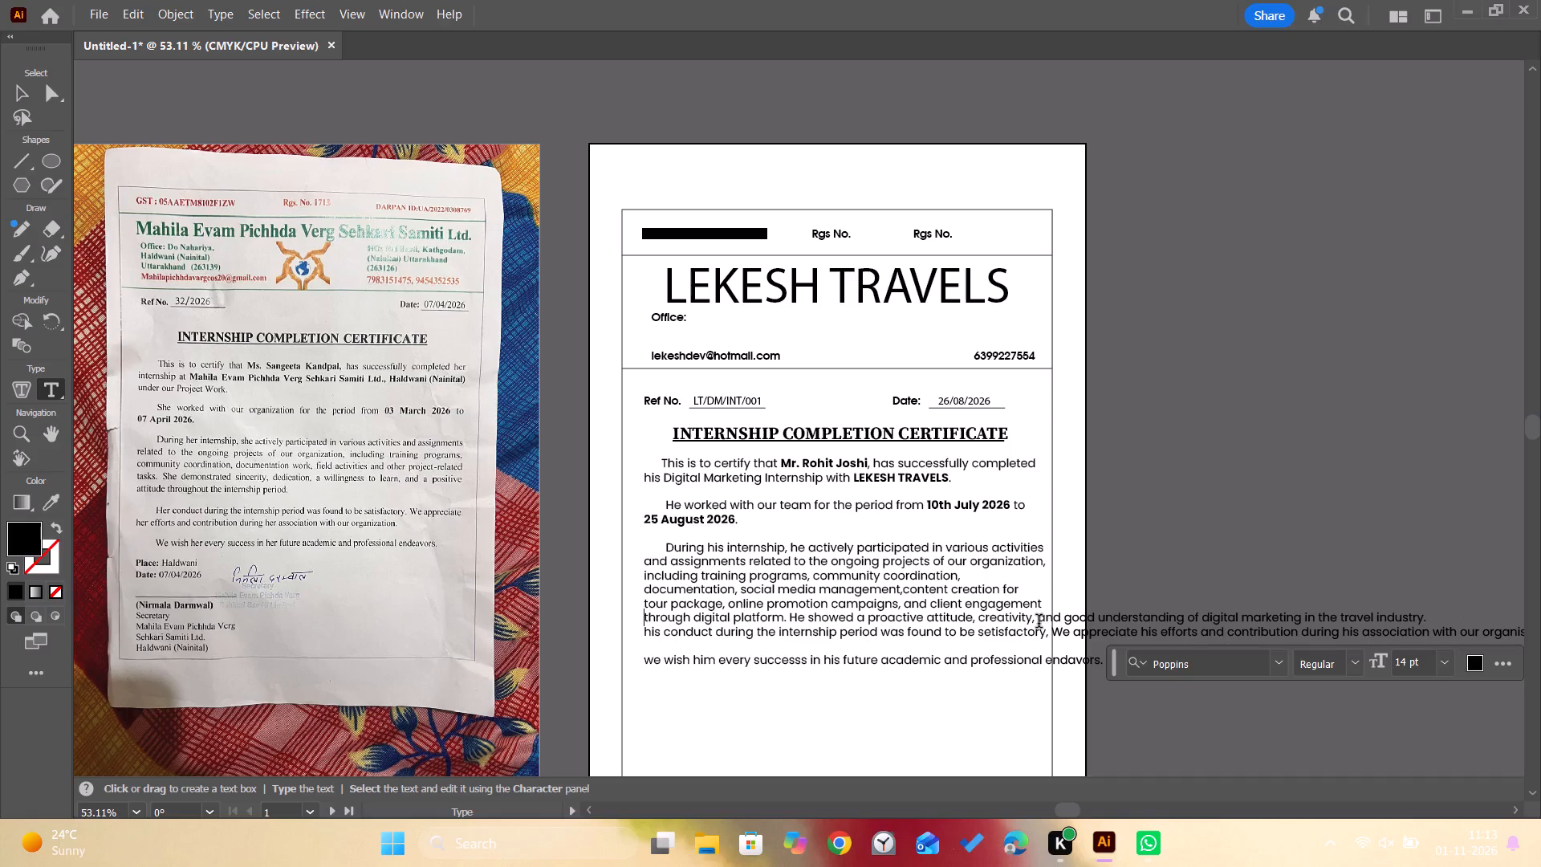
key("BackSpace")
key("Return")
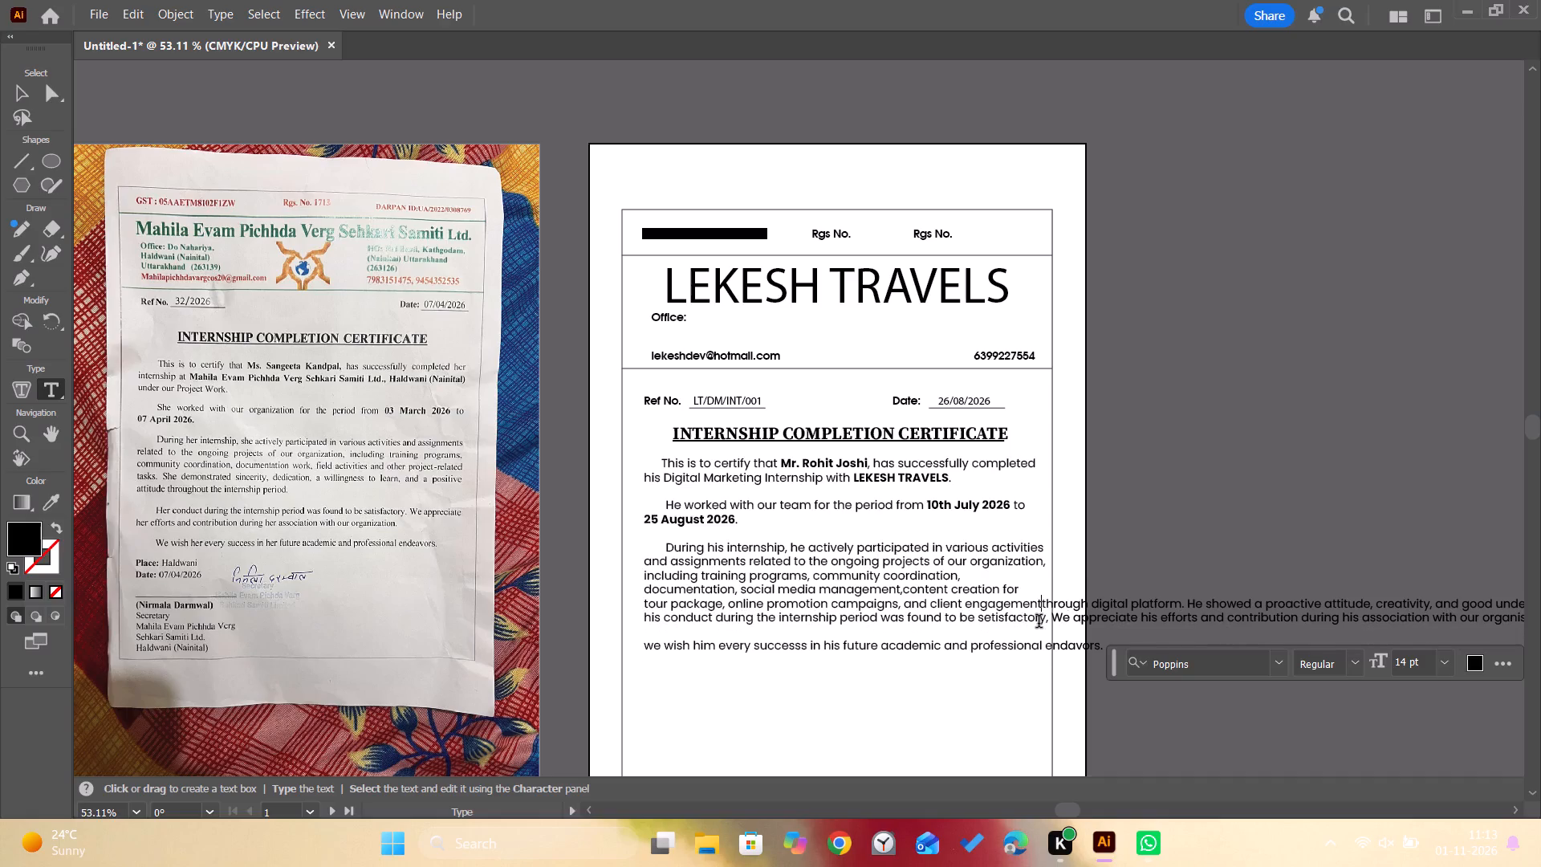
left_click(1039, 623)
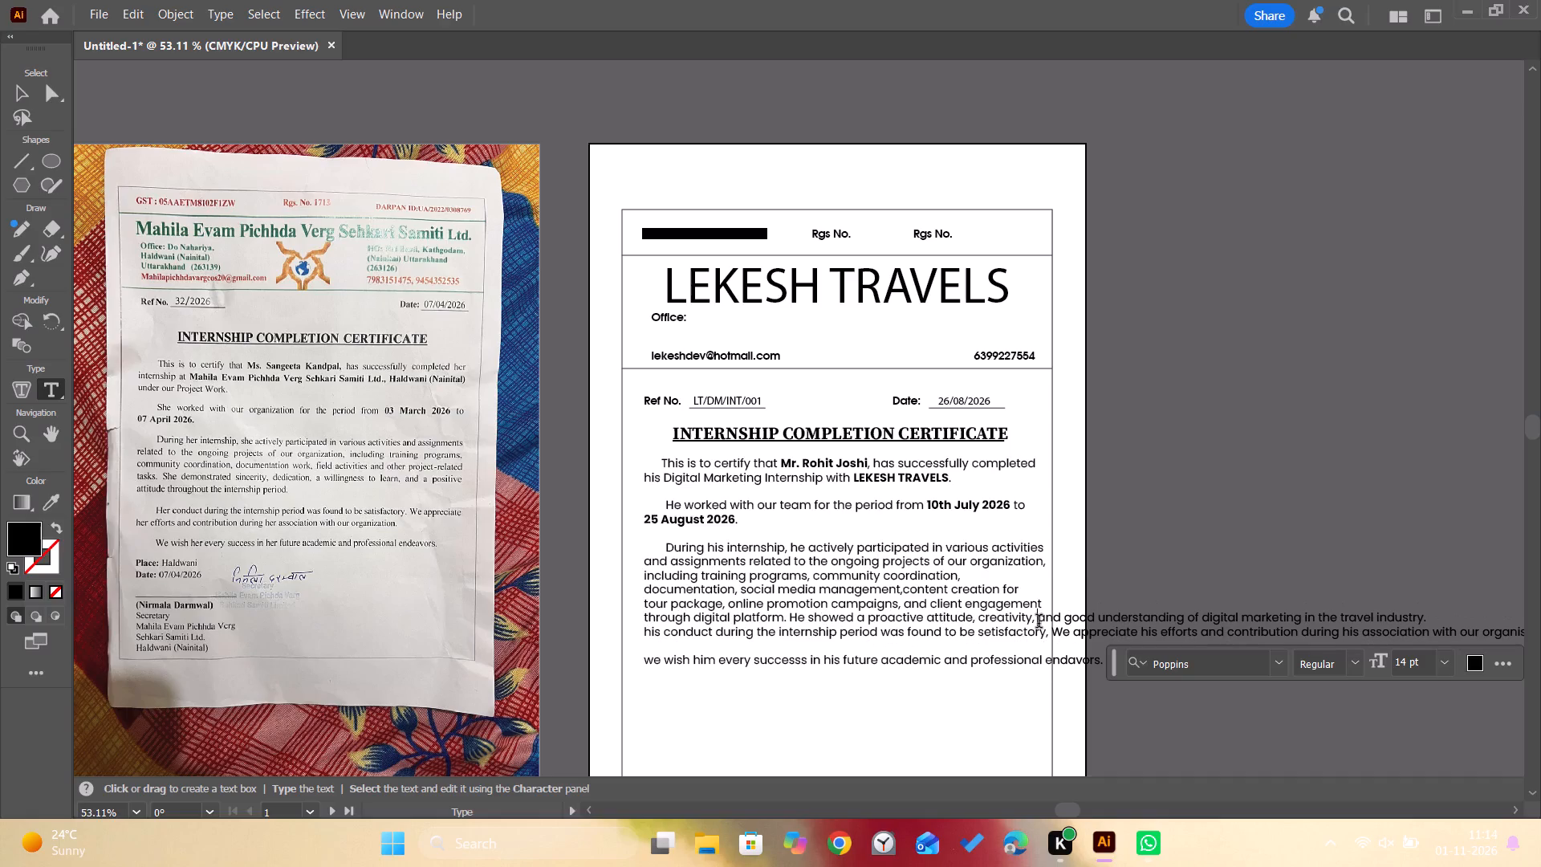
key("BackSpace")
key("Return")
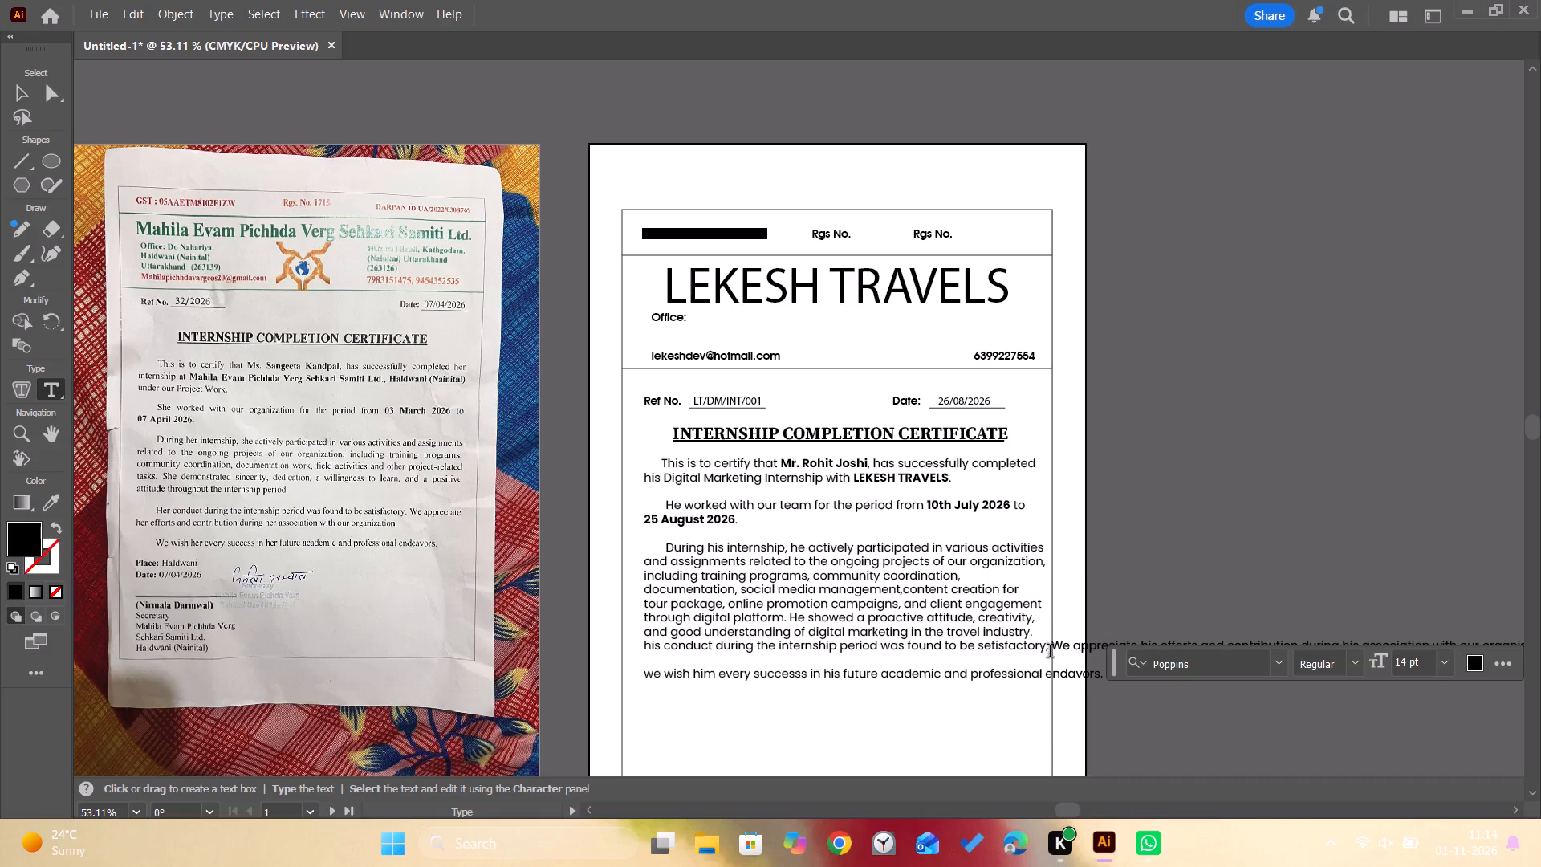
Break the conduct text before "We appreciate his efforts" and before "with our organisation" to fit inside the border.
left_click(1052, 652)
key("BackSpace")
key("Return")
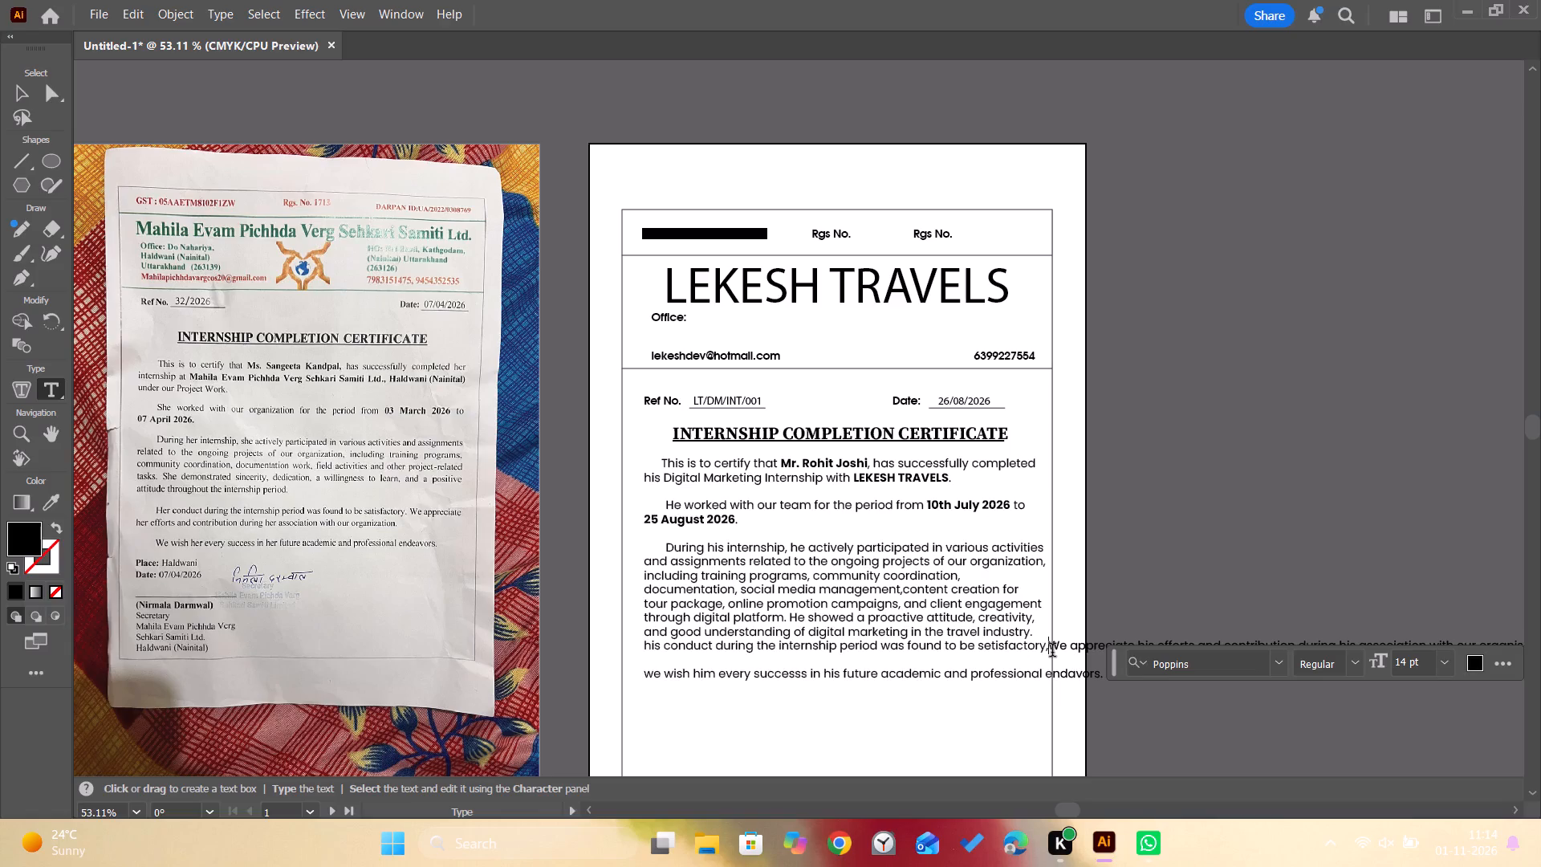
left_click(1024, 661)
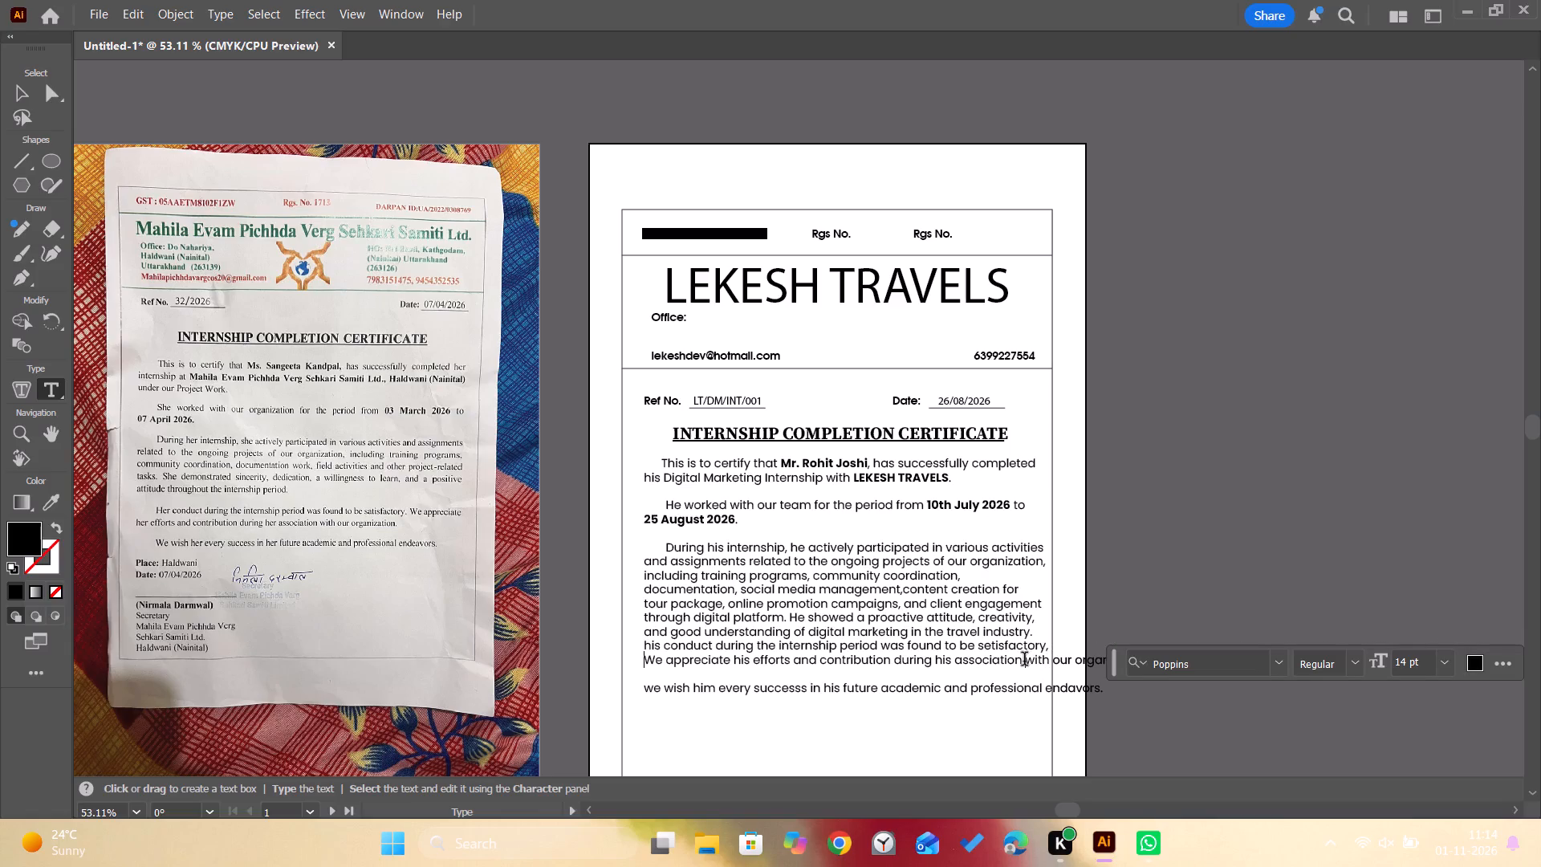
key("BackSpace")
key("Return")
Break the closing "we wish him" sentence before "endavors." to fit inside the border.
scroll(1024, 661, "down", 1)
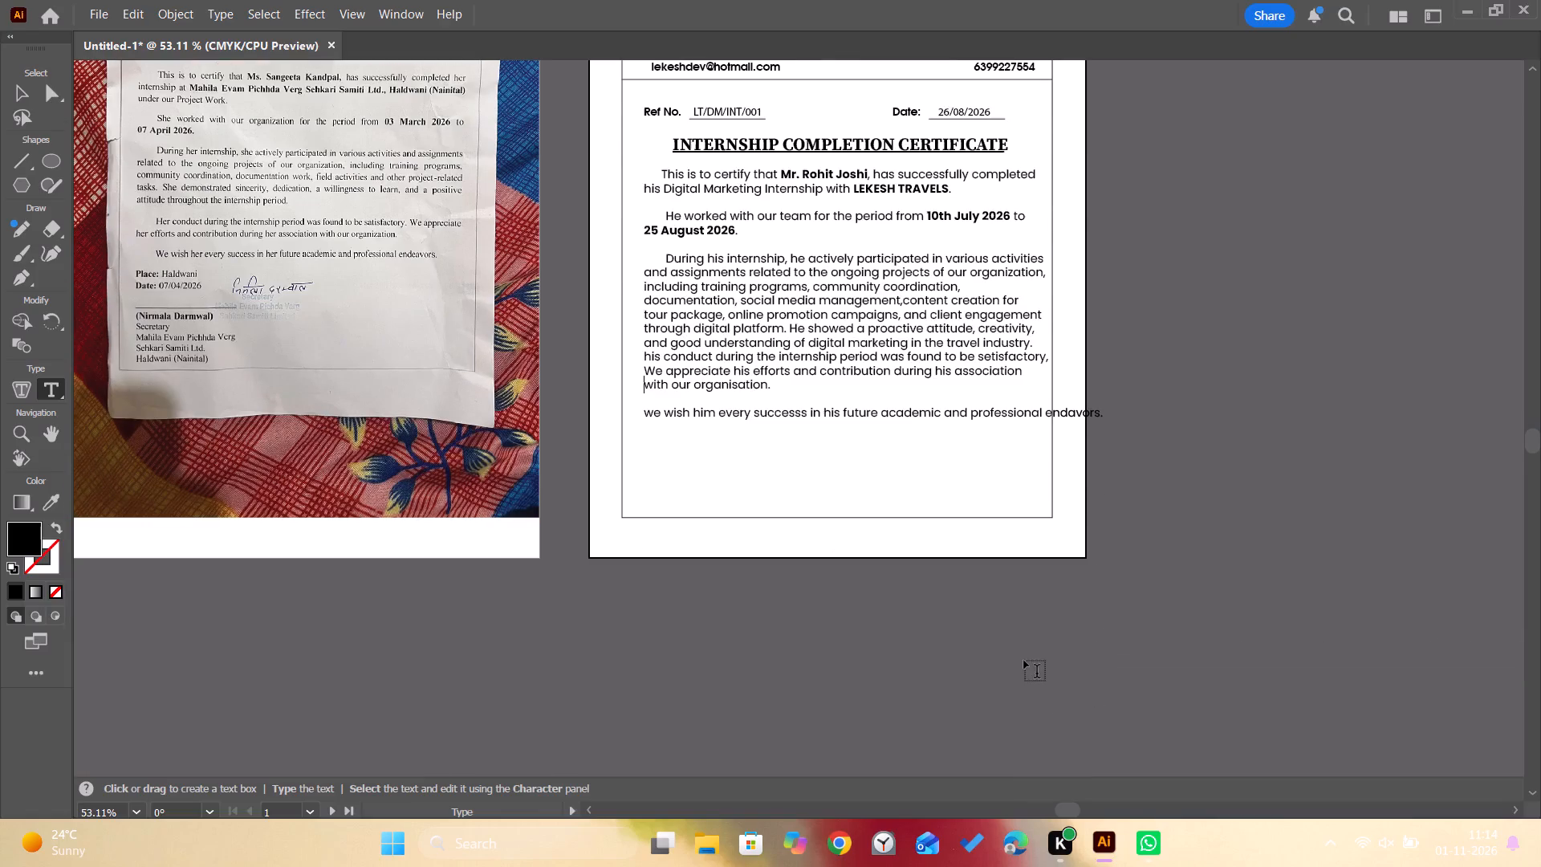
left_click(1043, 410)
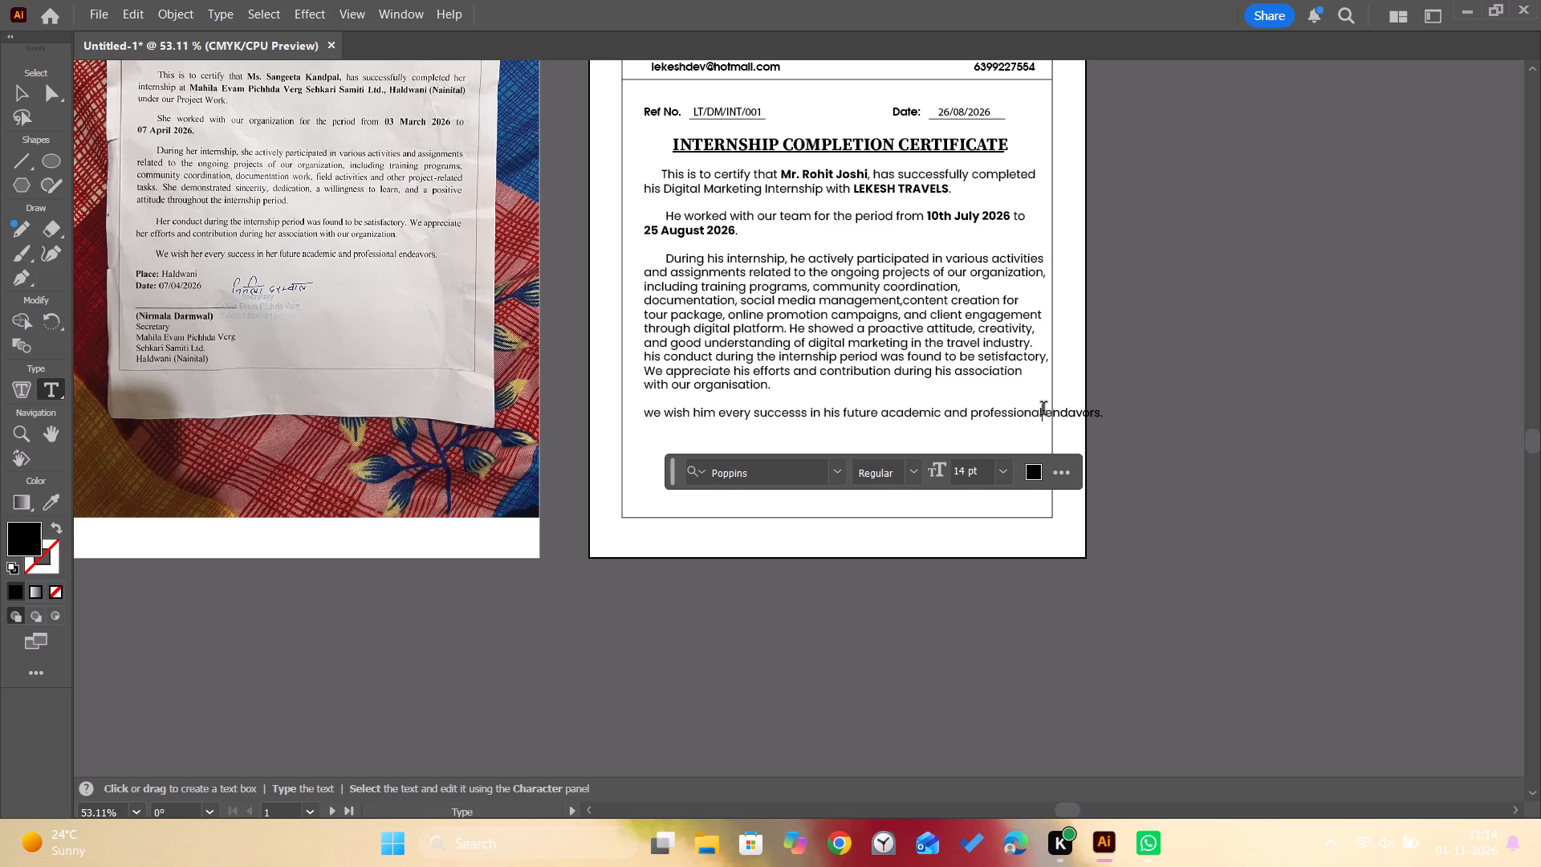
key("Right")
key("BackSpace")
key("Return")
Add a separate text block below the closing paragraph with the labels "PLACE:" and "DATE:" on two lines.
left_click(644, 450)
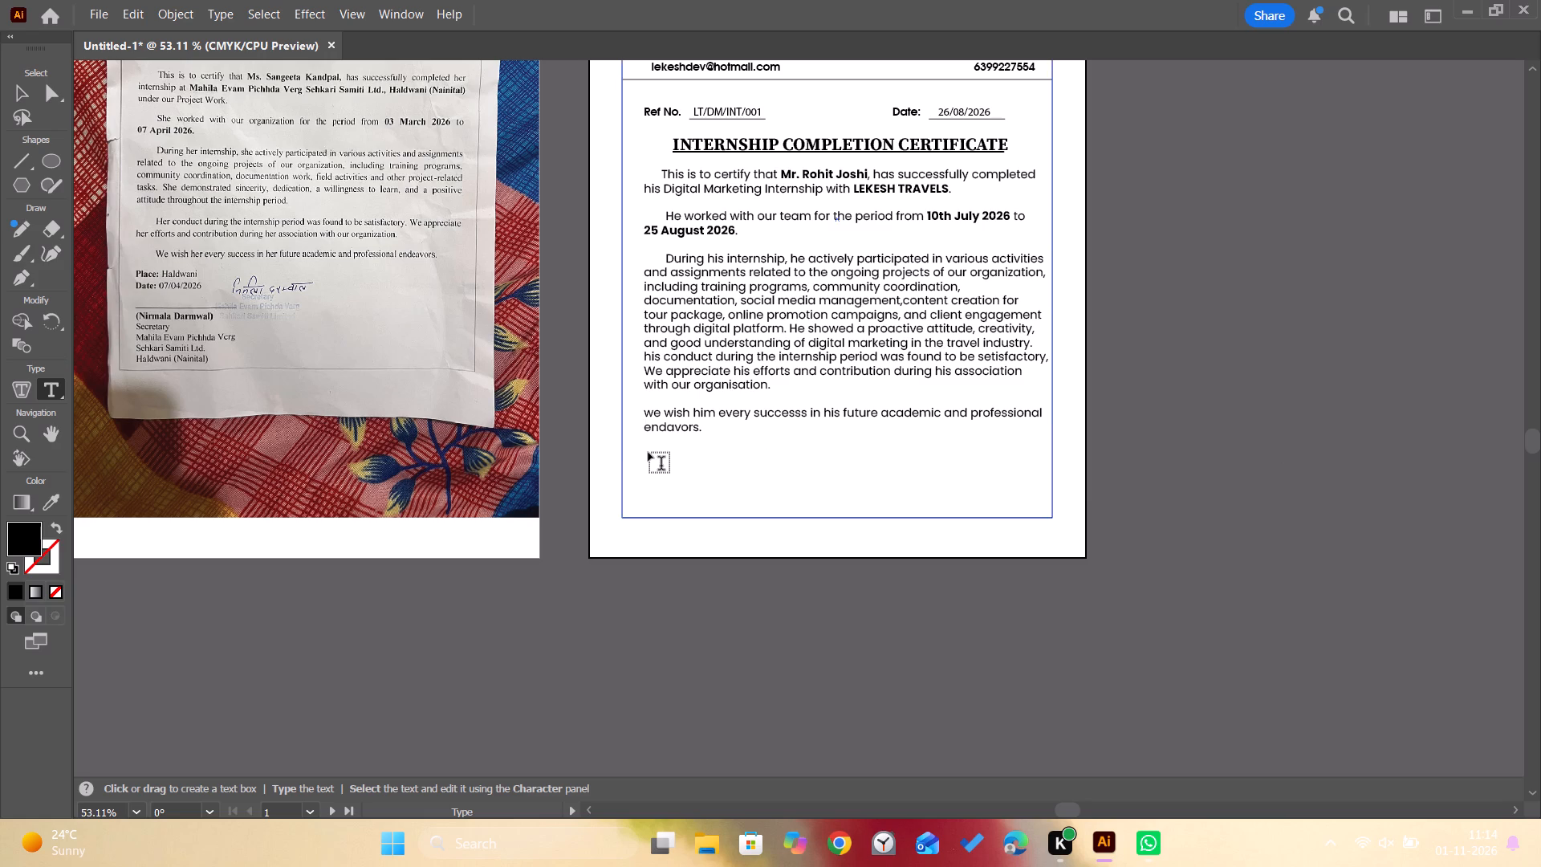
left_click(649, 453)
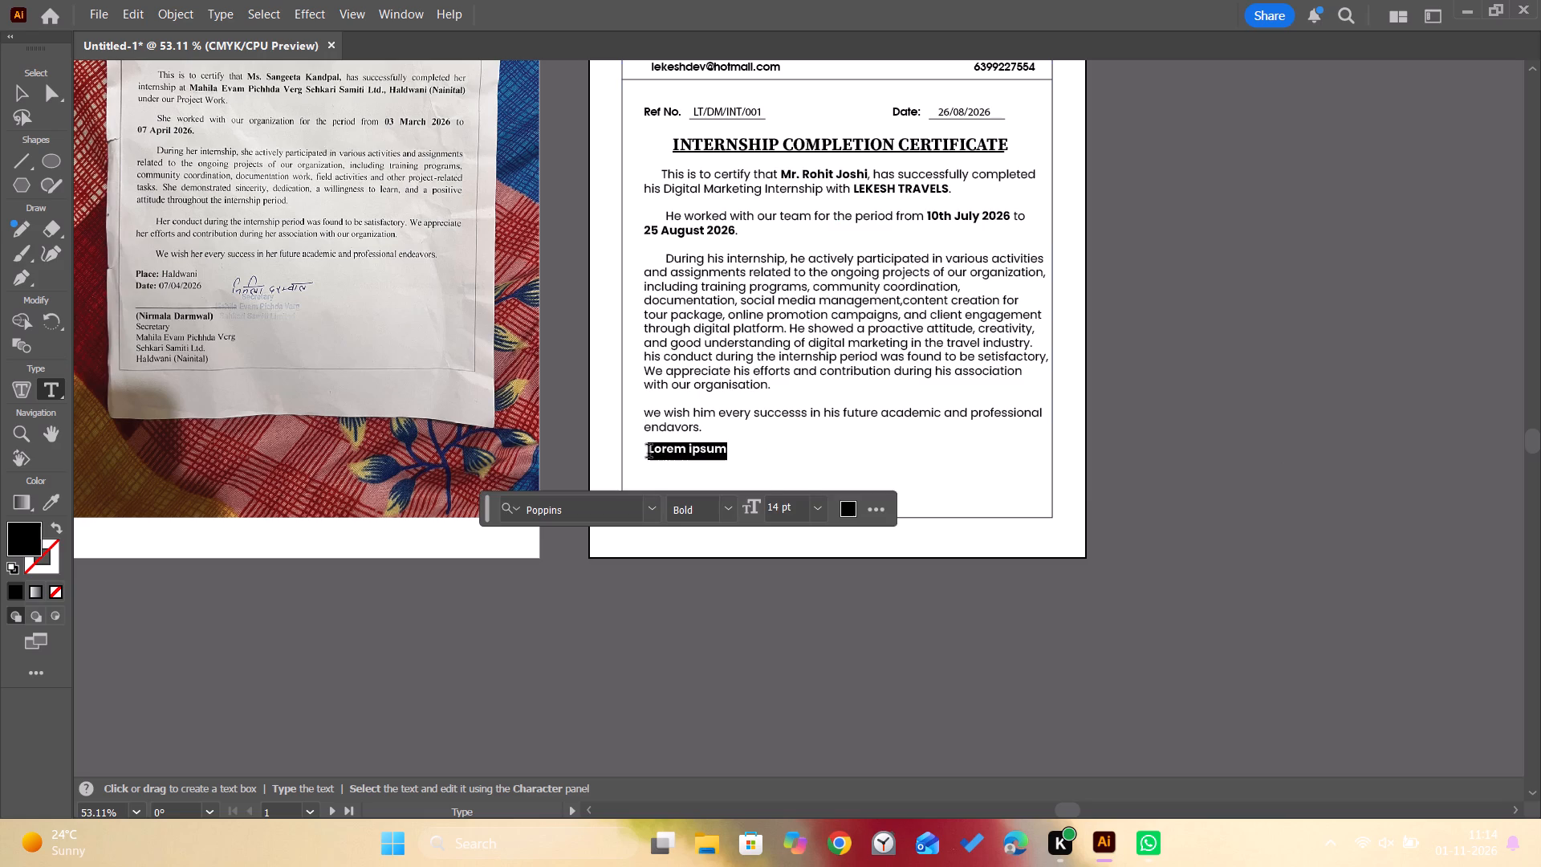
type("place")
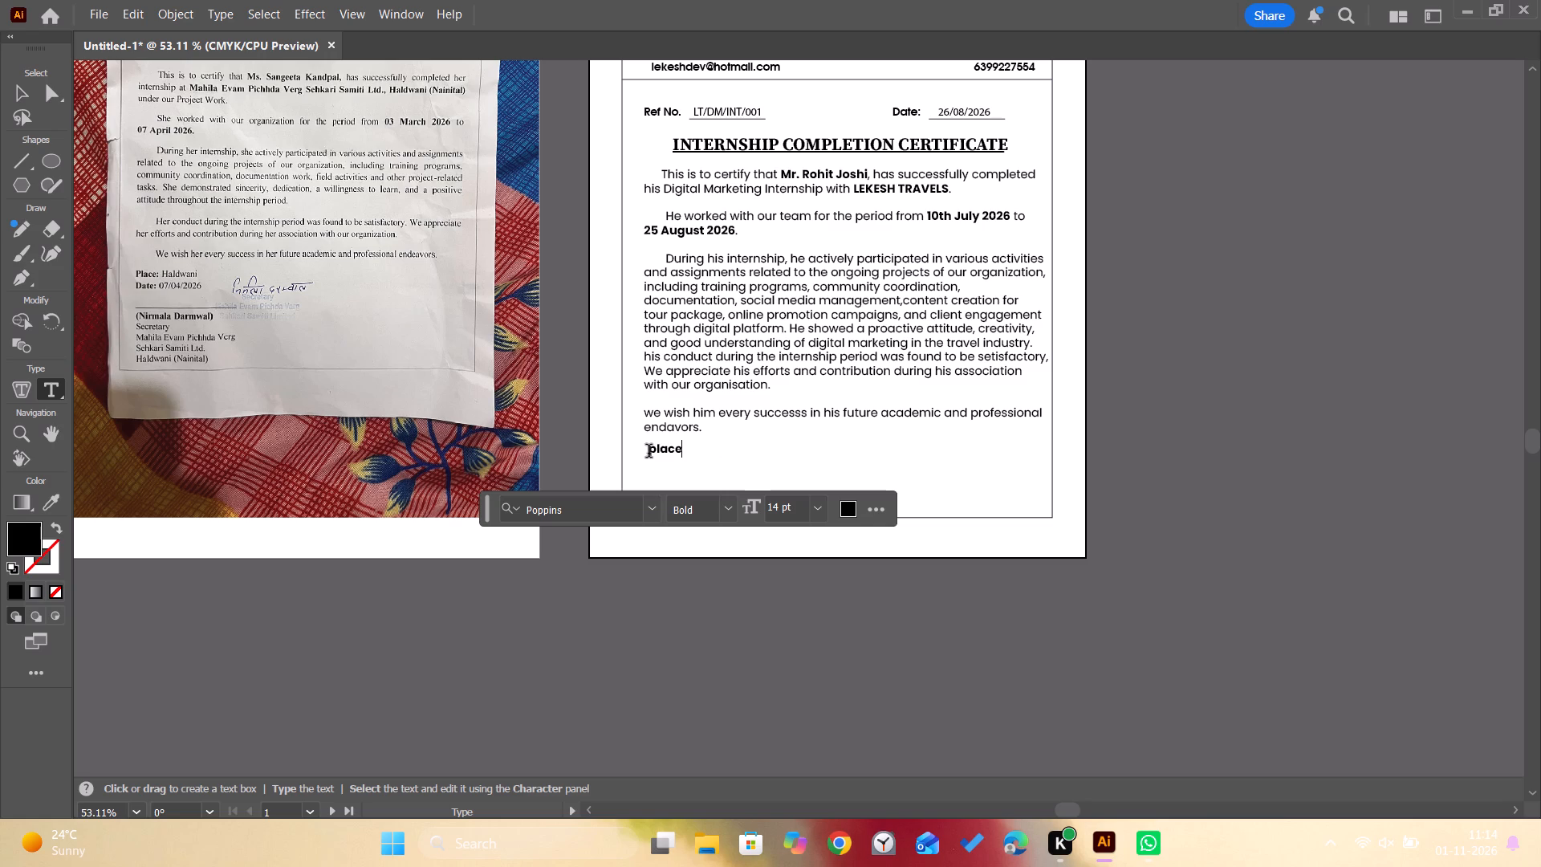
key("BackSpace")
key("BackSpace")
key("BackSpace")
key("BackSpace")
key("BackSpace")
key("BackSpace")
type("PLACE")
key("shift+colon")
key("Return")
type("DATE:")
Nudge the PLACE/DATE text block left to line up with the edge of the body paragraphs.
left_click(22, 97)
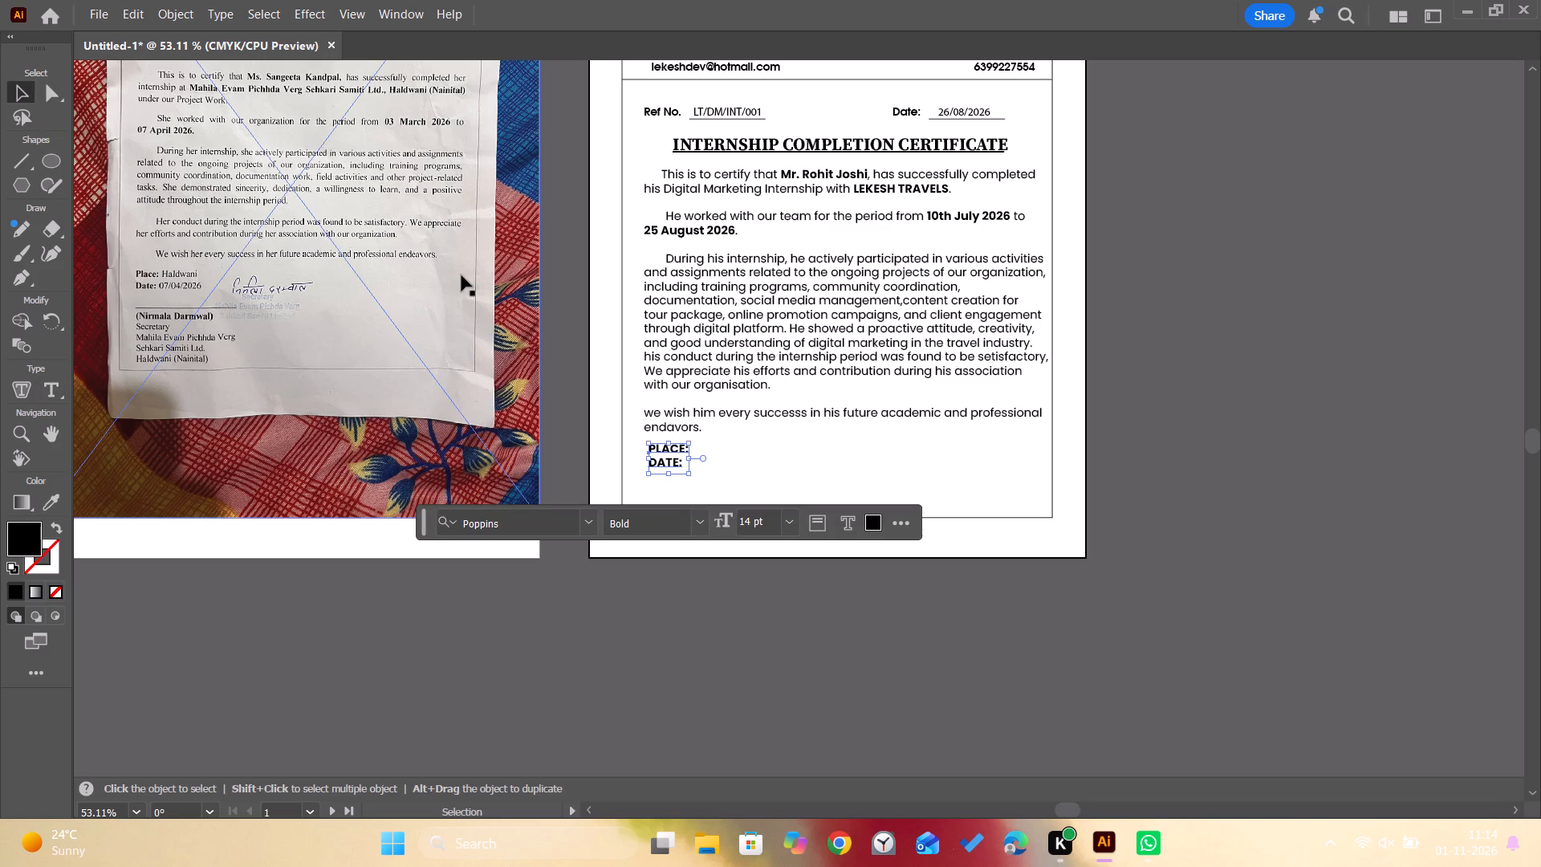
key("Left")
key("Left")
key("Left")
key("Left")
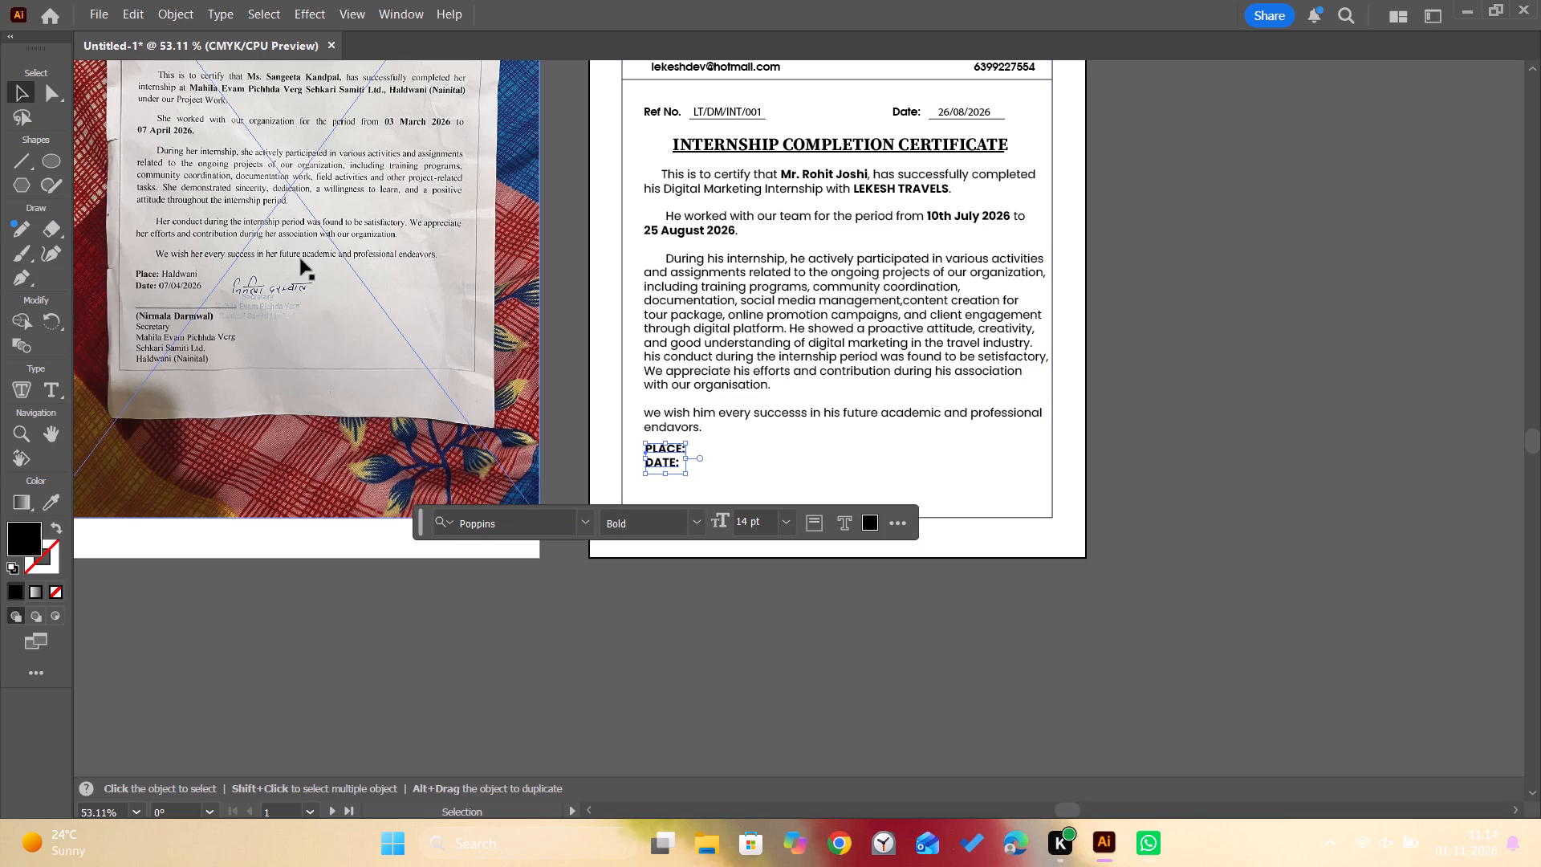
Draw a short horizontal signature line below the DATE label.
left_click(14, 157)
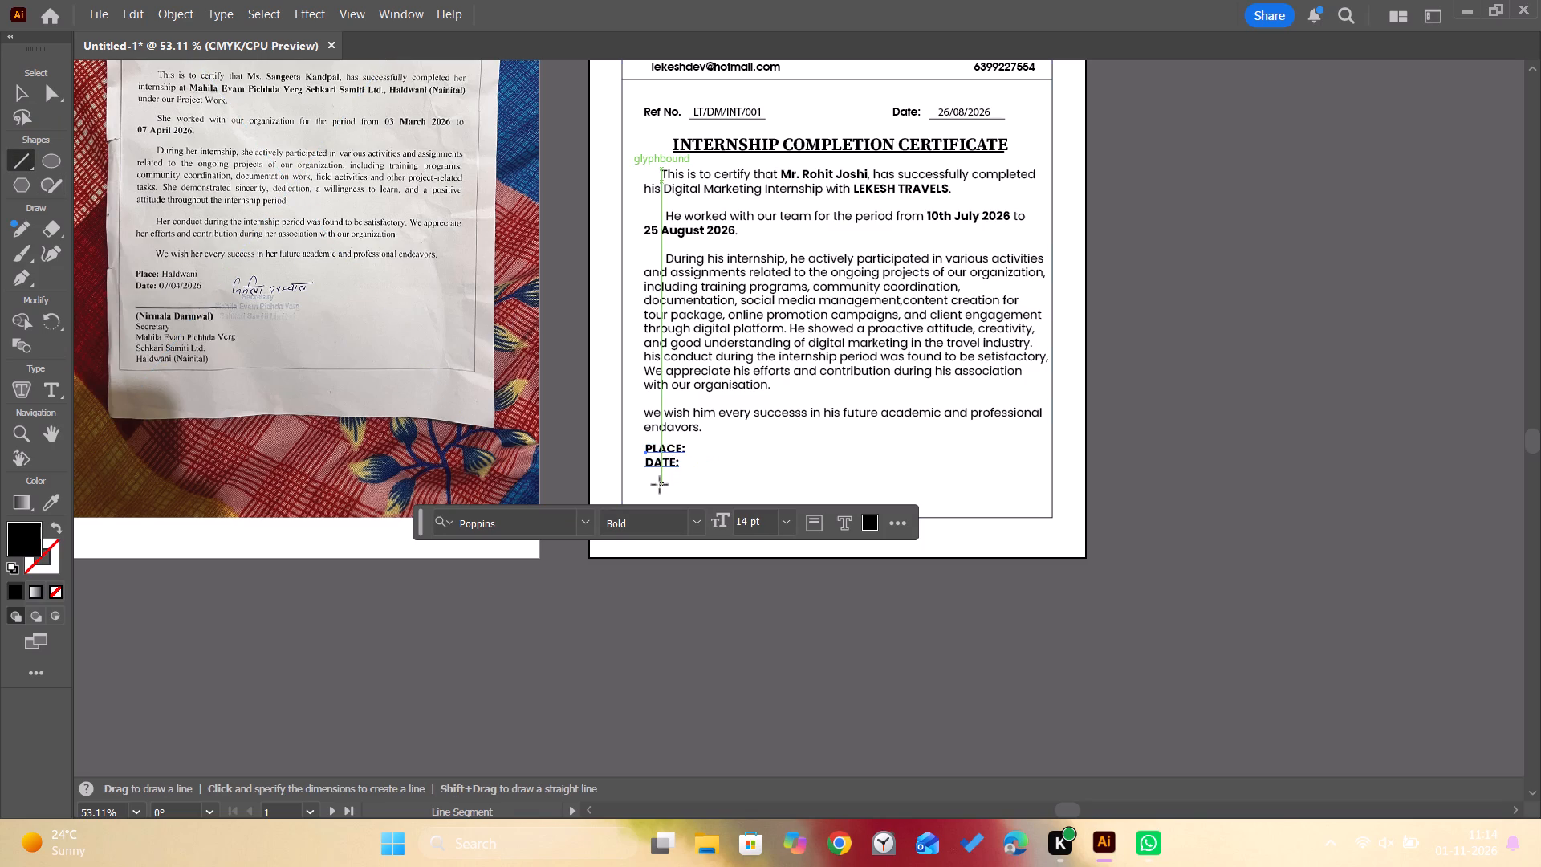
left_click_drag(649, 489, 669, 489)
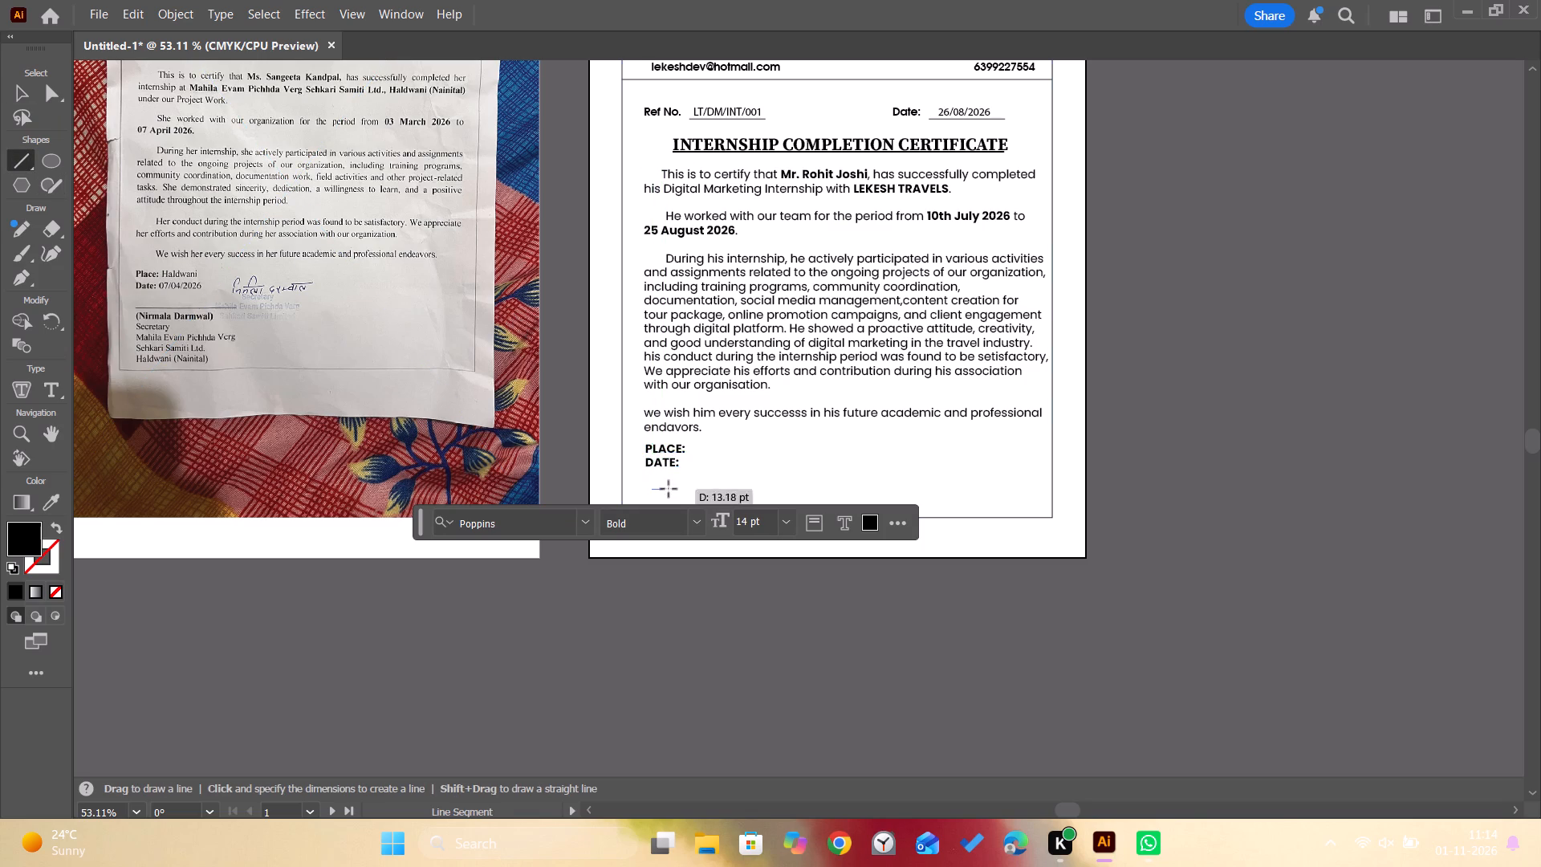
left_click_drag(669, 489, 742, 487)
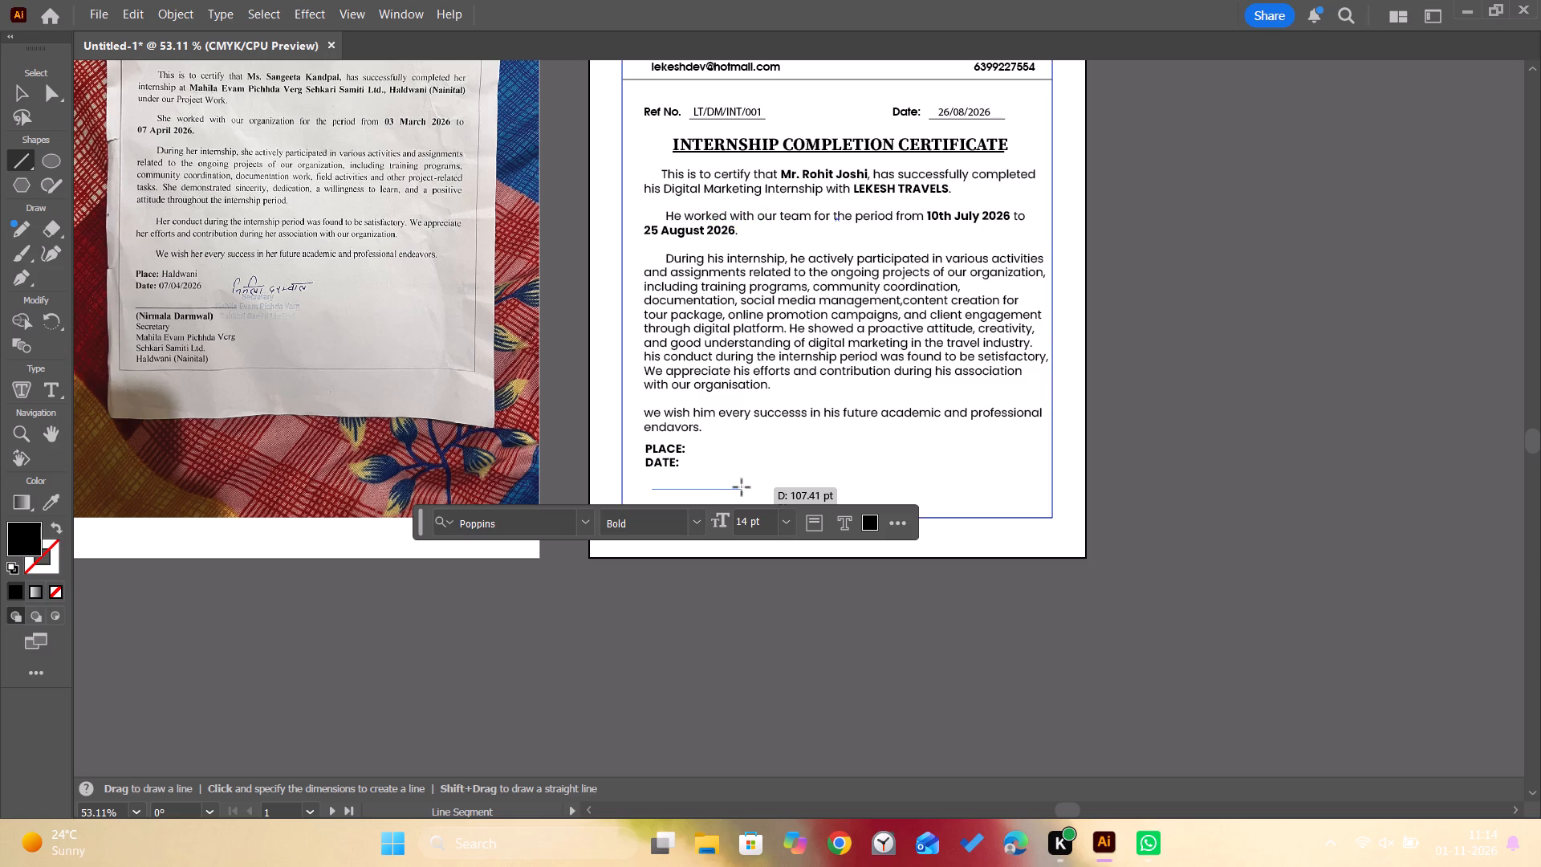
left_click_drag(742, 487, 757, 488)
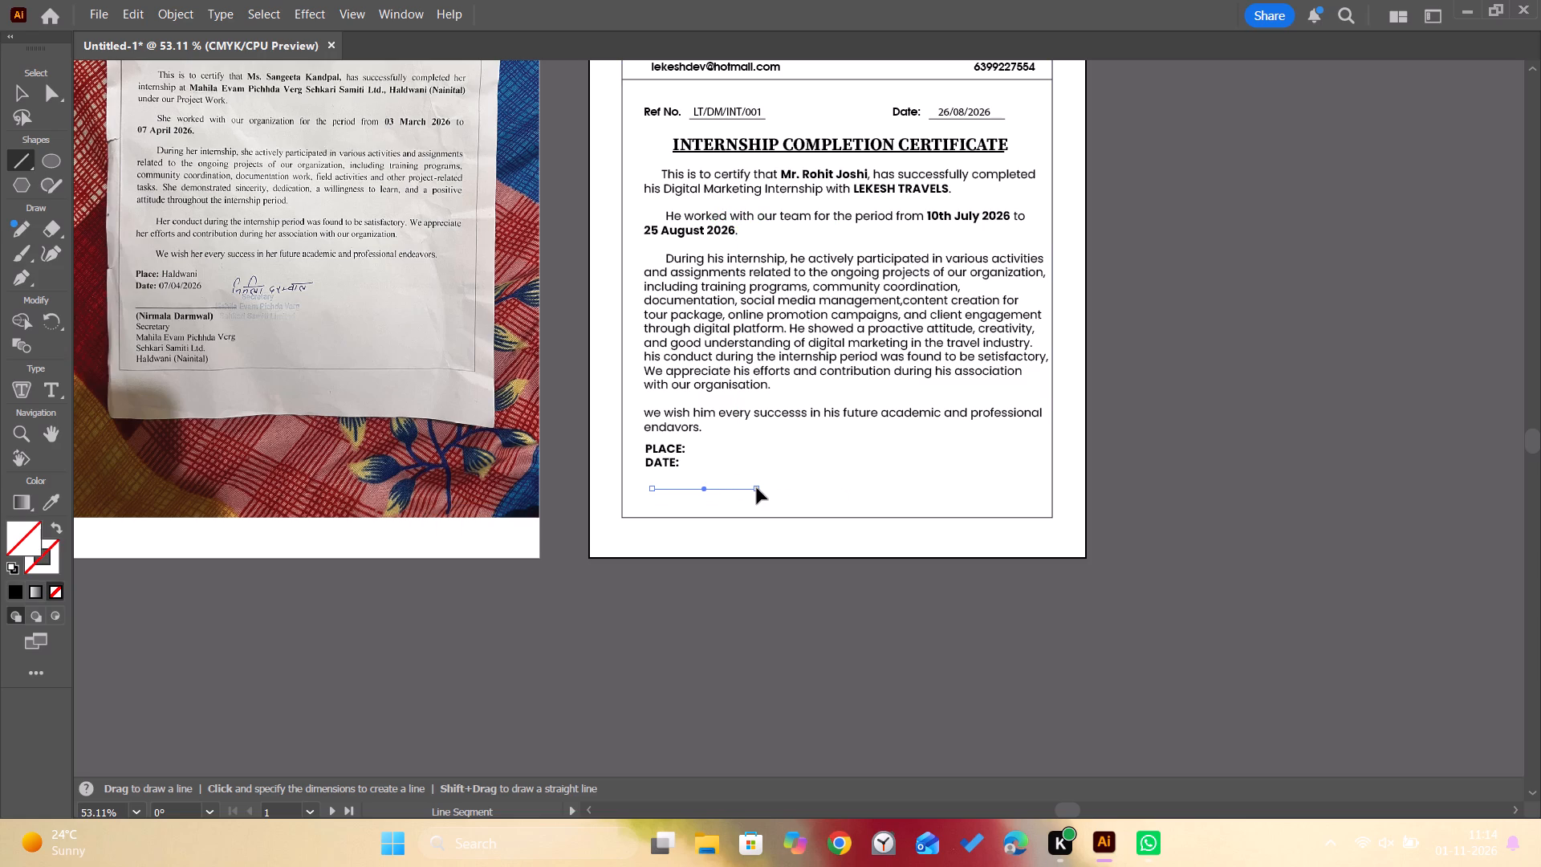
Select the border with all the certificate content inside it and shift everything slightly up on the A4 page.
scroll(806, 380, "up", 2)
scroll(806, 380, "down", 1)
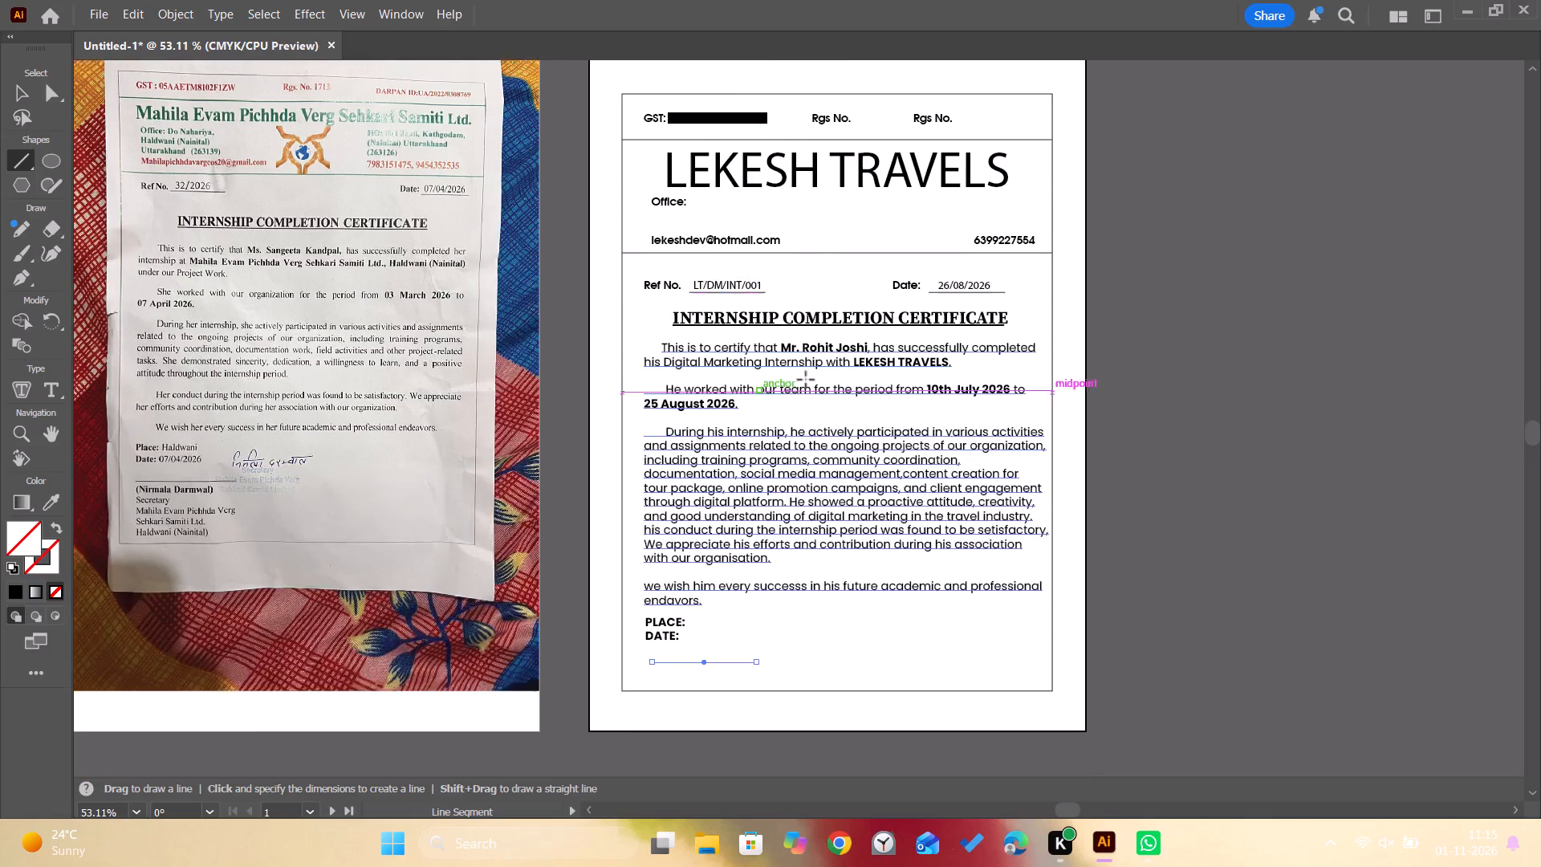
scroll(806, 380, "down", 2)
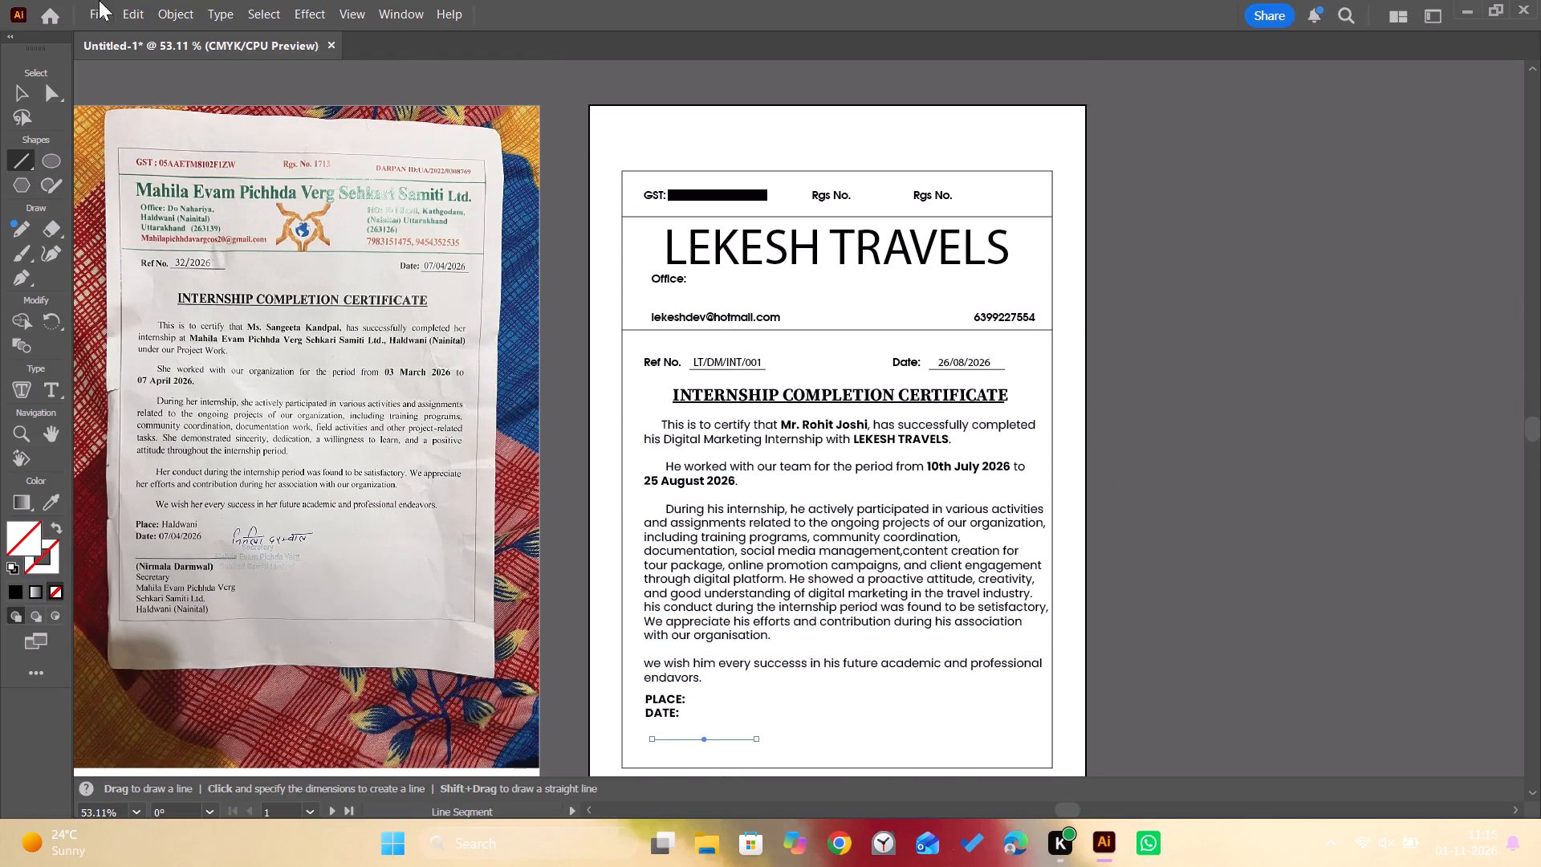
left_click(26, 91)
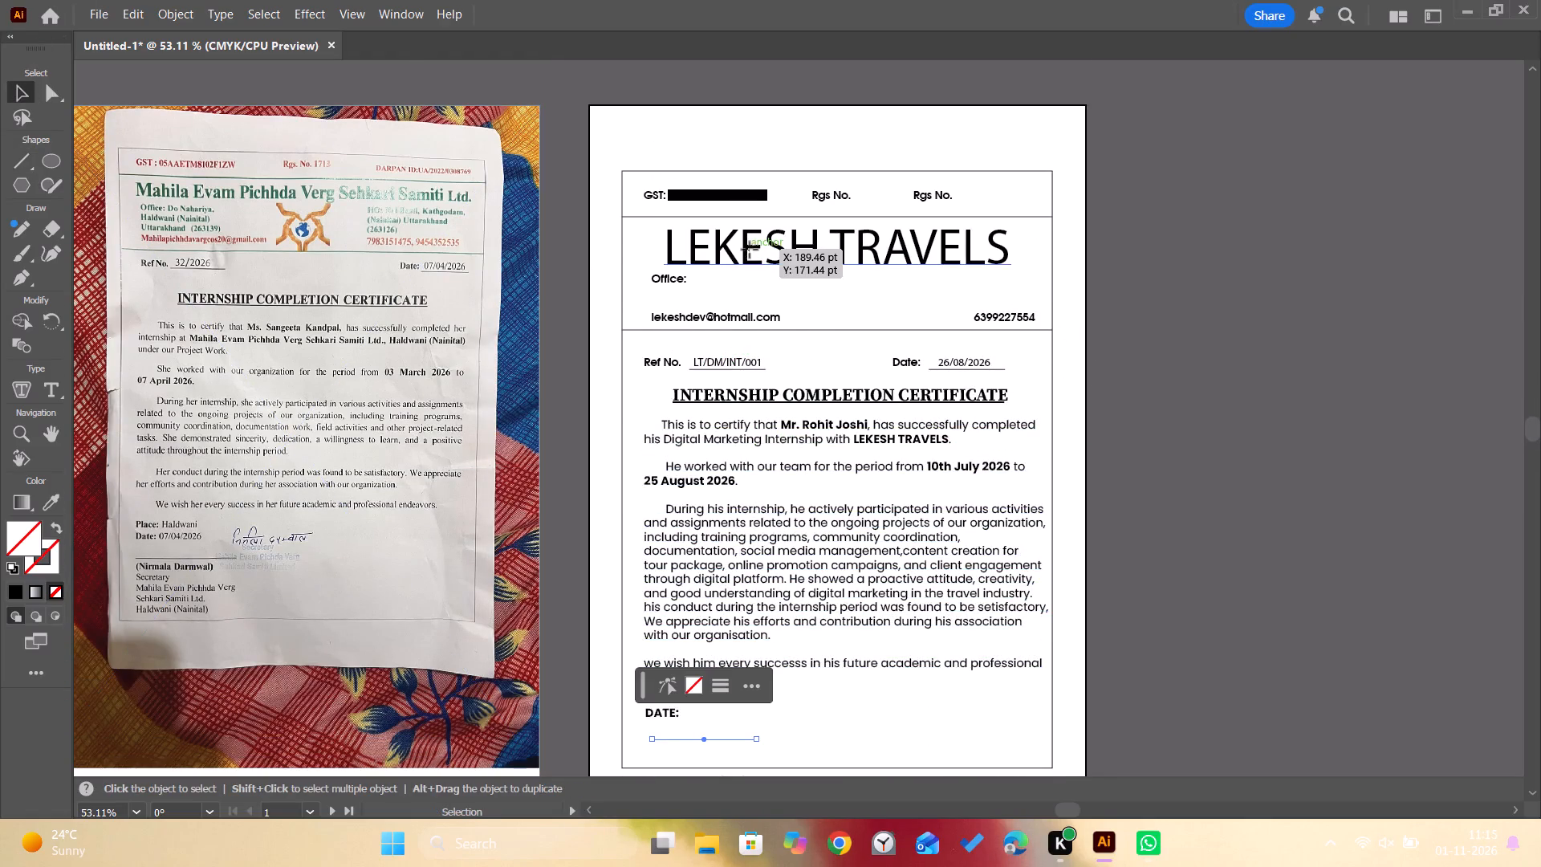
left_click(750, 250)
key("ctrl+0")
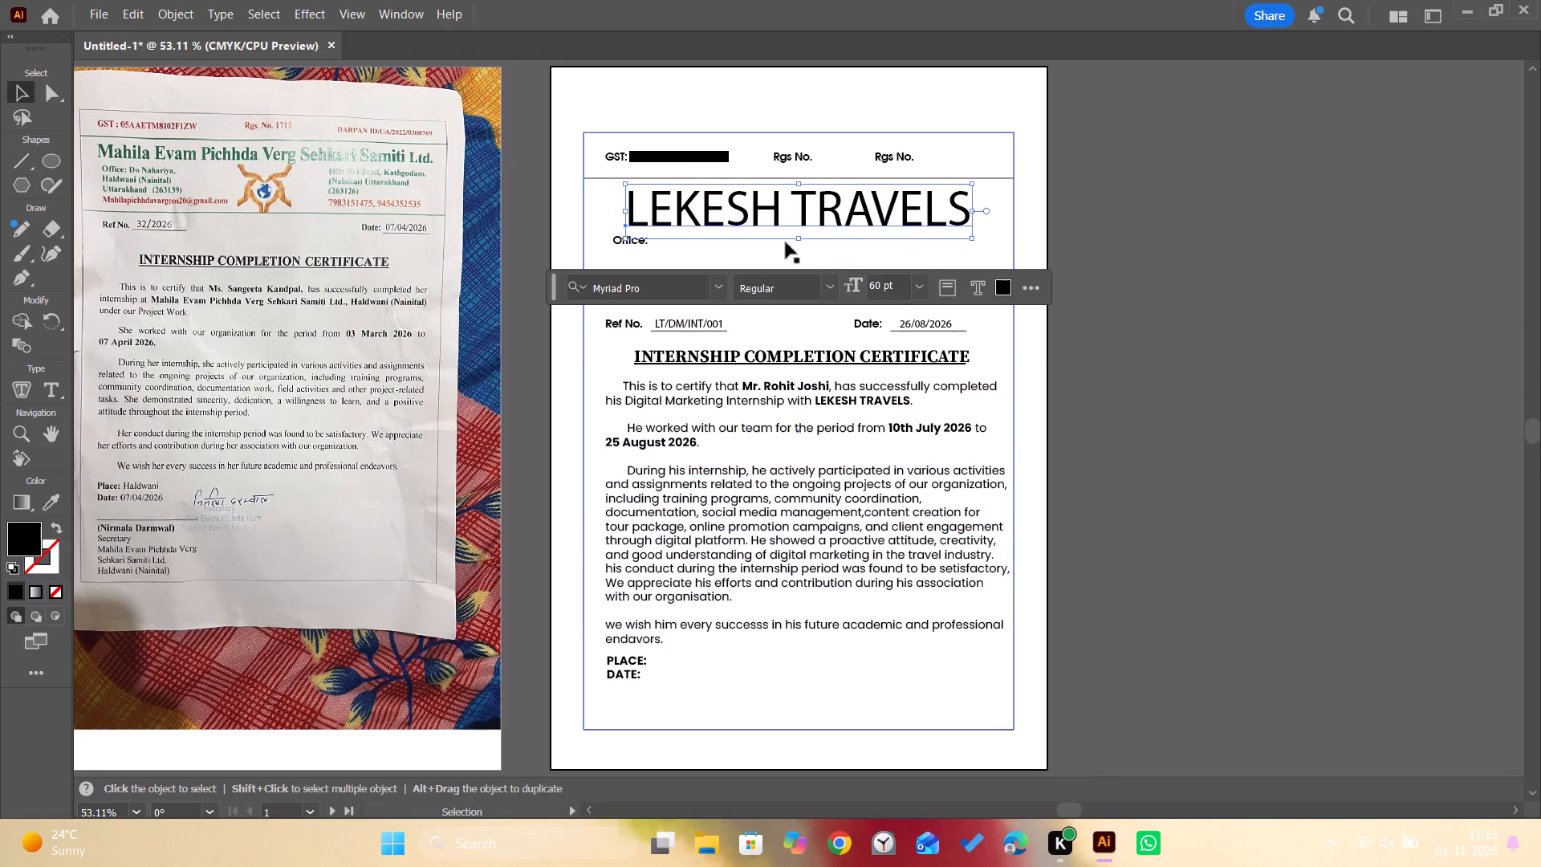
left_click_drag(1105, 81, 634, 687)
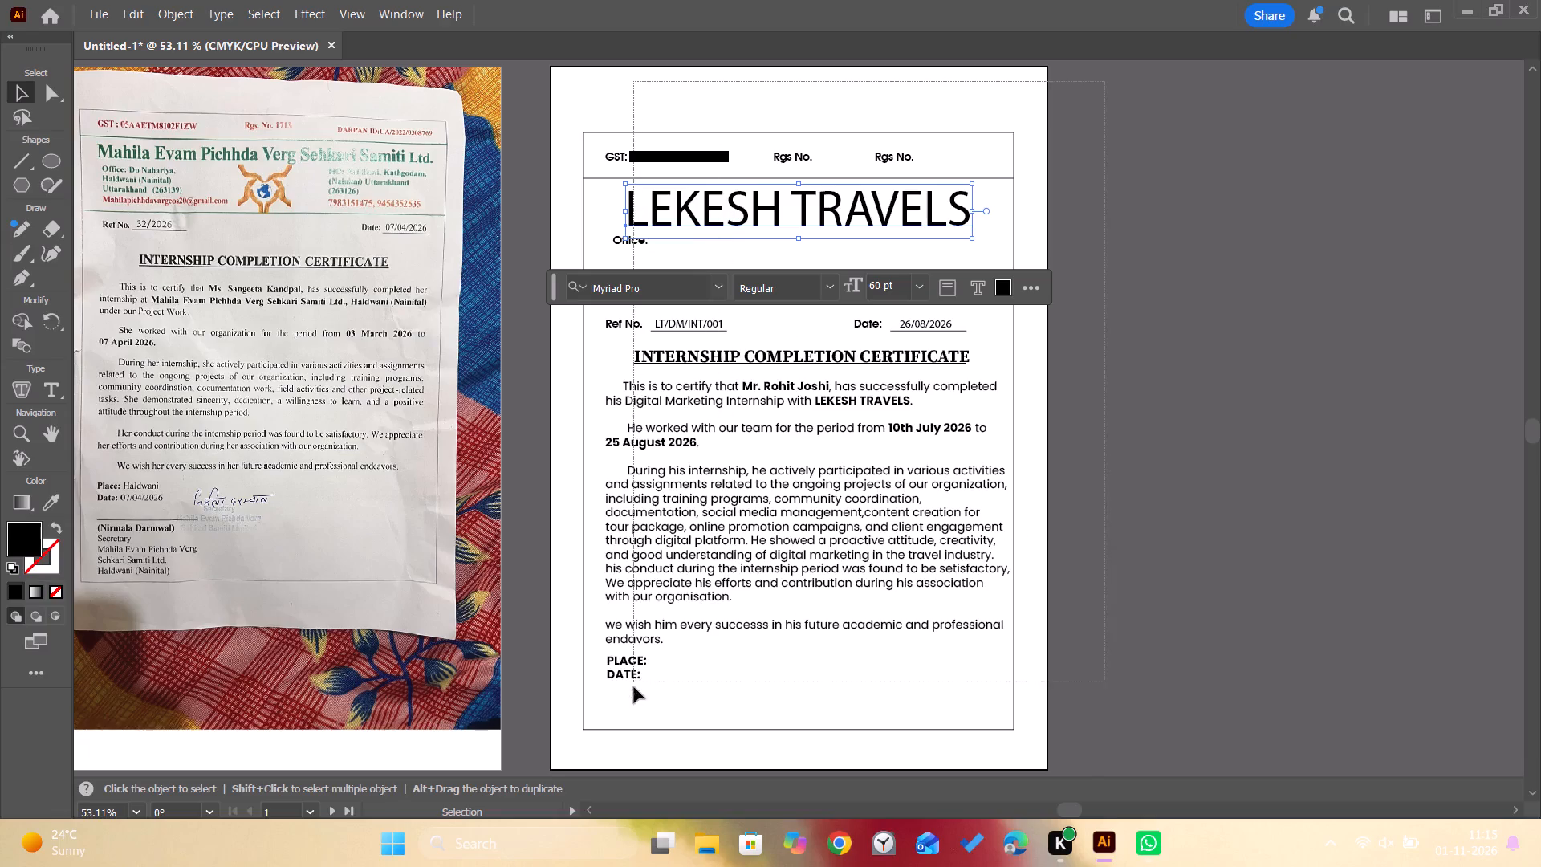
left_click_drag(634, 687, 559, 565)
scroll(558, 787, "down", 1)
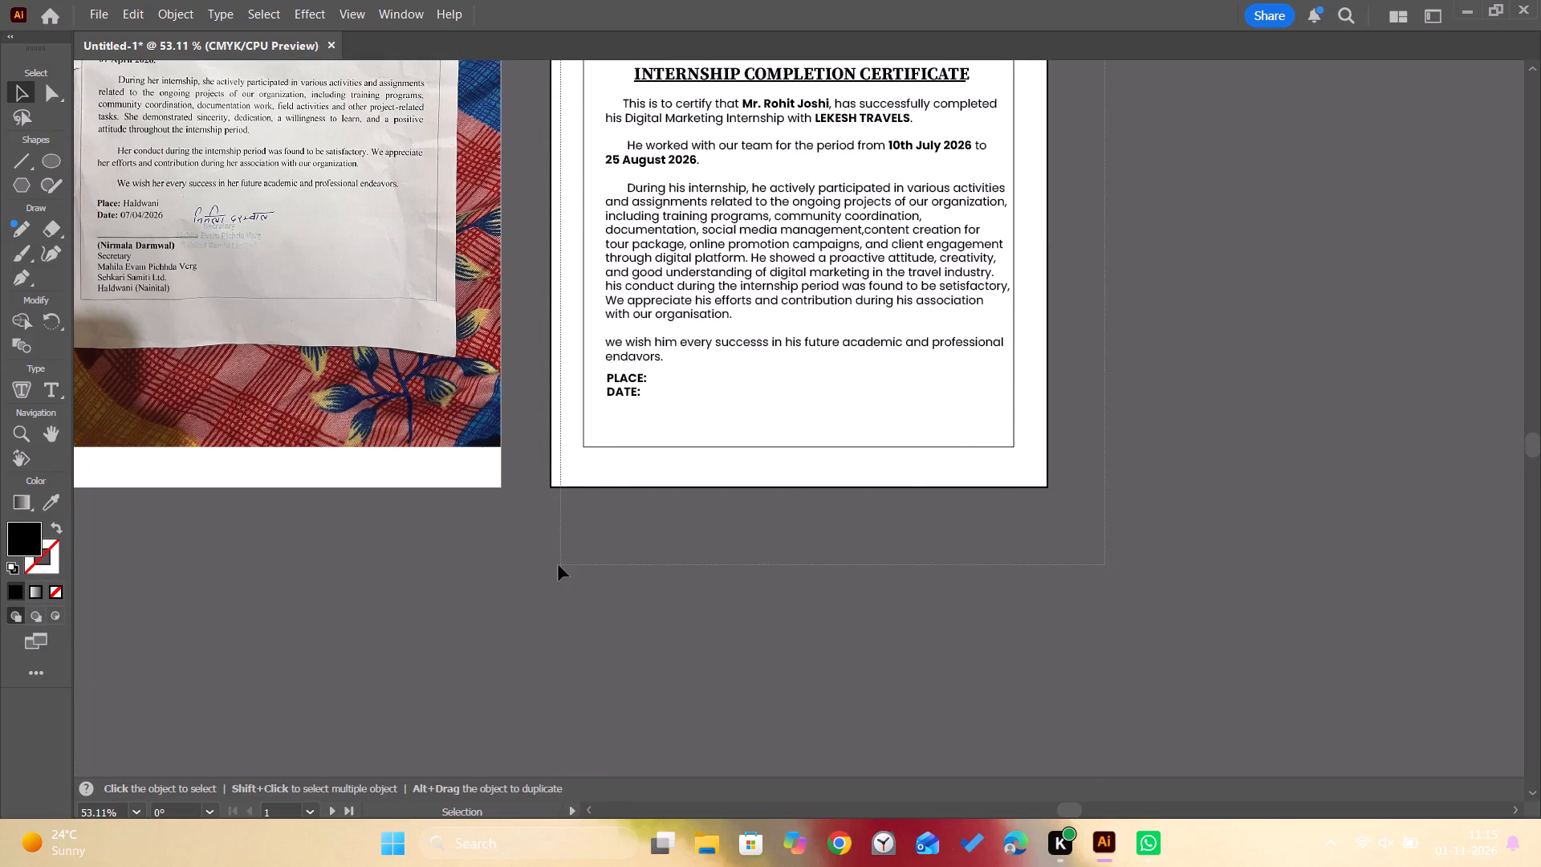
scroll(798, 388, "up", 2)
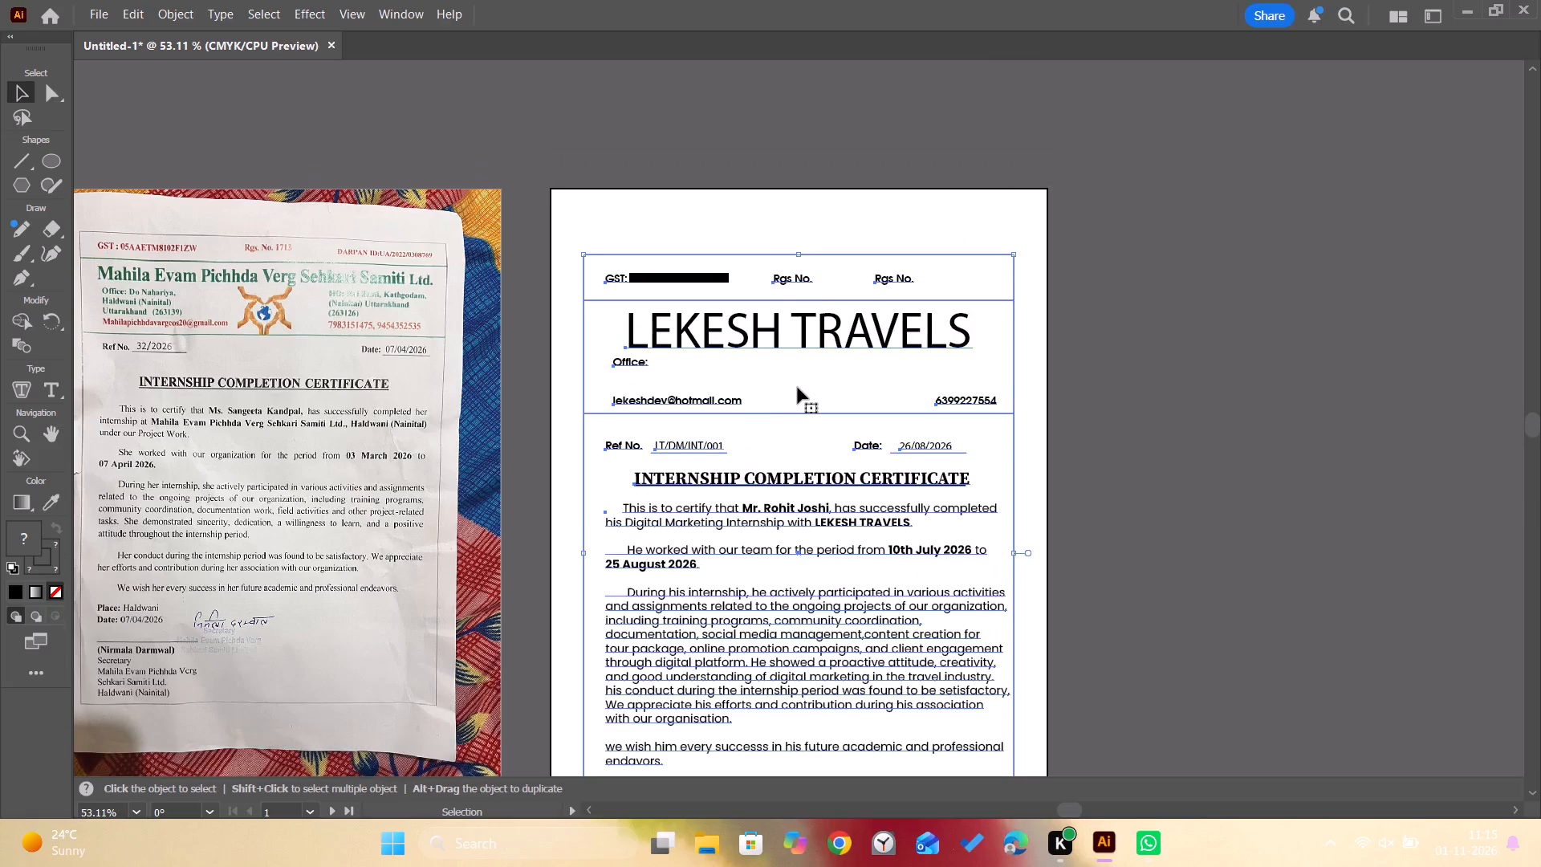
key("Up")
key("Up")
key("Up")
key("Up")
key("Up")
key("Up")
key("Up")
key("Up")
key("Up")
key("Up")
key("Up")
key("Up")
key("Up")
key("Up")
key("Up")
key("Up")
key("Up")
key("Up")
key("Up")
key("Up")
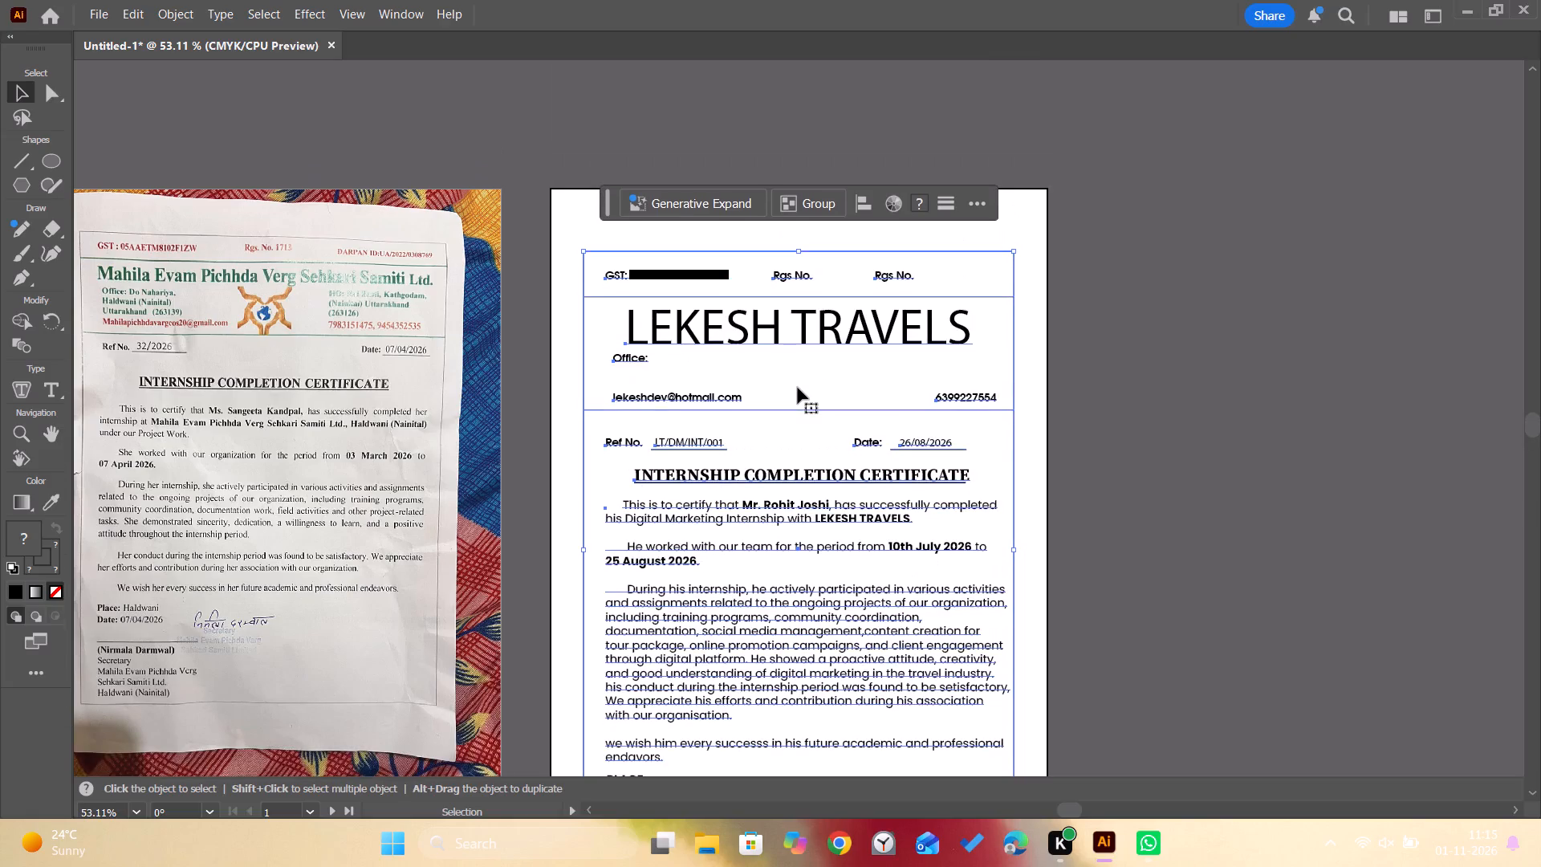
key("Up")
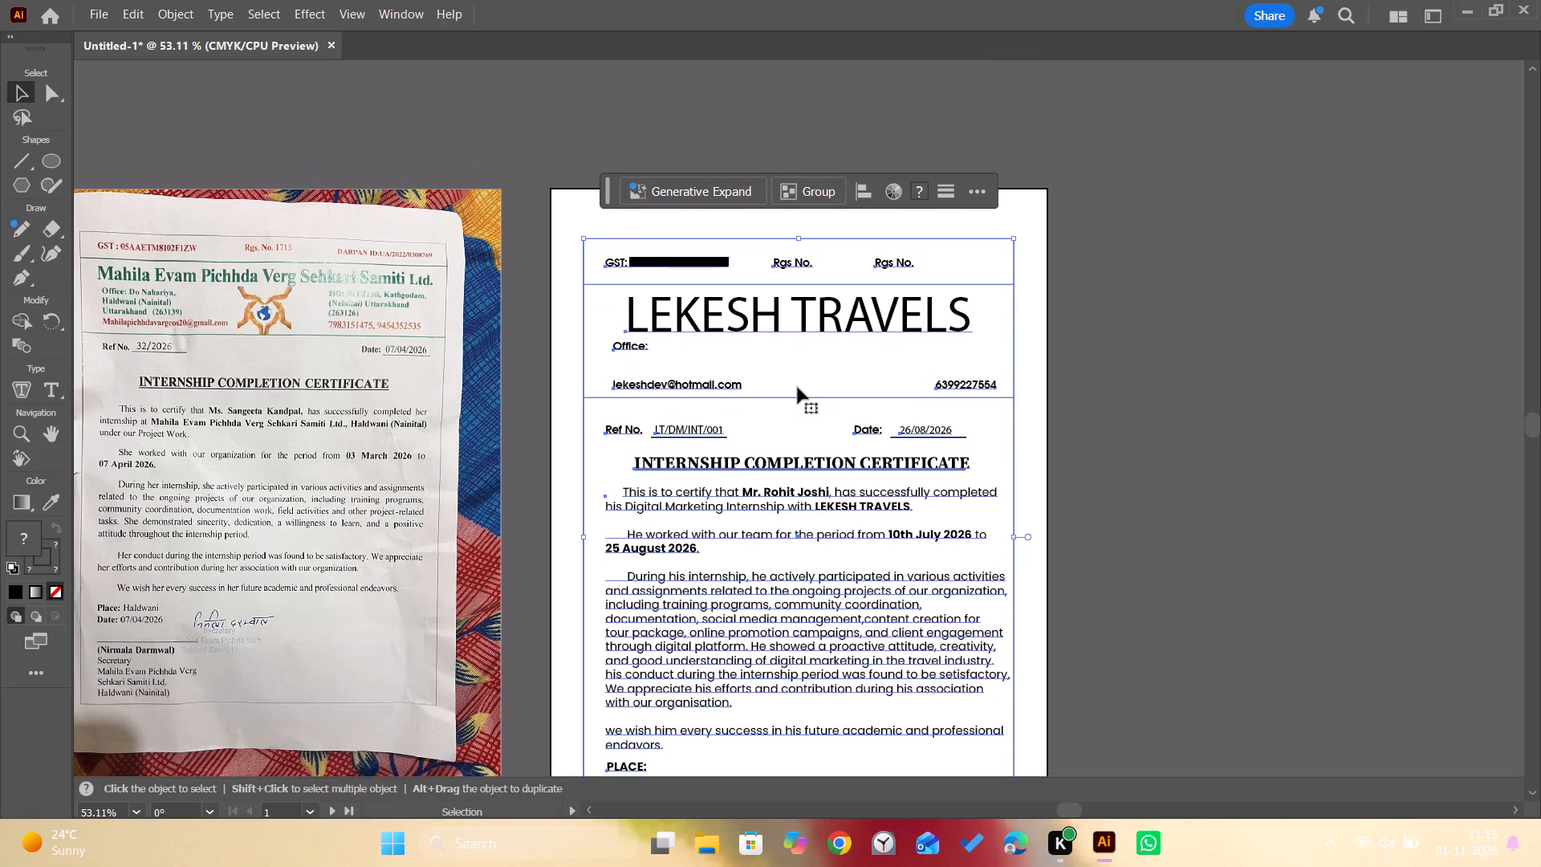
Move the divider line above the LEKESH TRAVELS heading up, closer to the GST and Rgs No. row.
left_click(1311, 272)
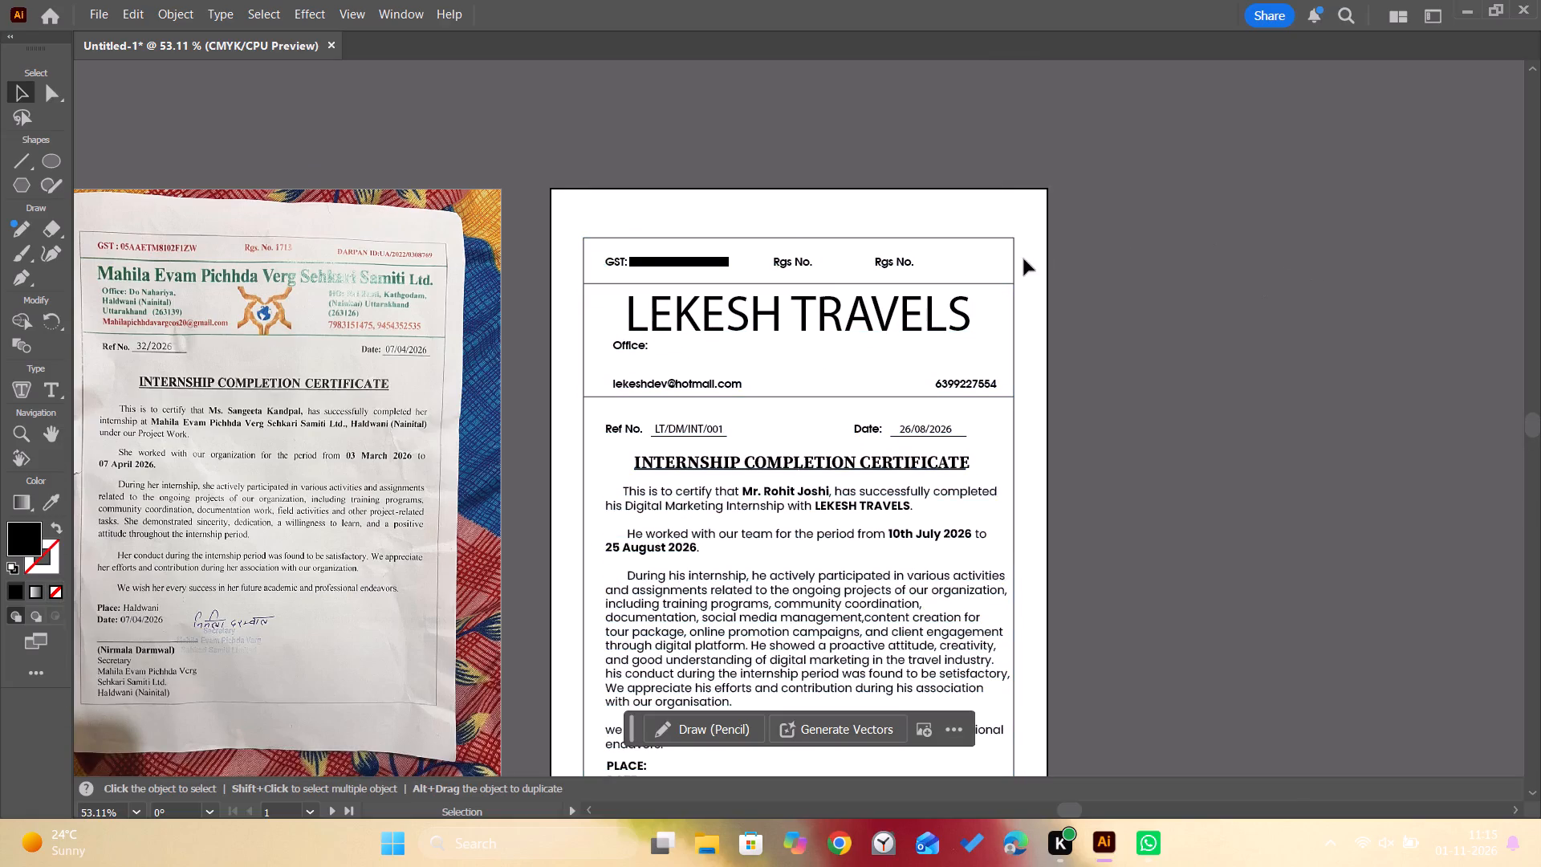
left_click(1000, 283)
key("Up")
key("Up")
key("Up")
key("Up")
key("Up")
key("Up")
key("Up")
key("Up")
key("Up")
key("Up")
key("Up")
key("Up")
key("Up")
key("Up")
key("Up")
key("Up")
key("Up")
key("Up")
key("Up")
key("Up")
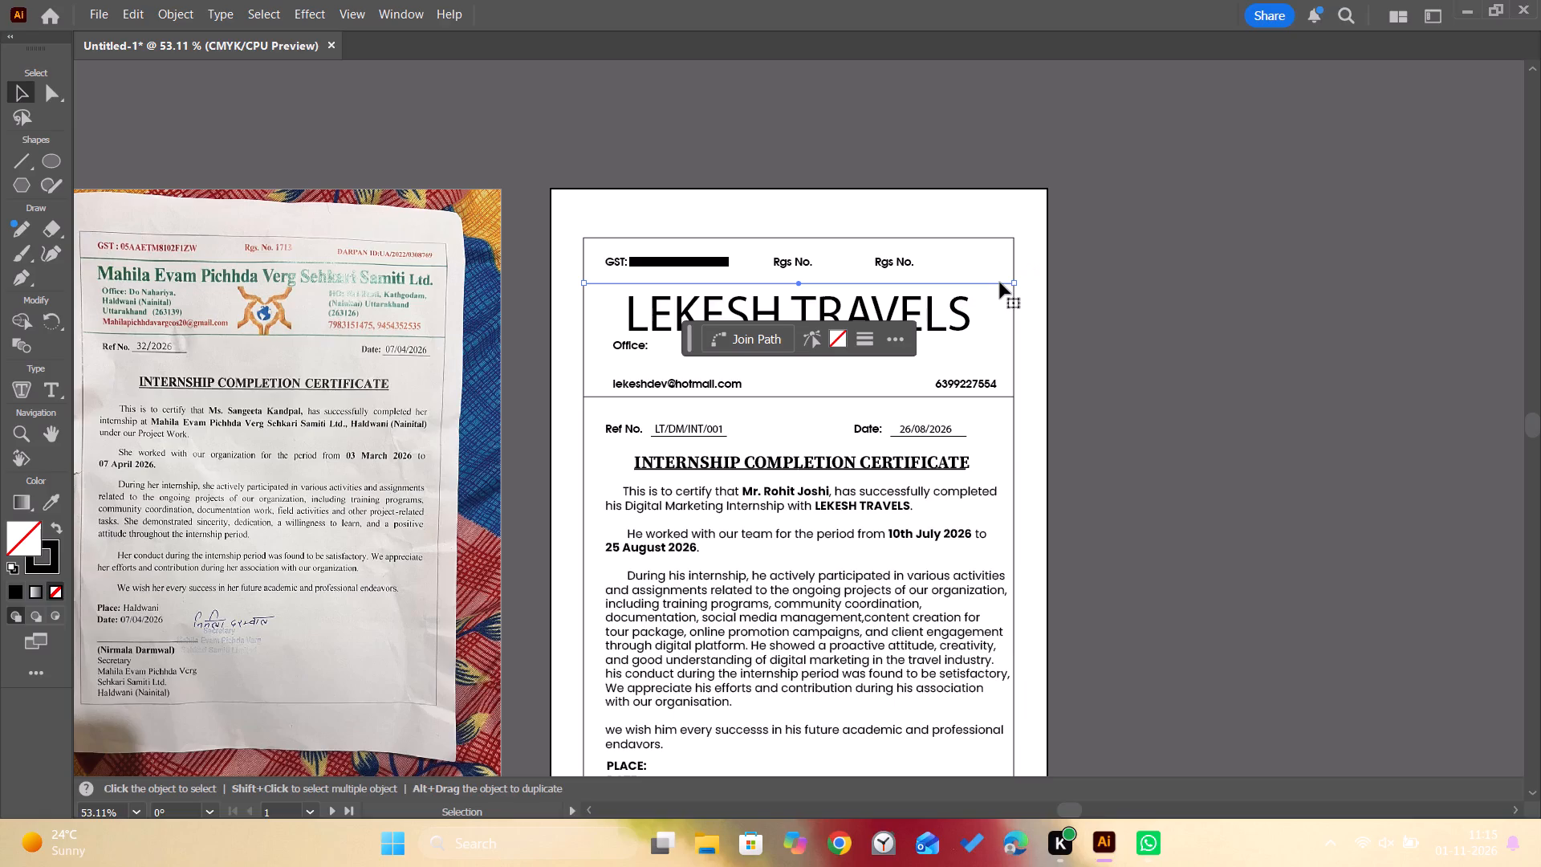
key("Up")
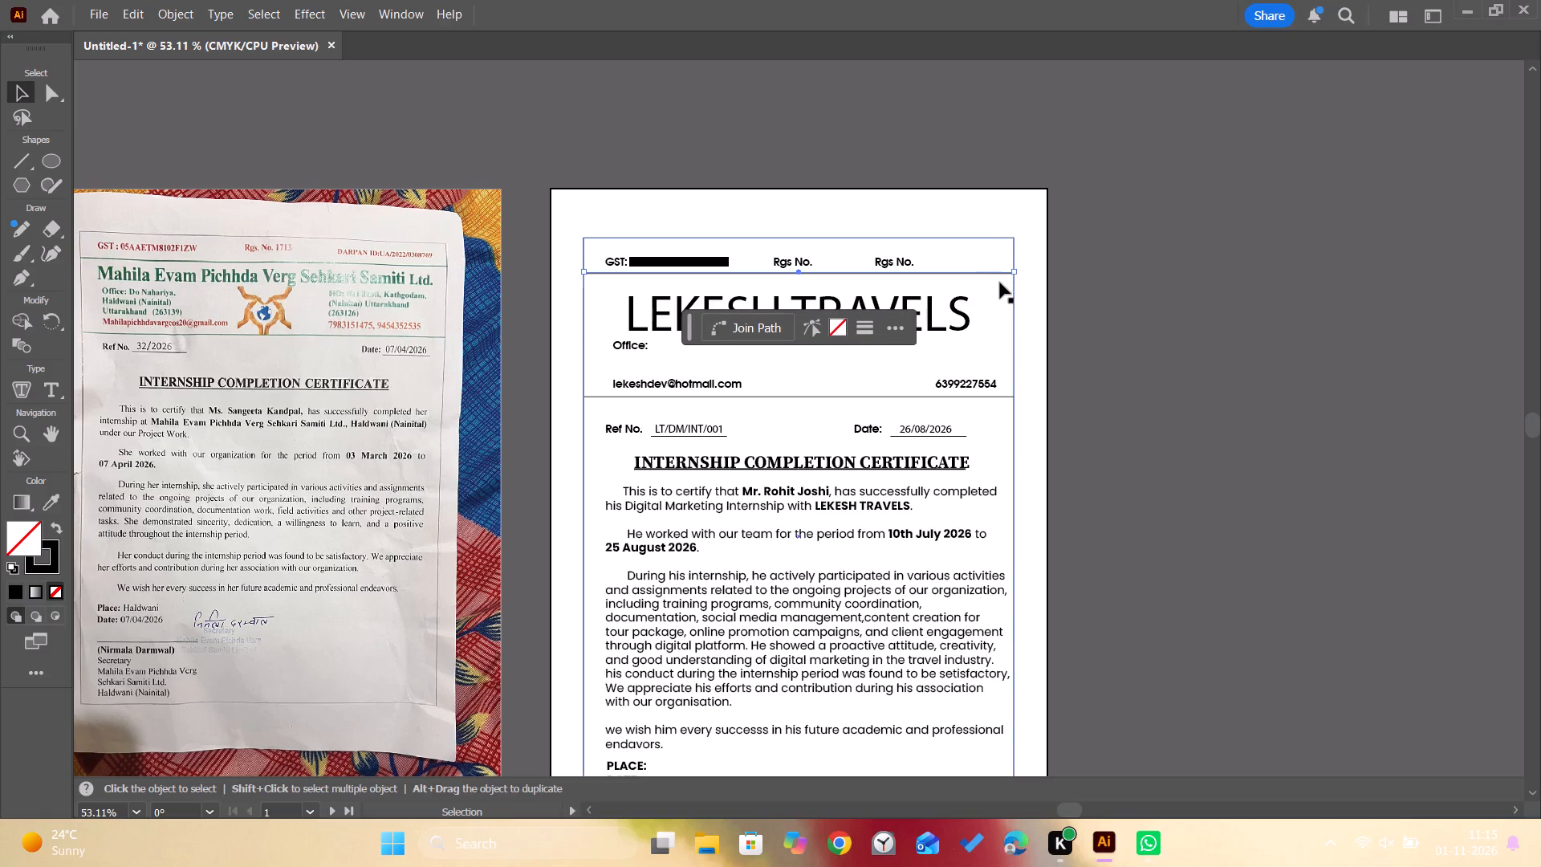
Move the GST text and both Rgs No. labels up together, centring them between the top border and the divider line.
left_click(893, 264)
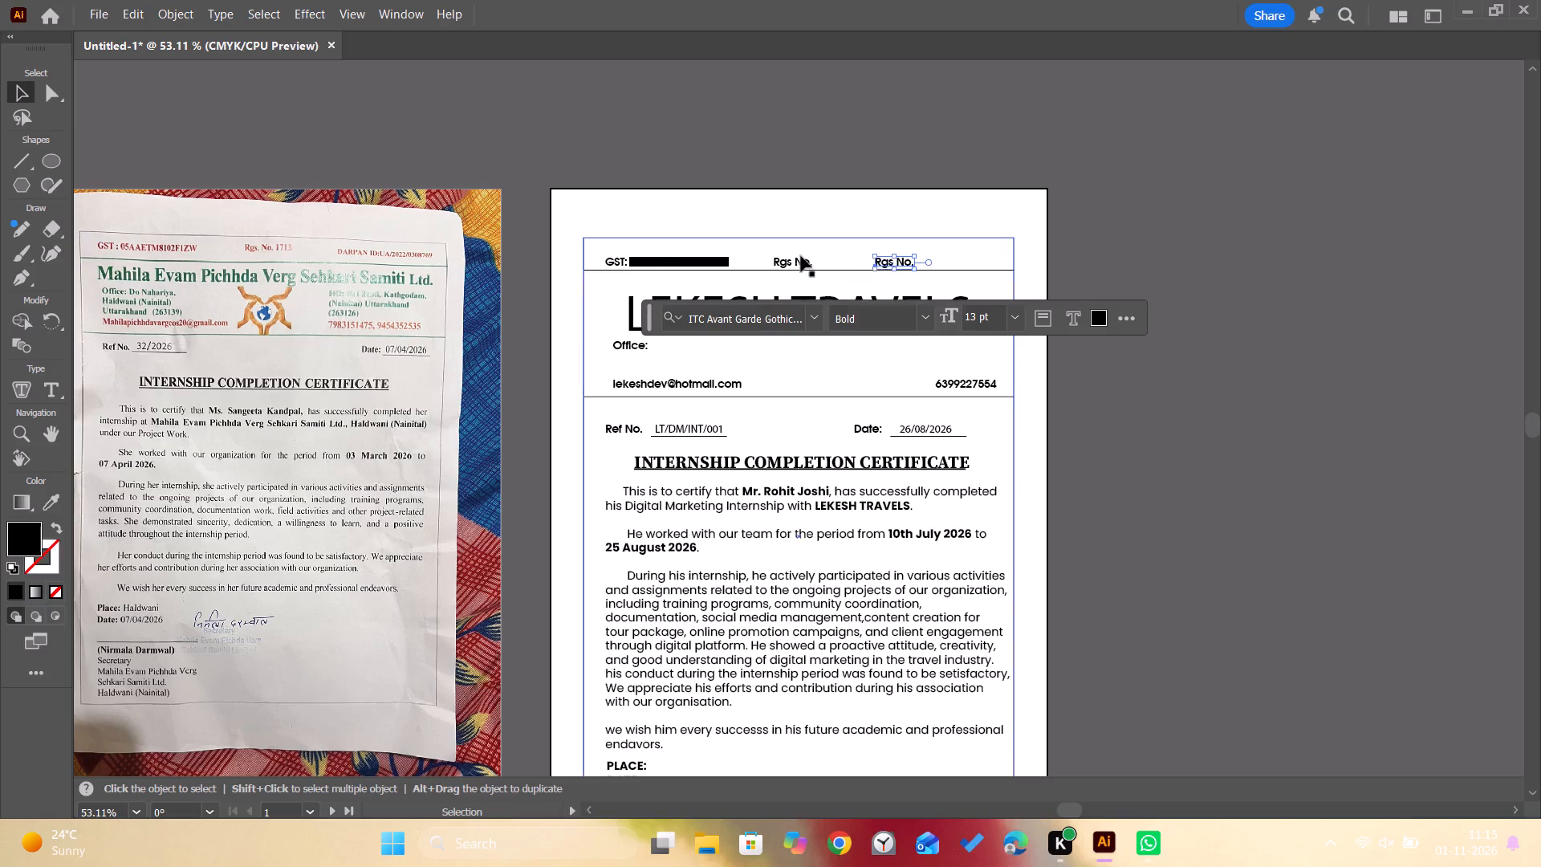
left_click(788, 256, "shift")
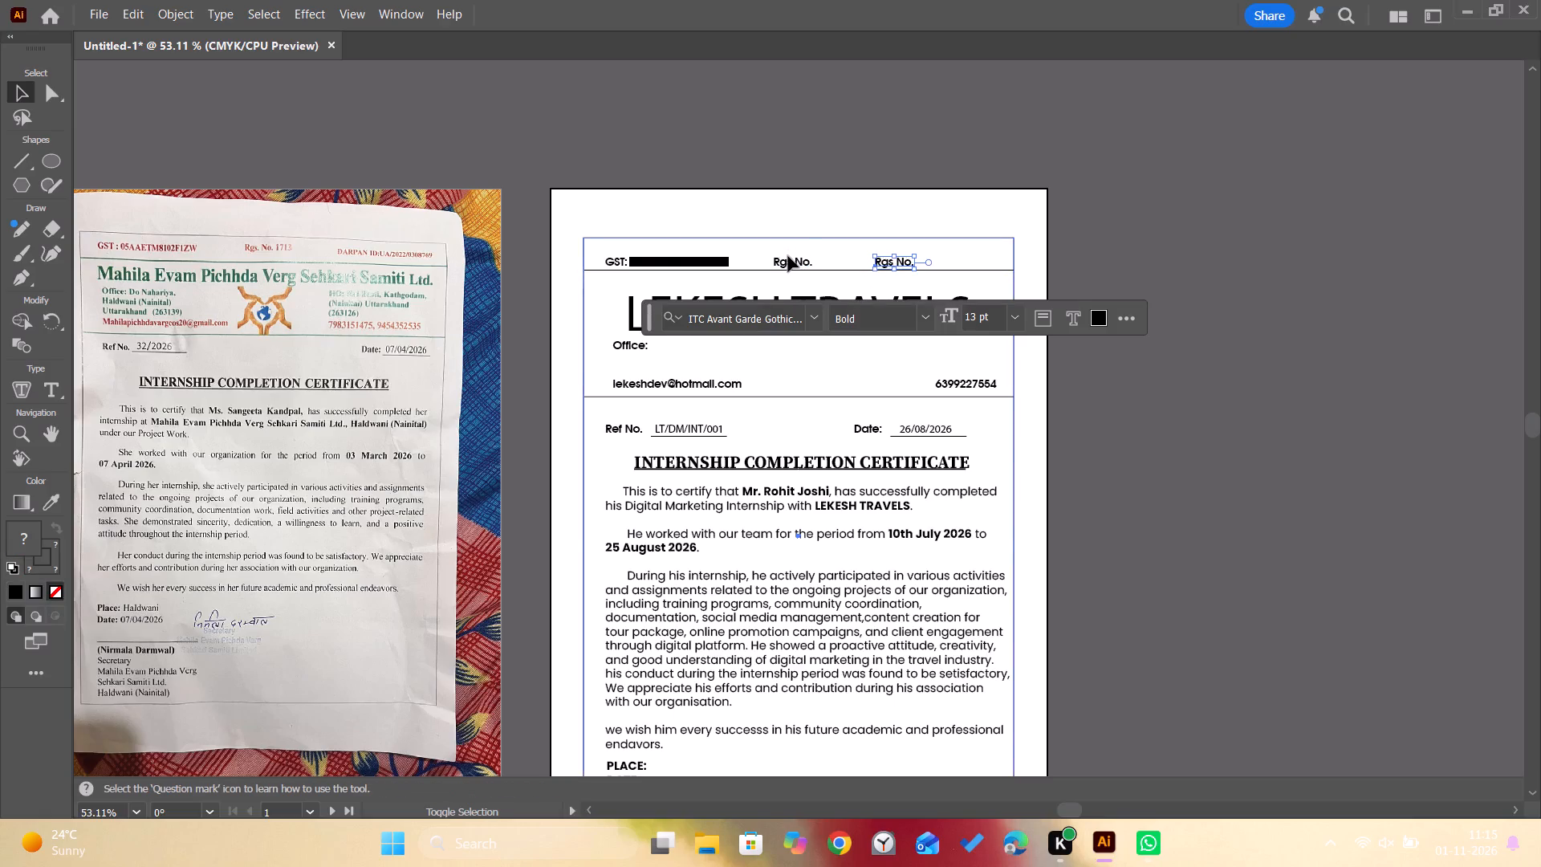
left_click(696, 264, "shift")
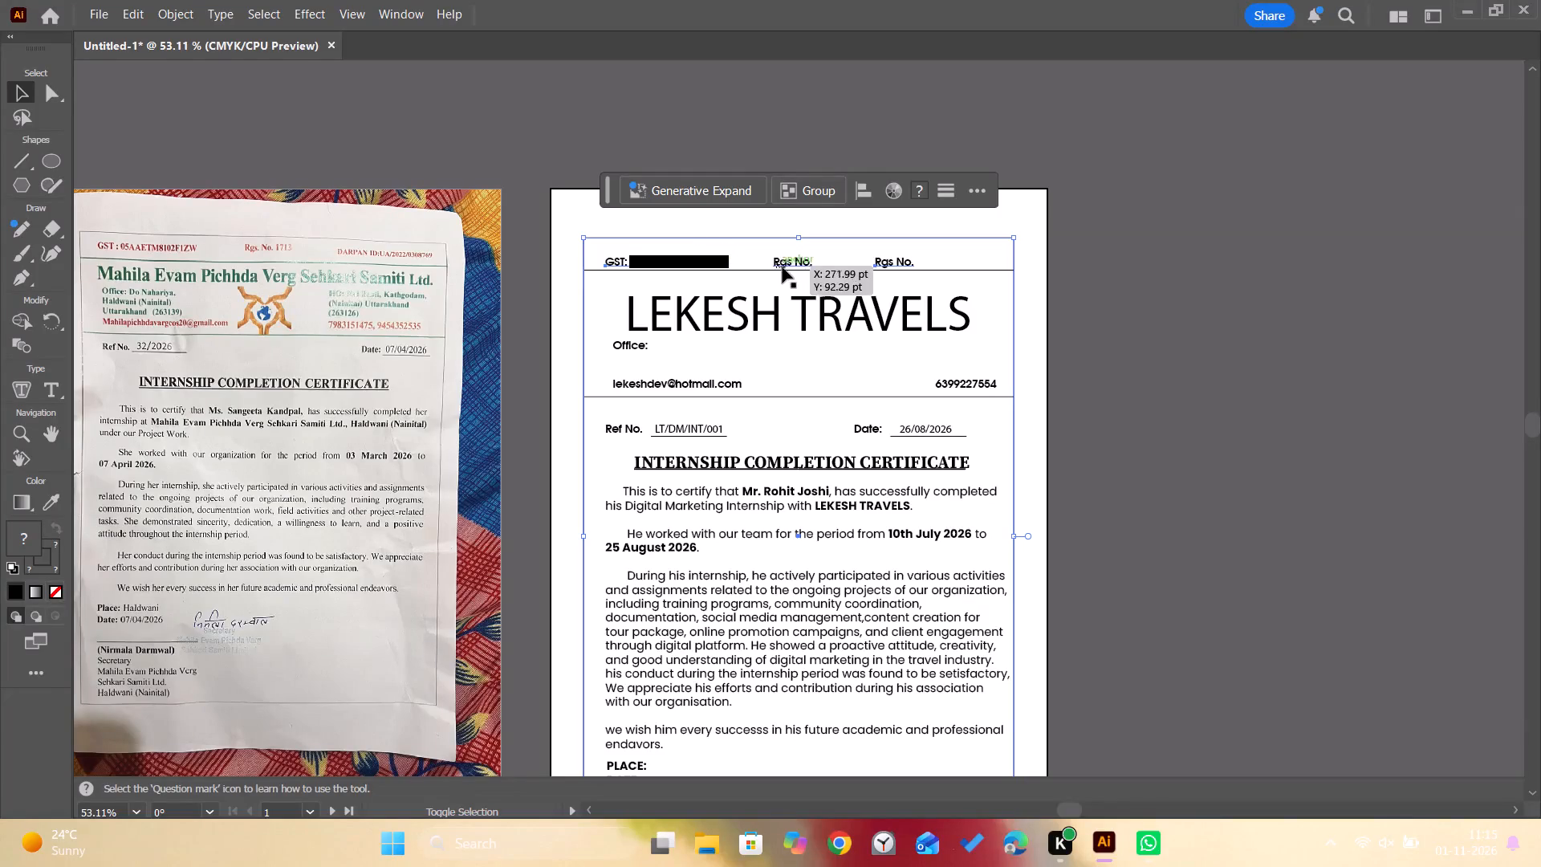
left_click(787, 267, "shift")
left_click(826, 246, "shift")
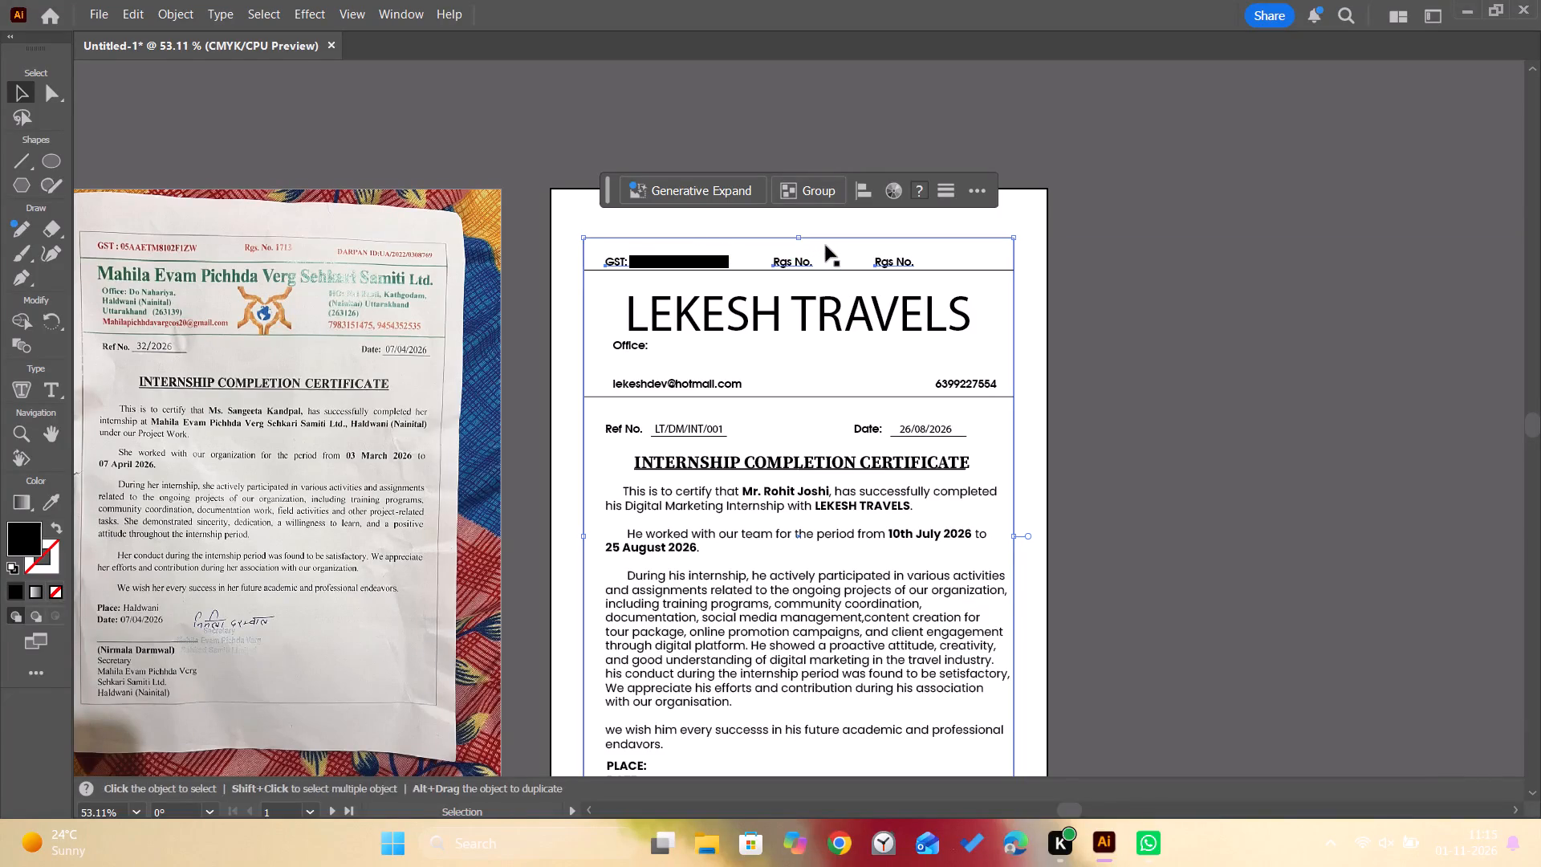
key("Up")
key("Up")
key("Up")
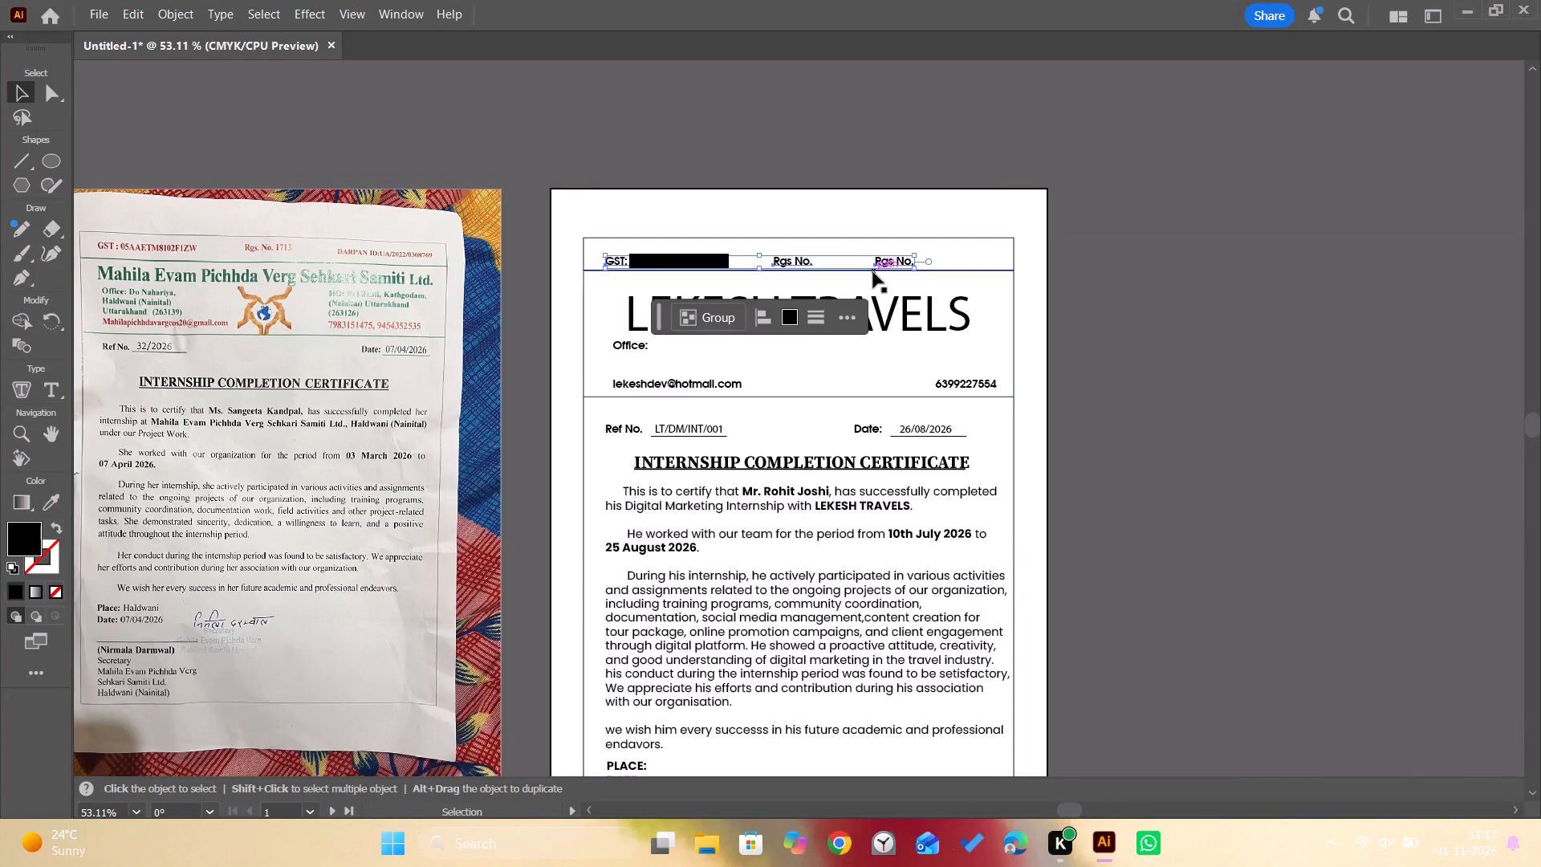
key("Up")
key("Up")
key("Up")
key("Up")
key("Up")
key("Up")
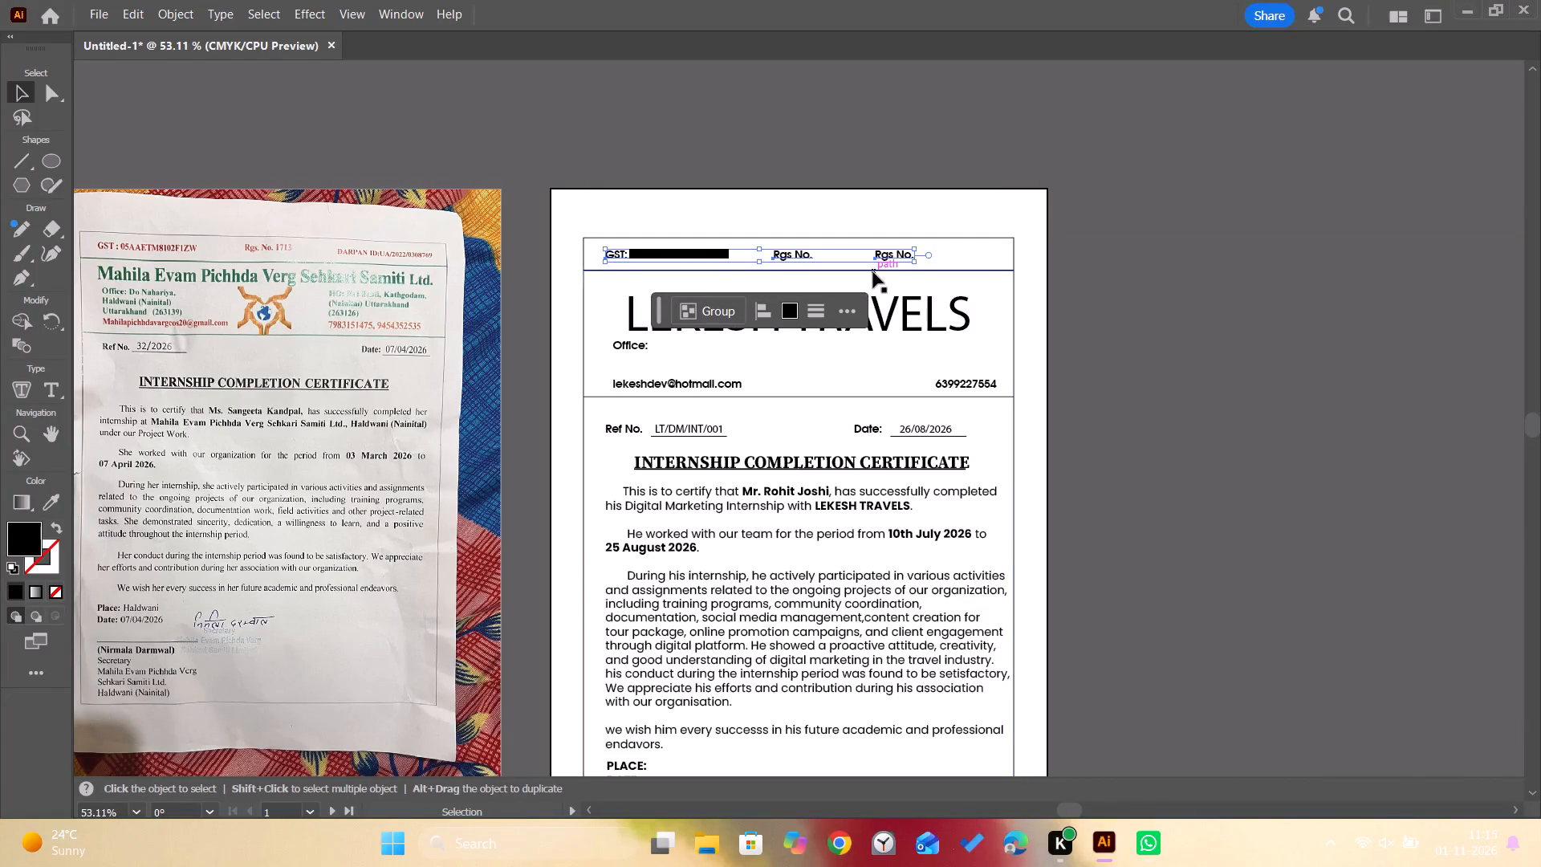
left_click(1112, 357)
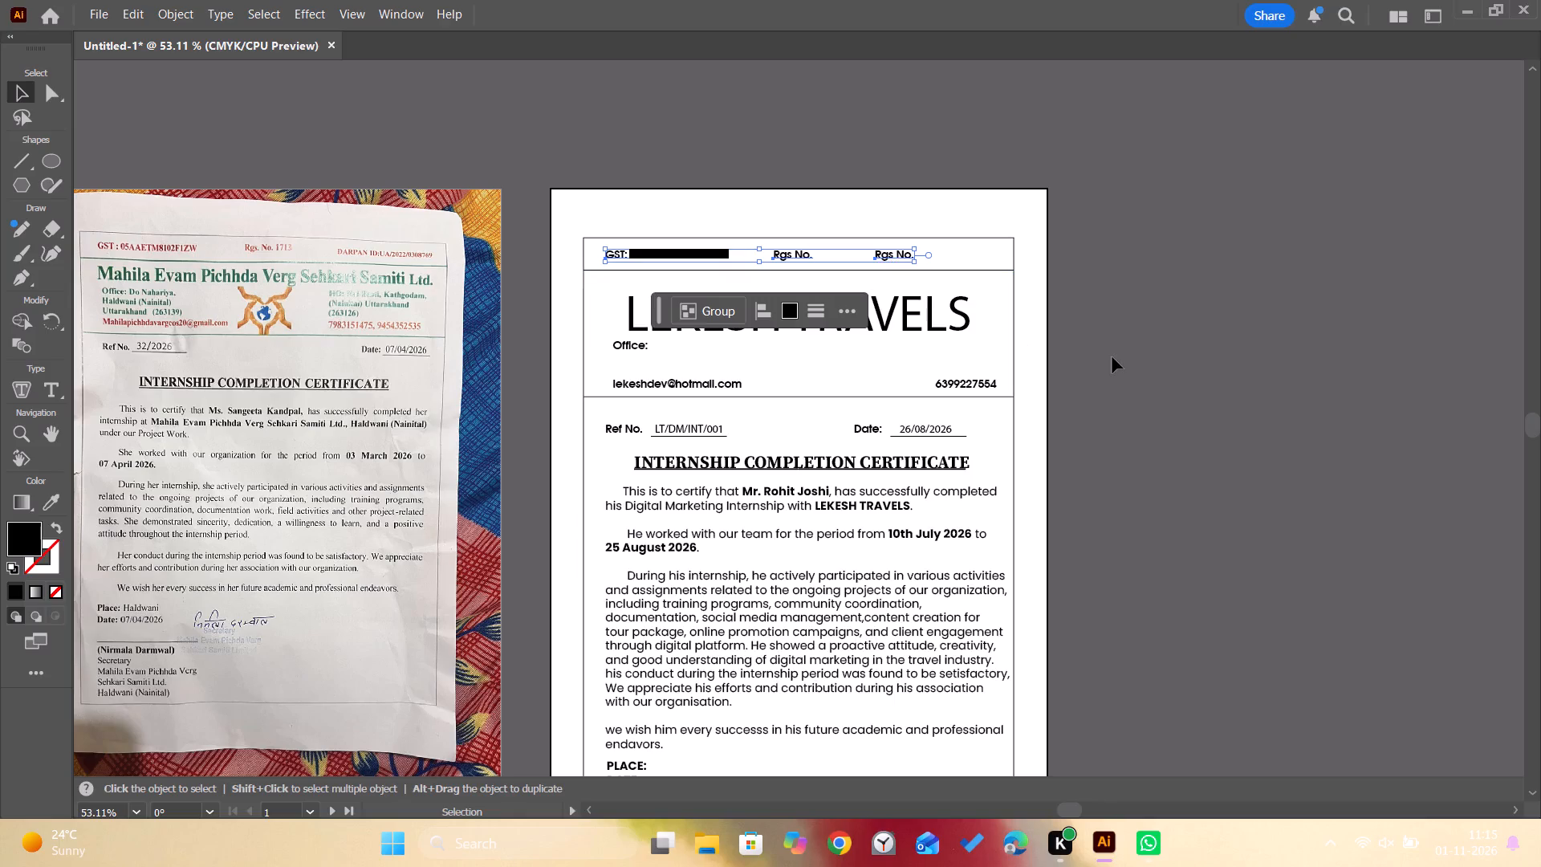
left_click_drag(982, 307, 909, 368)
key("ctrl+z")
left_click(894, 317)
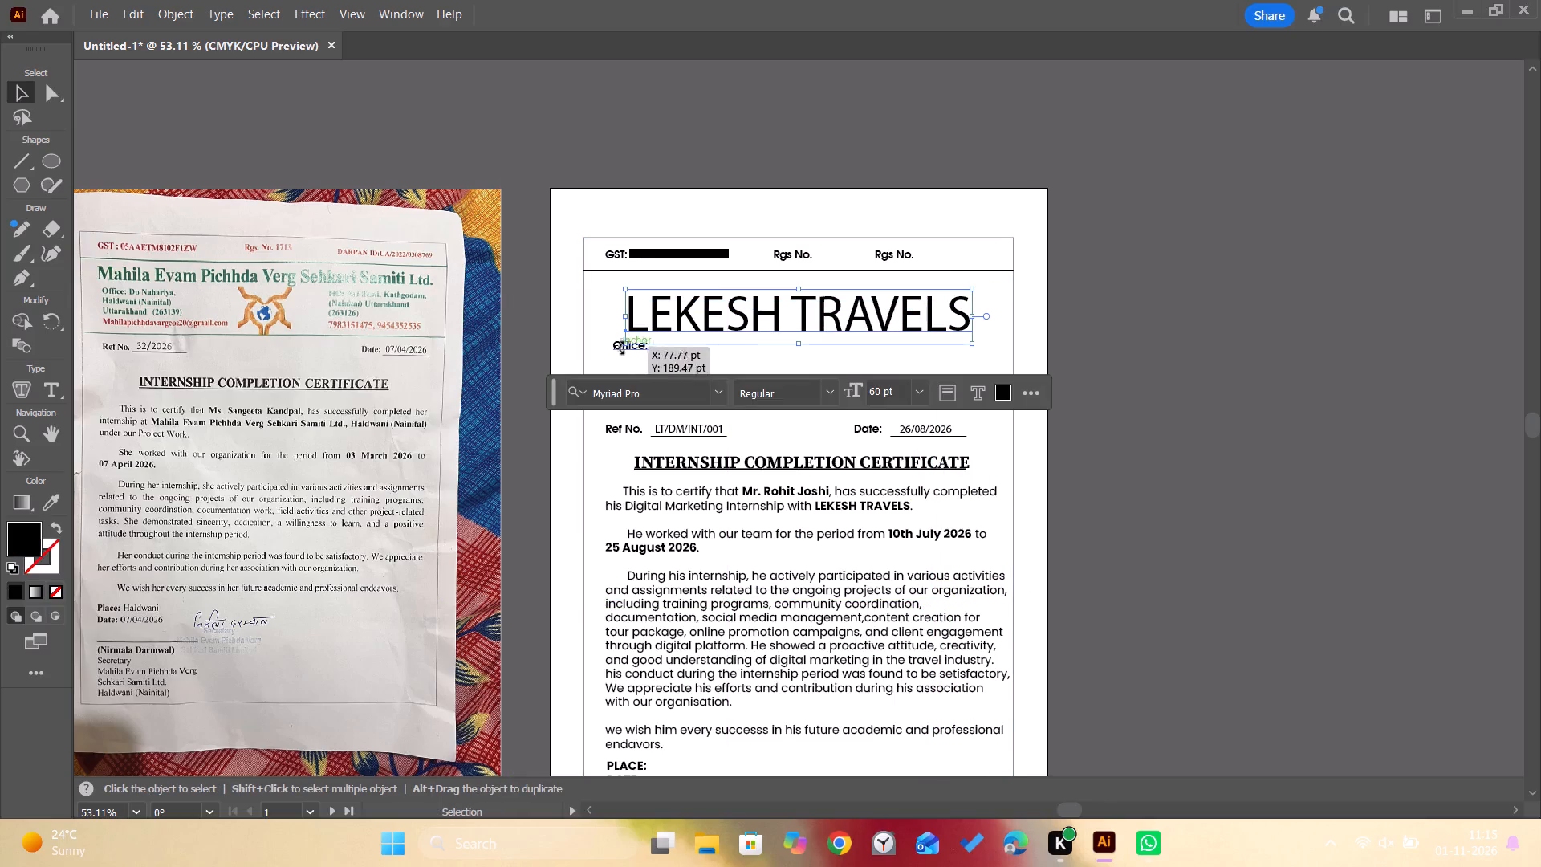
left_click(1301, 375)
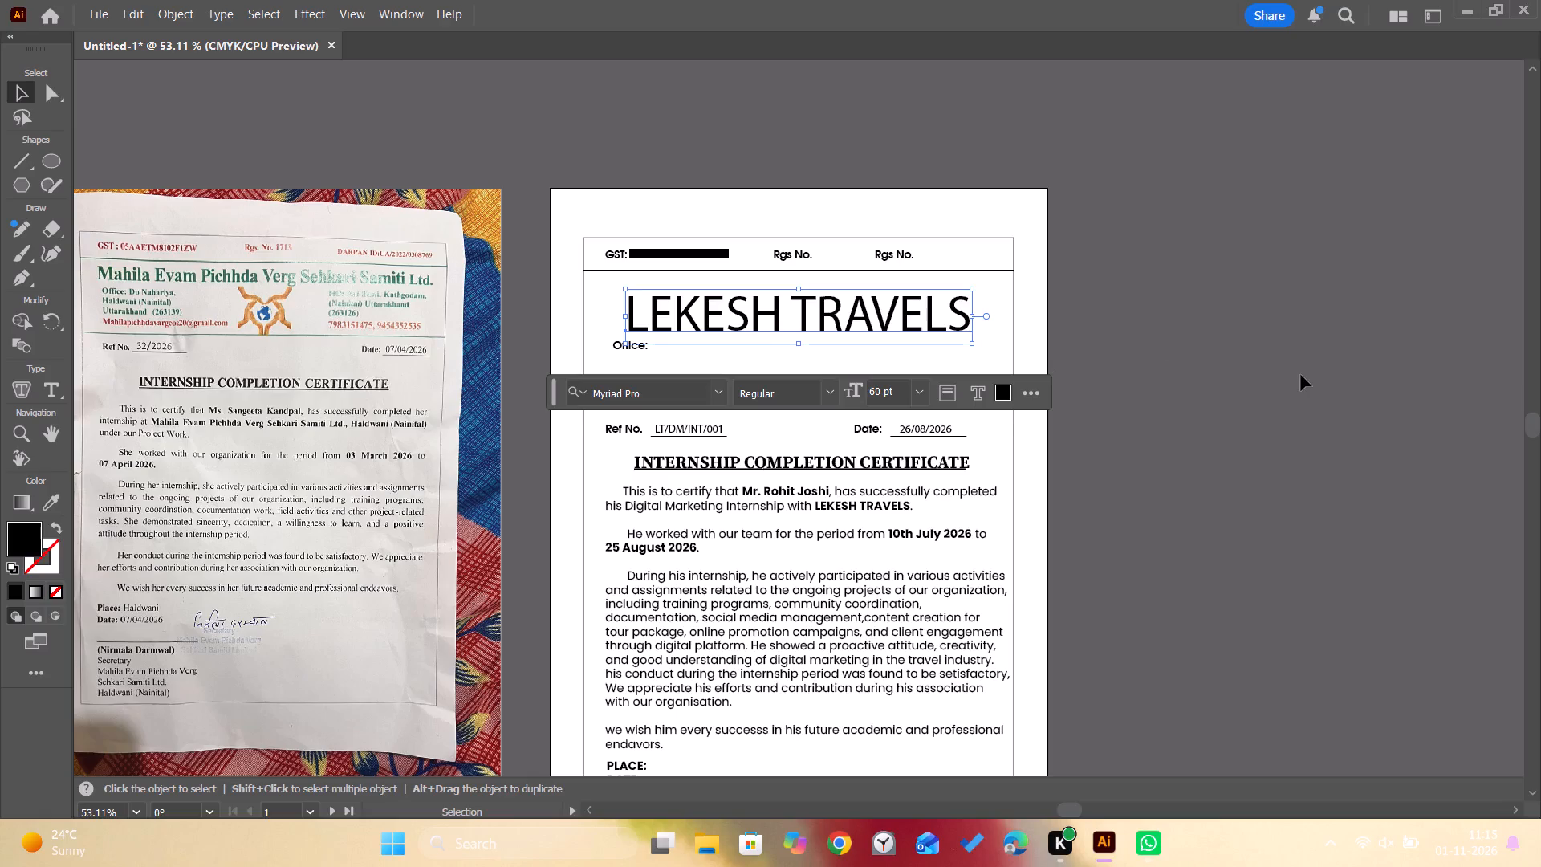
Move the LEKESH TRAVELS heading, Office label, email and phone number up together, spacing them evenly between the two header divider lines.
left_click(973, 381)
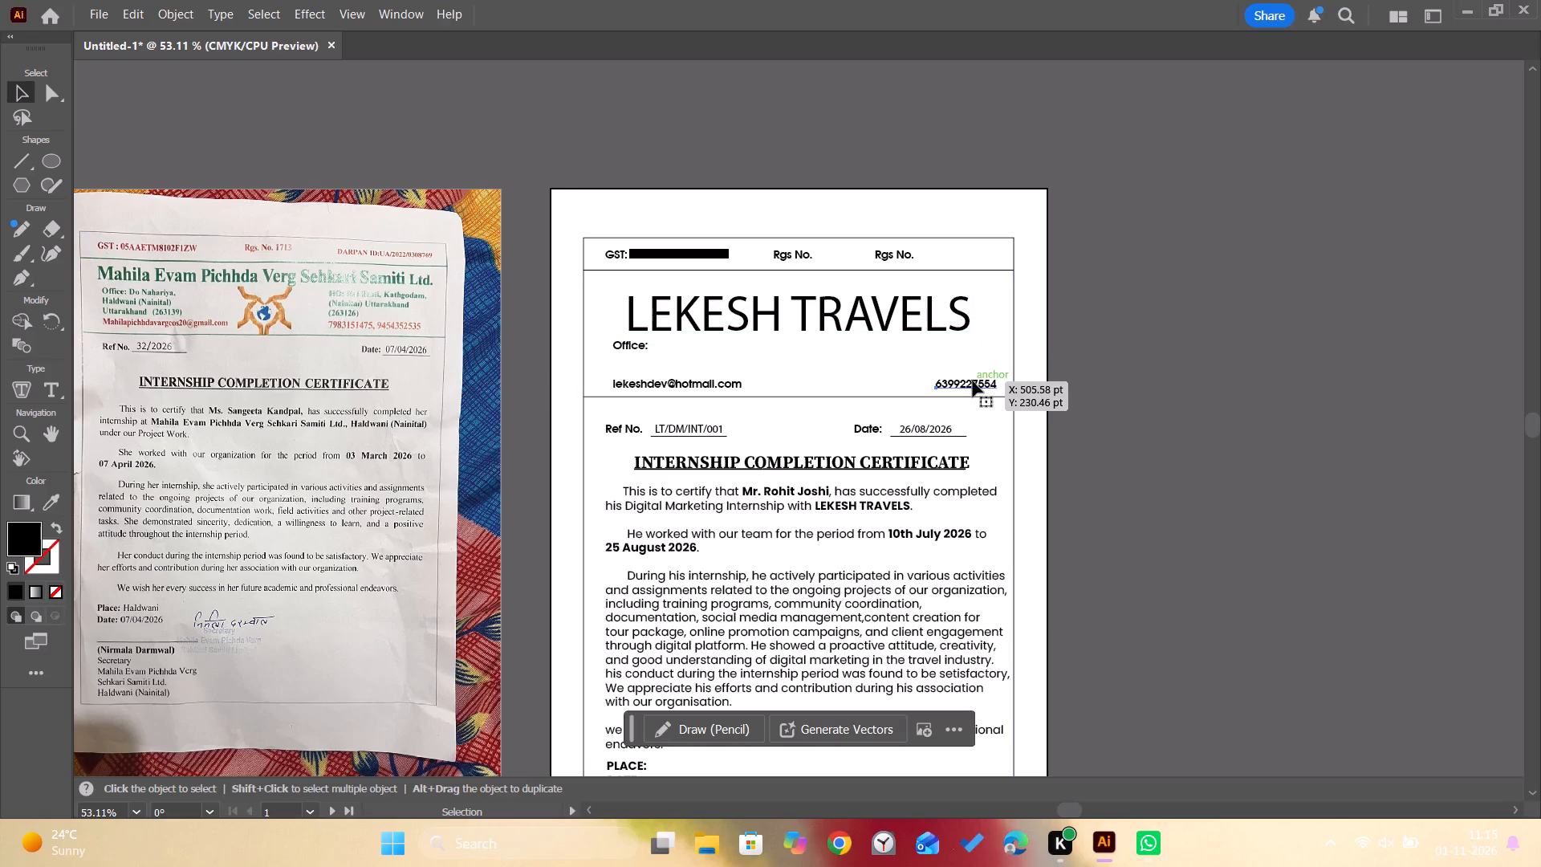
left_click(718, 385, "shift")
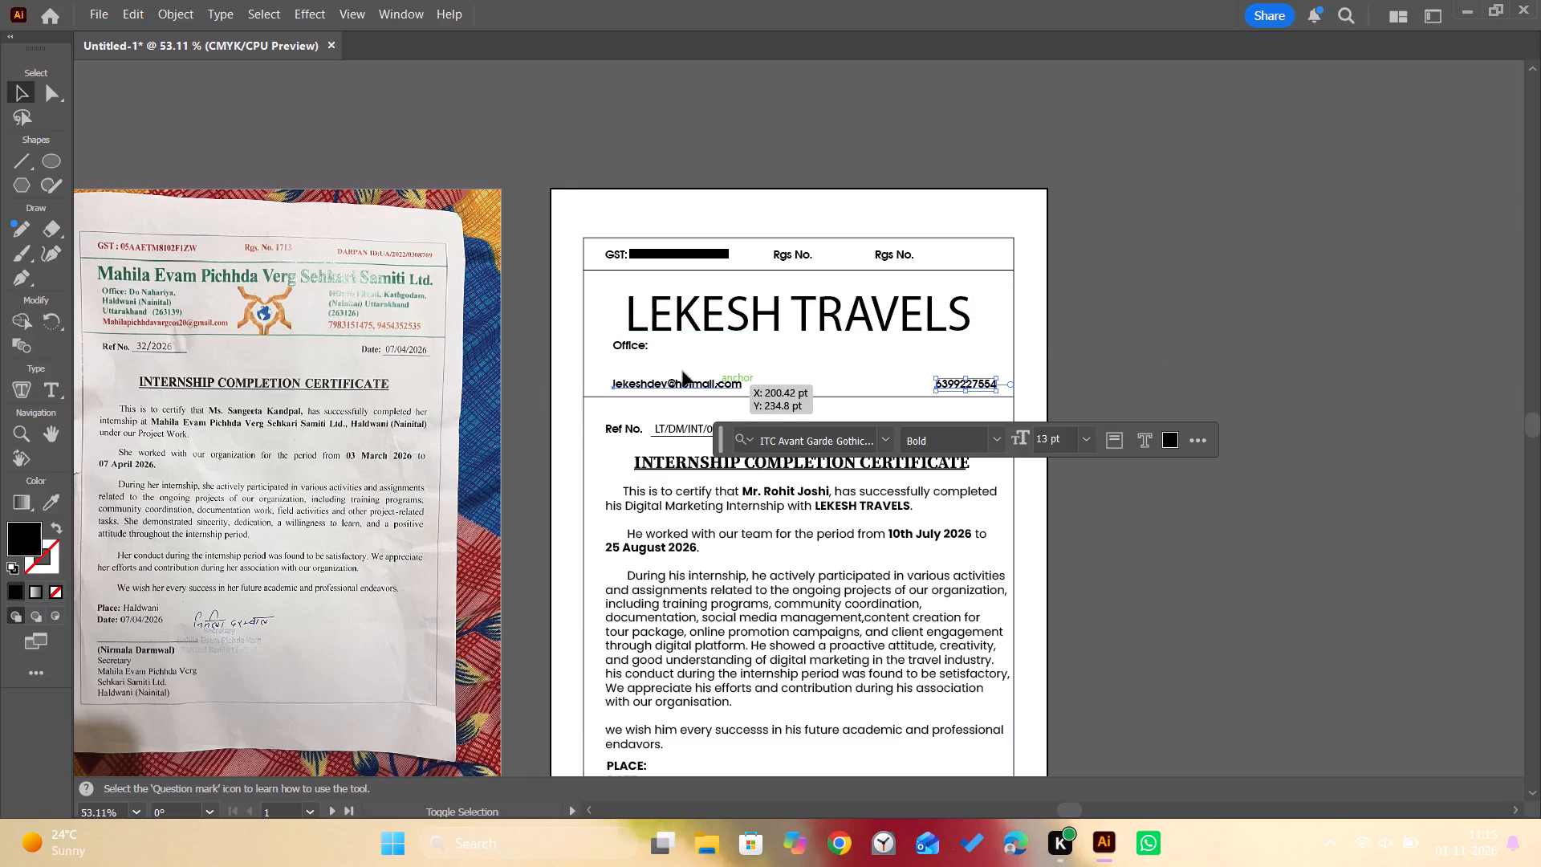
left_click(628, 345, "shift")
left_click(702, 328, "shift")
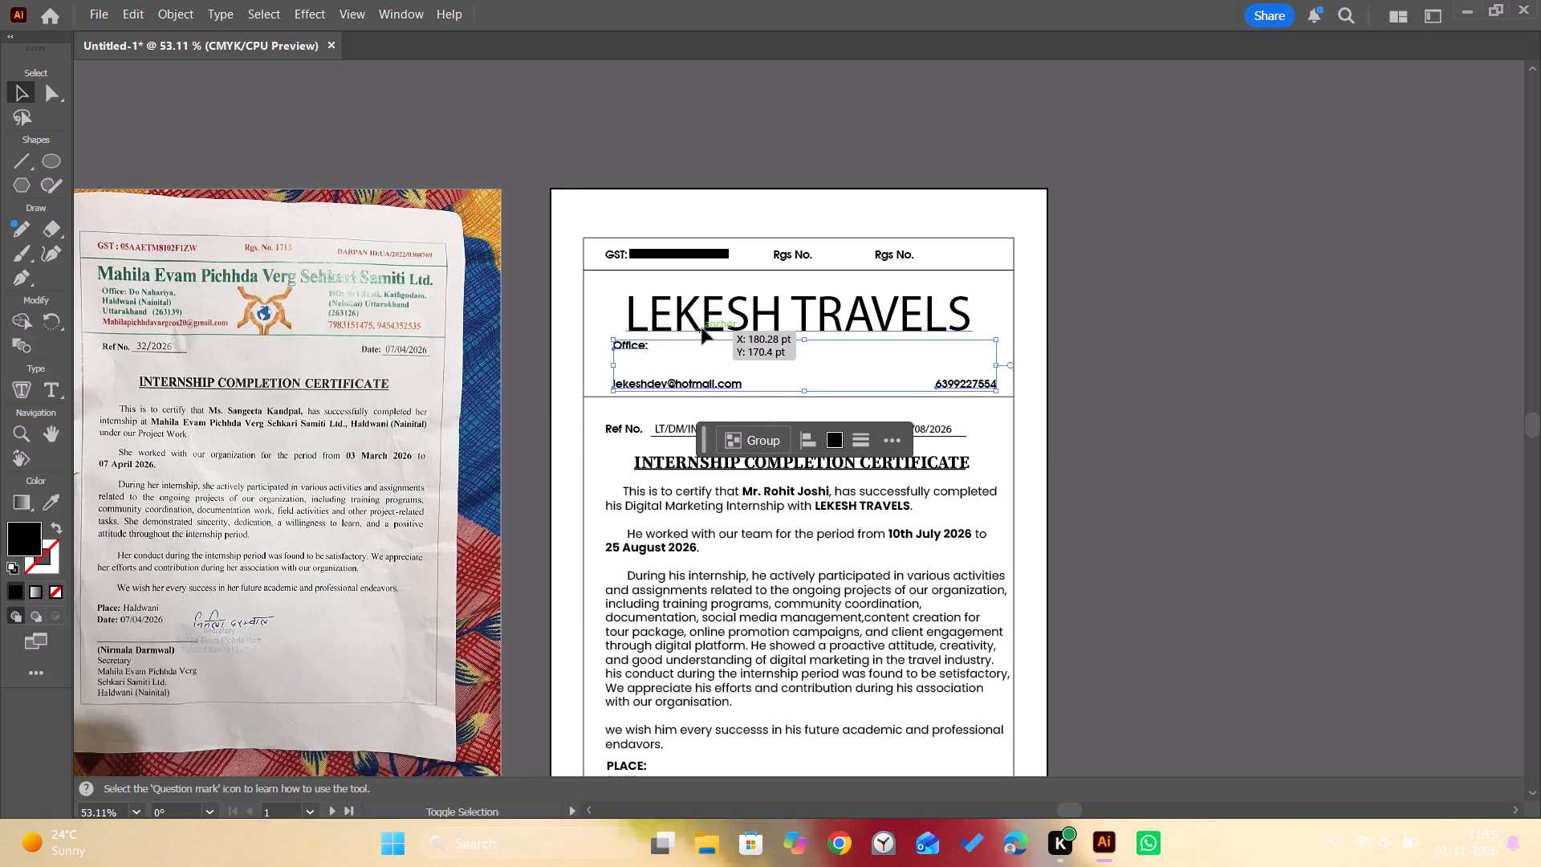
key("Up")
key("Up")
key("Up")
key("Up")
key("Up")
key("Up")
key("Up")
key("Up")
key("Up")
key("Up")
key("Up")
key("Up")
key("Up")
key("Up")
key("Up")
key("Up")
key("Up")
key("Up")
key("Up")
key("Up")
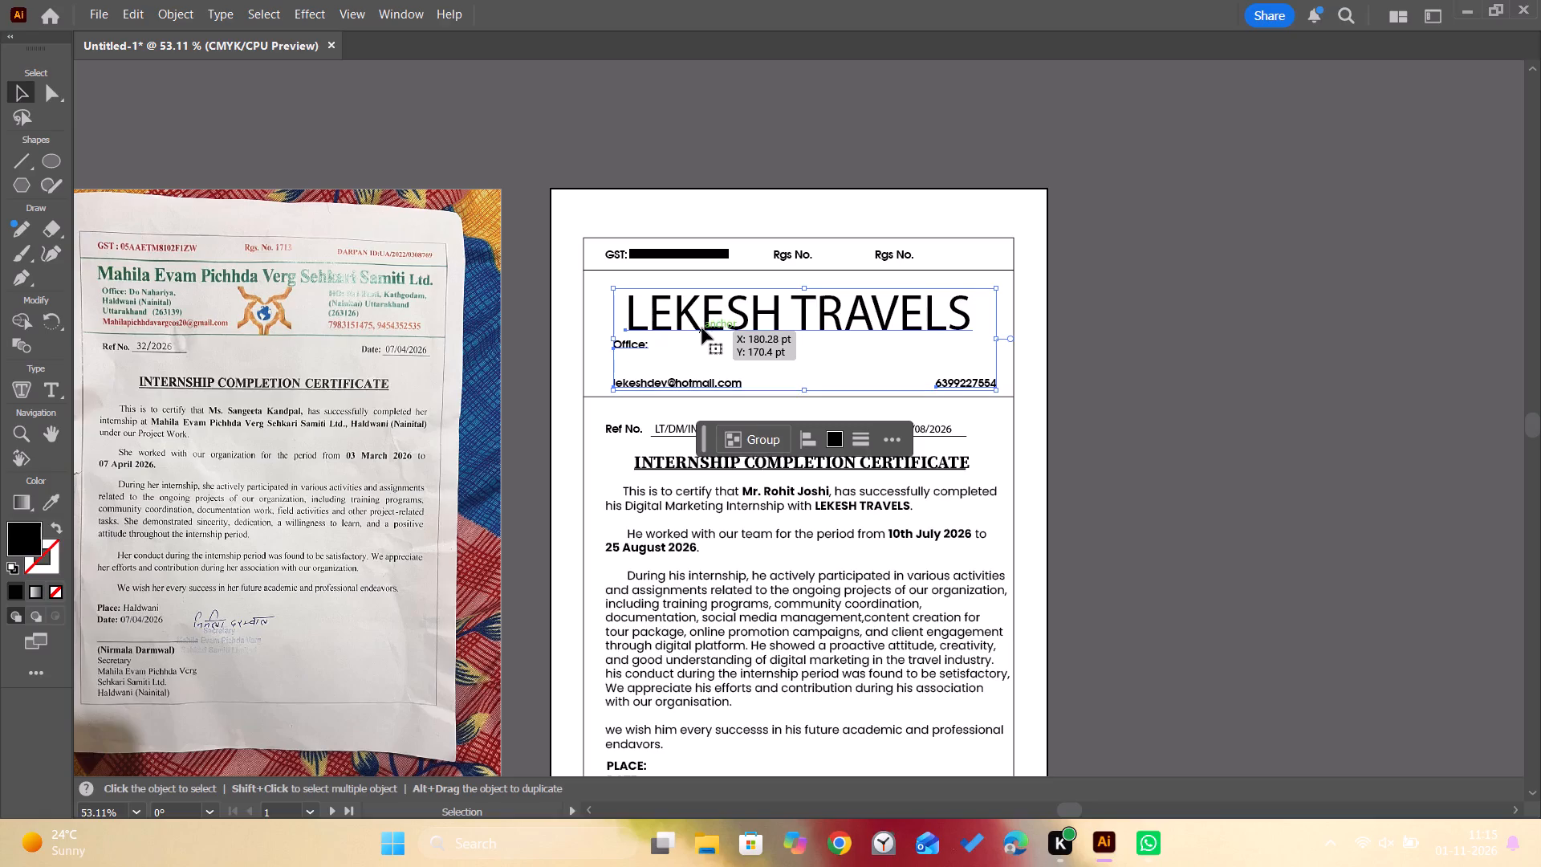
key("Up")
key("Up")
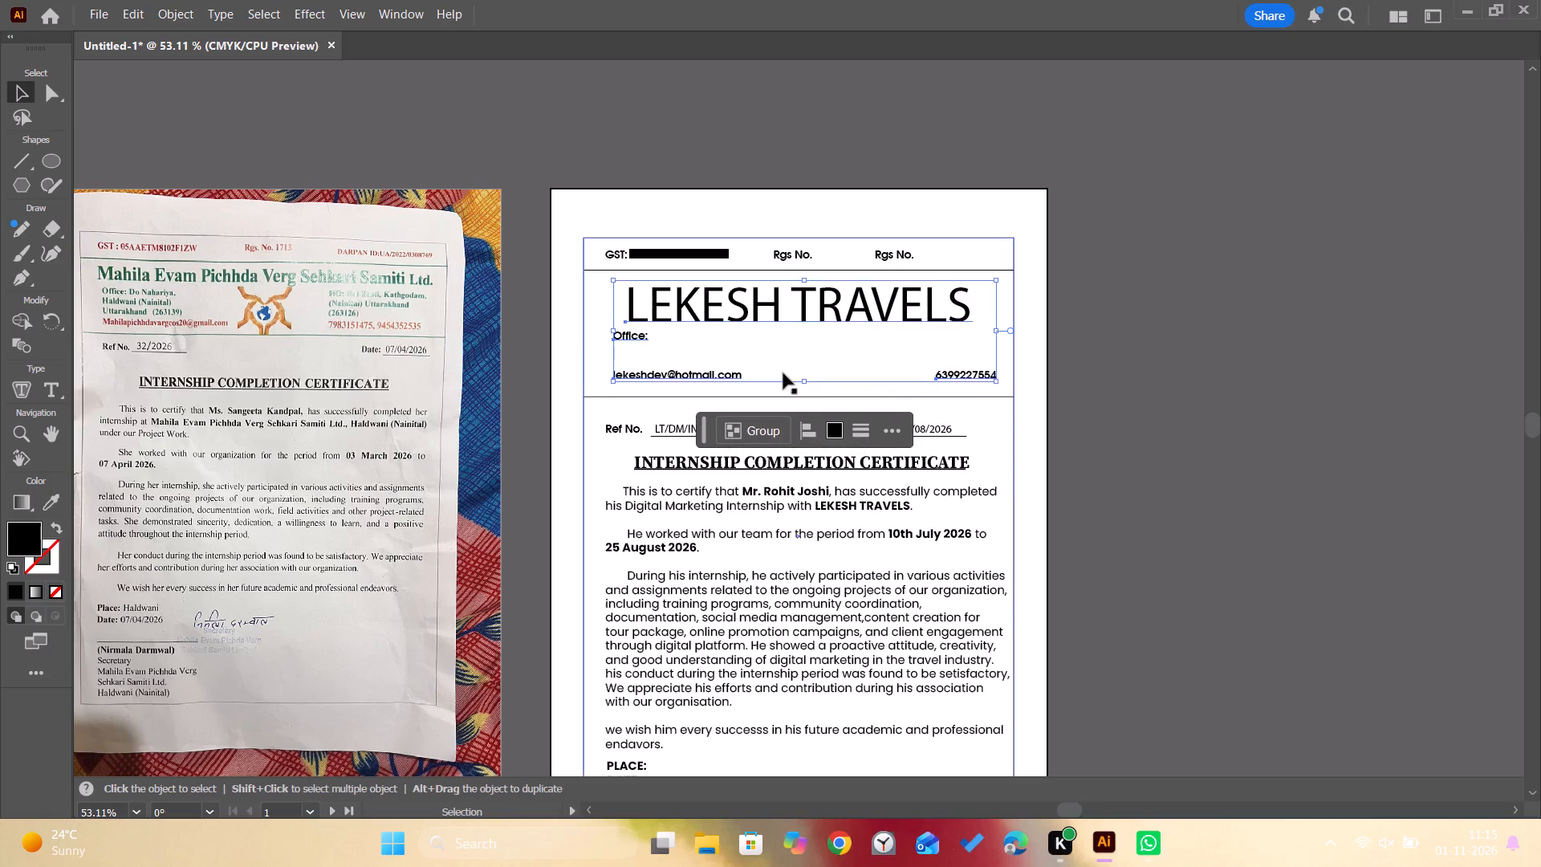
key("Down")
key("Down")
key("Down")
key("Down")
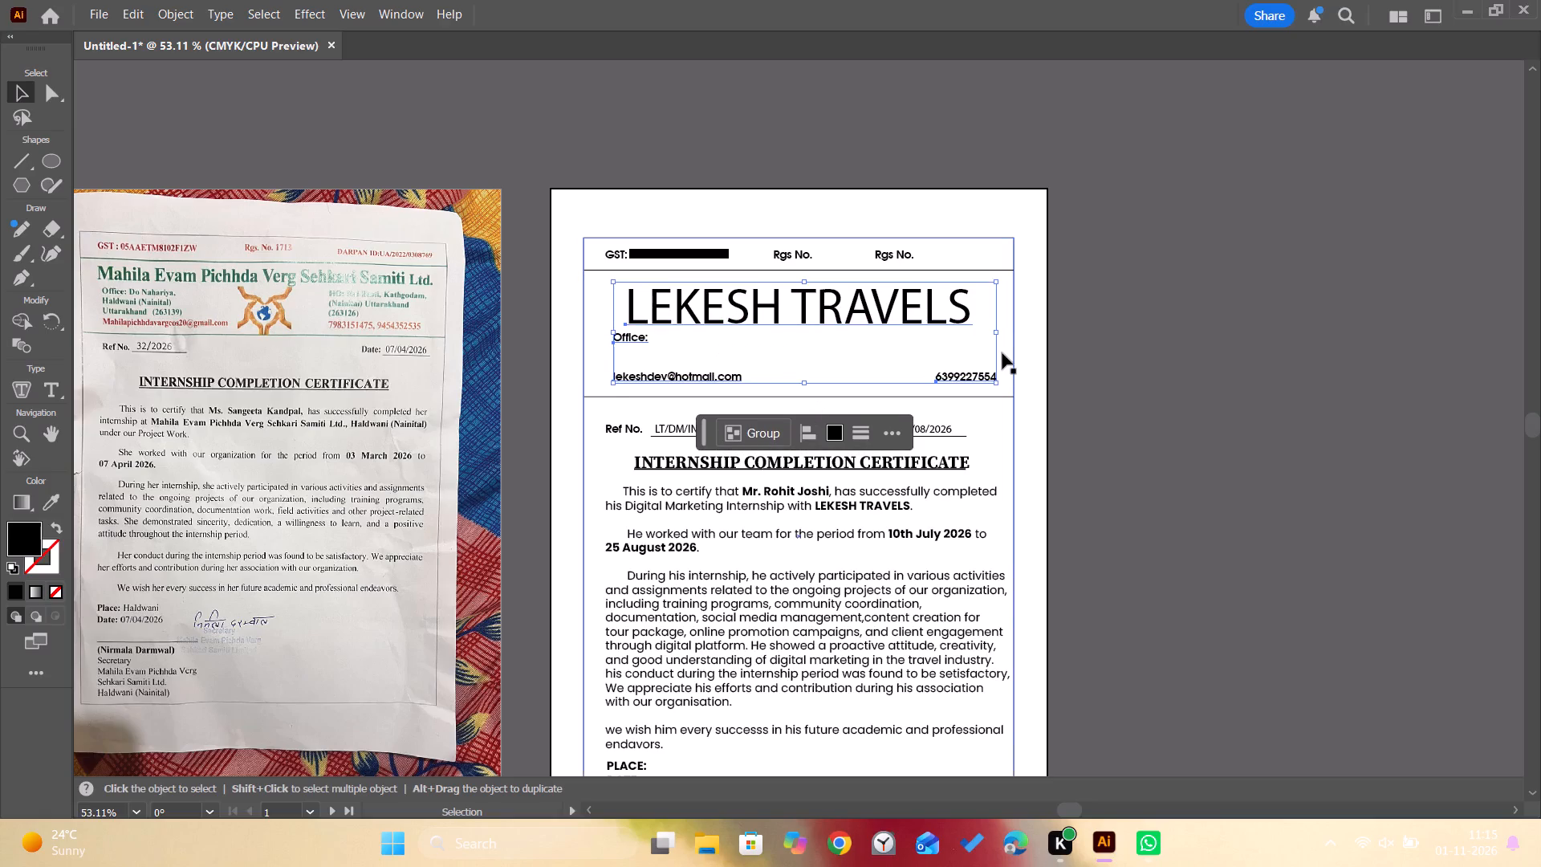
left_click(1286, 404)
Add the country code +91 and a space before the phone number in the header.
double_click(953, 374)
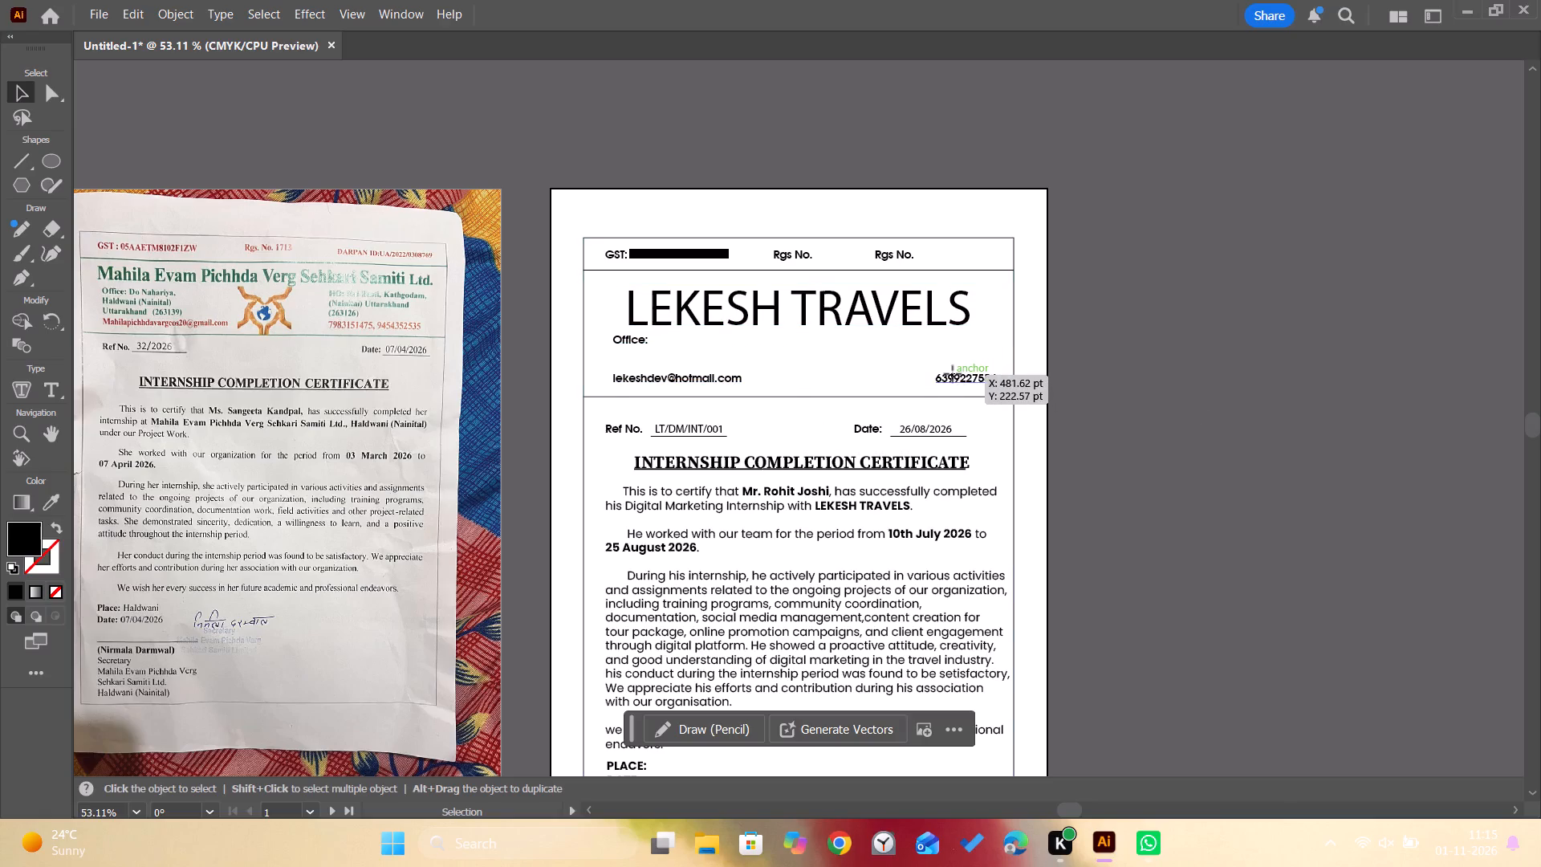
key("Left")
key("Left")
key("Left")
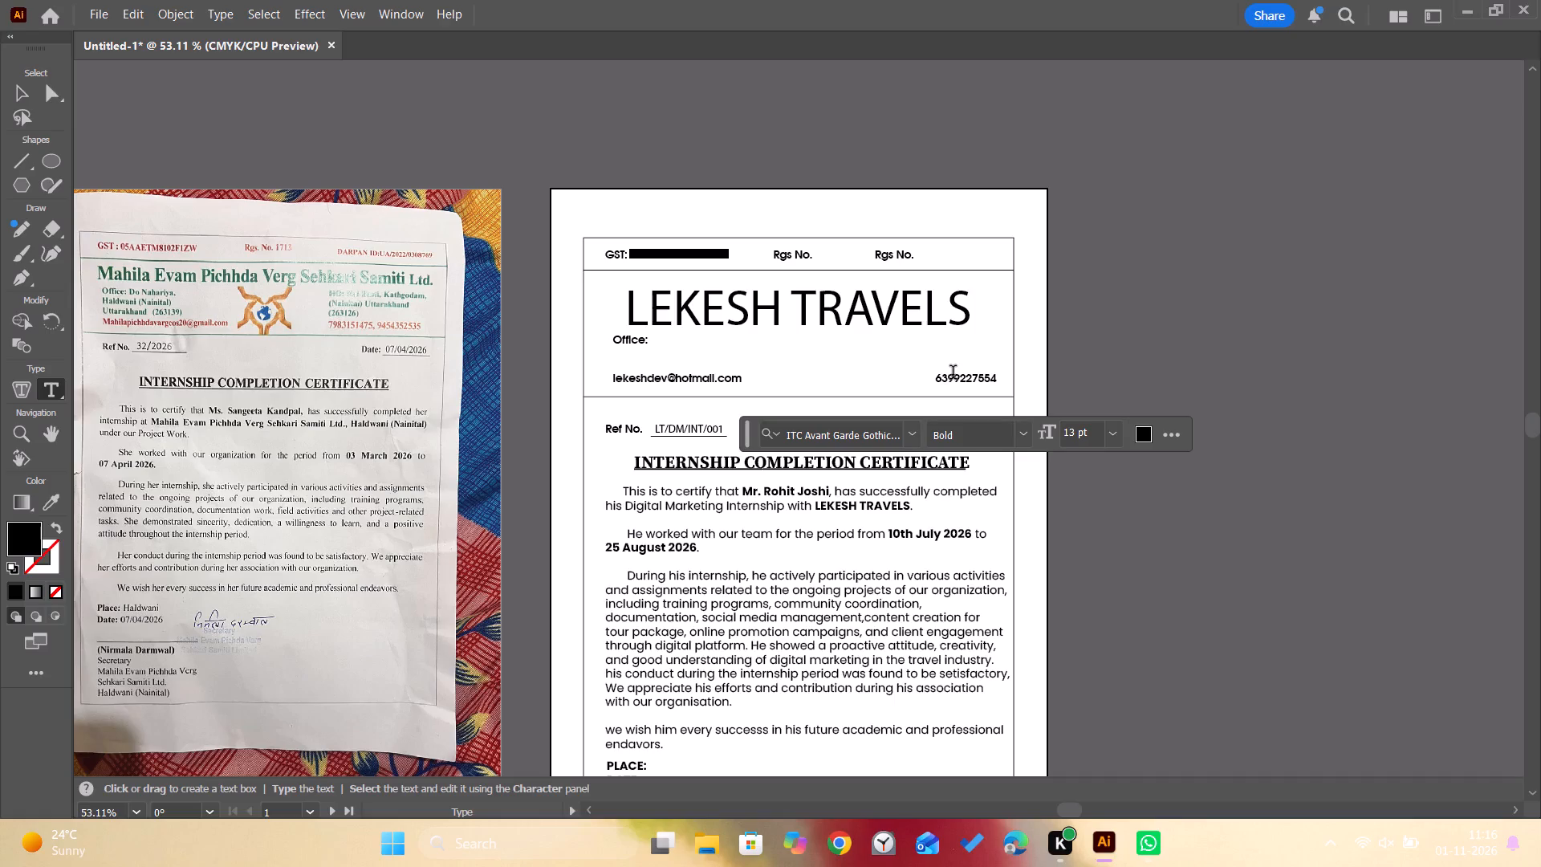
type("+91")
key("space")
left_click(1134, 336)
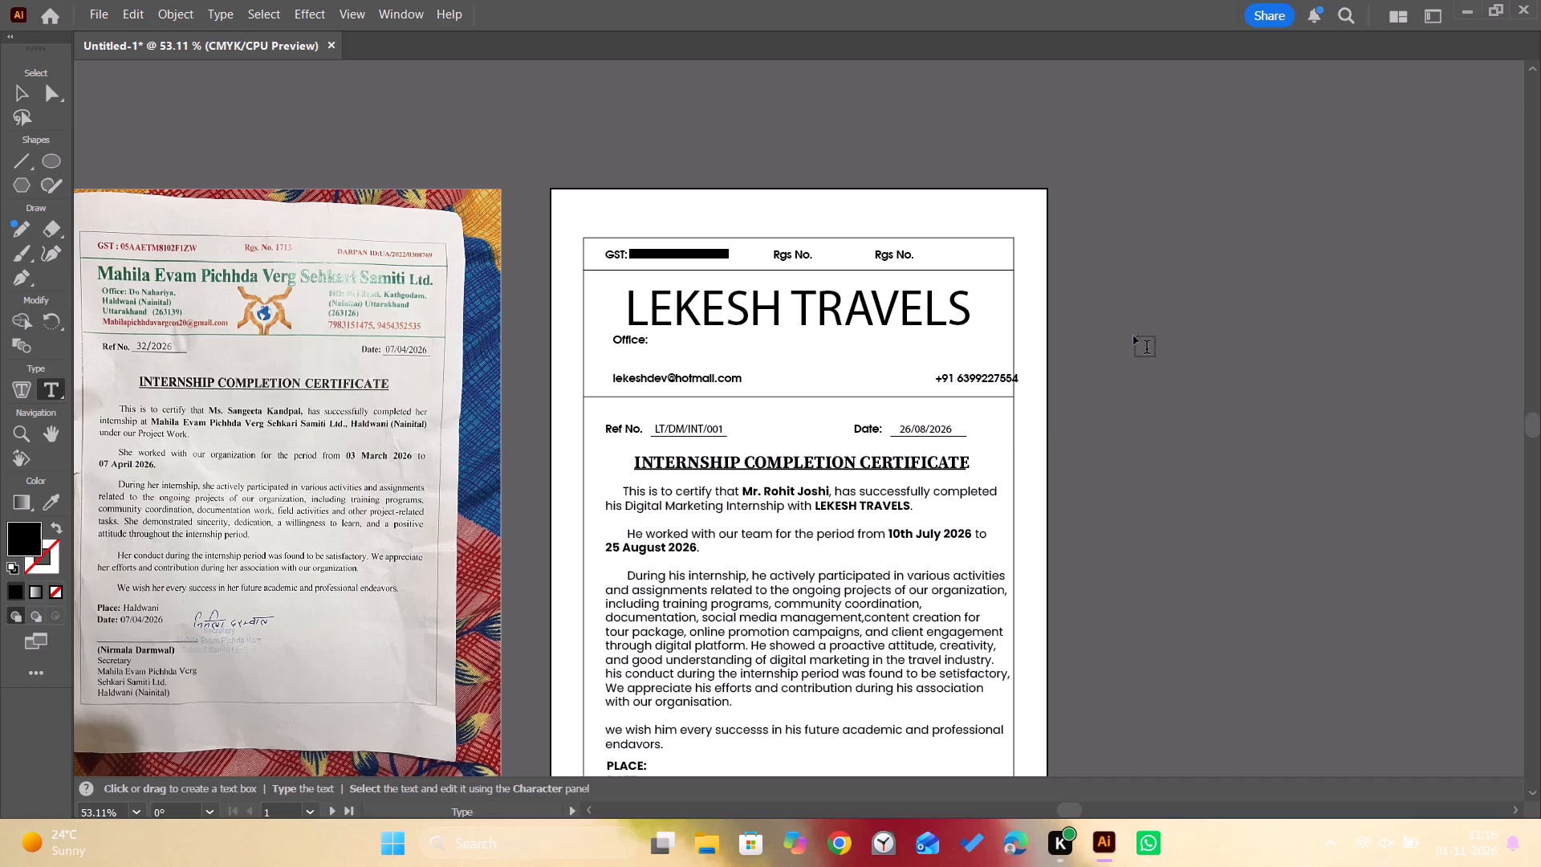
Shift the header phone number left so that it sits fully inside the certificate border with a small margin.
key("v")
key("Left")
key("Left")
key("Left")
key("Left")
key("Left")
key("Left")
key("Left")
key("Left")
key("Left")
key("Left")
key("Left")
key("Left")
key("Left")
key("Left")
key("Left")
key("Left")
key("Left")
key("Left")
key("Left")
key("Left")
key("Left")
key("Left")
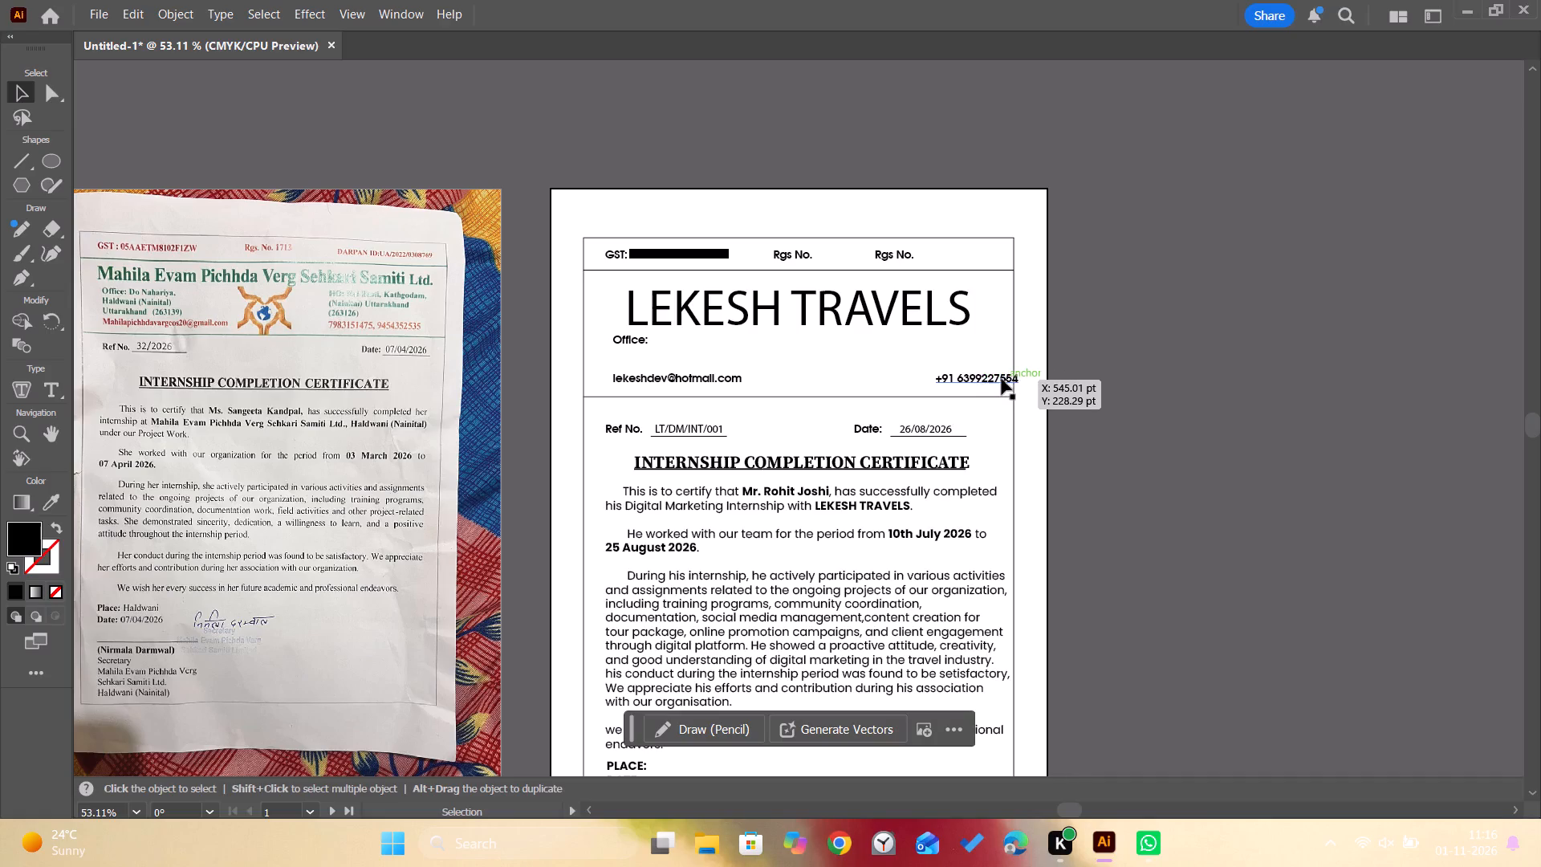
left_click(1001, 379)
key("Left")
key("Left")
key("Left")
key("Left")
key("Left")
key("Left")
key("Left")
key("Left")
key("Left")
key("Left")
key("Left")
key("Left")
key("Left")
key("Left")
key("Left")
key("Left")
key("Left")
key("Left")
key("Left")
key("Left")
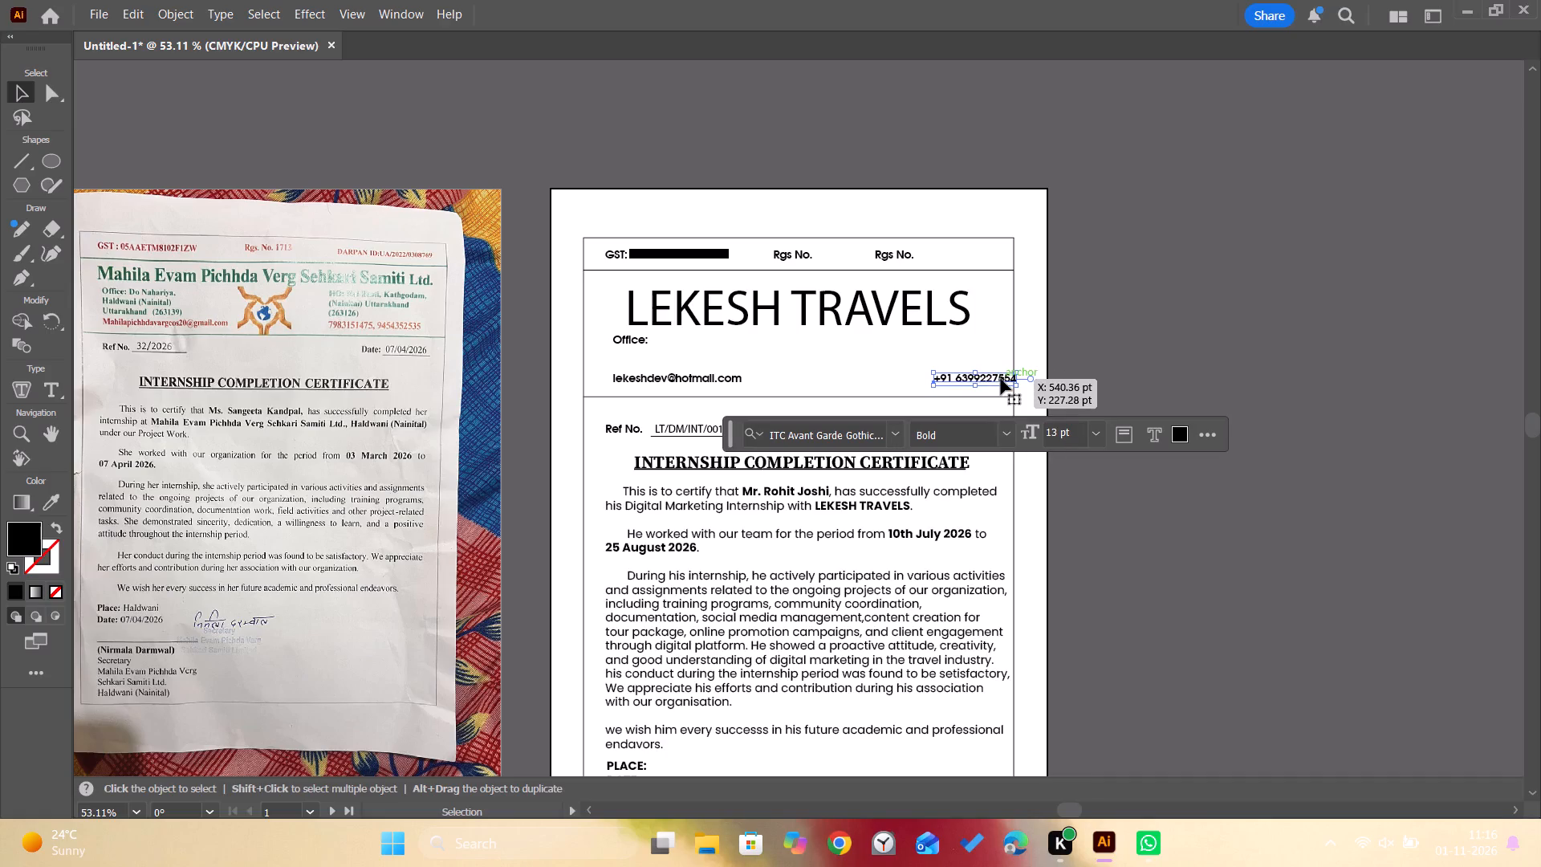
key("Left")
key("Left")
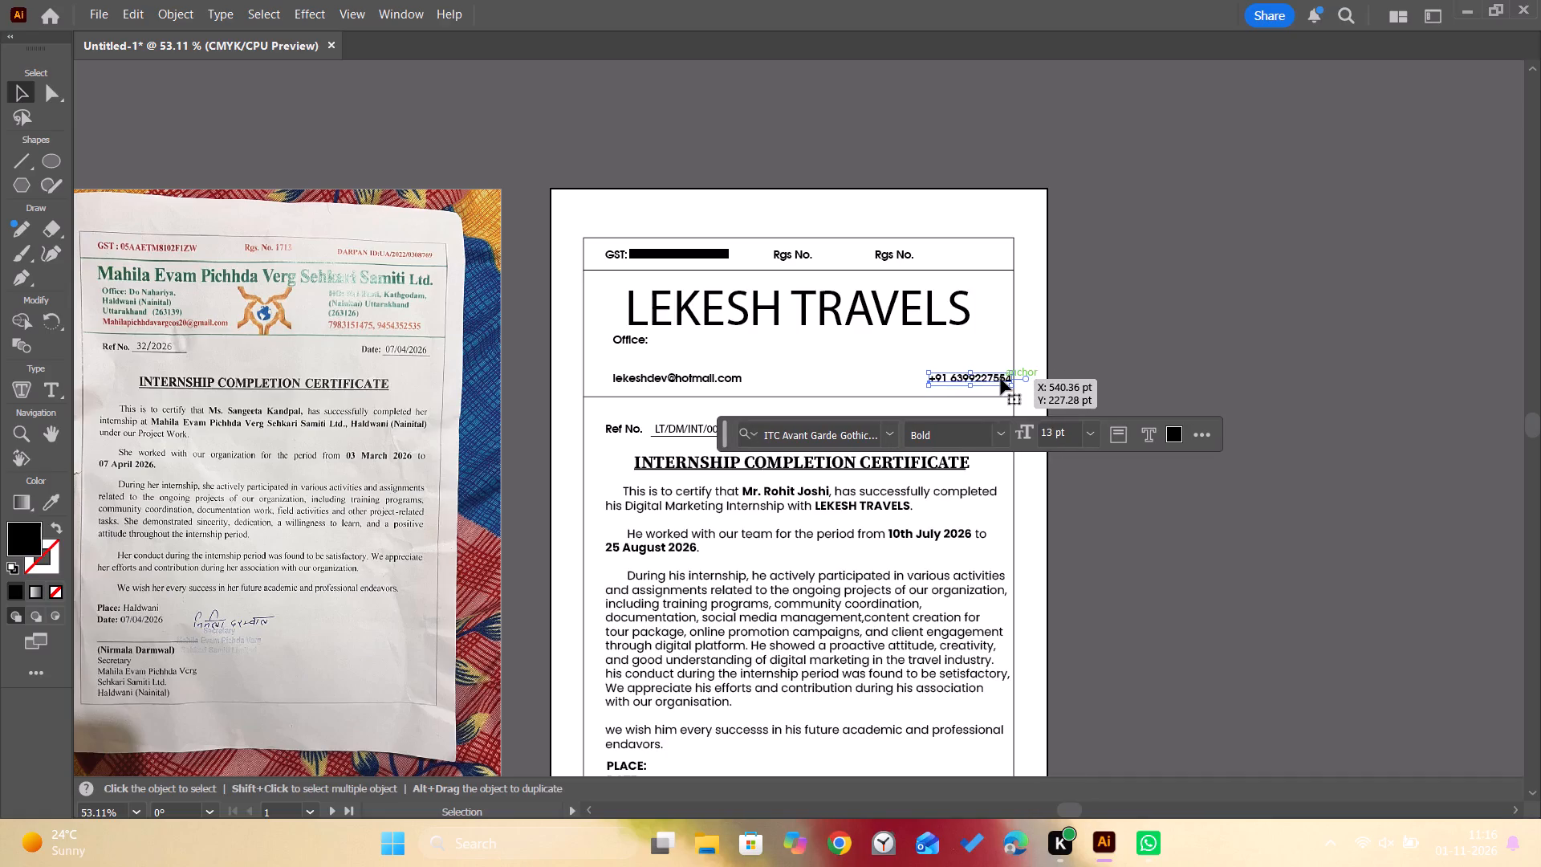
key("Left")
key("Left")
key("Left")
key("Left")
key("Left")
key("Left")
key("Left")
key("Left")
key("Left")
key("Left")
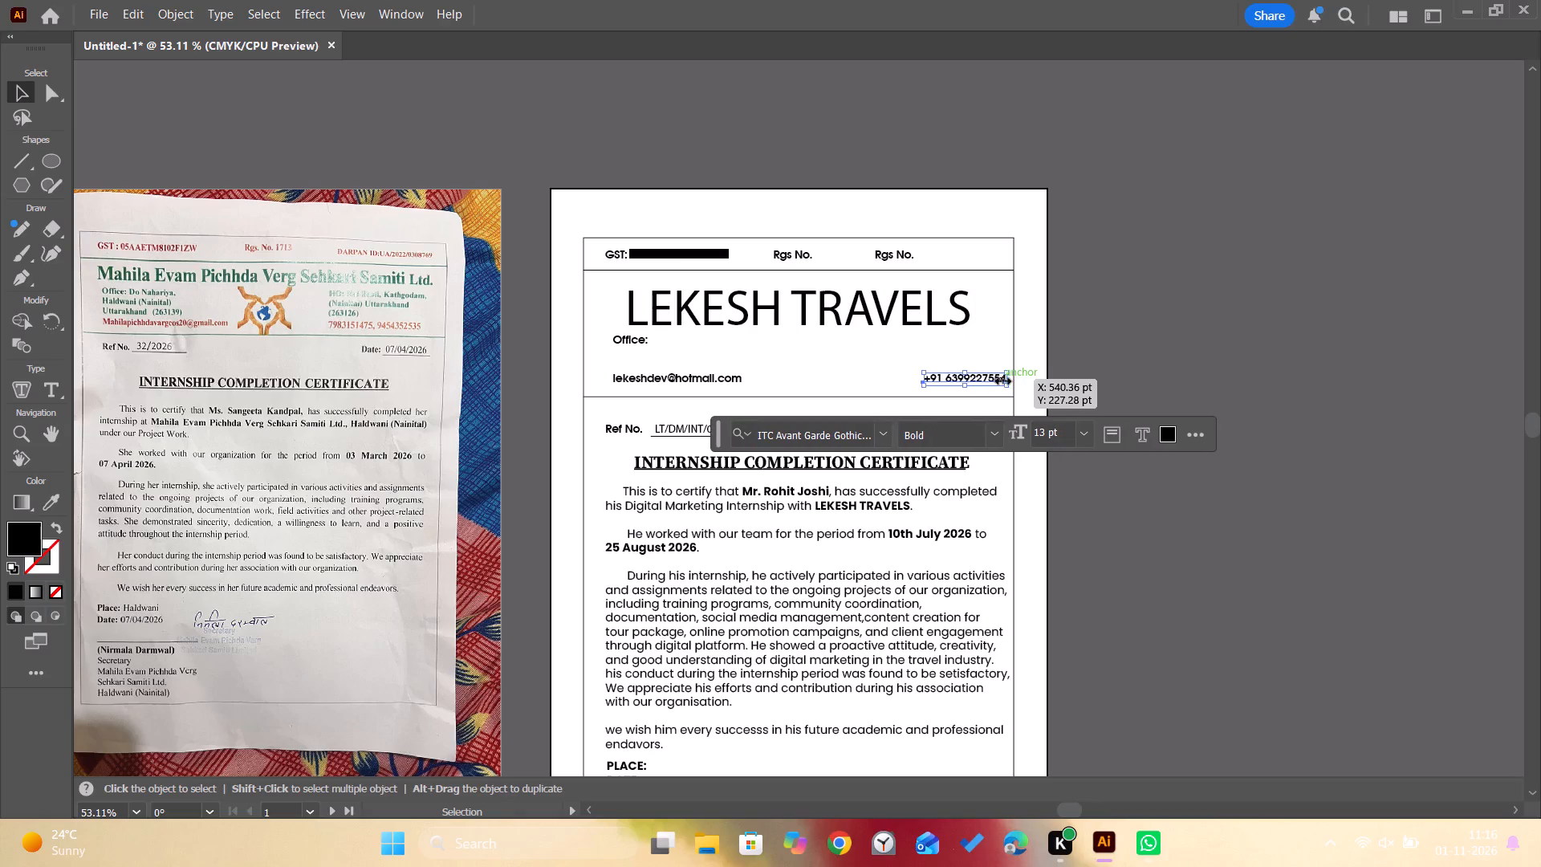
key("Left")
key("Left")
key("Left")
key("Left")
key("Left")
key("Left")
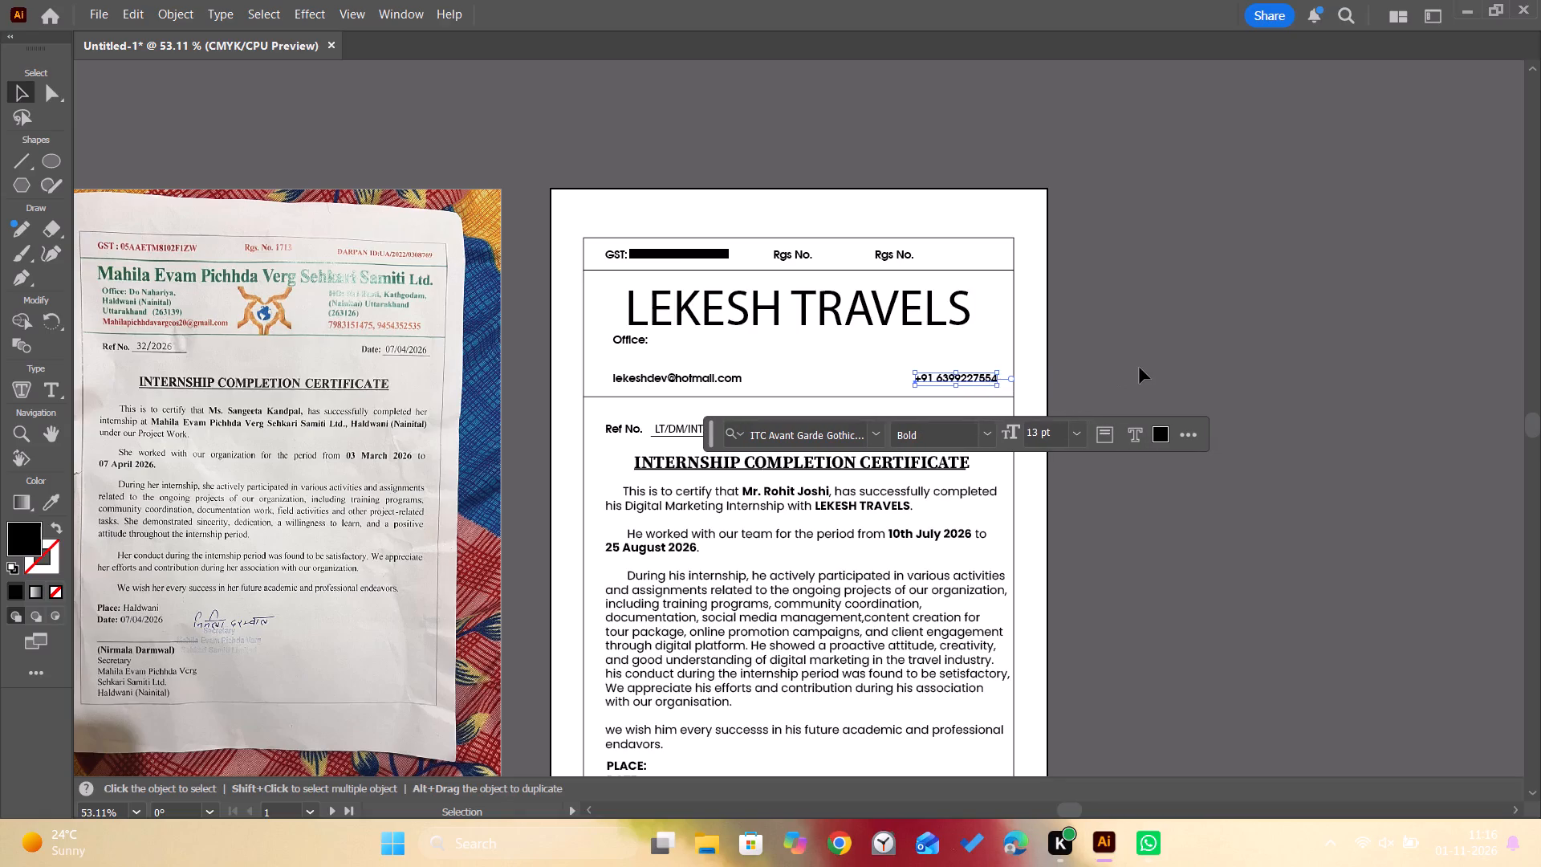
left_click(1140, 368)
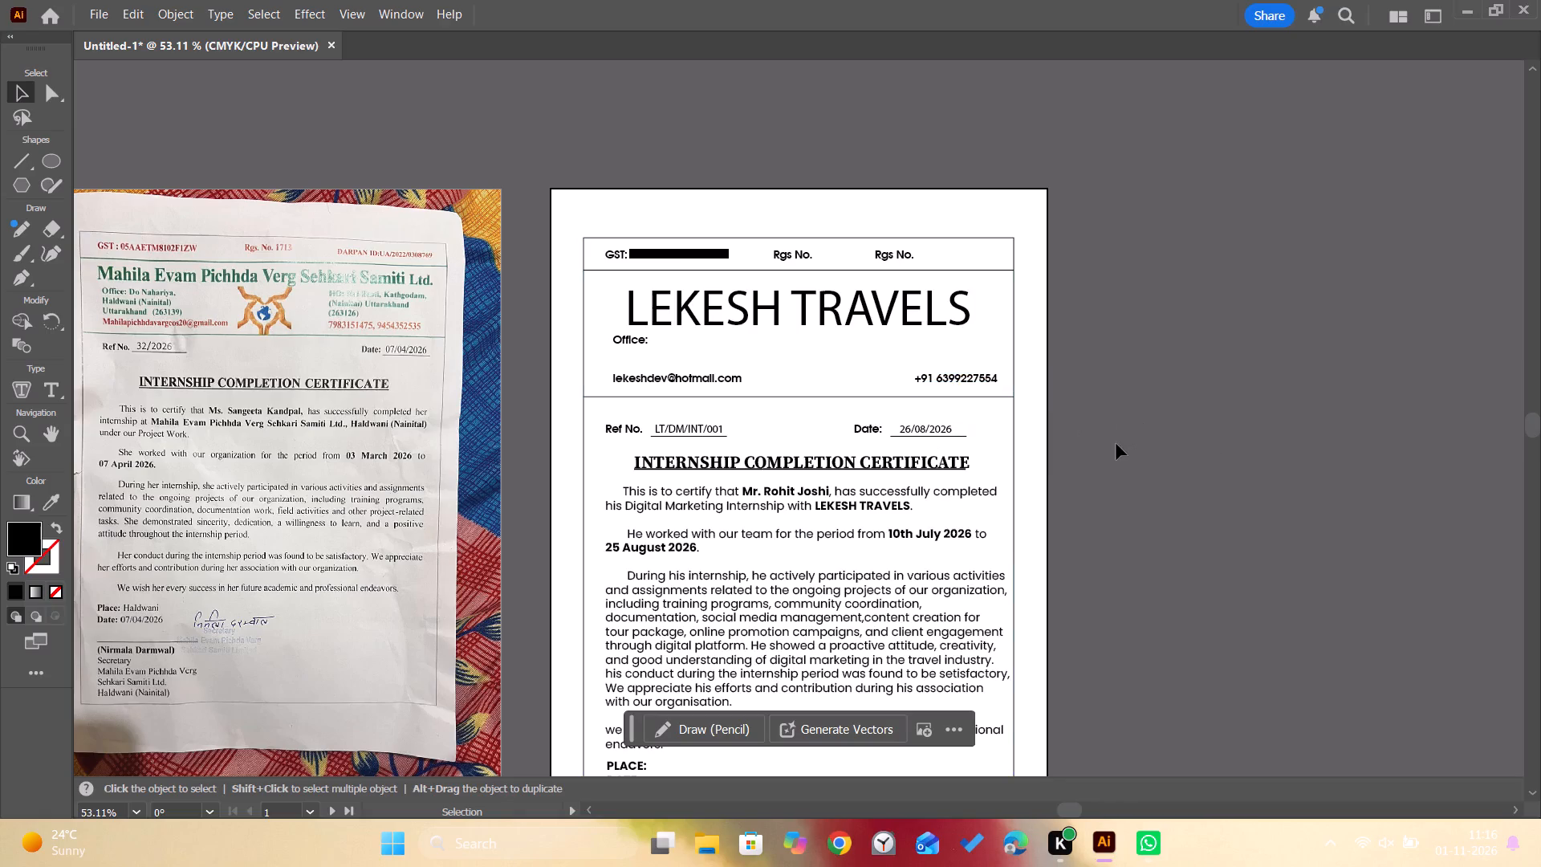
Select everything from the Ref No. row down to the signature line, without the border, and move it up closer to the header divider.
left_click_drag(1116, 444, 583, 828)
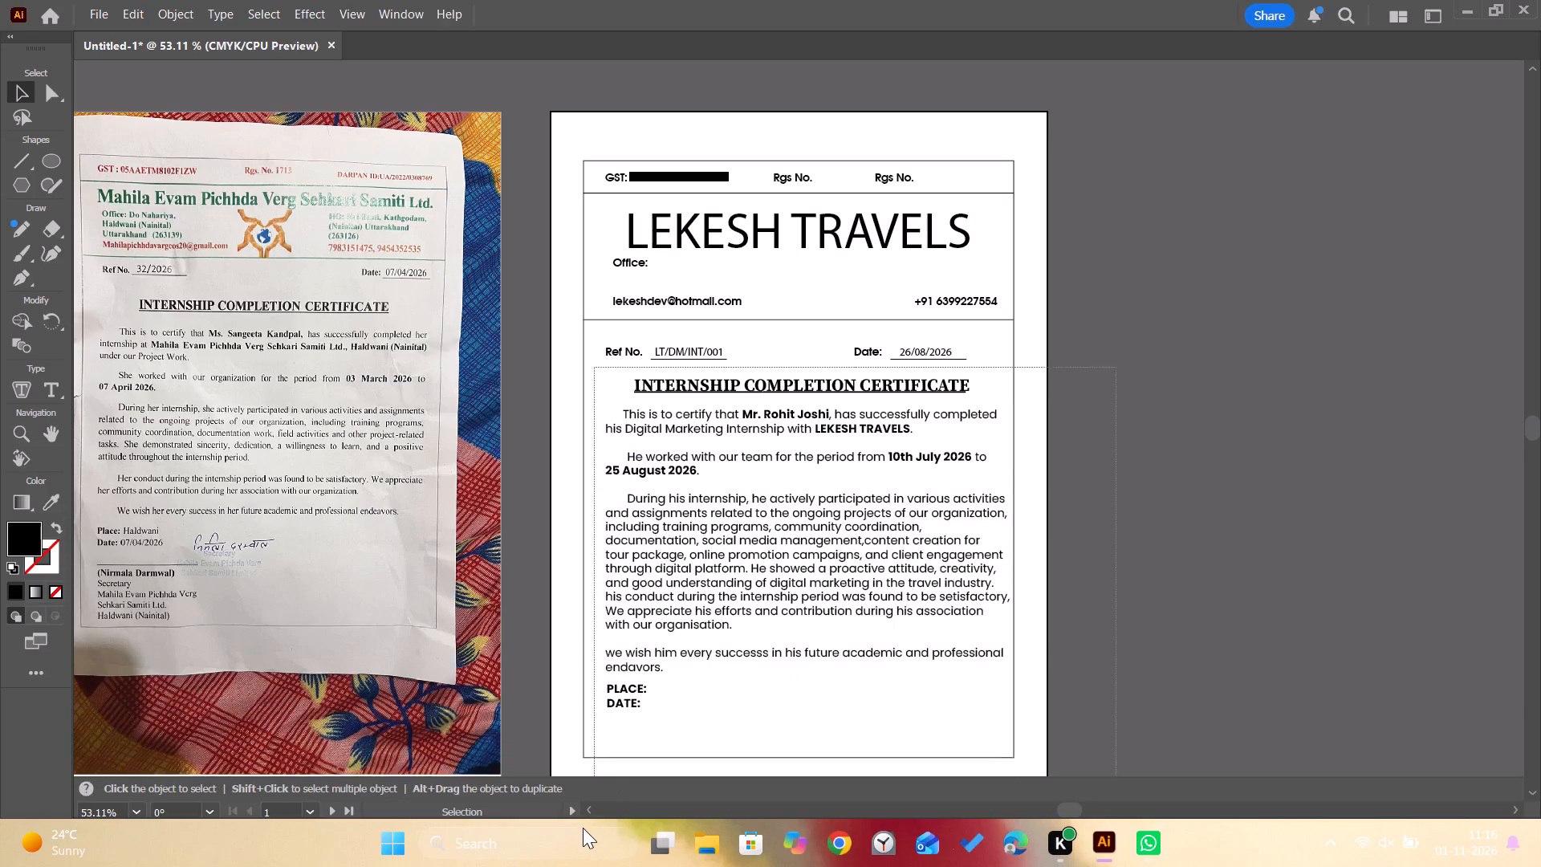
left_click_drag(583, 828, 578, 822)
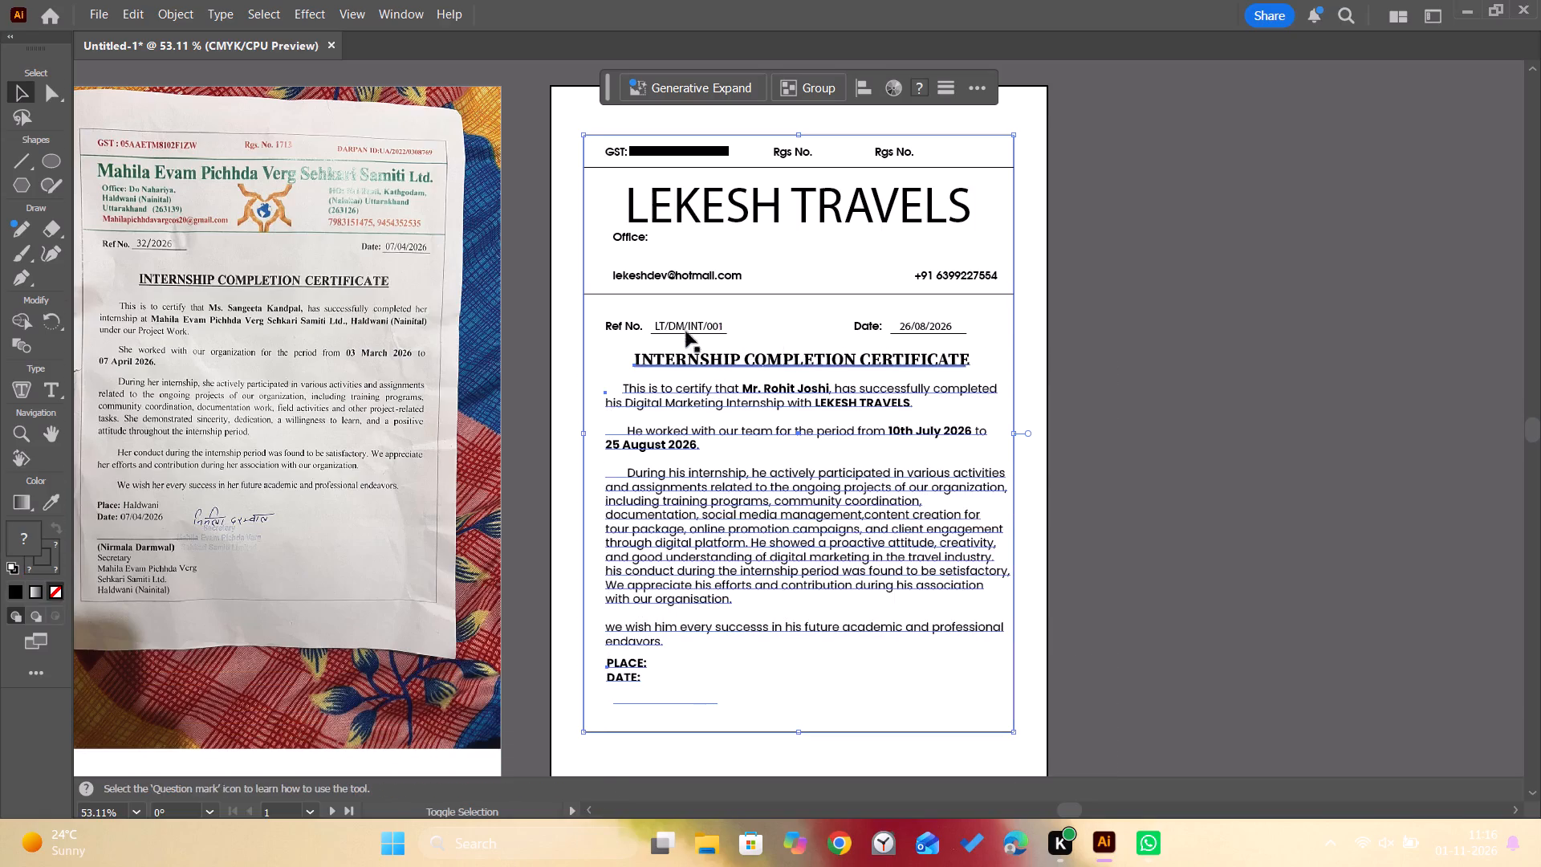
left_click_drag(1092, 316, 568, 625)
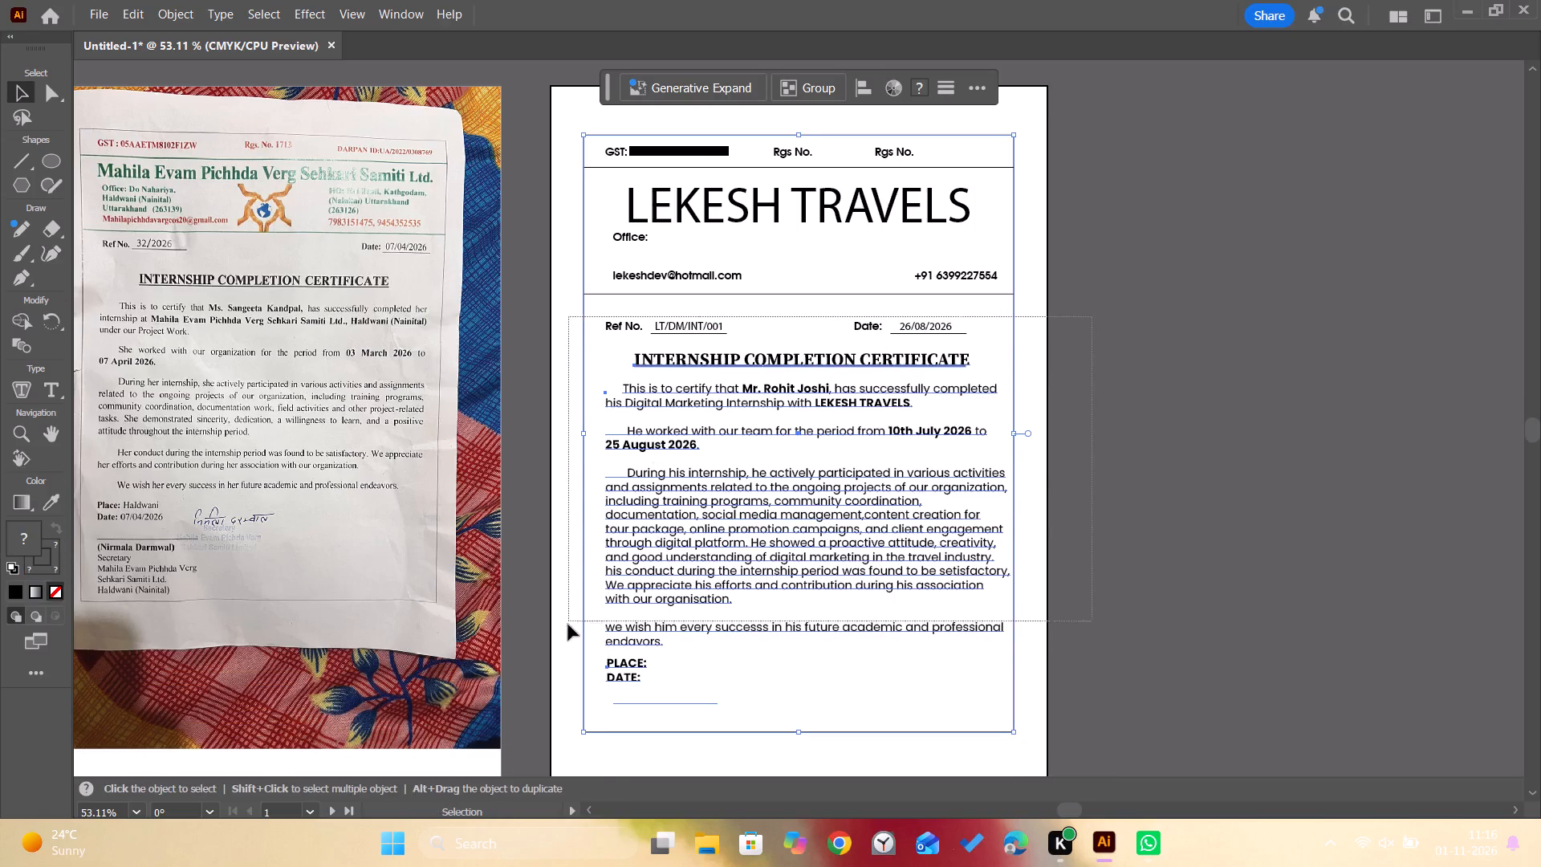
left_click_drag(568, 625, 561, 762)
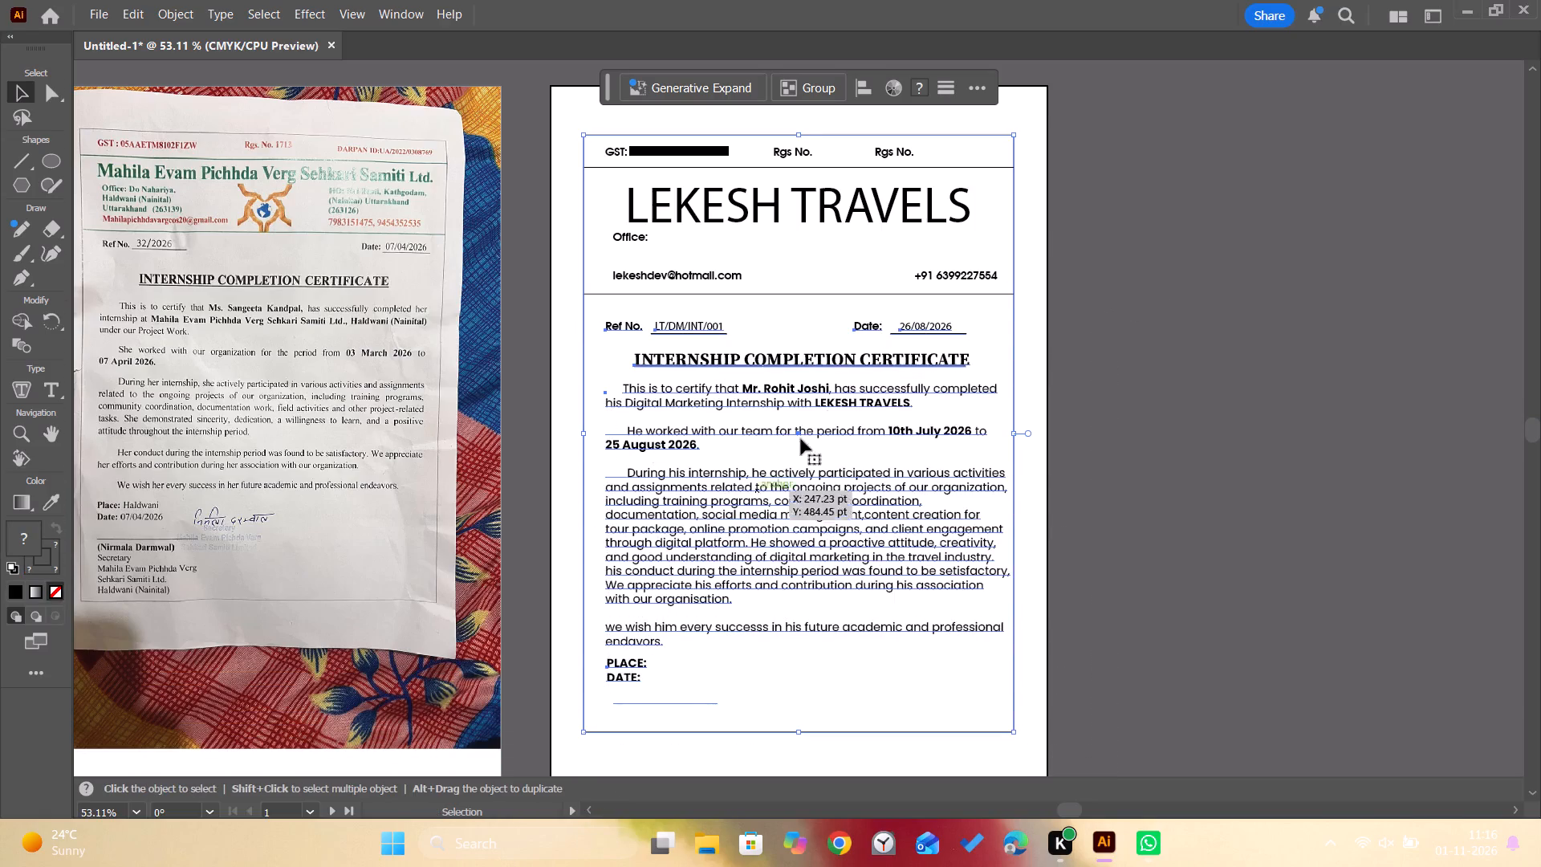
left_click(1011, 340, "shift")
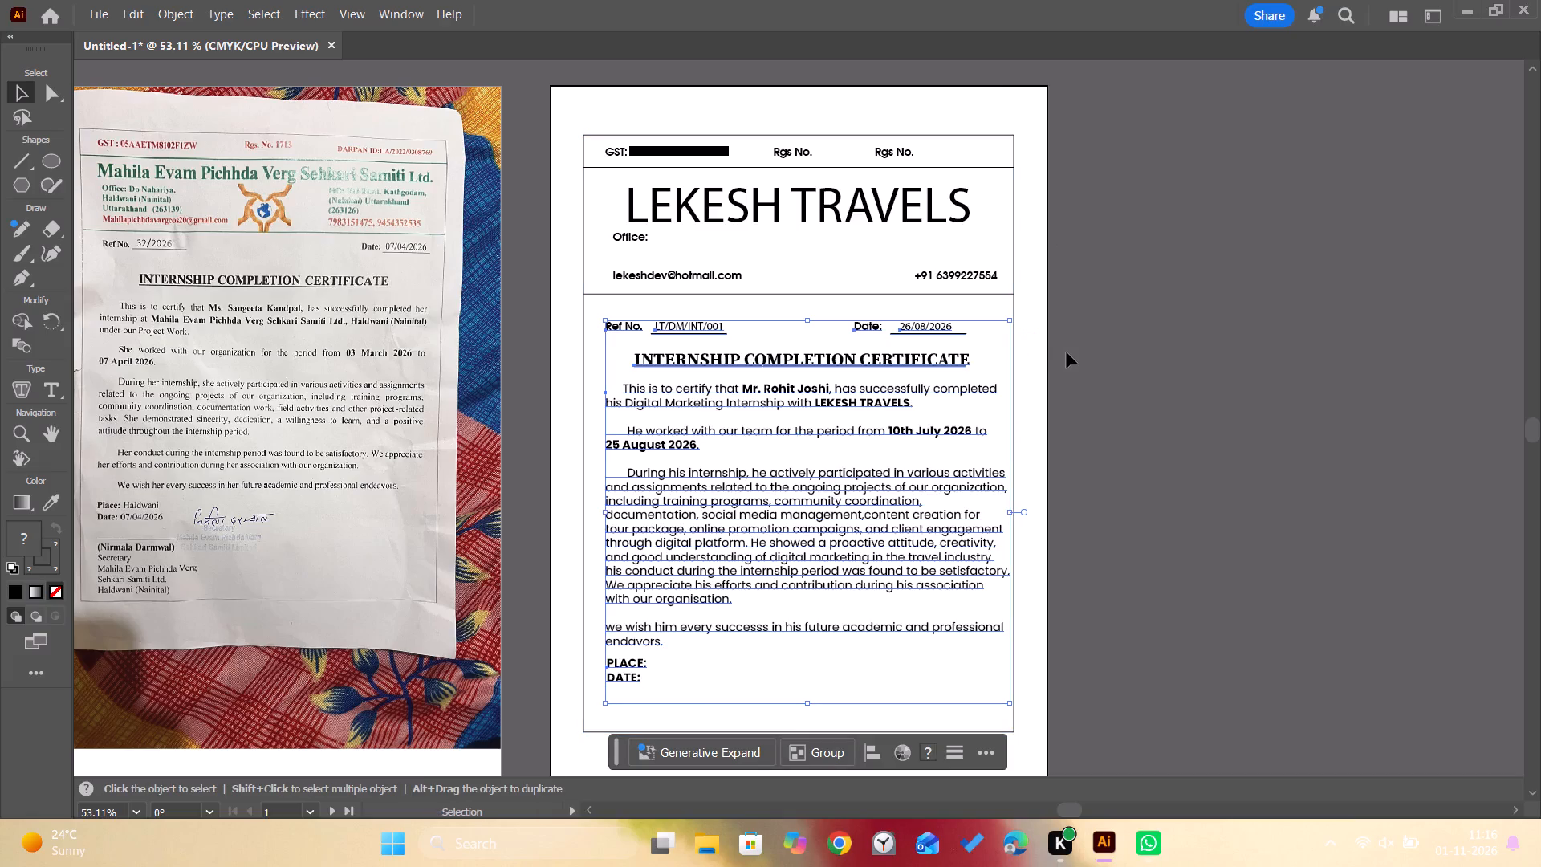
key("Up")
key("Up")
key("Up")
key("Up")
key("Up")
key("Up")
key("Up")
key("Up")
key("Up")
key("Up")
key("Up")
key("Up")
key("Up")
key("Up")
key("Up")
key("Up")
key("Up")
key("Up")
key("Up")
key("Up")
key("Up")
key("Up")
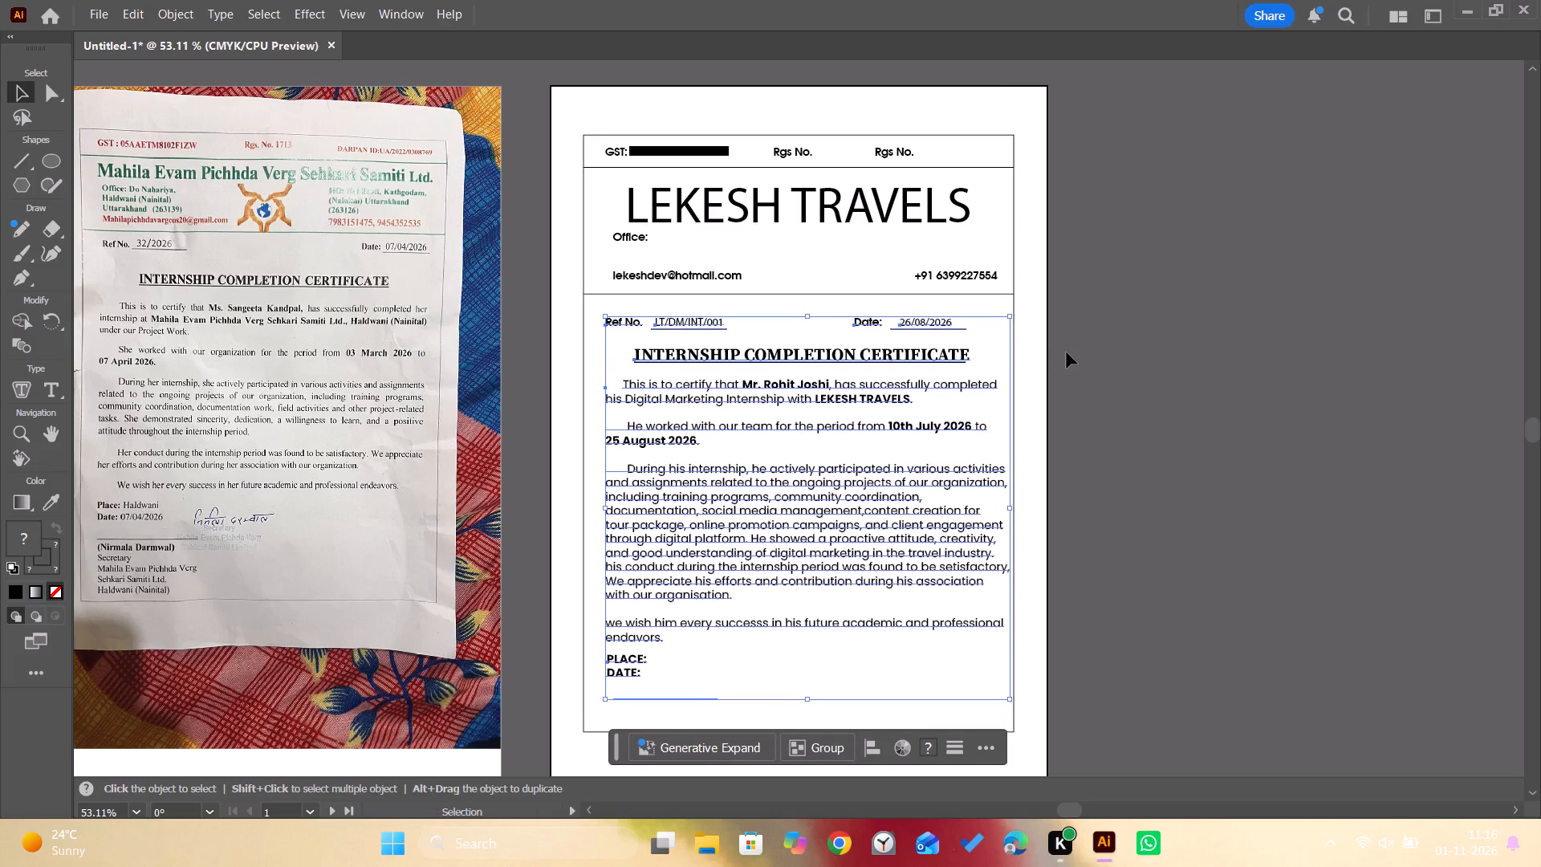
key("Up")
key("Up")
key("Up")
key("Up")
key("Up")
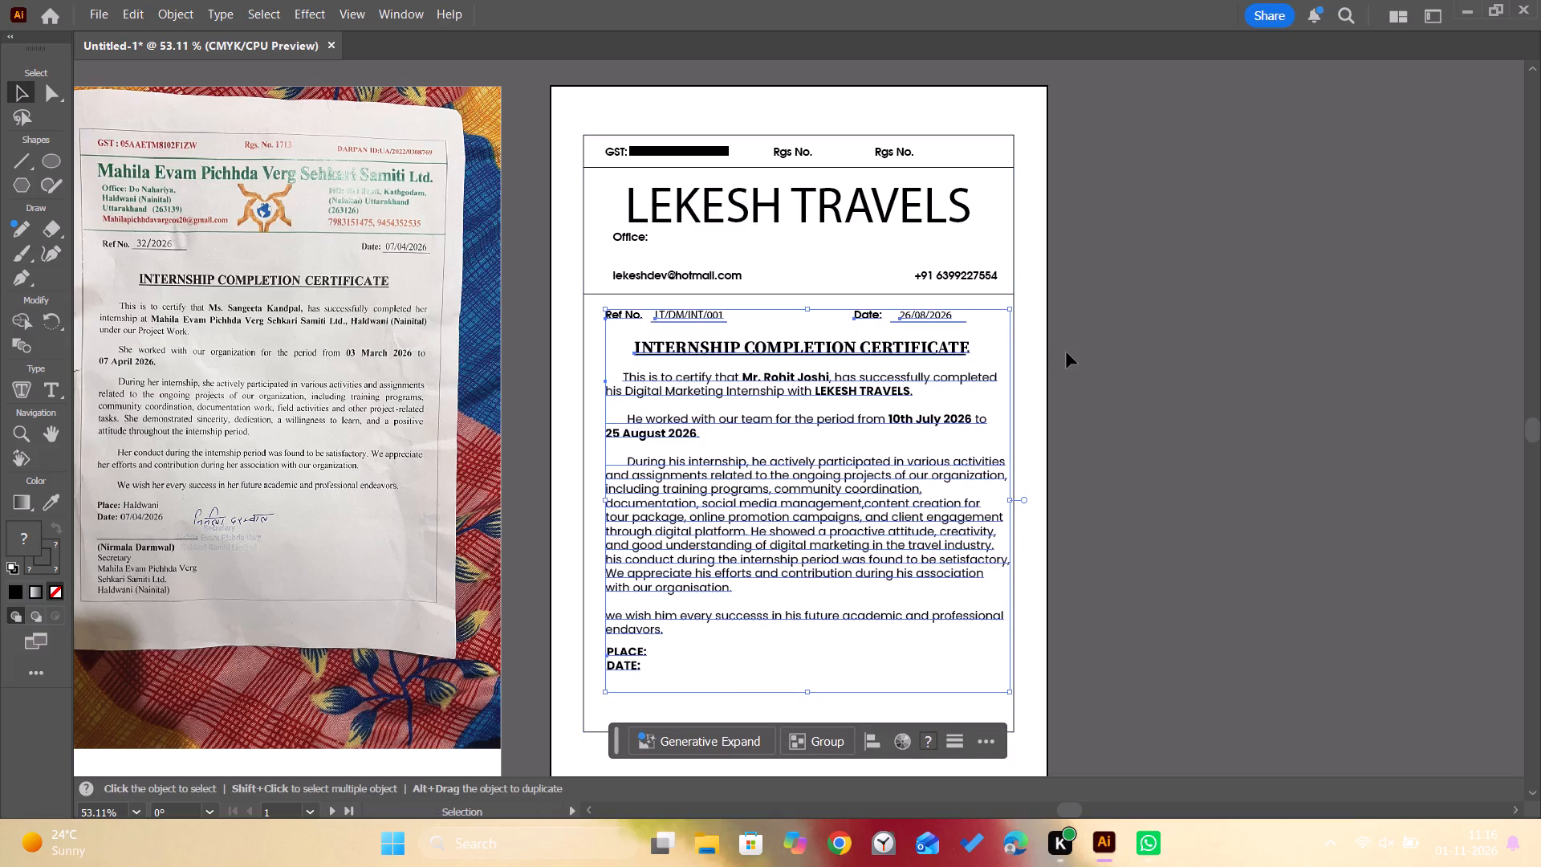
left_click(1275, 389)
Draw a horizontal signature line below the DATE label, starting at the text's left margin, with a black stroke and no fill.
left_click_drag(1275, 389, 919, 523)
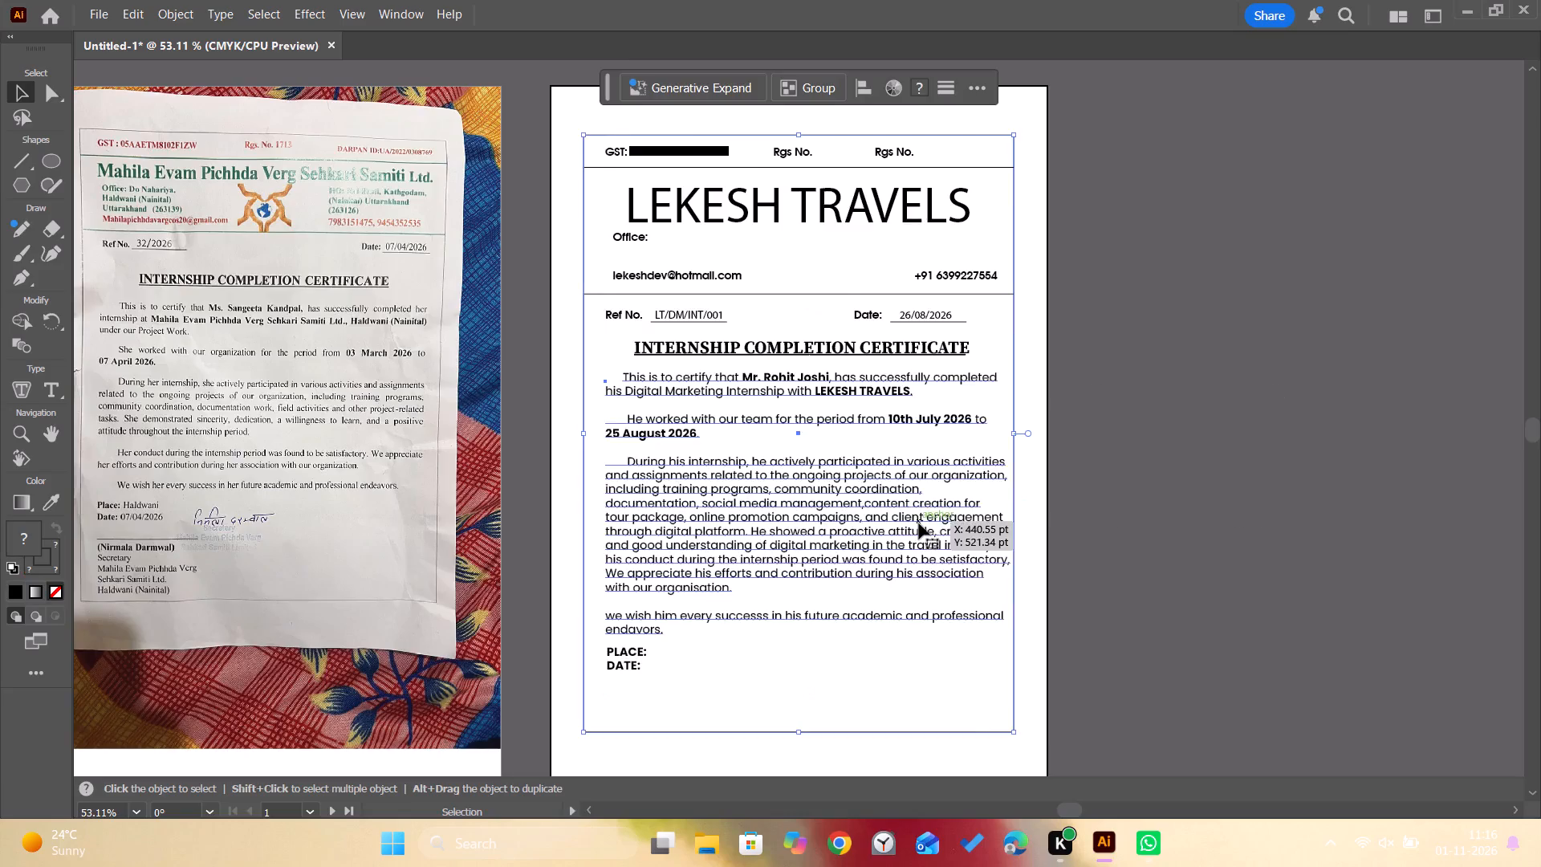
scroll(919, 523, "down", 1)
scroll(793, 268, "up", 1)
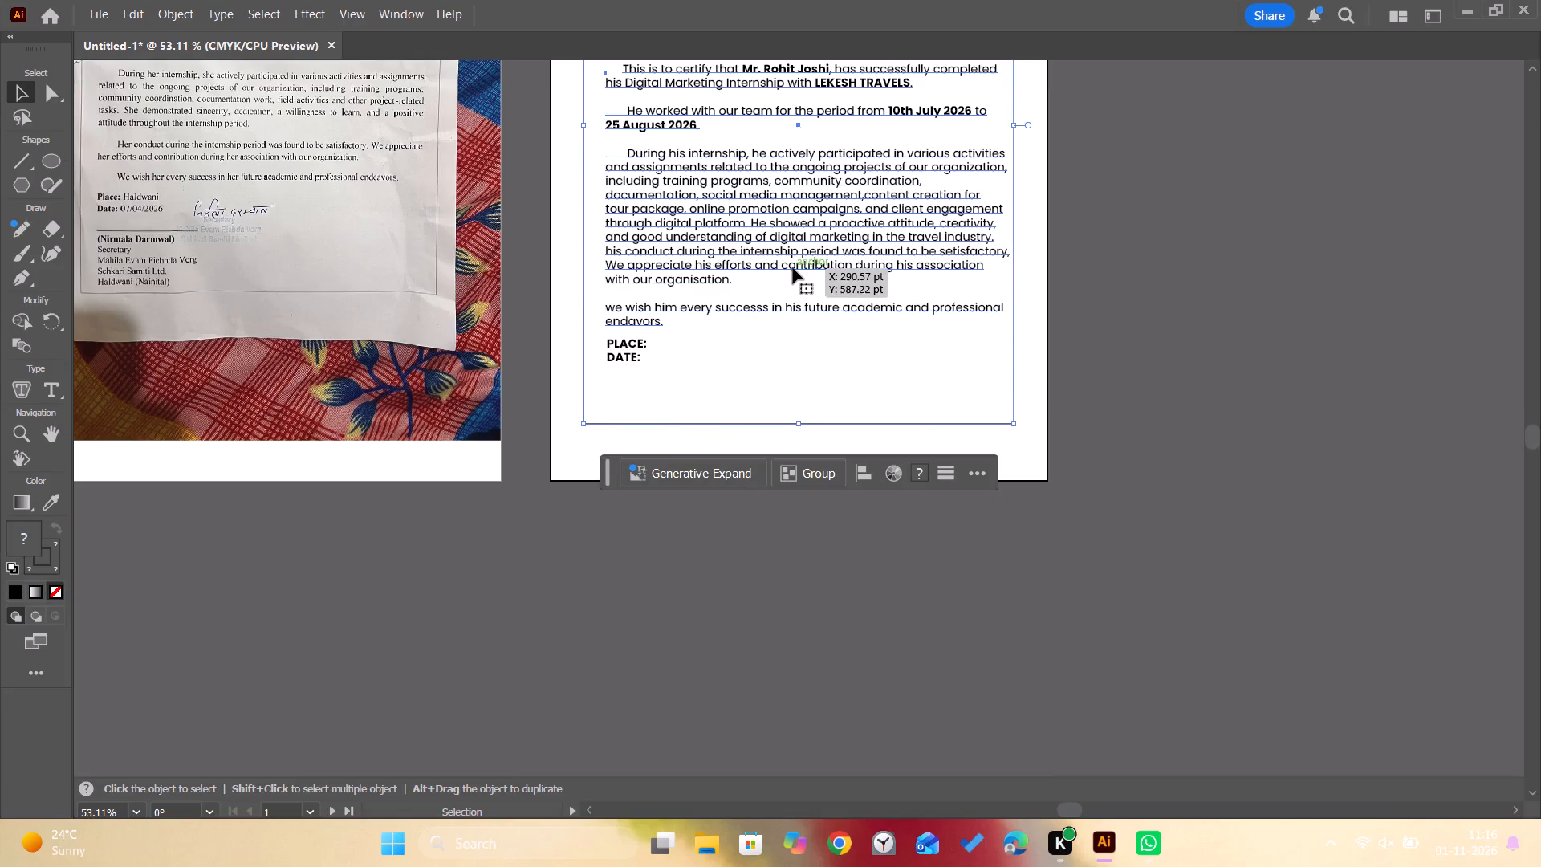
scroll(793, 268, "up", 1)
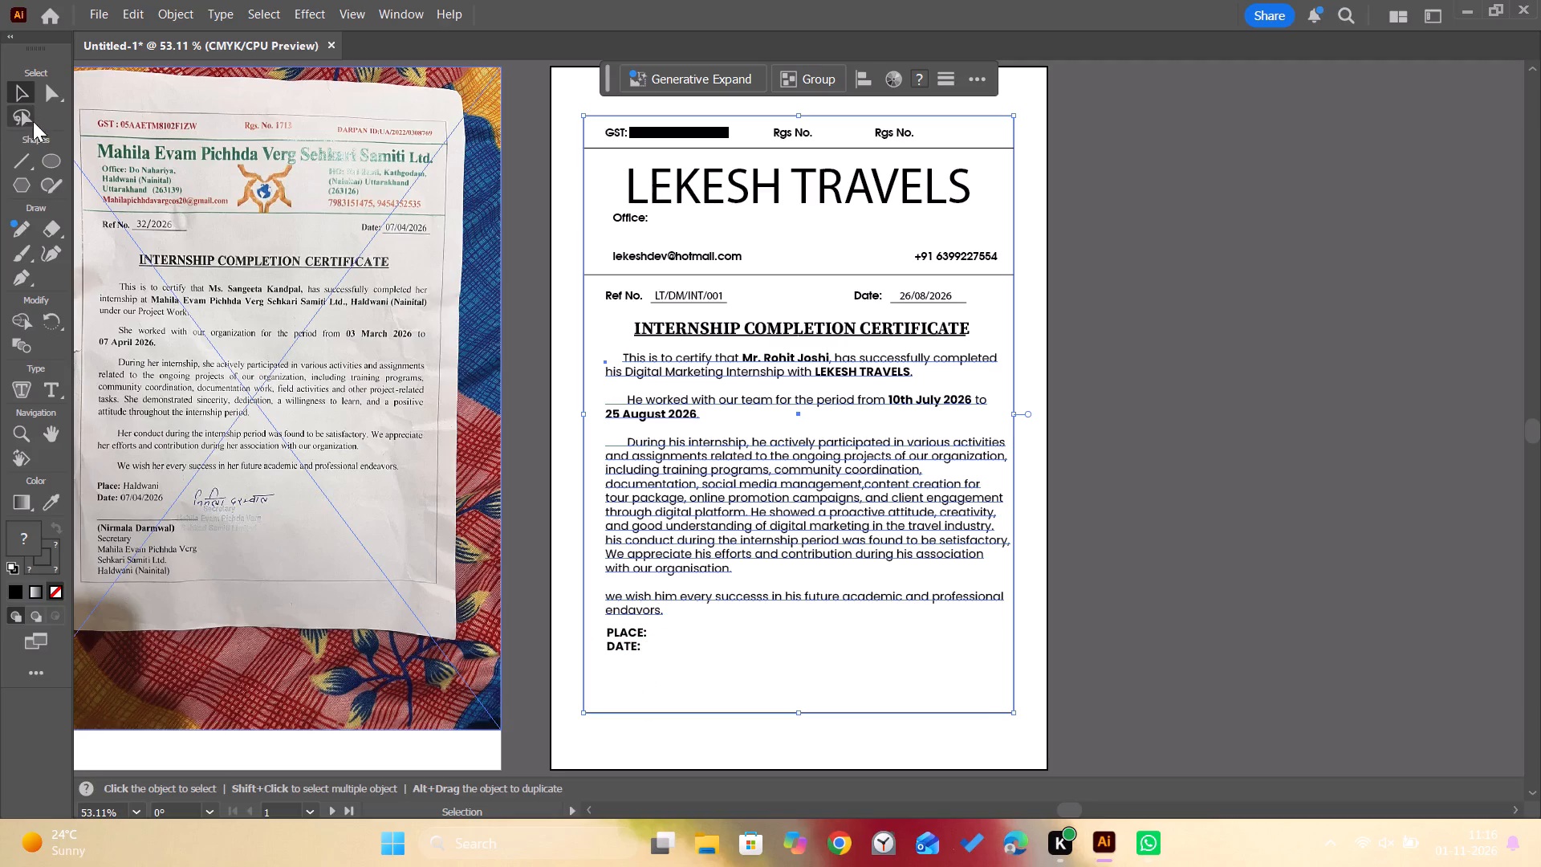
left_click(27, 157)
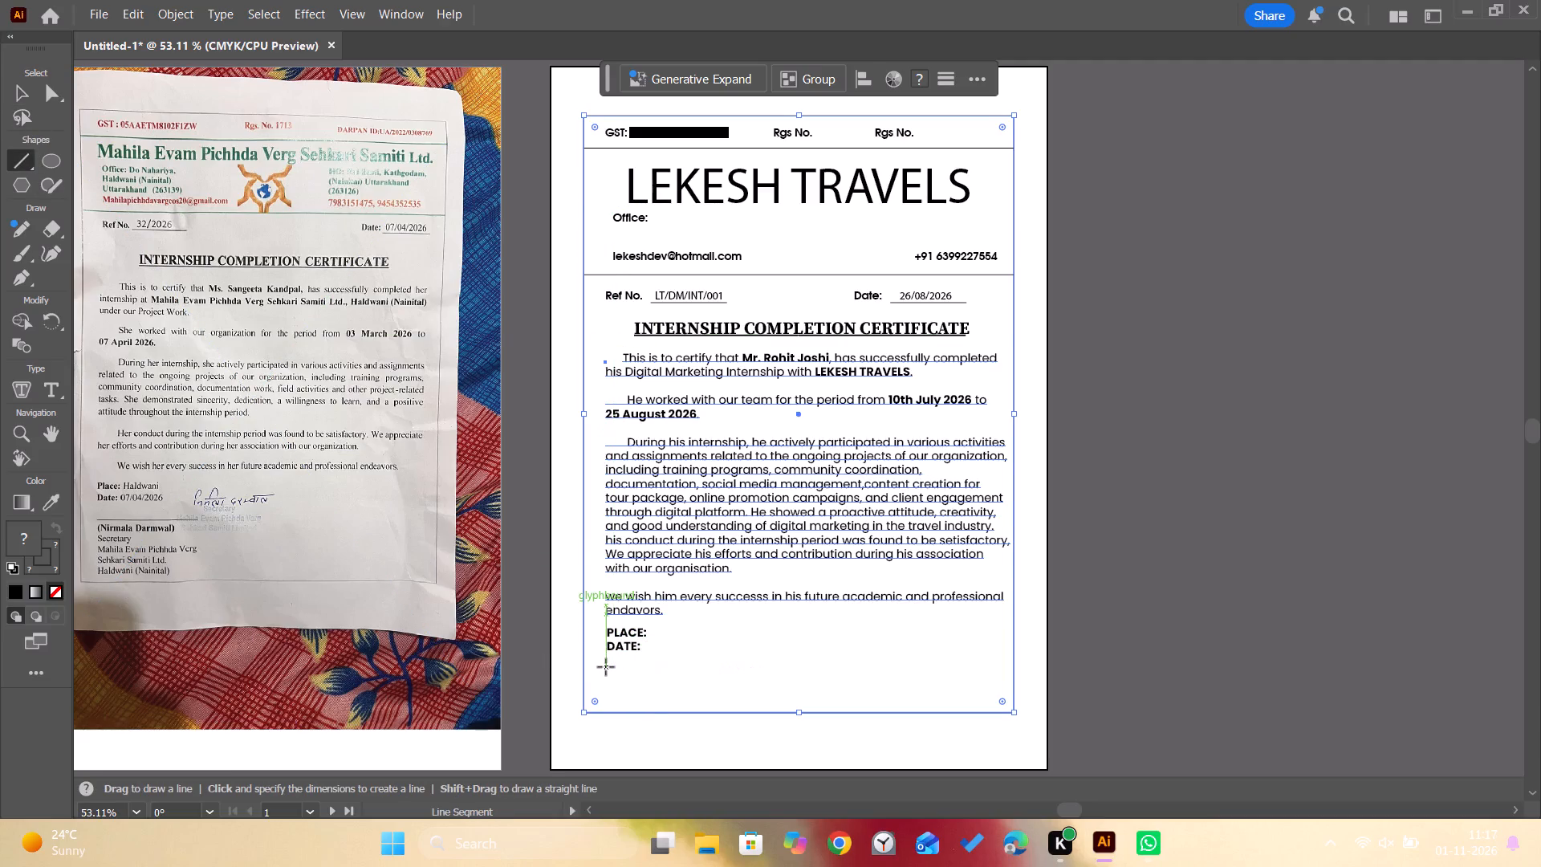
left_click_drag(606, 666, 659, 673)
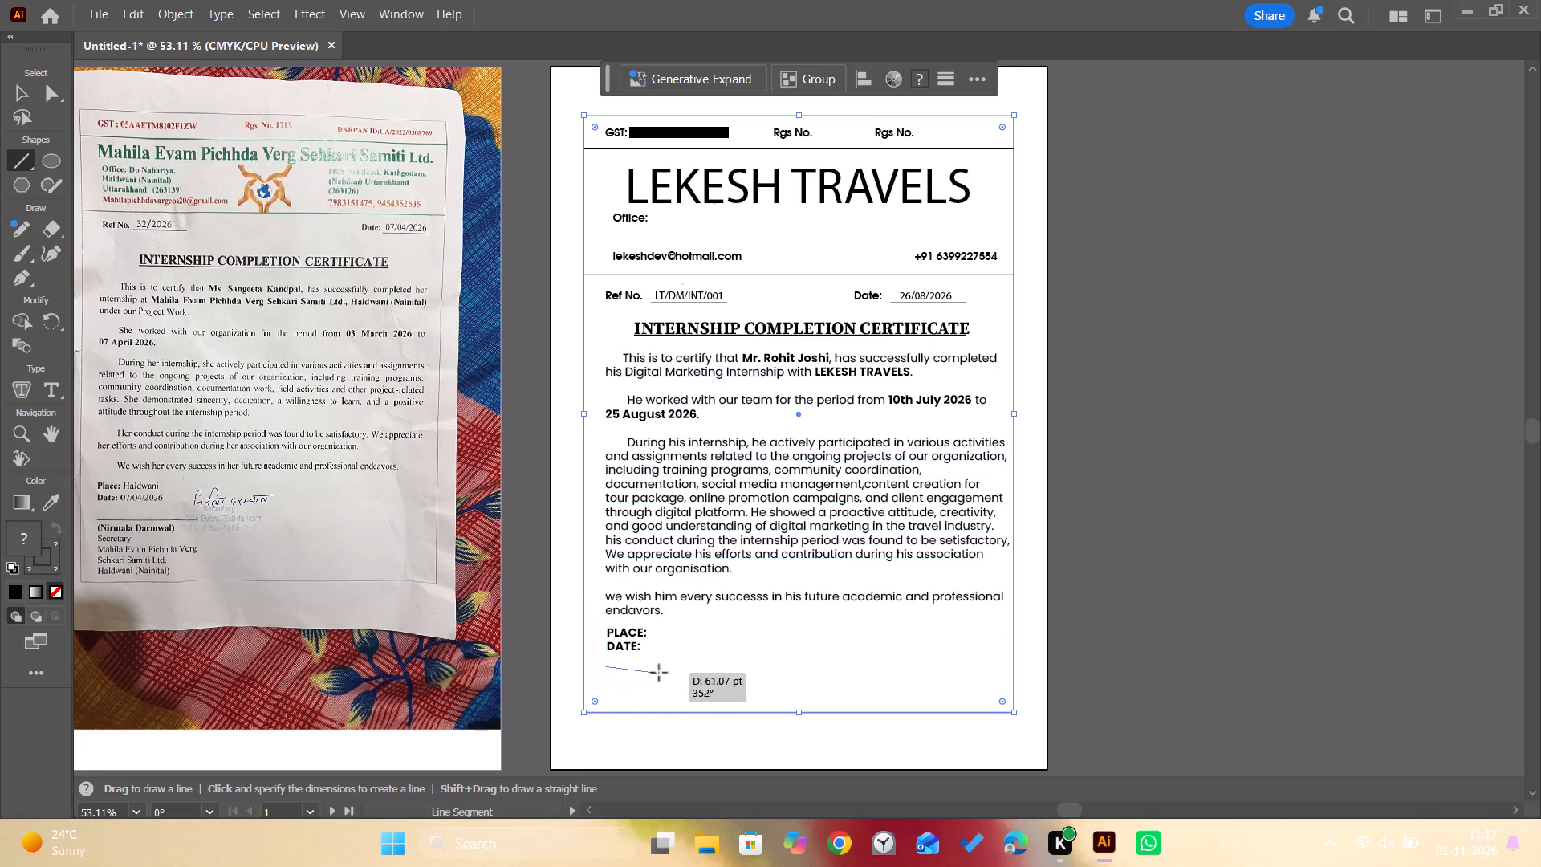
left_click_drag(659, 673, 724, 673)
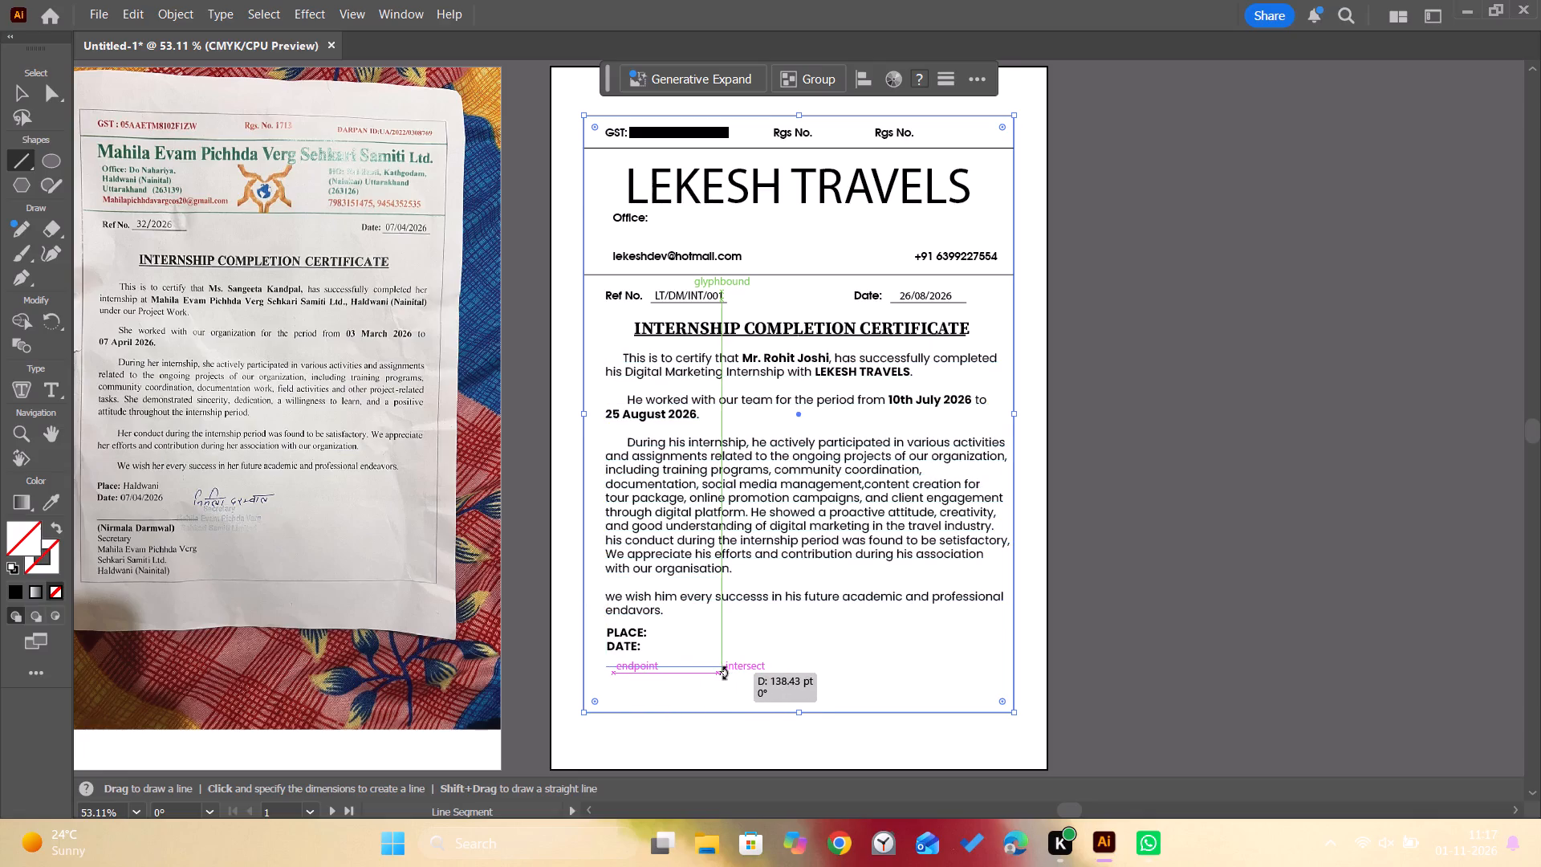
left_click(10, 596)
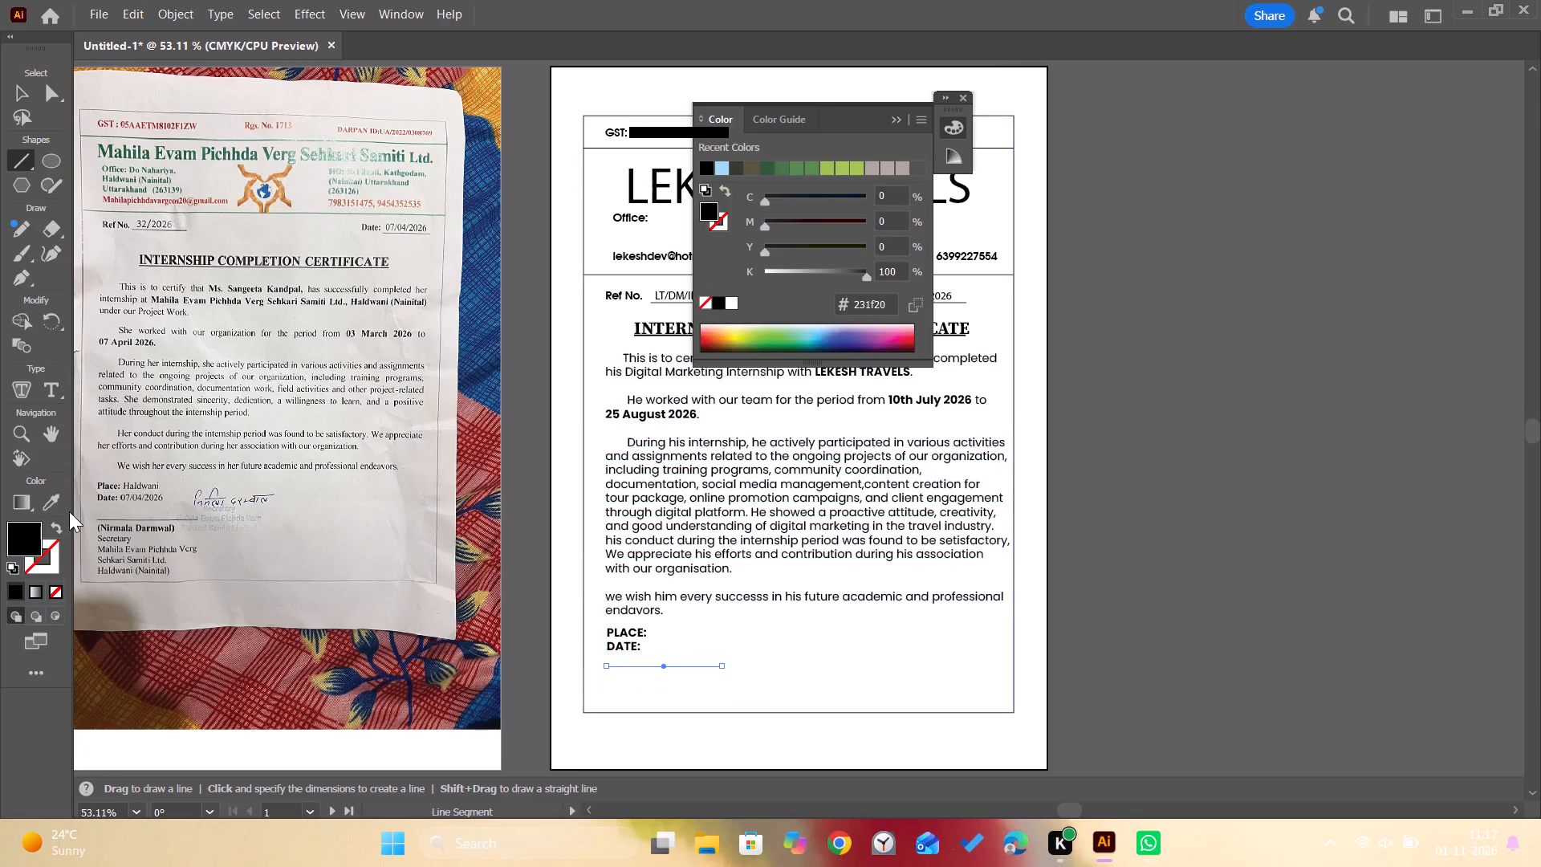
key("shift+x")
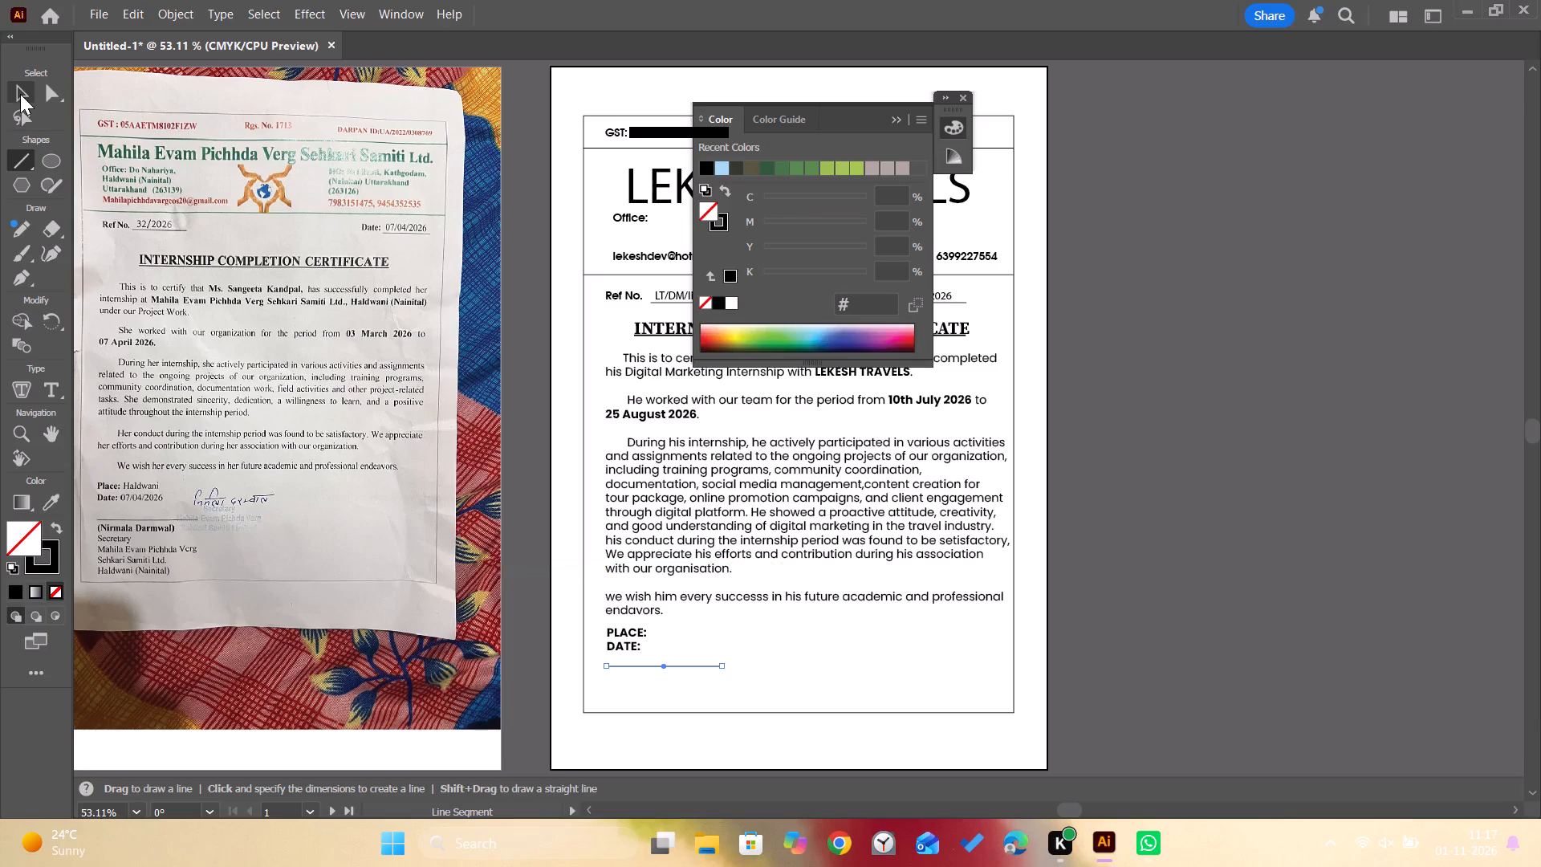
left_click(23, 94)
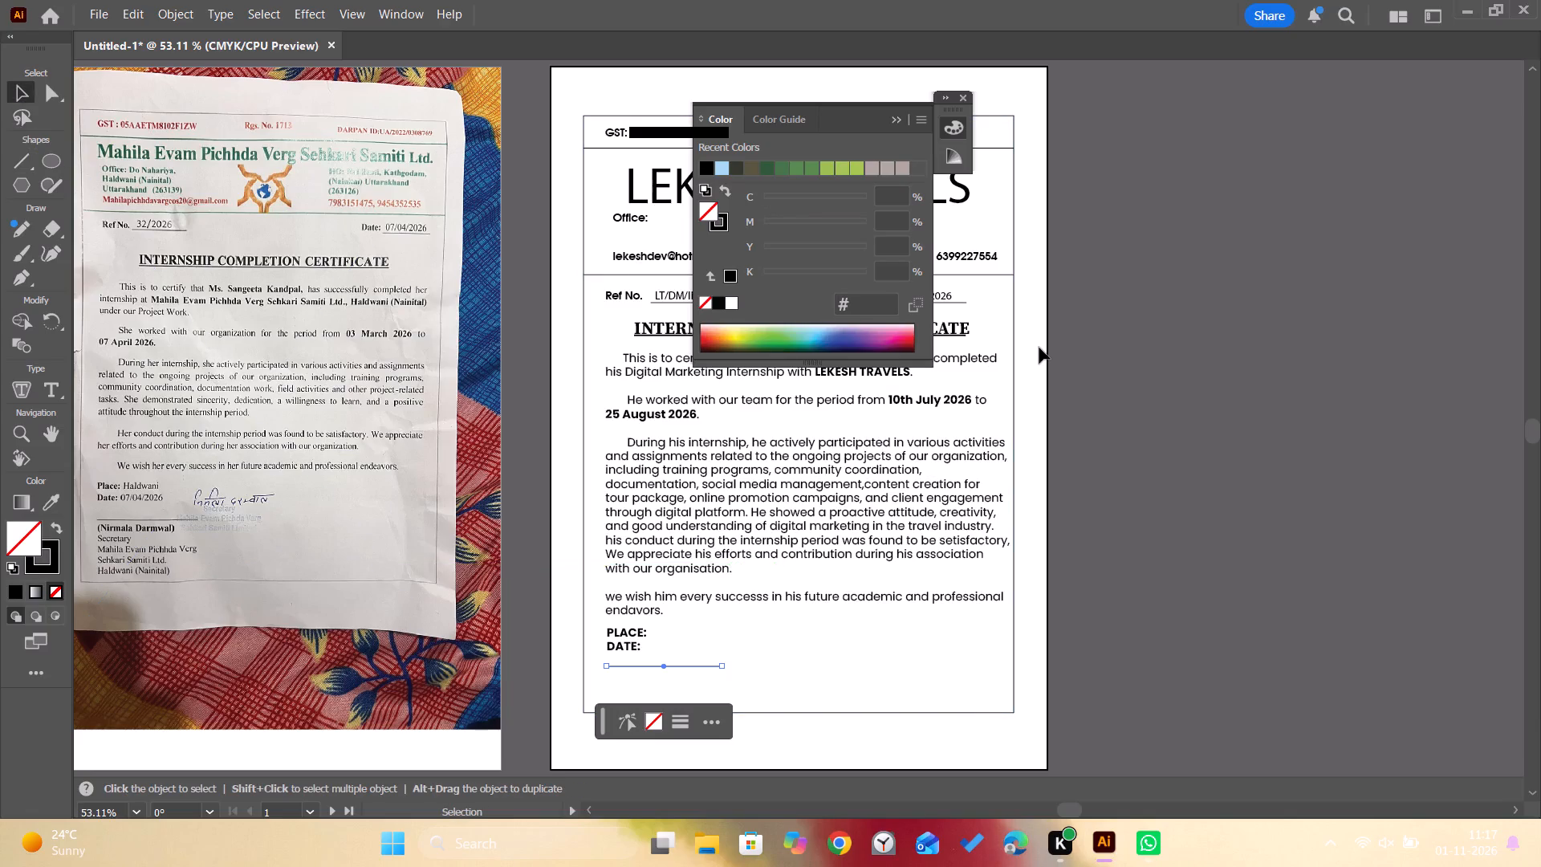
left_click(1039, 348)
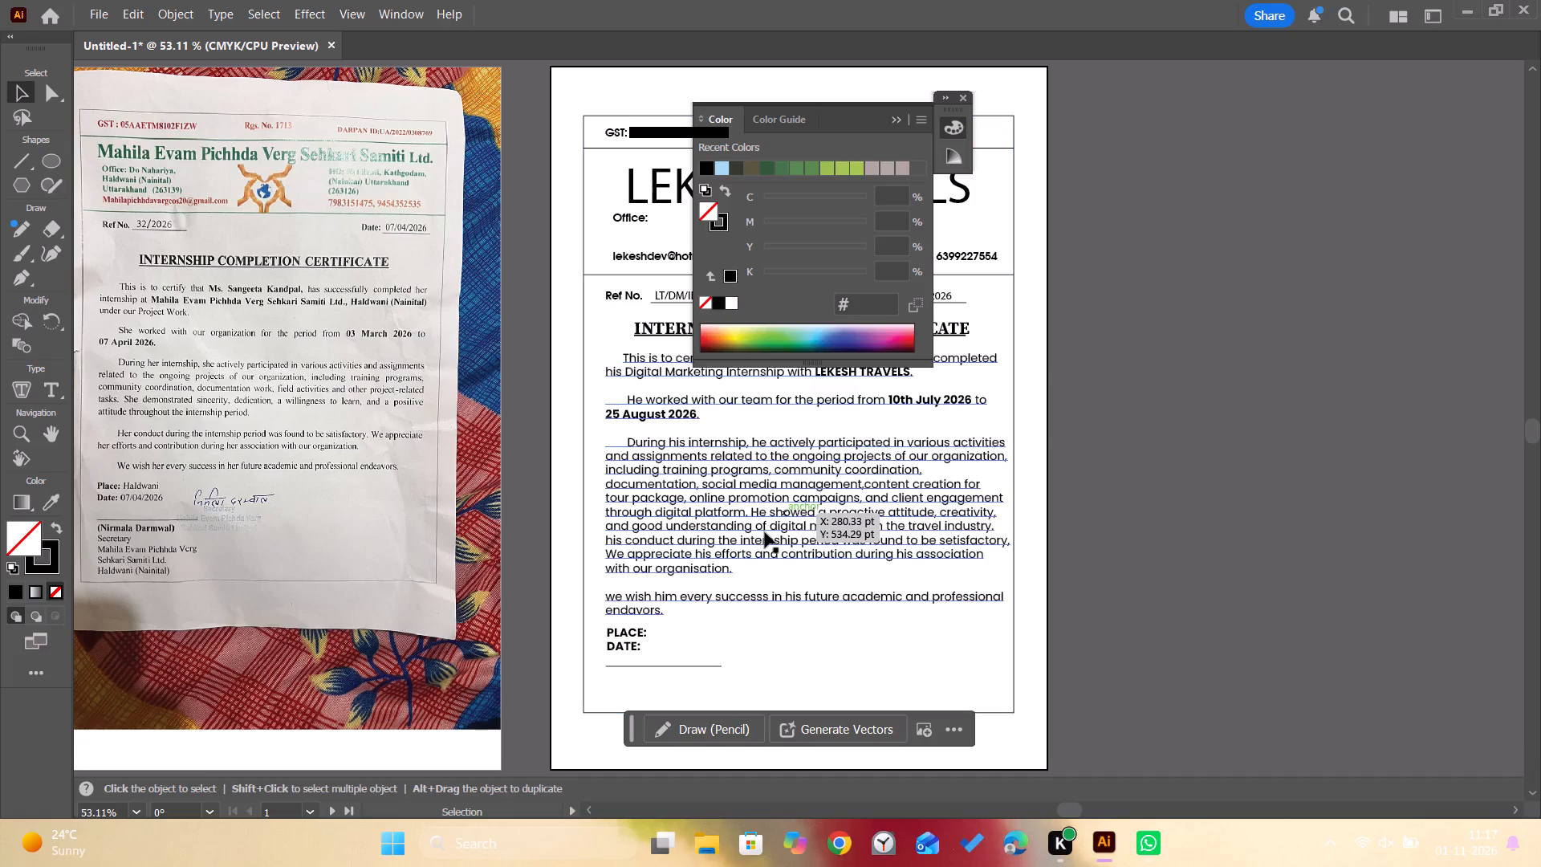
Add a text line in Poppins Regular just below the signature line, containing the signatory's name in title case.
key("t")
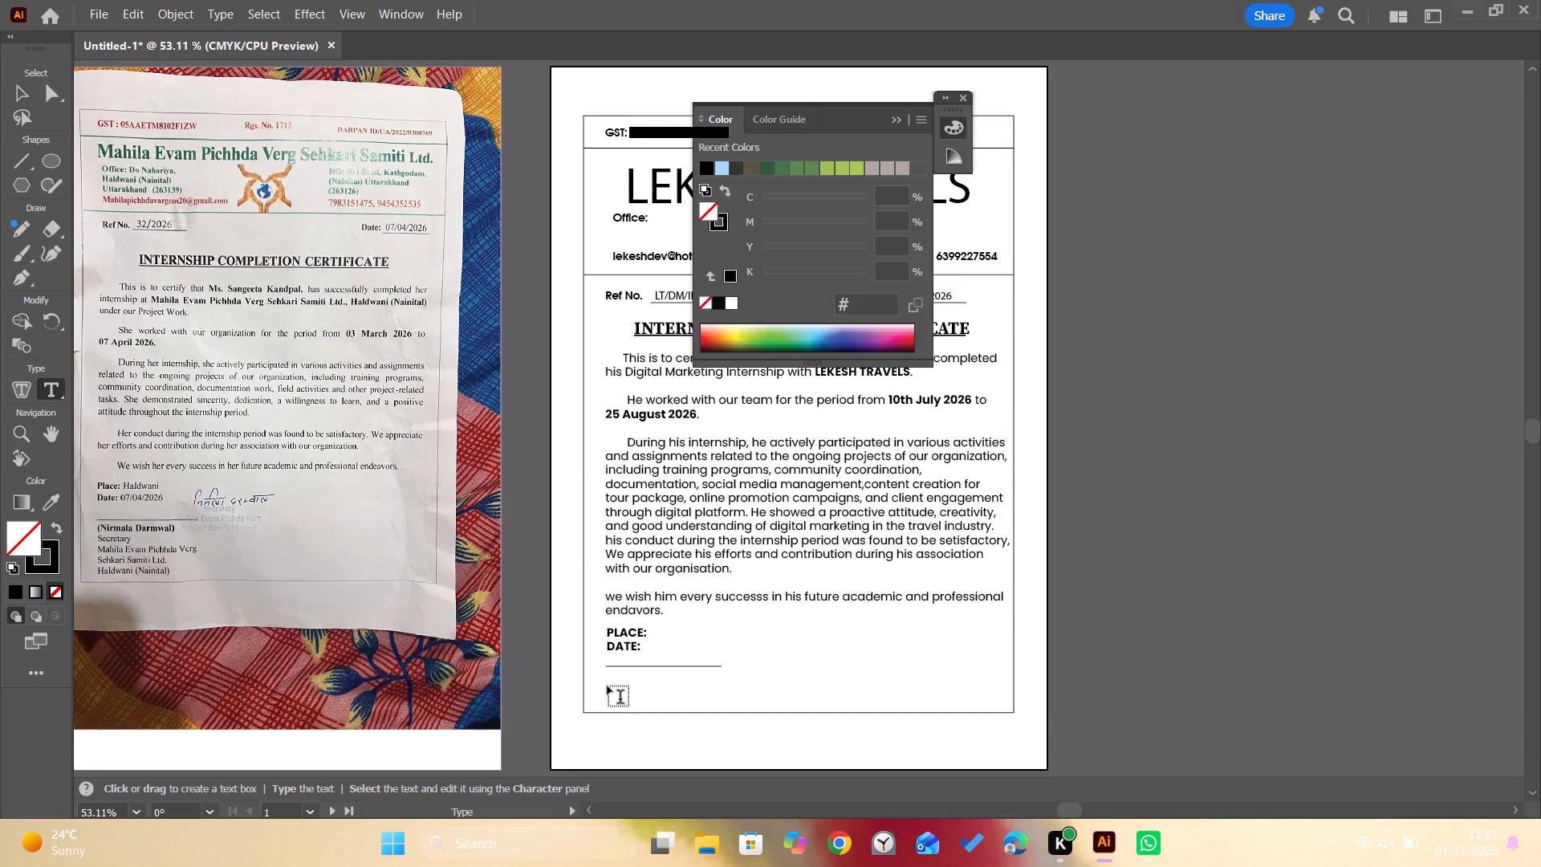
left_click(608, 684)
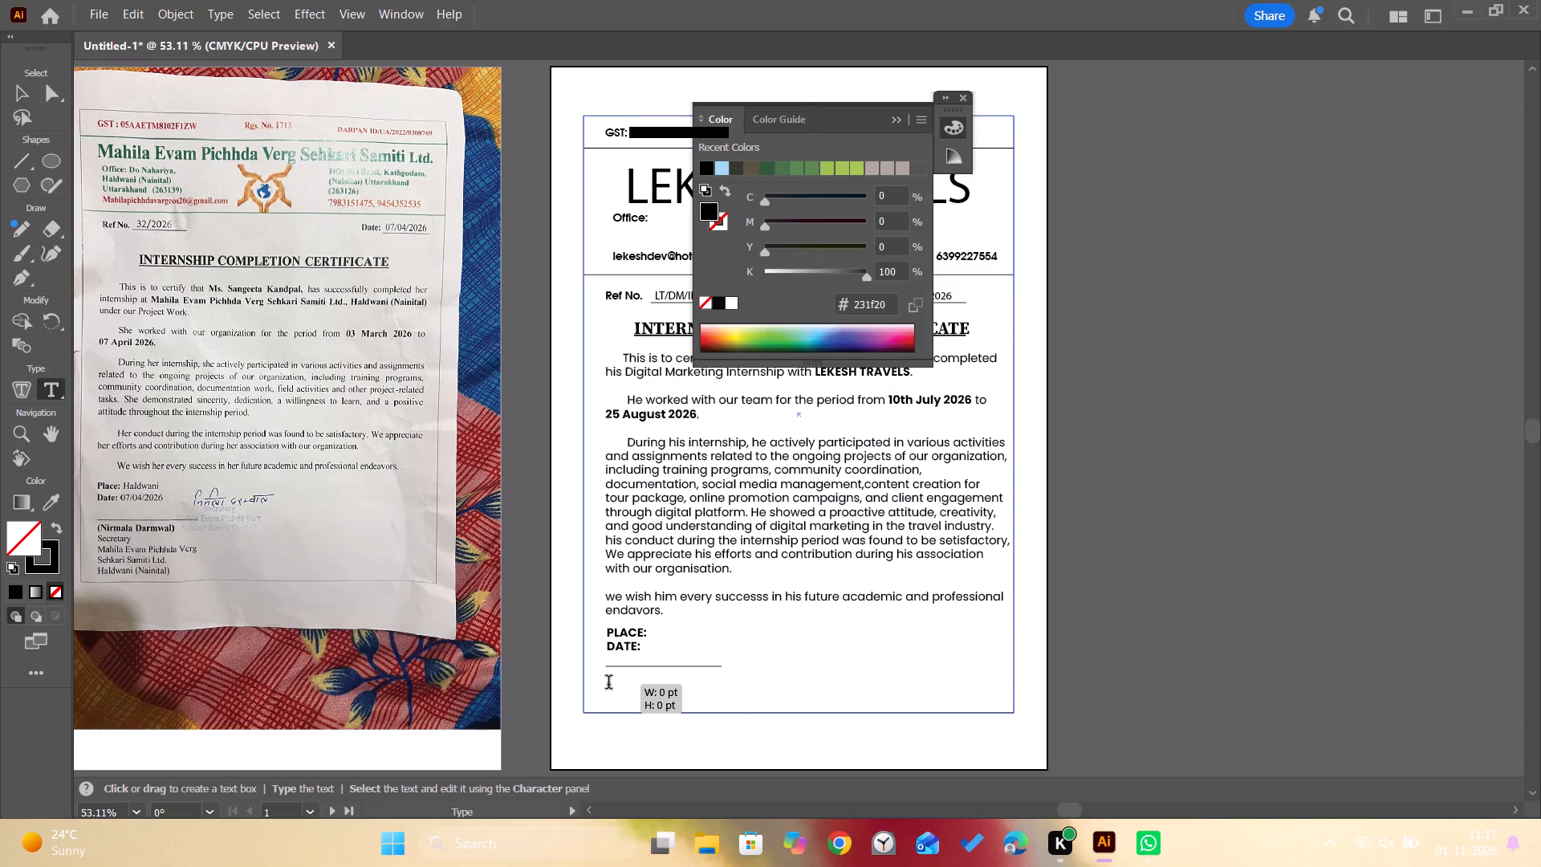
left_click(703, 739)
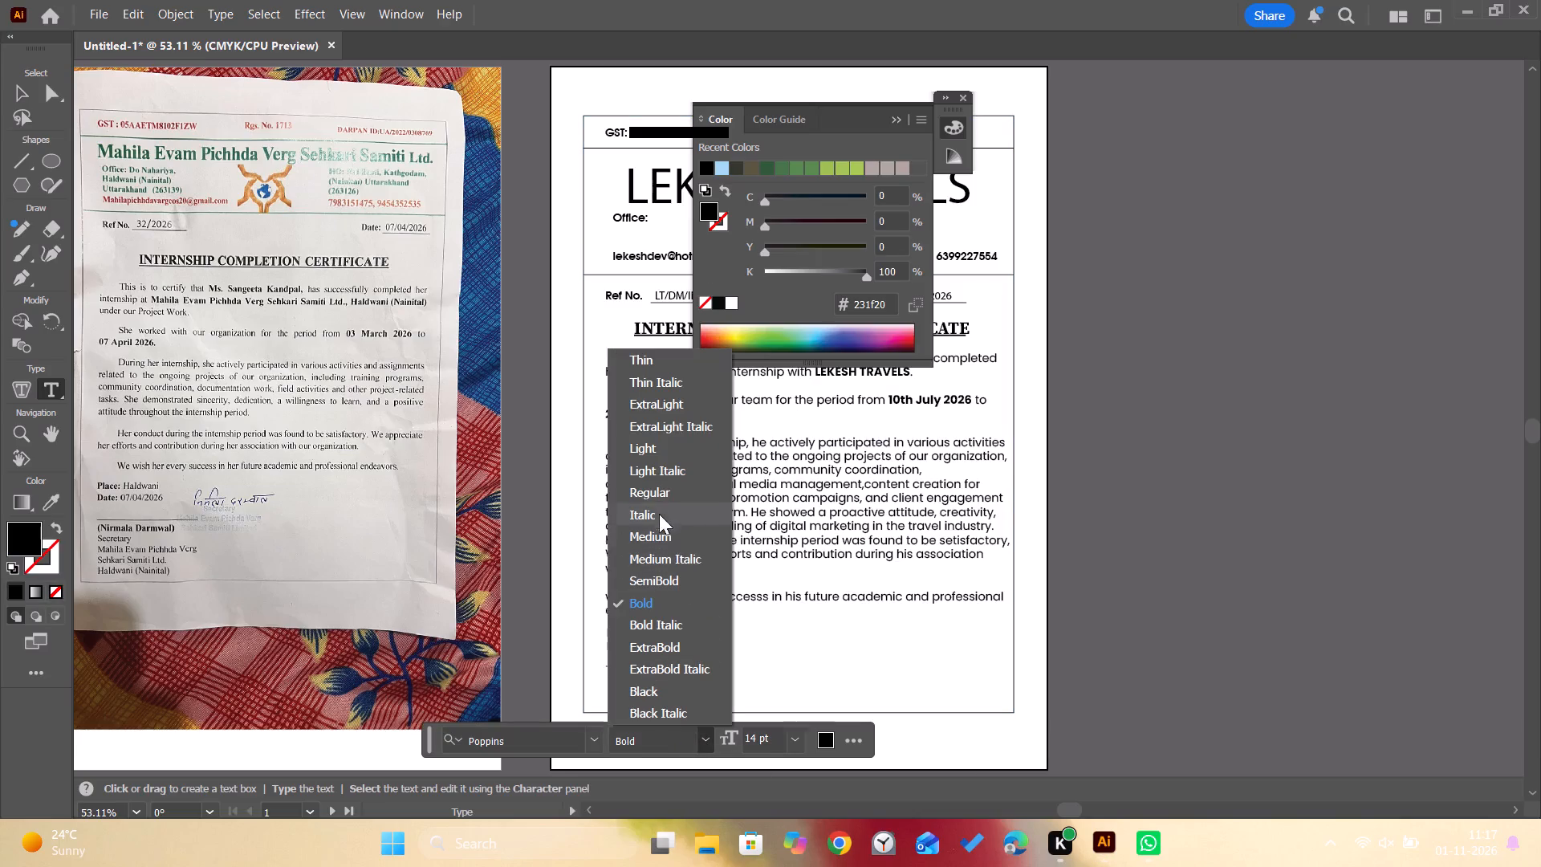
left_click(648, 487)
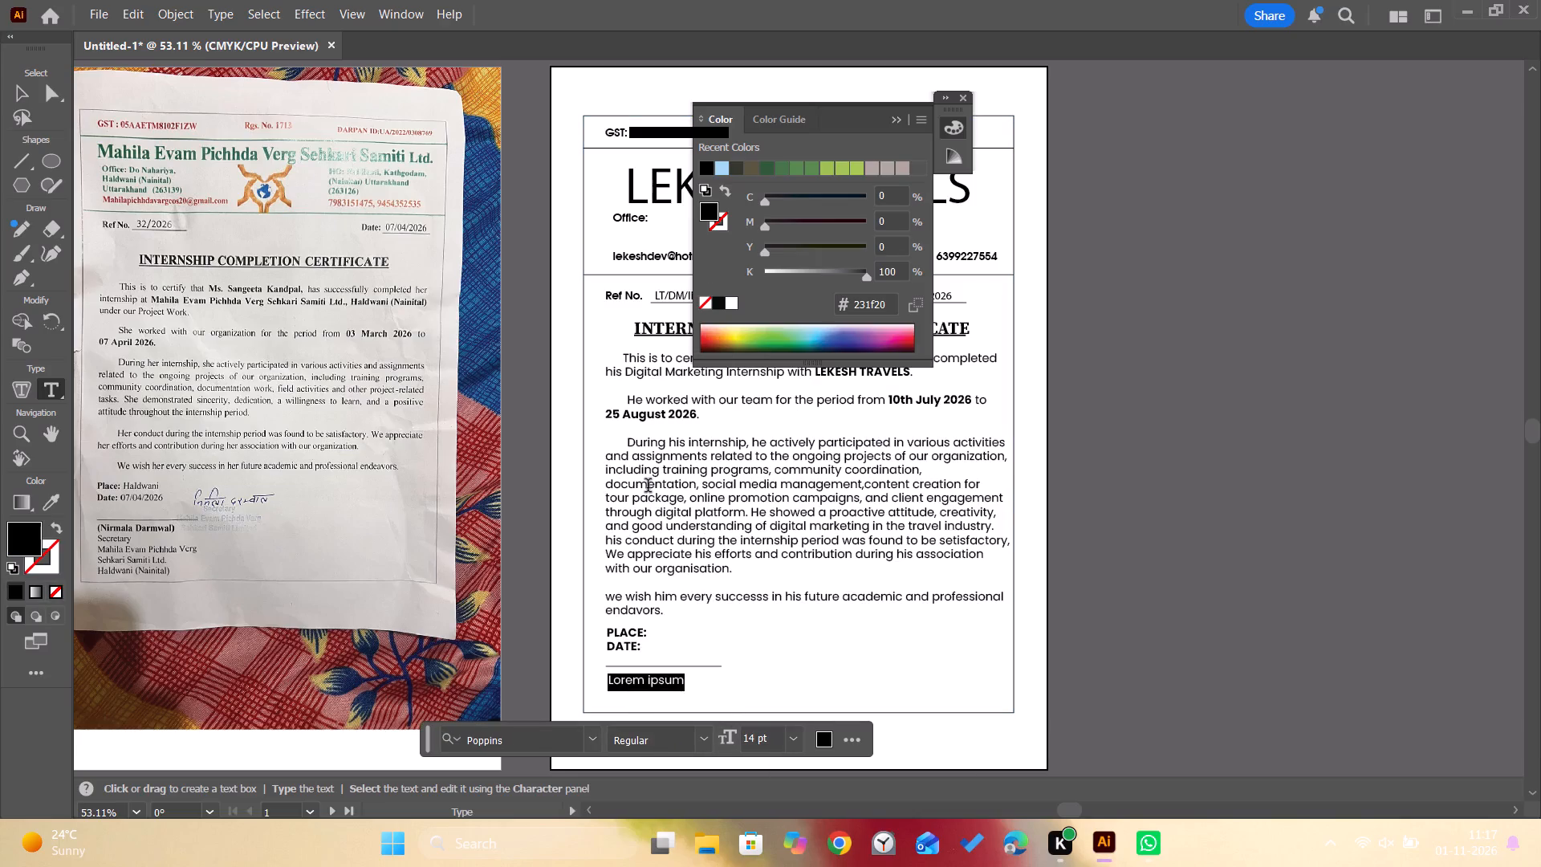
type("LEKE")
key("BackSpace")
key("BackSpace")
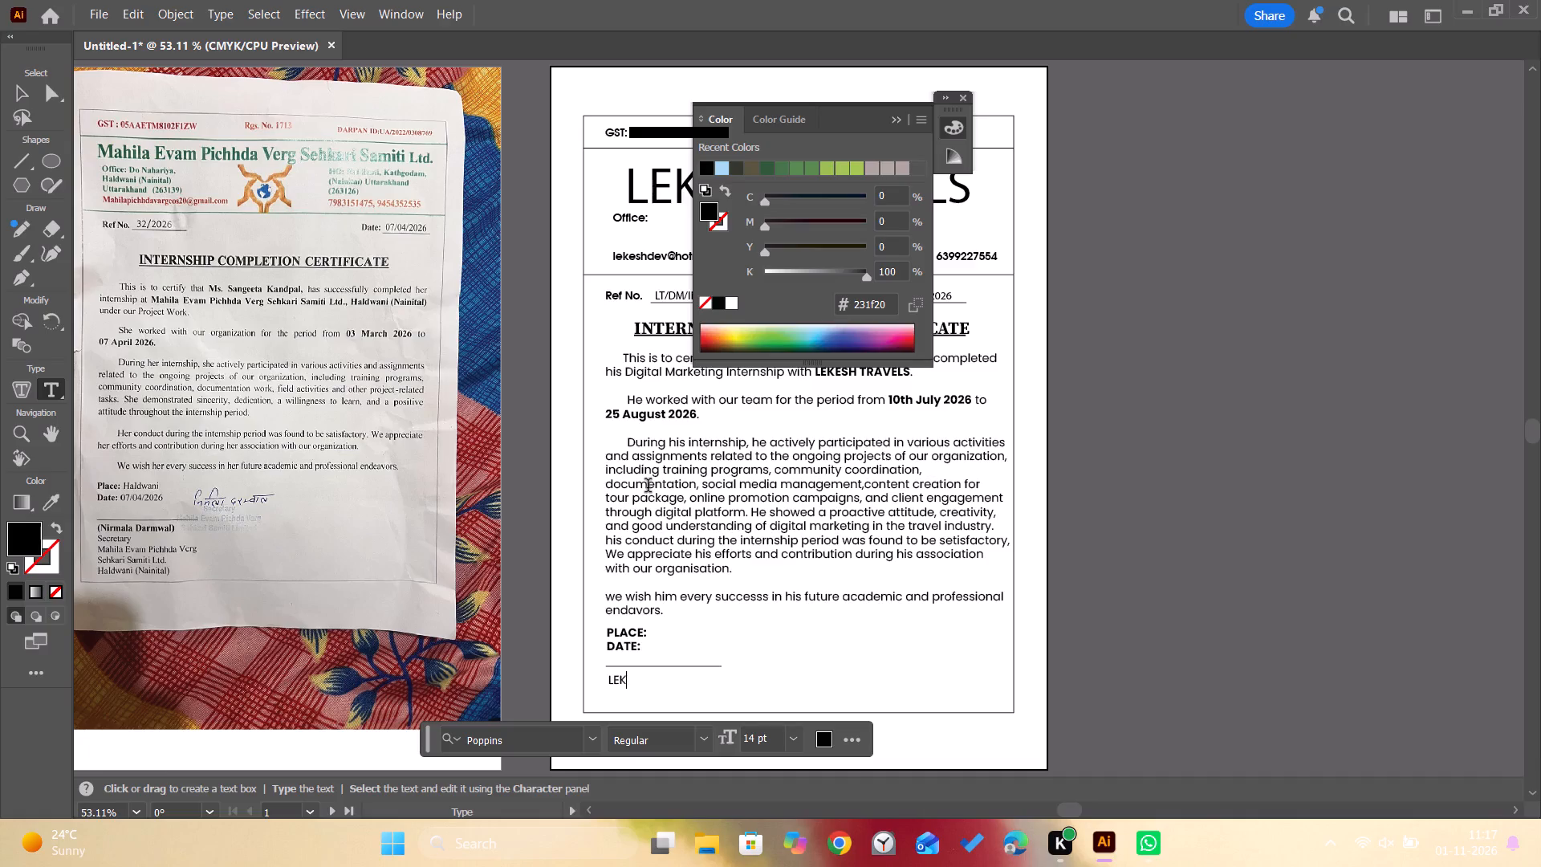
key("BackSpace")
key("space")
key("BackSpace")
key("e")
key("equal")
key("e")
key("BackSpace")
key("BackSpace")
key("BackSpace")
type("ev")
Add a second line reading "Proprietor/ Managing Director" beneath the signatory's name.
key("Return")
key("shift+p")
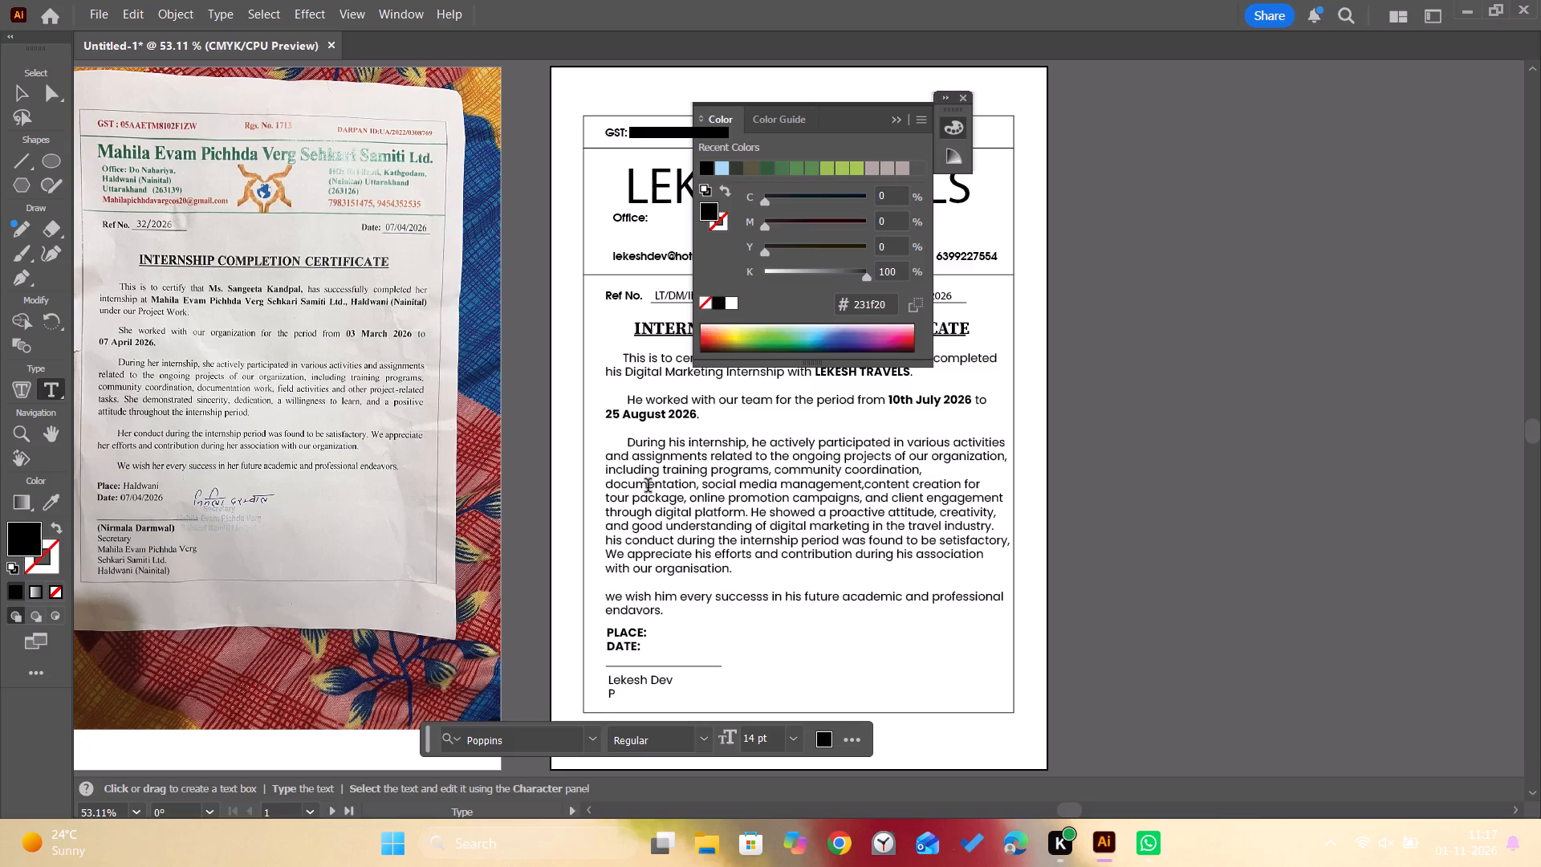
type("ro")
type("prie")
key("t")
type("or")
key("slash")
key("space")
type("Managing")
key("space")
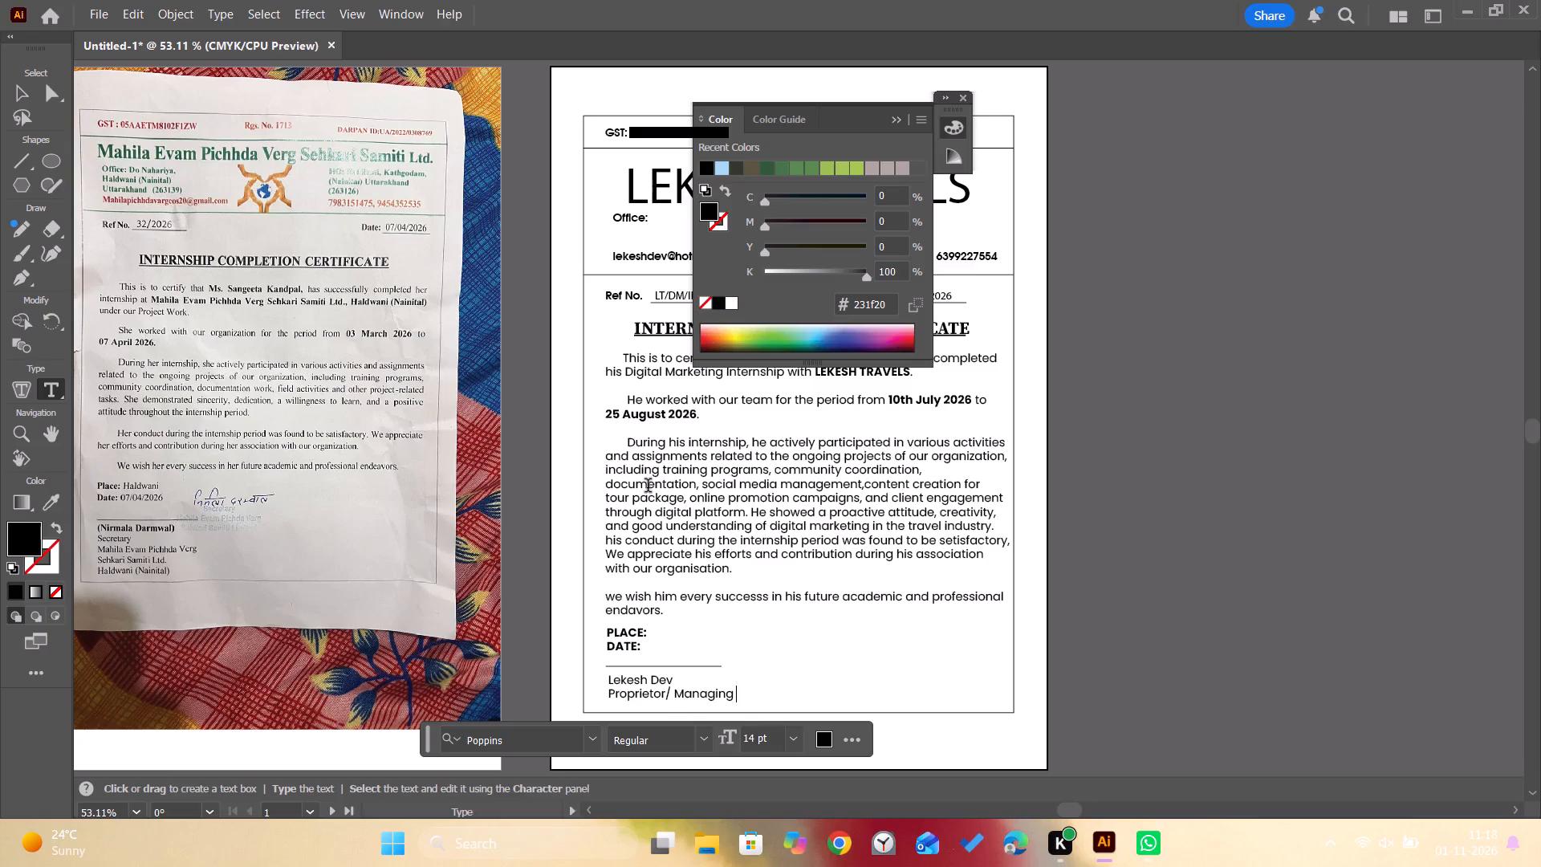
type("Direcr")
key("BackSpace")
type("ti")
key("BackSpace")
type("or")
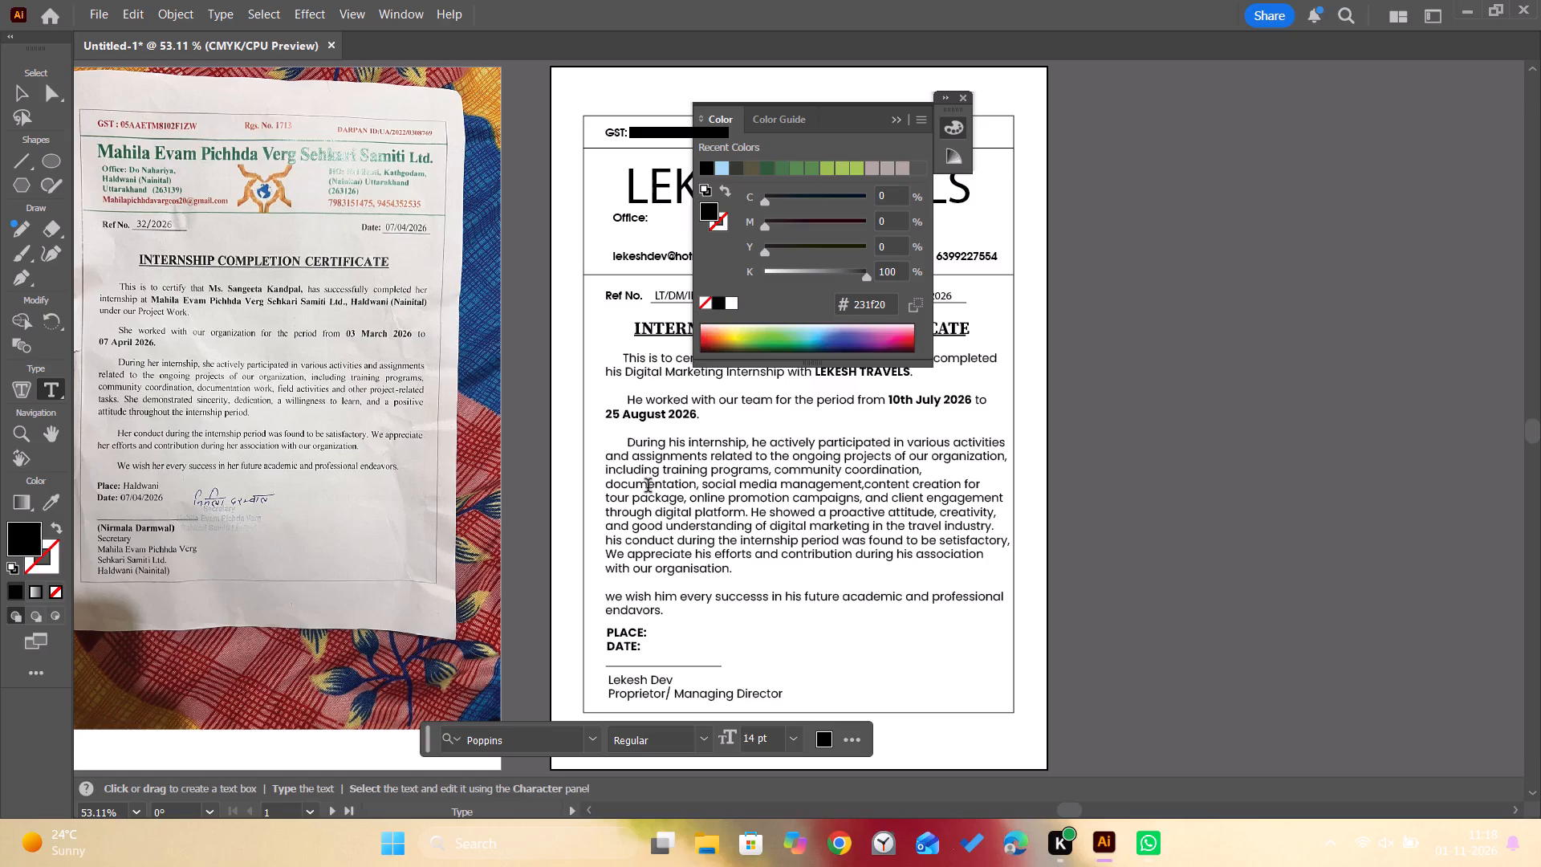
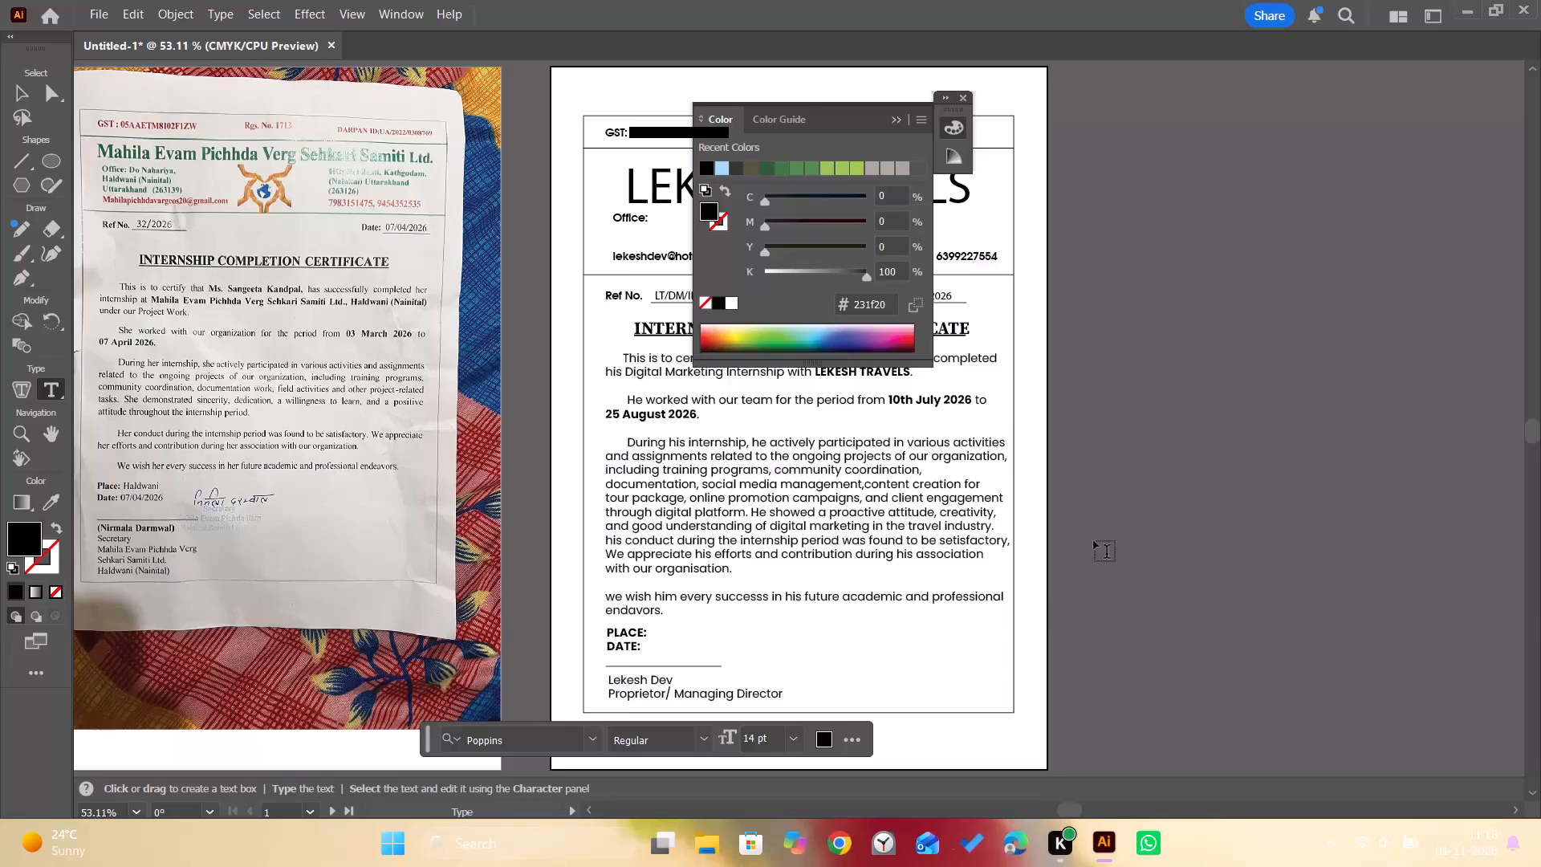
Replace the second "Rgs No." label in the certificate's top row with "DARPAN ID:".
left_click(962, 100)
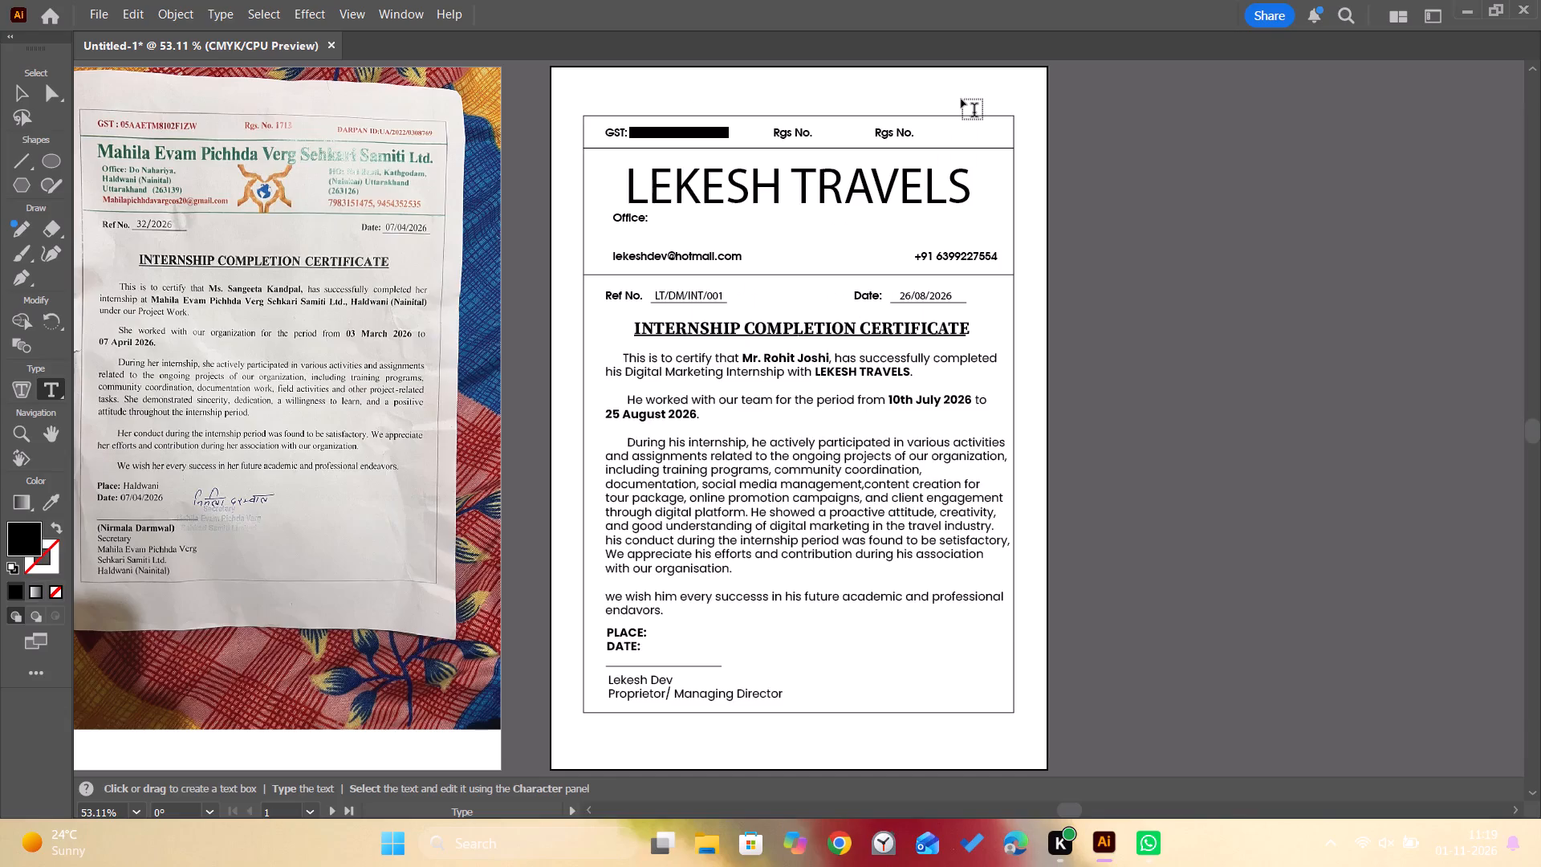
triple_click(891, 136)
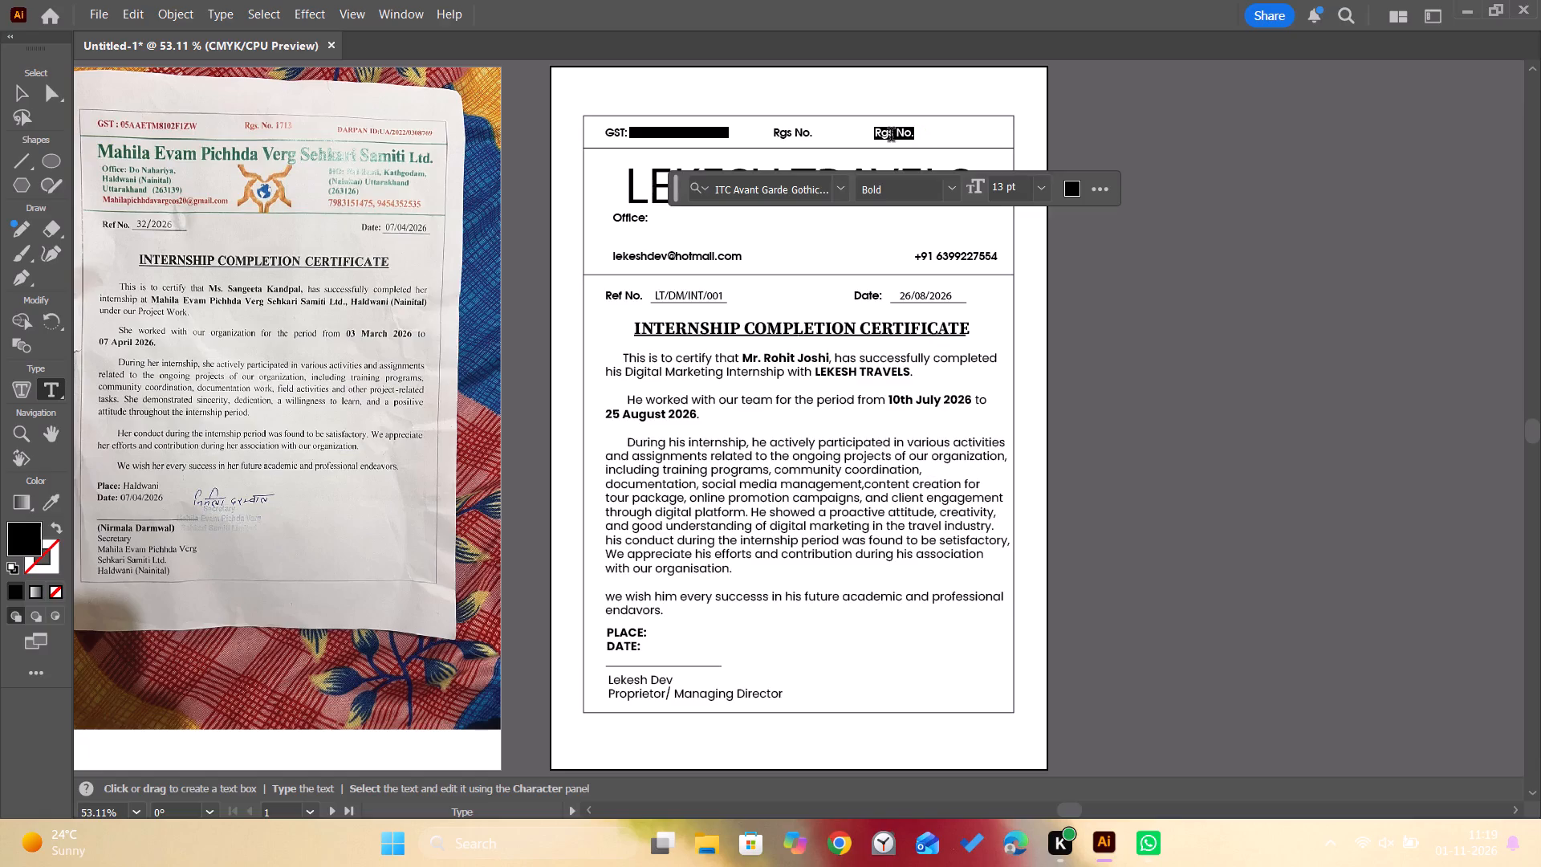
type("DAR")
type("PAN ID:")
left_click(1166, 193)
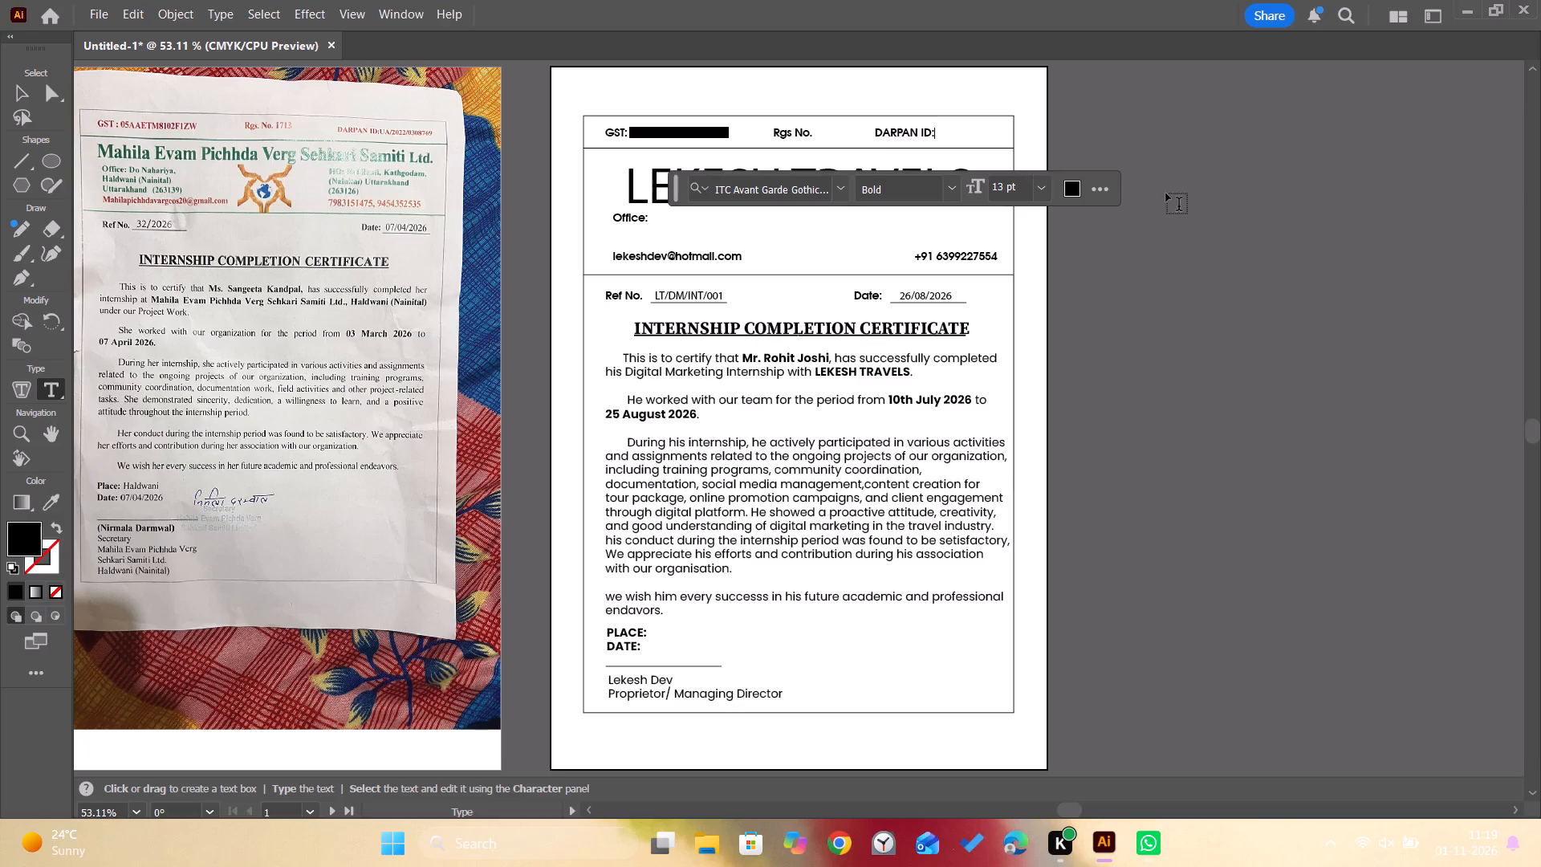
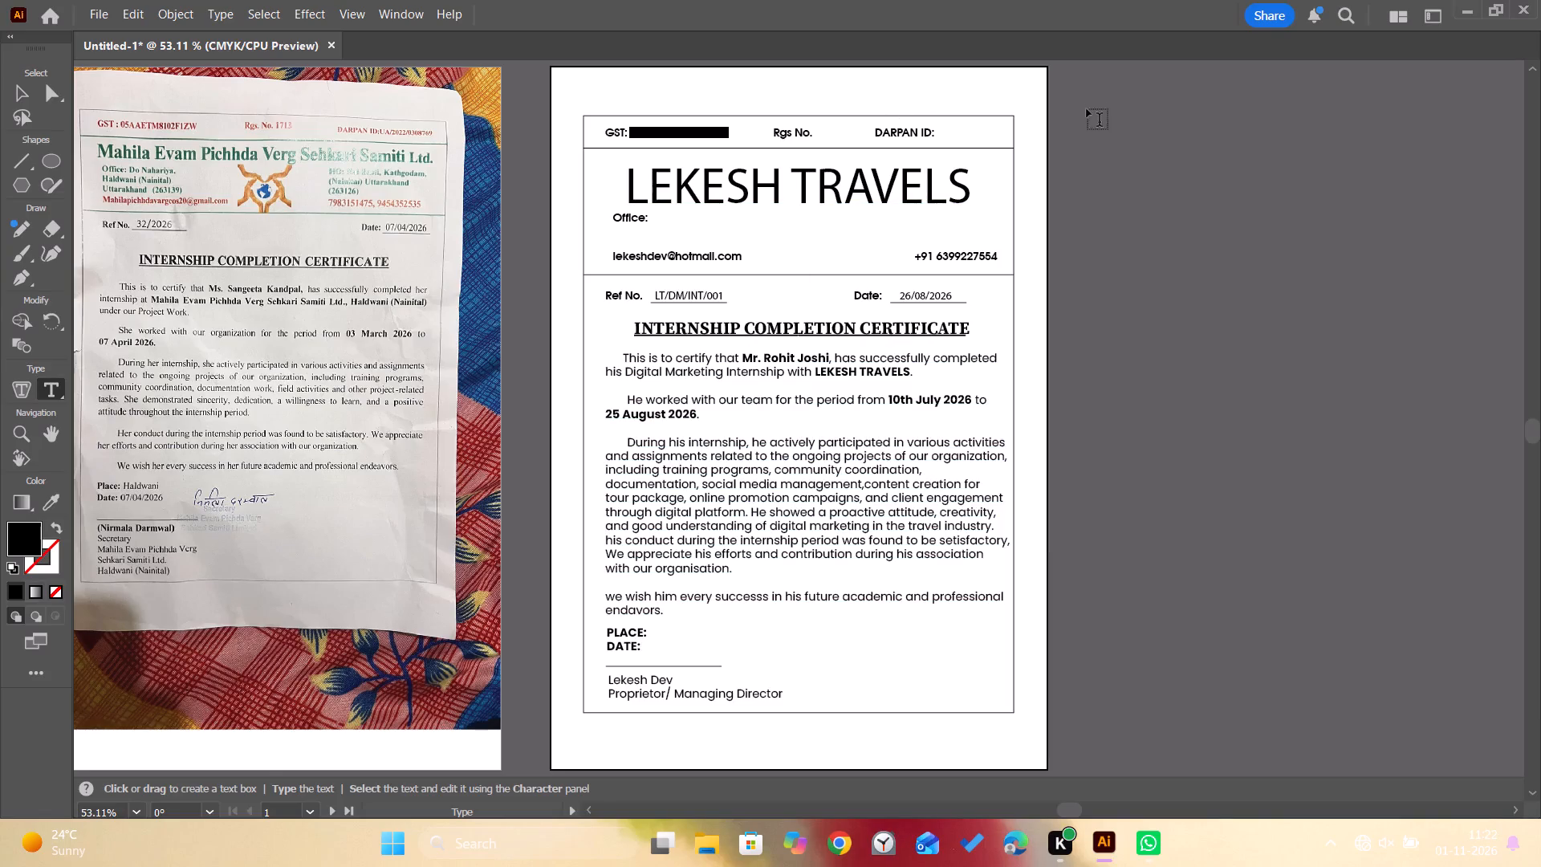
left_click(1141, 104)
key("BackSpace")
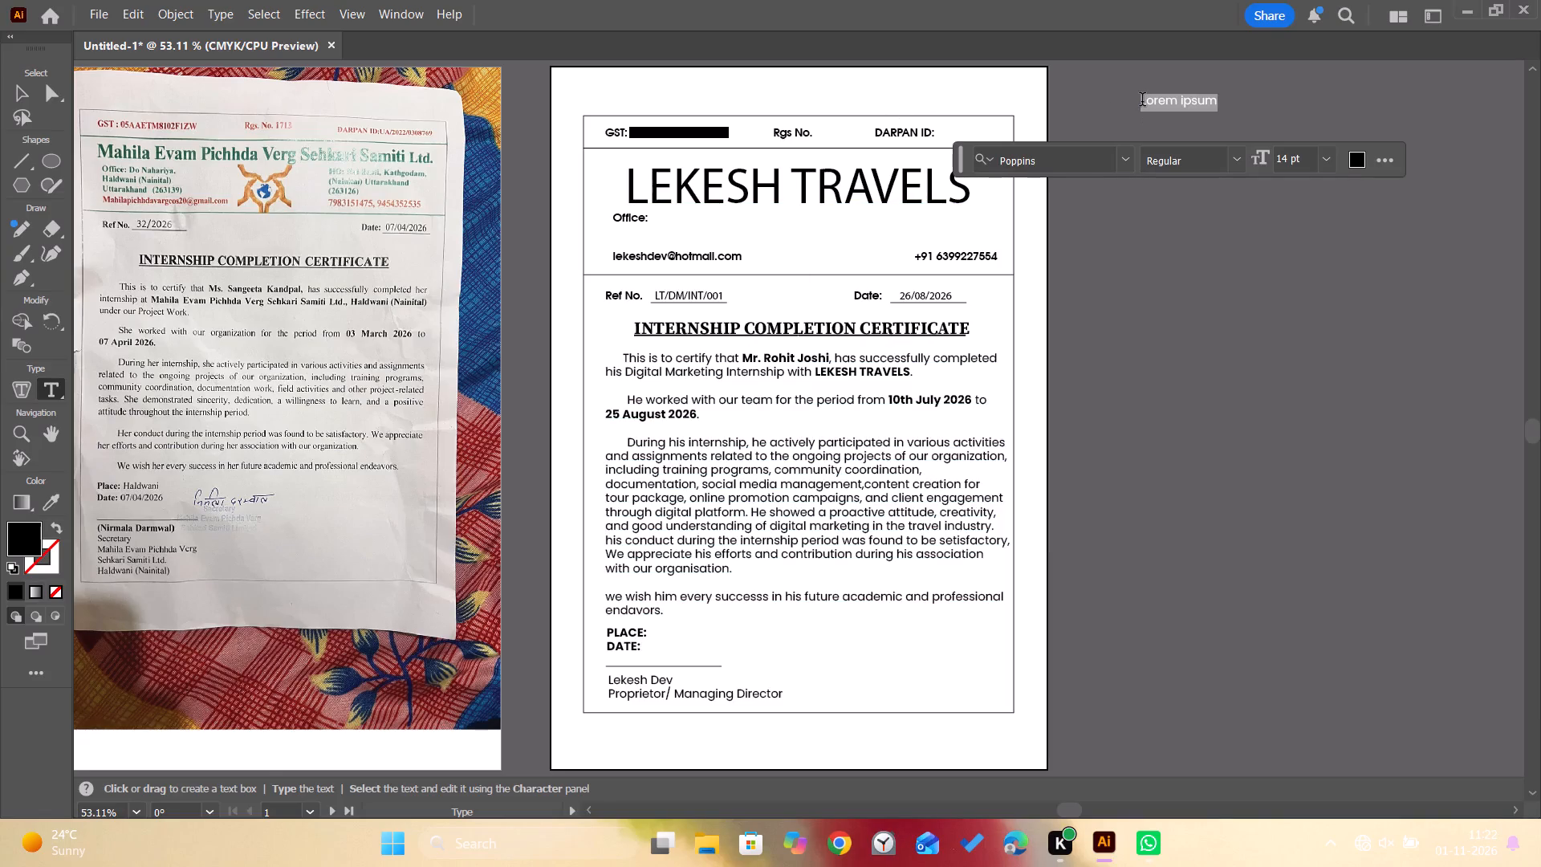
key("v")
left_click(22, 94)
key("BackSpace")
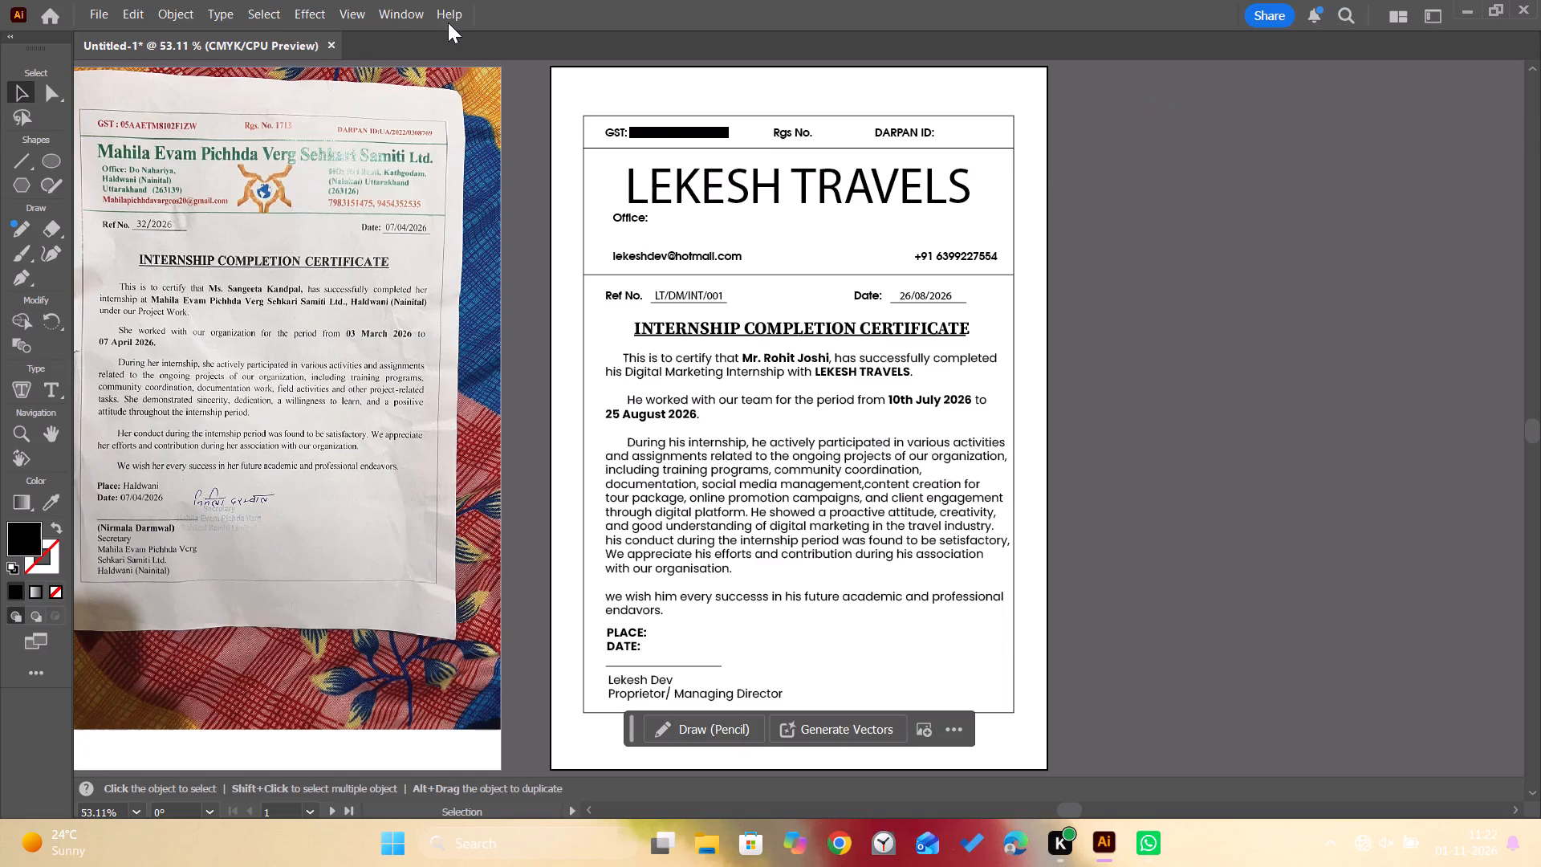
Select the entire certificate content, including the border, and shift it slightly upward on the page.
left_click_drag(537, 100, 905, 488)
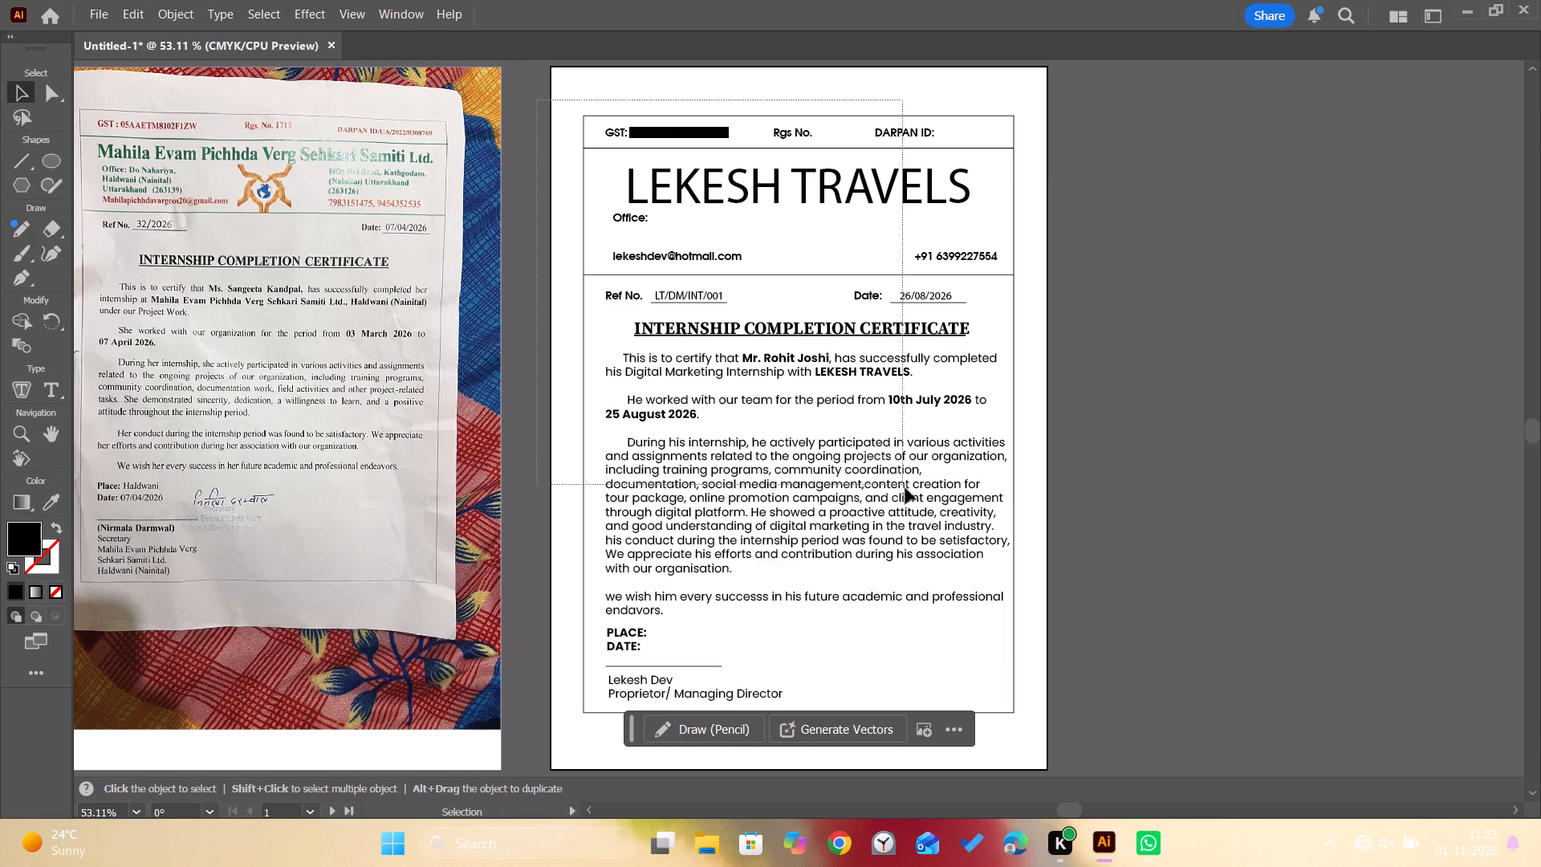
left_click_drag(905, 488, 929, 556)
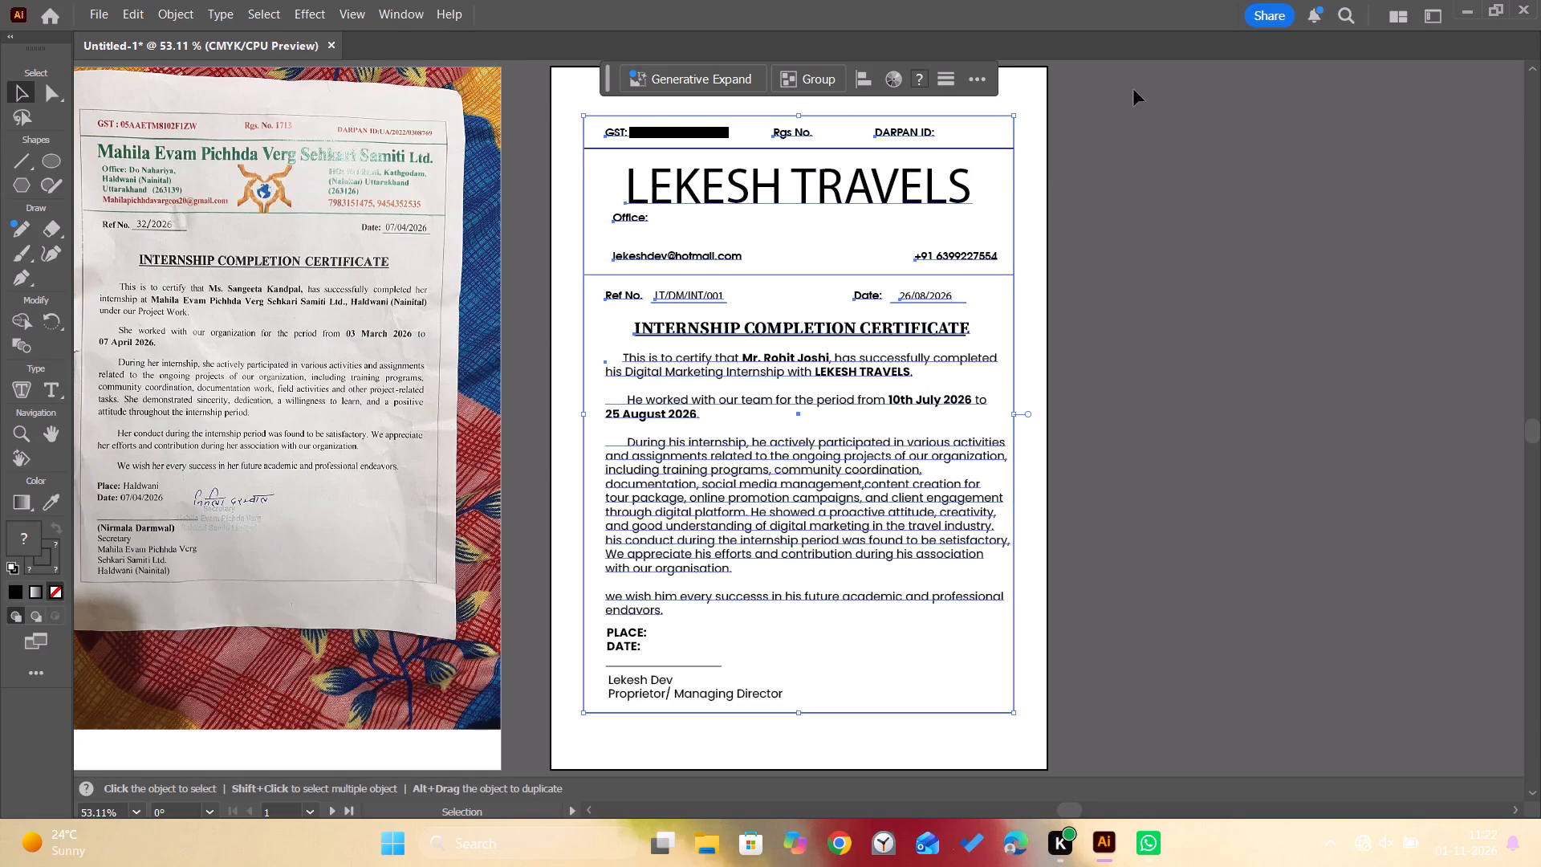
left_click_drag(1132, 90, 652, 737)
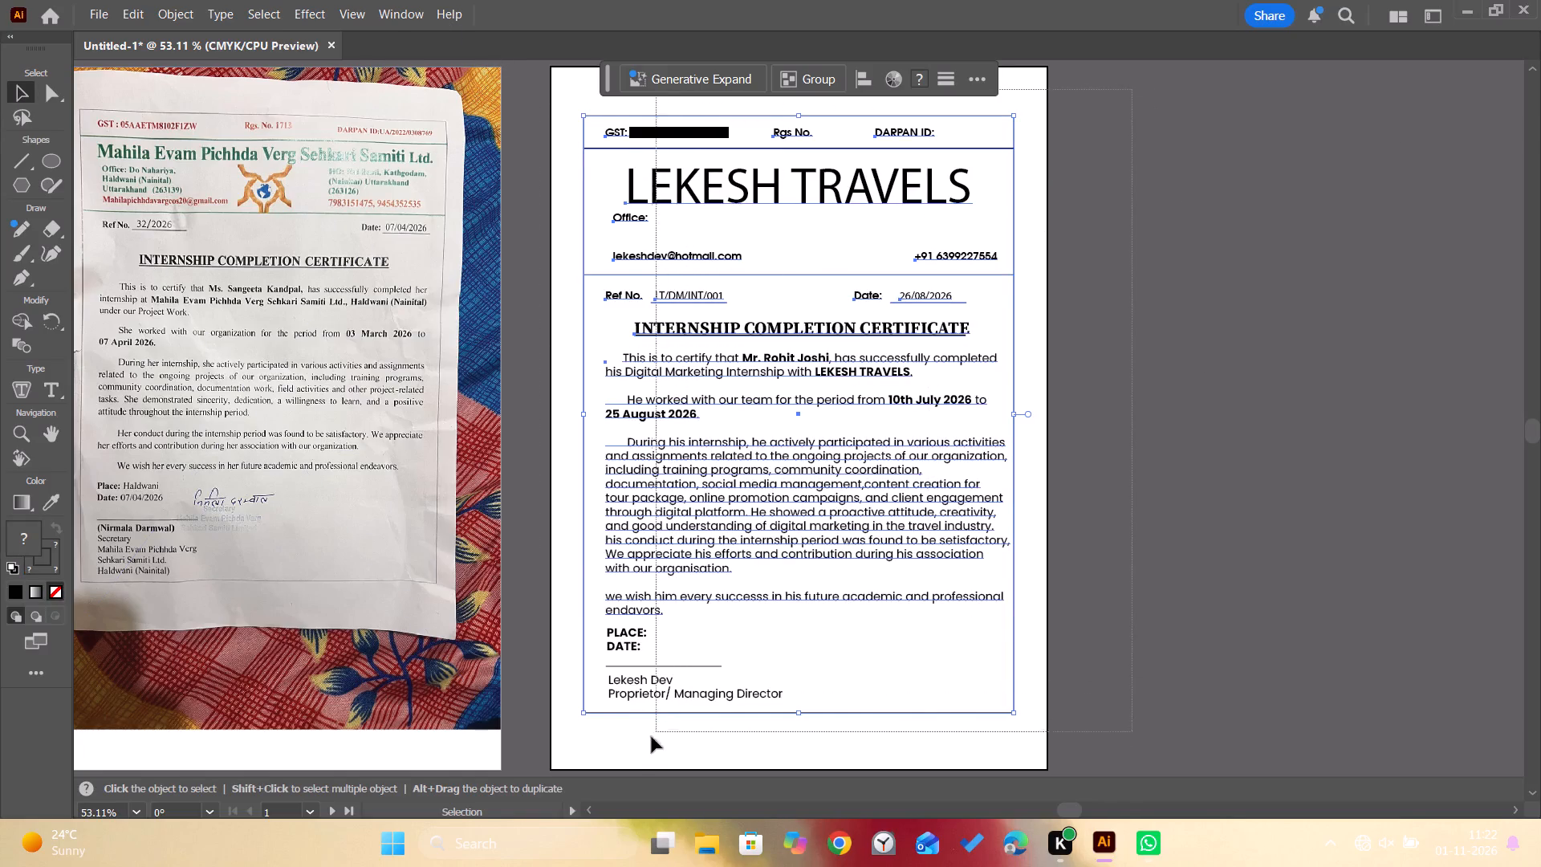
left_click_drag(652, 737, 563, 641)
scroll(974, 304, "up", 1)
key("Up")
key("Up")
key("Up")
key("Up")
key("Up")
key("Up")
key("Up")
key("Up")
key("Up")
key("Up")
key("Up")
key("Up")
key("Up")
key("Up")
key("Up")
key("Up")
key("Up")
key("Up")
key("Up")
key("Up")
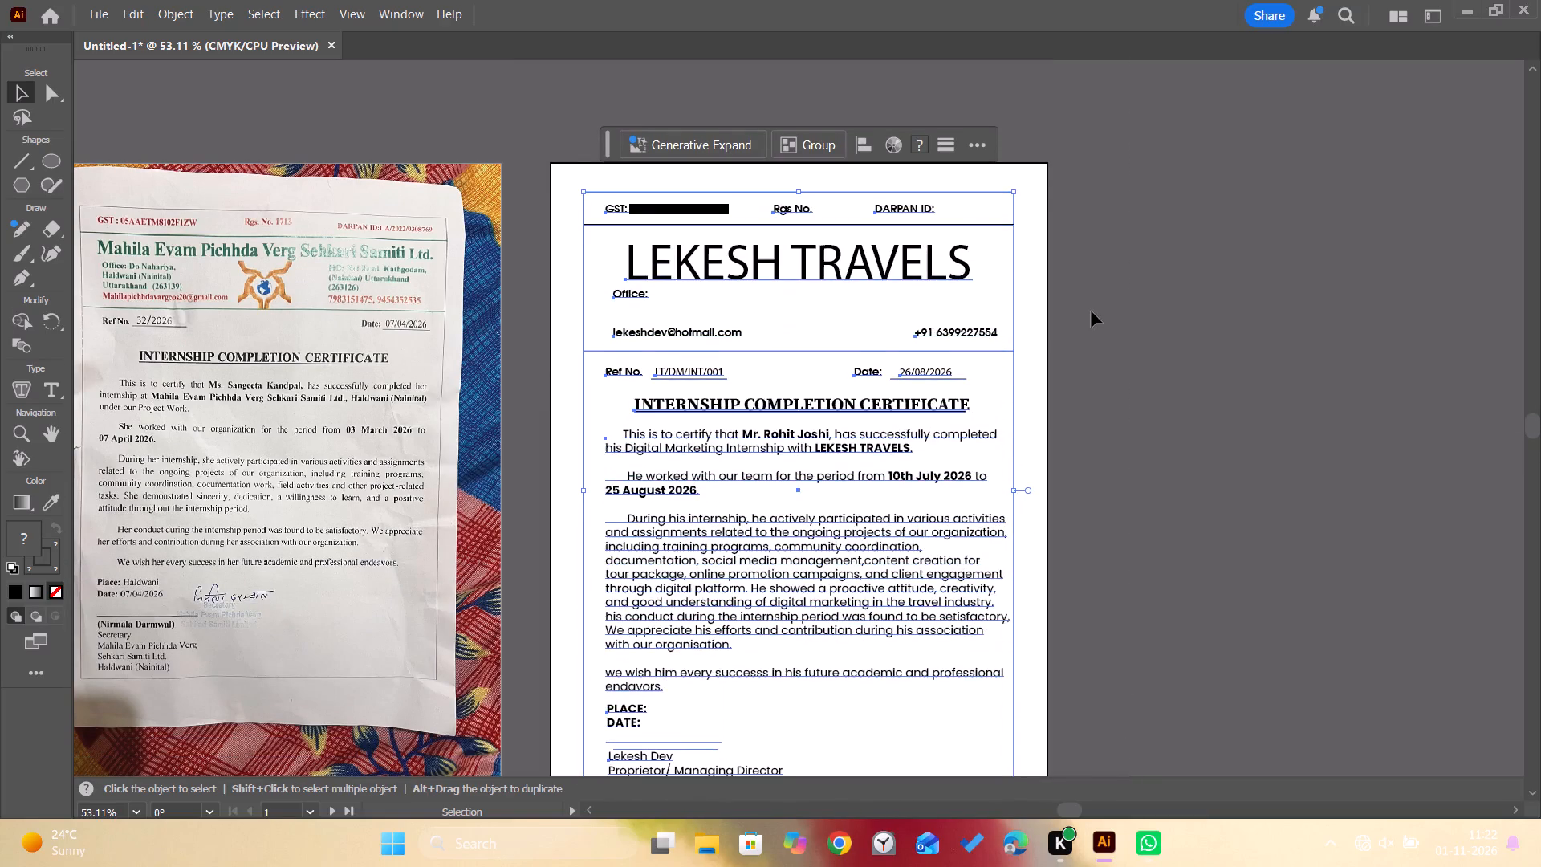
key("Down")
key("Down")
key("Down")
key("Down")
key("Down")
key("Down")
key("Down")
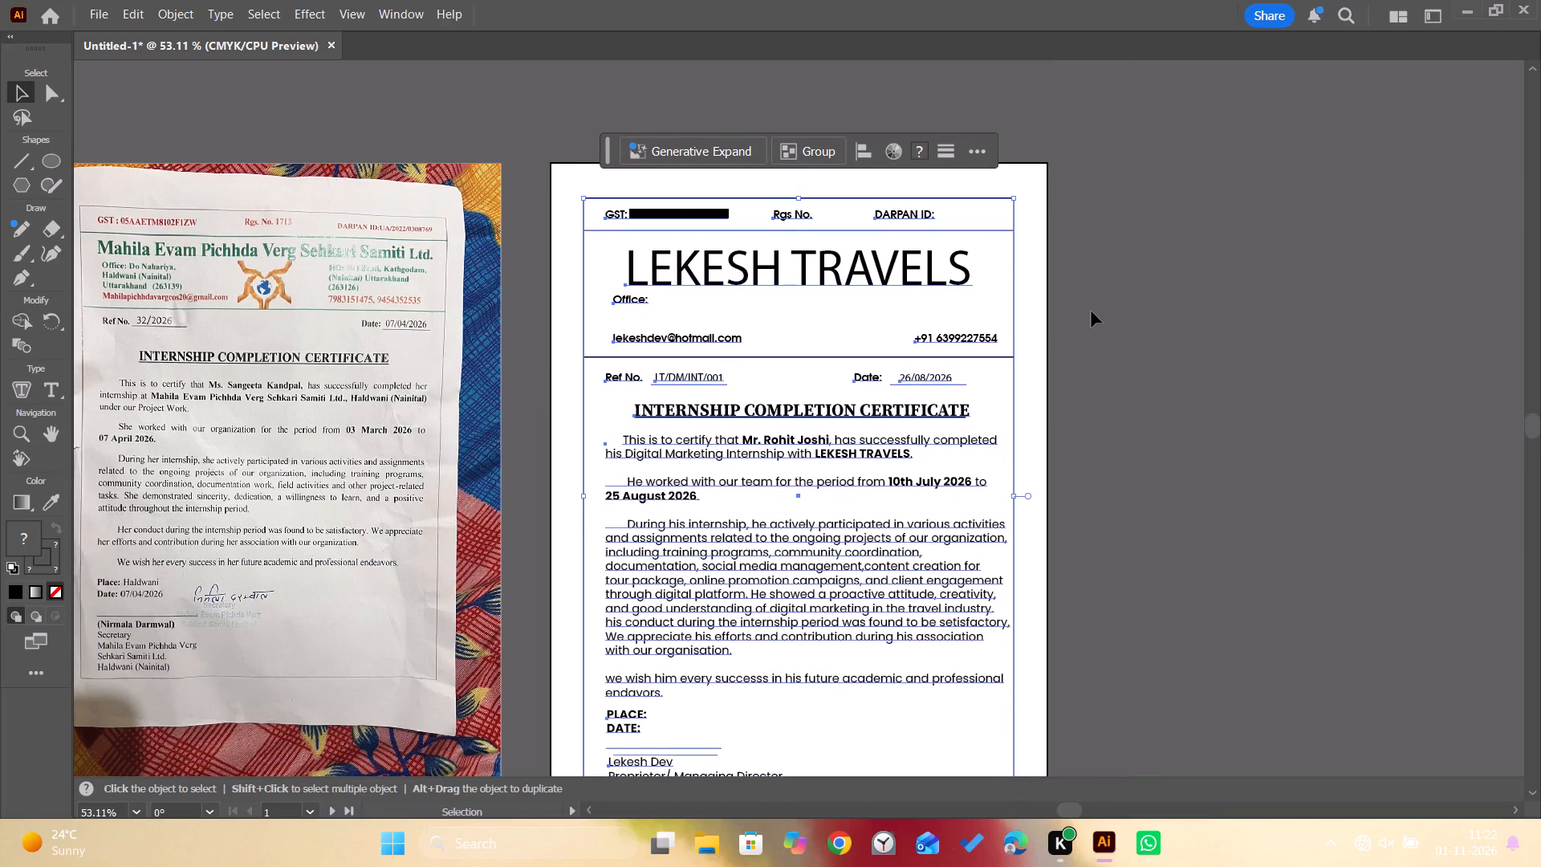
key("Down")
key("Down")
key("Down")
key("Down")
key("Down")
scroll(1162, 361, "down", 1)
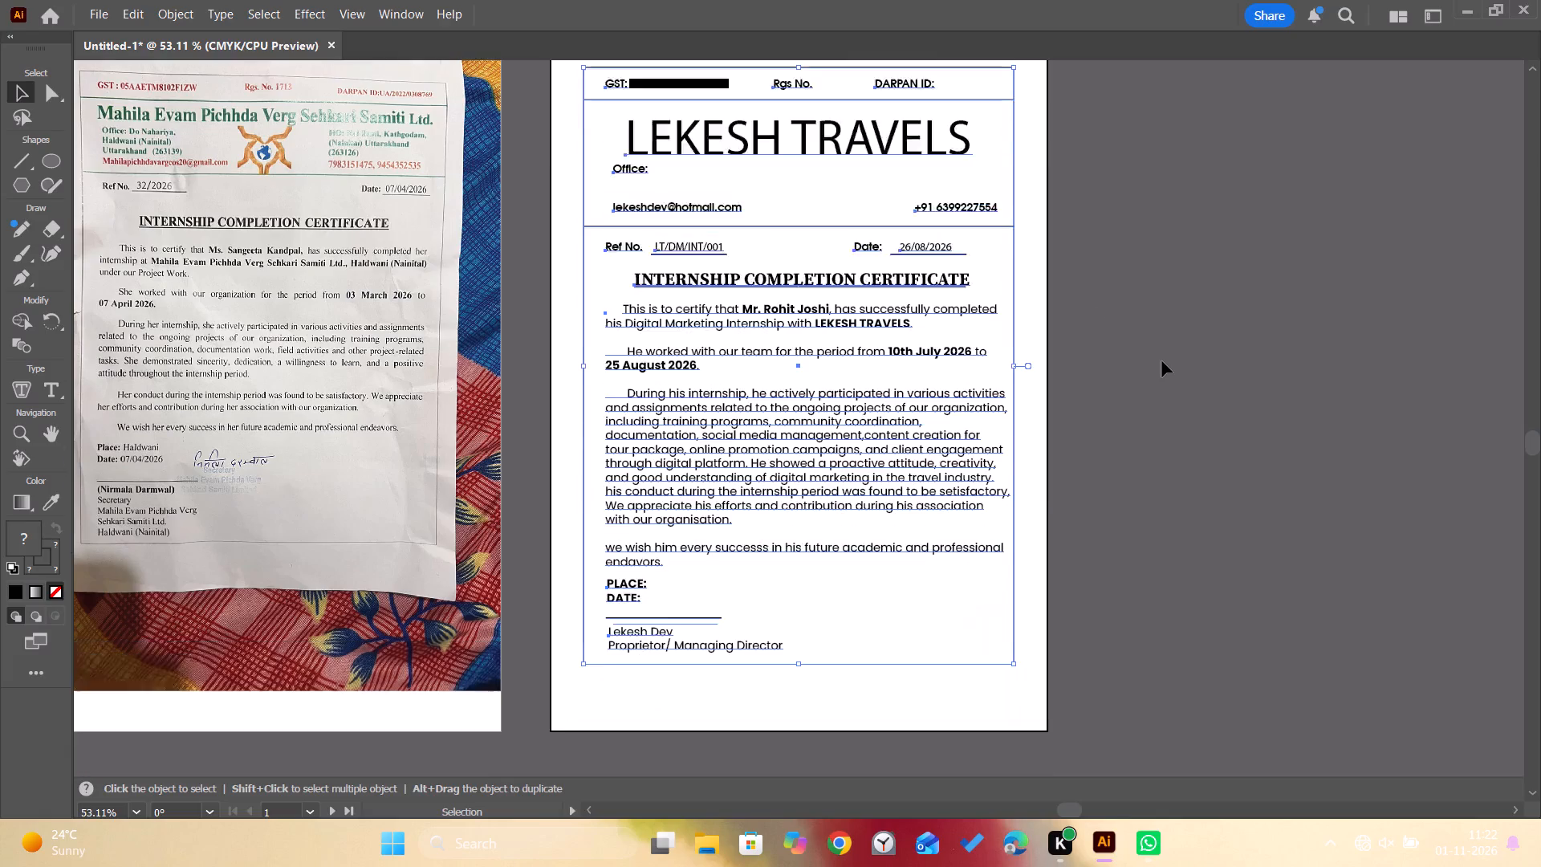
scroll(1162, 361, "down", 1)
left_click(1194, 381)
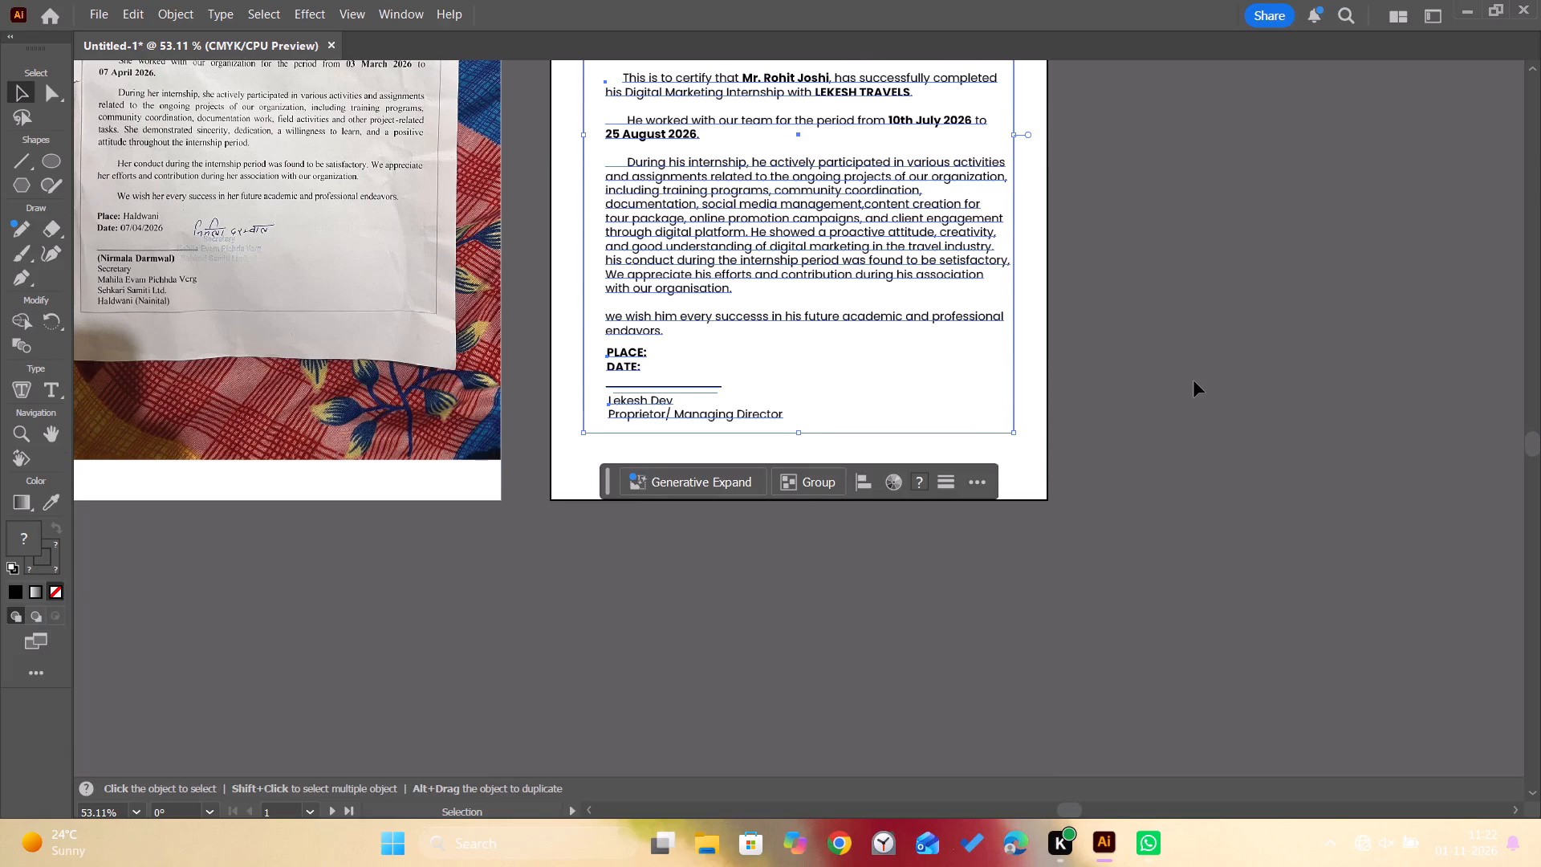
Extend the bottom edge of the certificate's border frame slightly downward, adding room beneath the signatory's title.
left_click(804, 430)
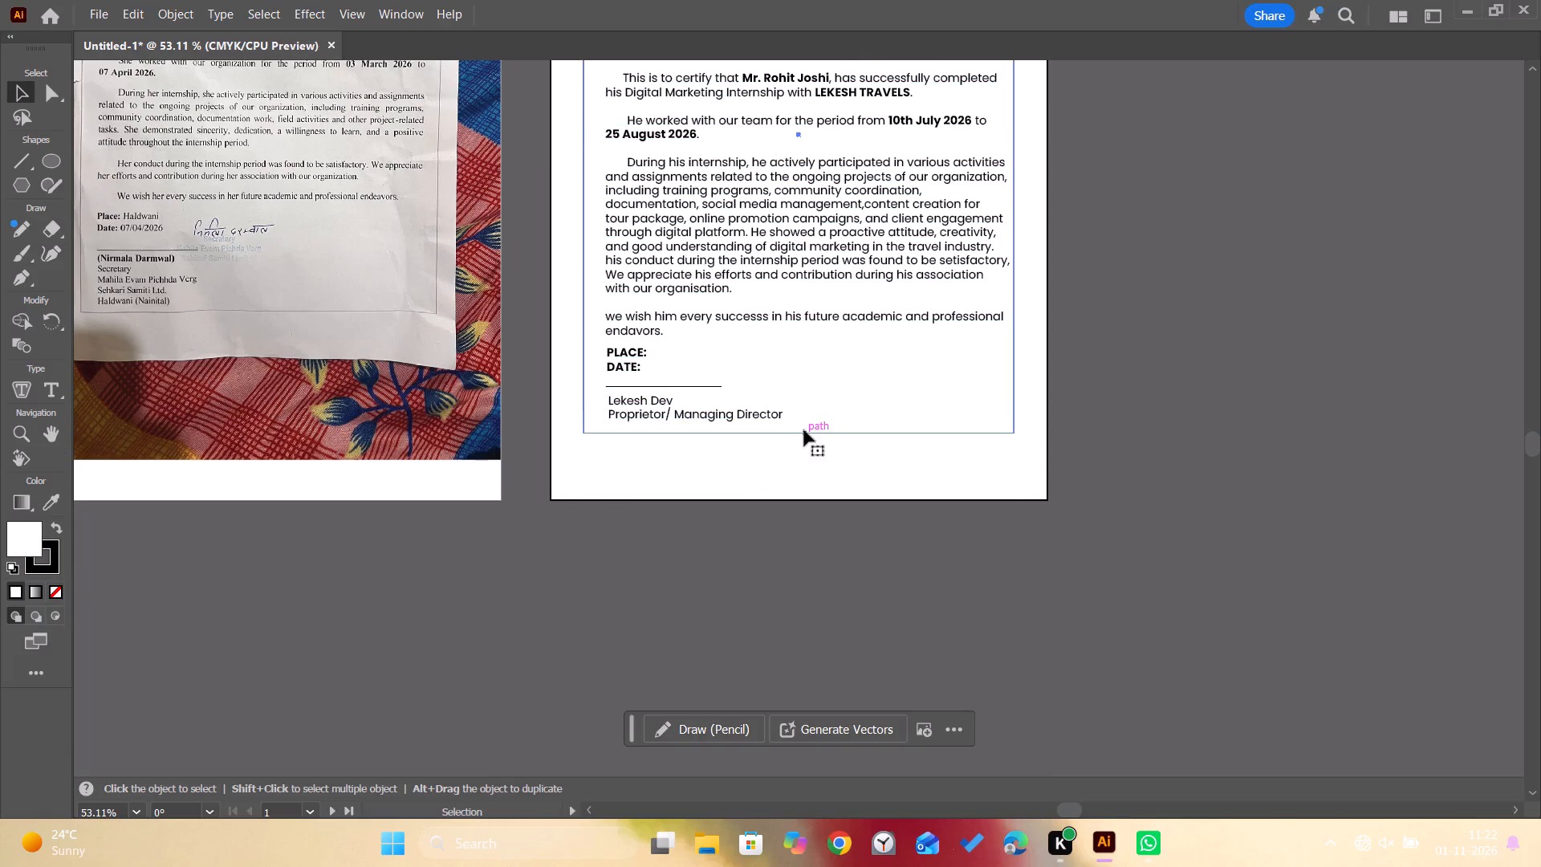
left_click_drag(795, 438, 796, 449)
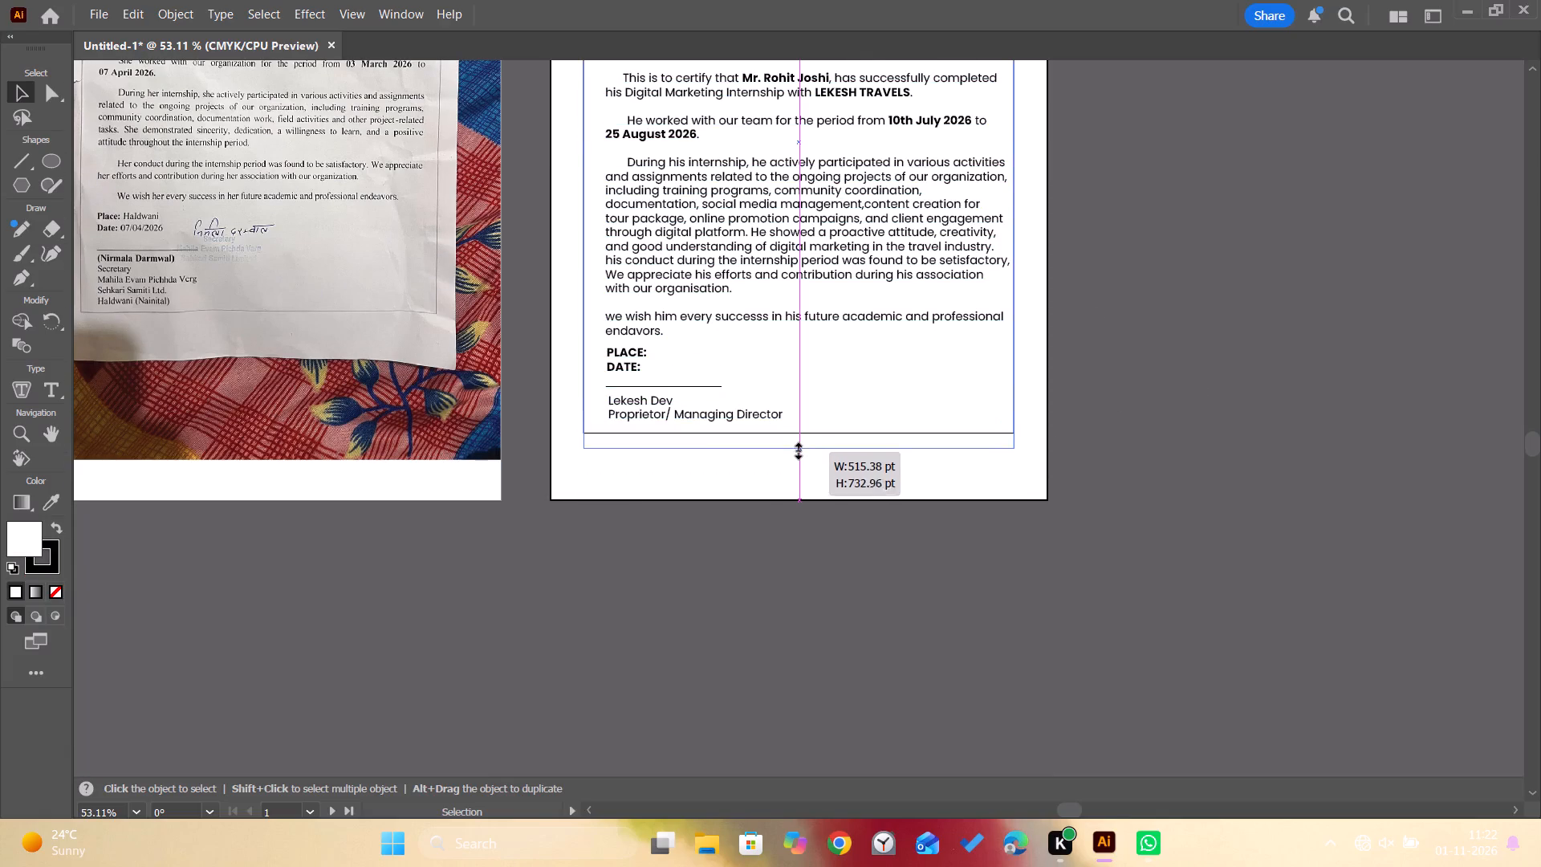
left_click_drag(796, 449, 797, 454)
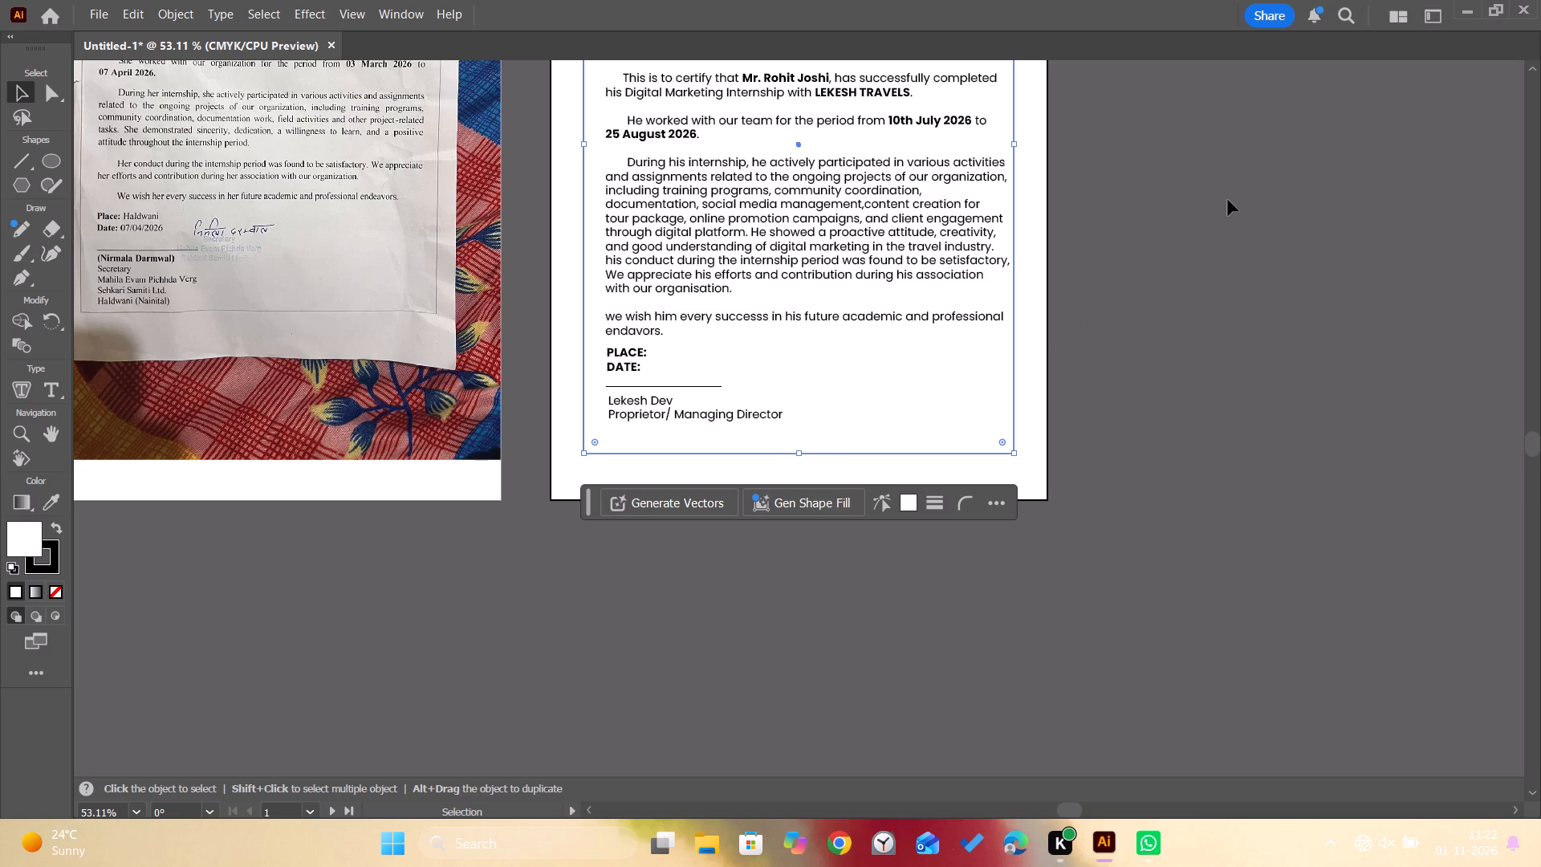
Move the signature line and signatory text down together to leave more signing space below the DATE label.
left_click(708, 388)
left_click(657, 399, "shift")
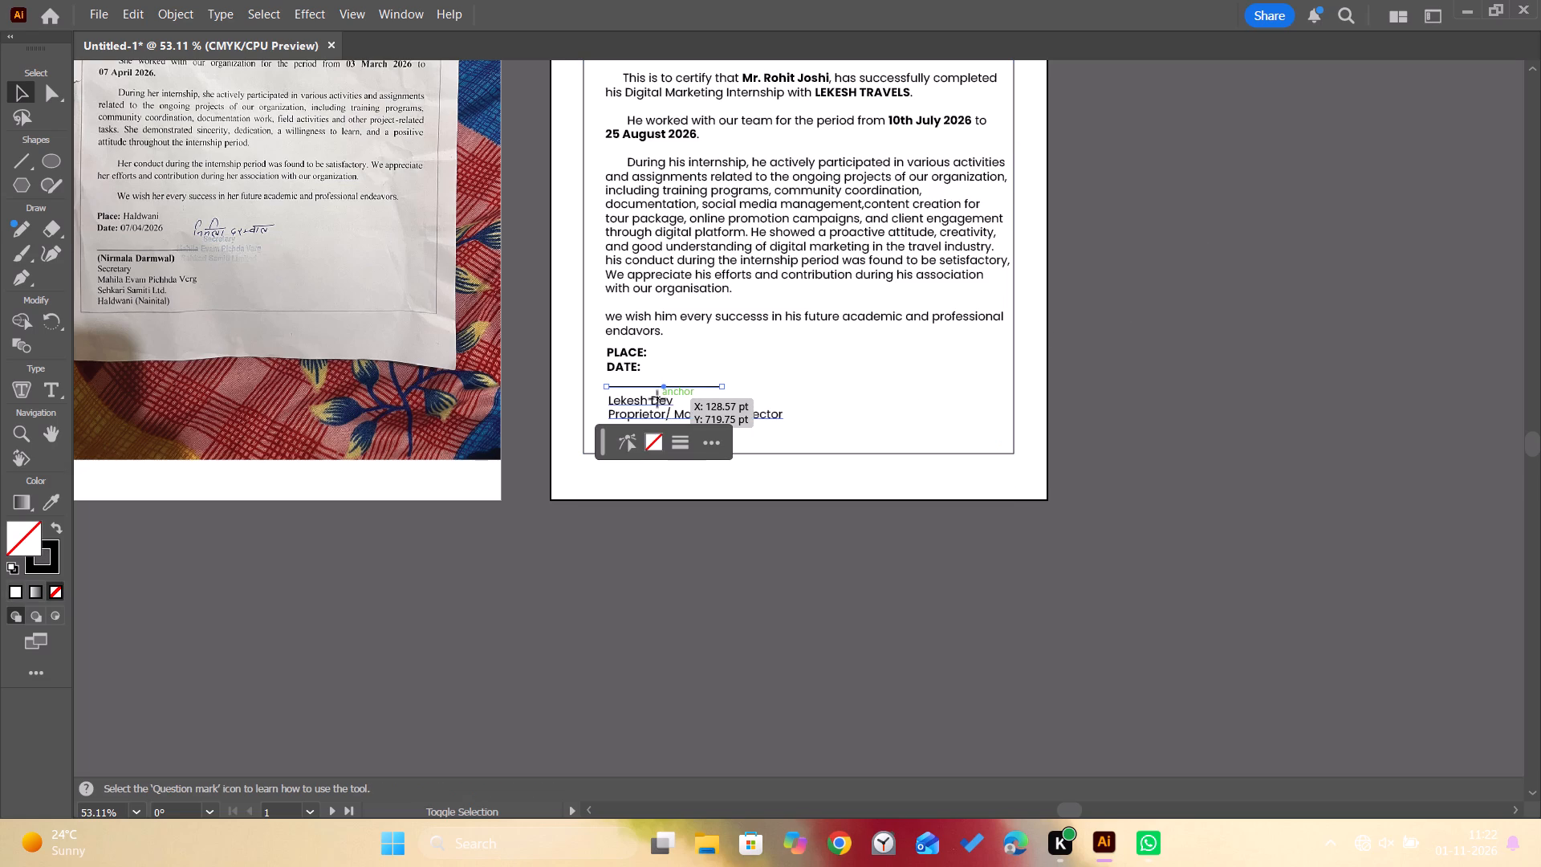
key("Down")
key("Down")
key("Down")
key("Down")
key("Down")
key("Down")
key("Down")
key("Down")
key("Down")
key("Down")
key("Down")
key("Down")
key("Down")
key("Down")
key("Down")
key("Down")
key("Down")
key("Down")
key("Down")
key("Down")
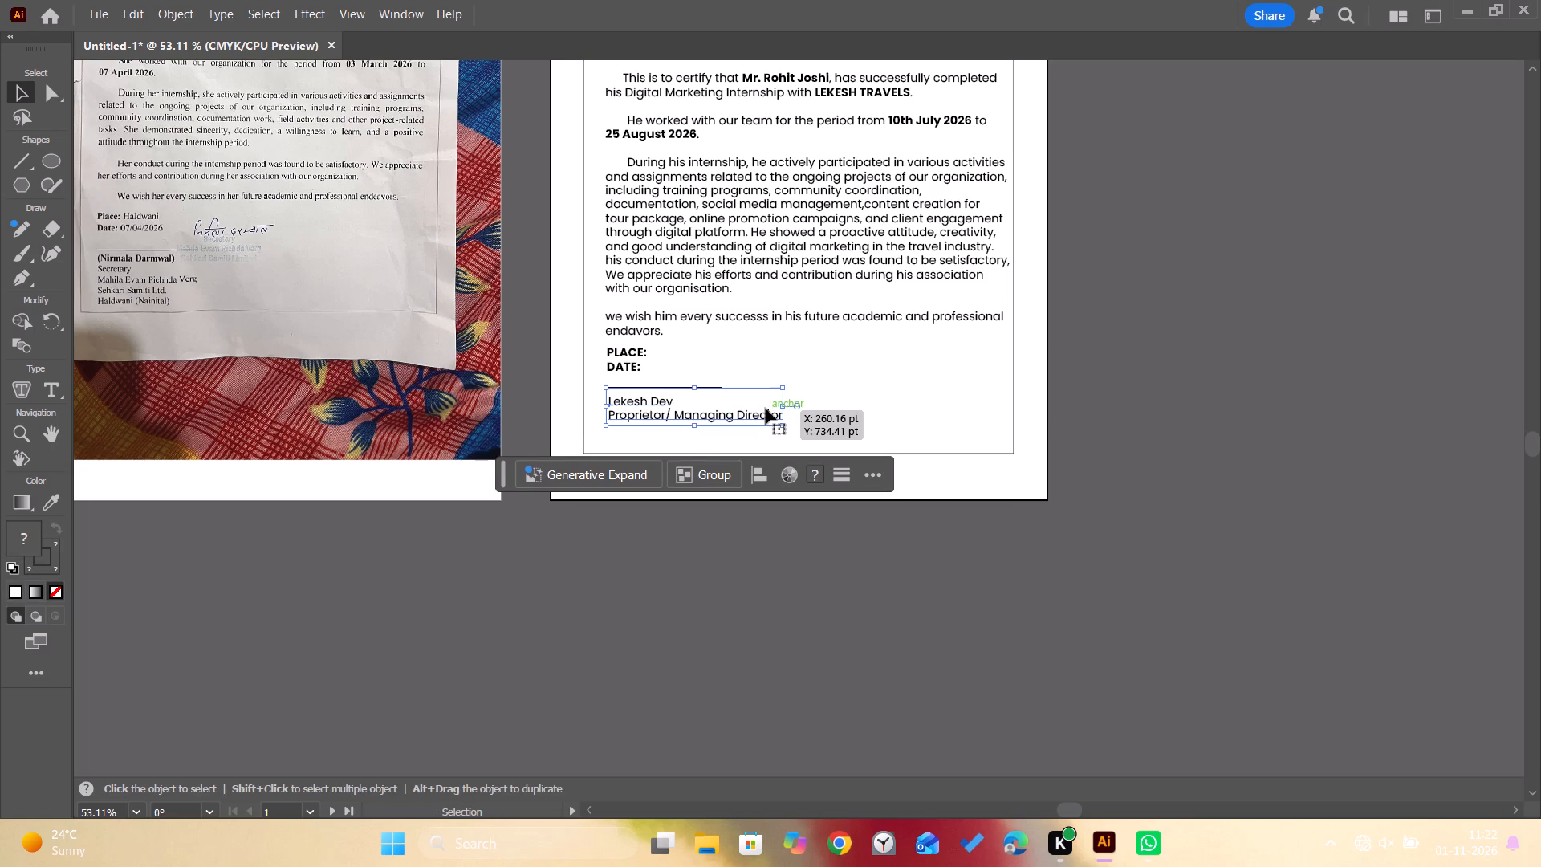
left_click(1161, 335)
Select the whole certificate layout and shift it slightly down to even out the top and bottom page margins.
scroll(1161, 335, "up", 1)
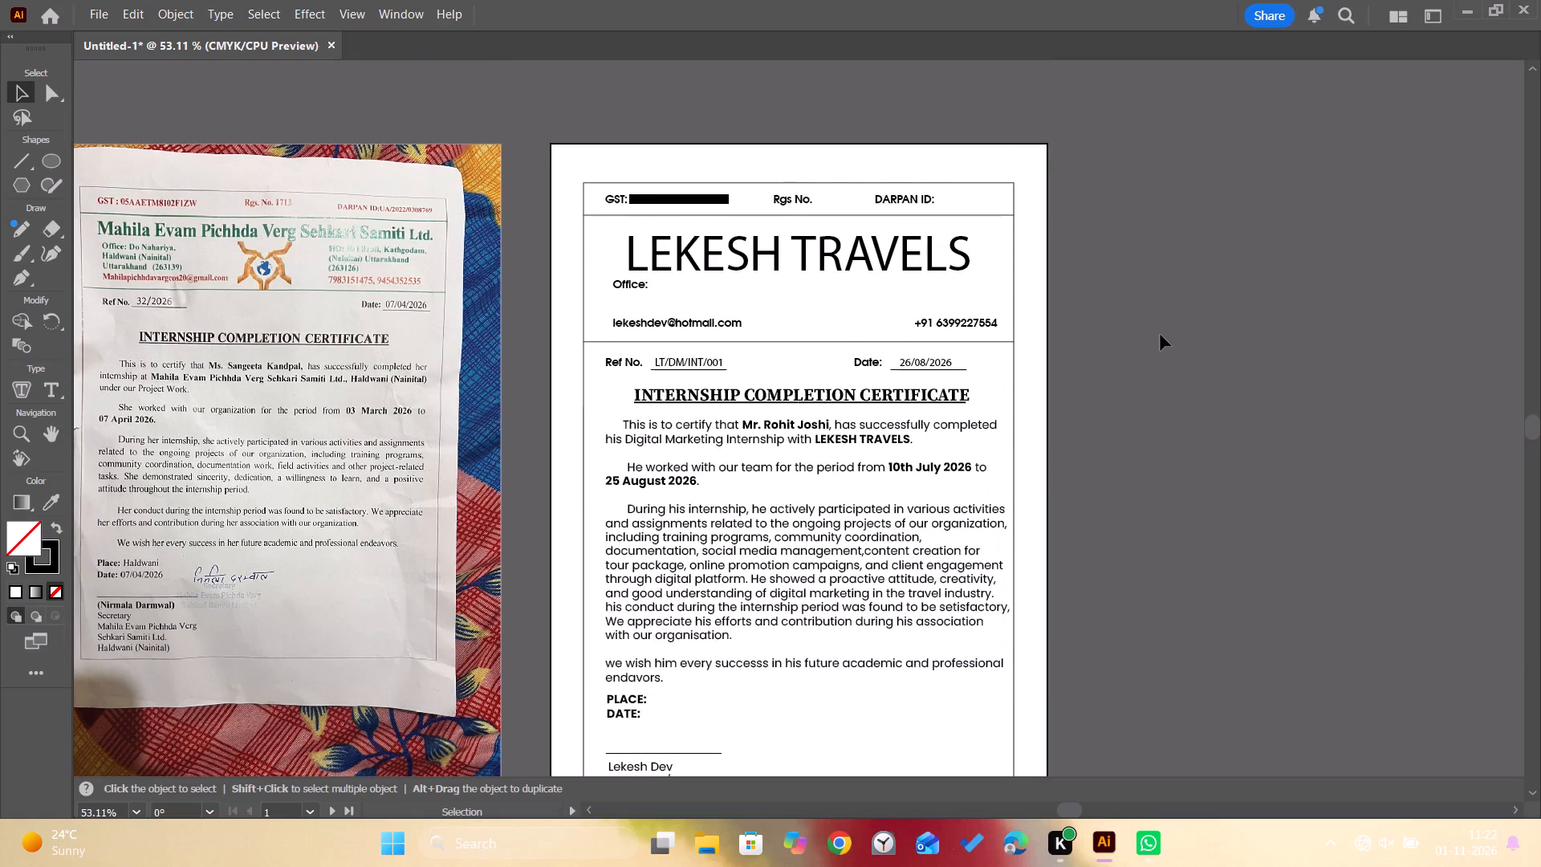
left_click_drag(1140, 133, 588, 717)
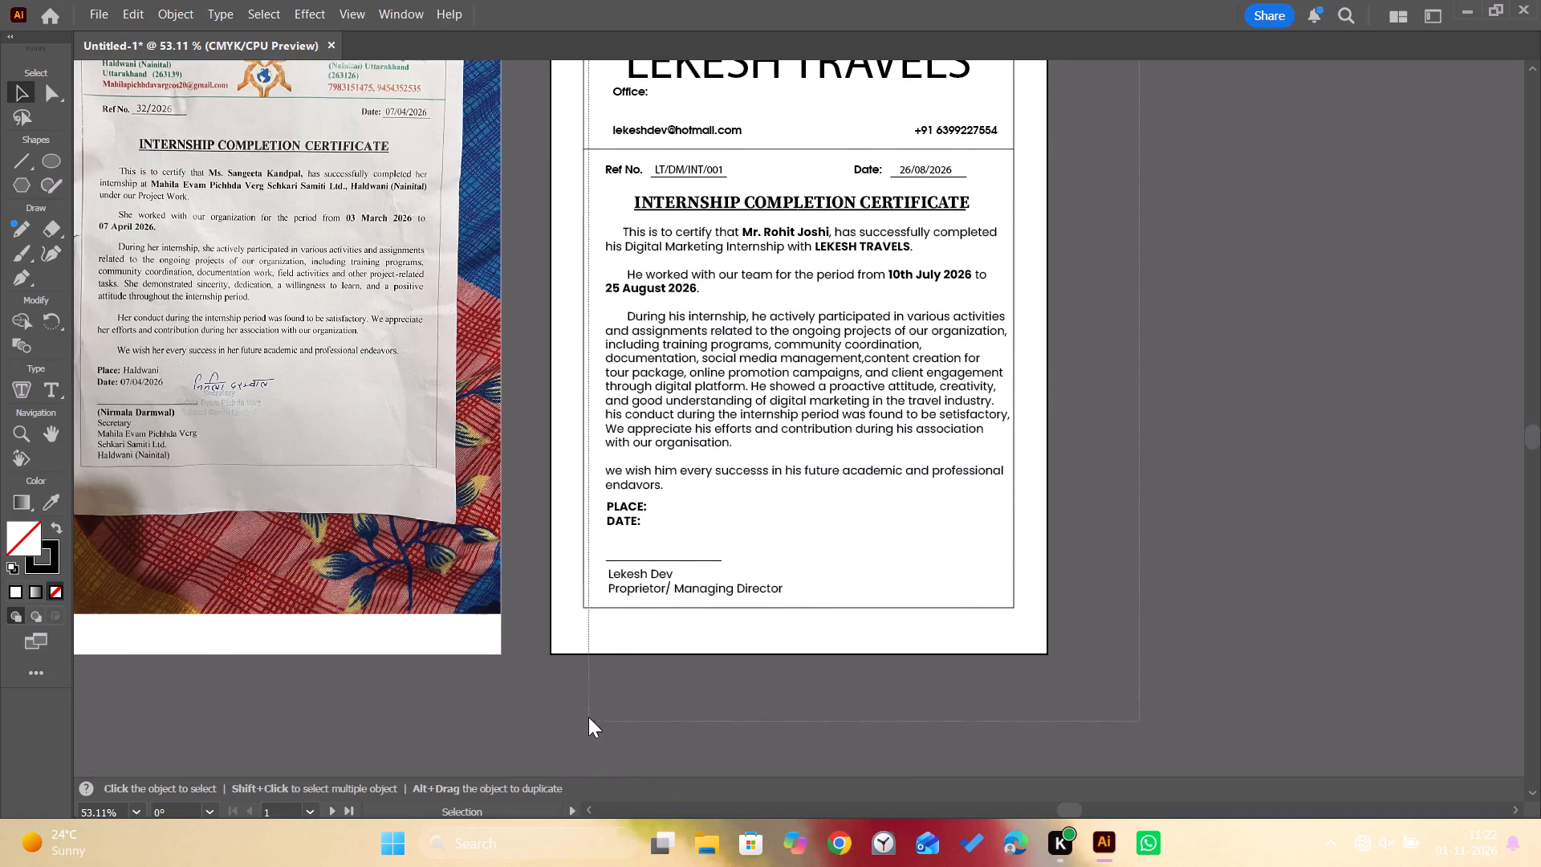
left_click_drag(588, 717, 588, 710)
key("Down")
key("Down")
key("Down")
key("Down")
key("Down")
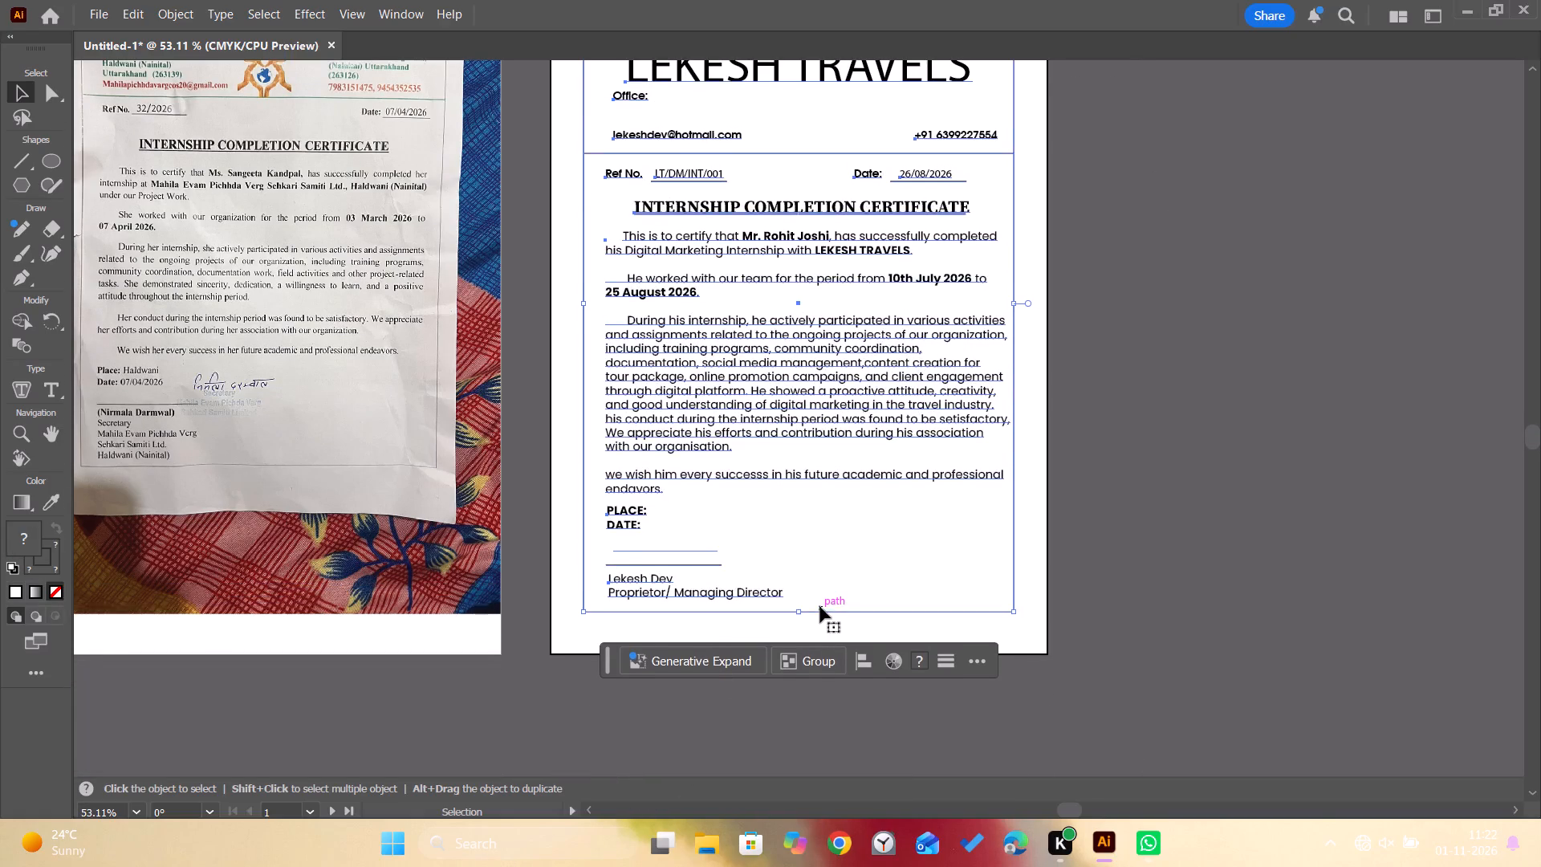
key("Down")
key("Down")
key("Down")
key("Down")
left_click(1206, 532)
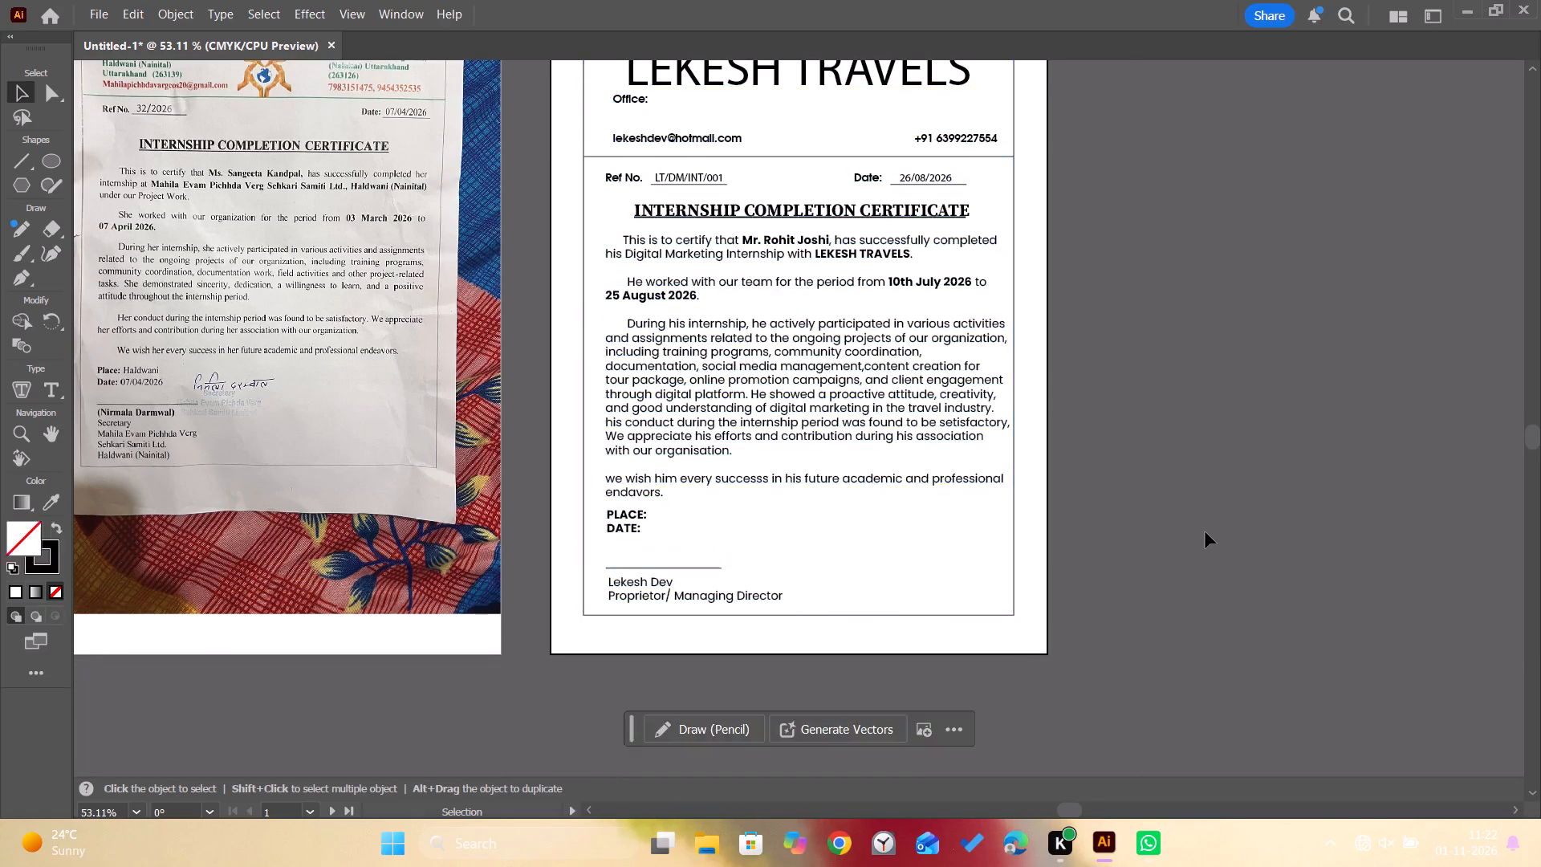
Recolor the LEKESH TRAVELS heading with the orange swatch.
scroll(1206, 532, "up", 1)
scroll(1206, 532, "down", 1)
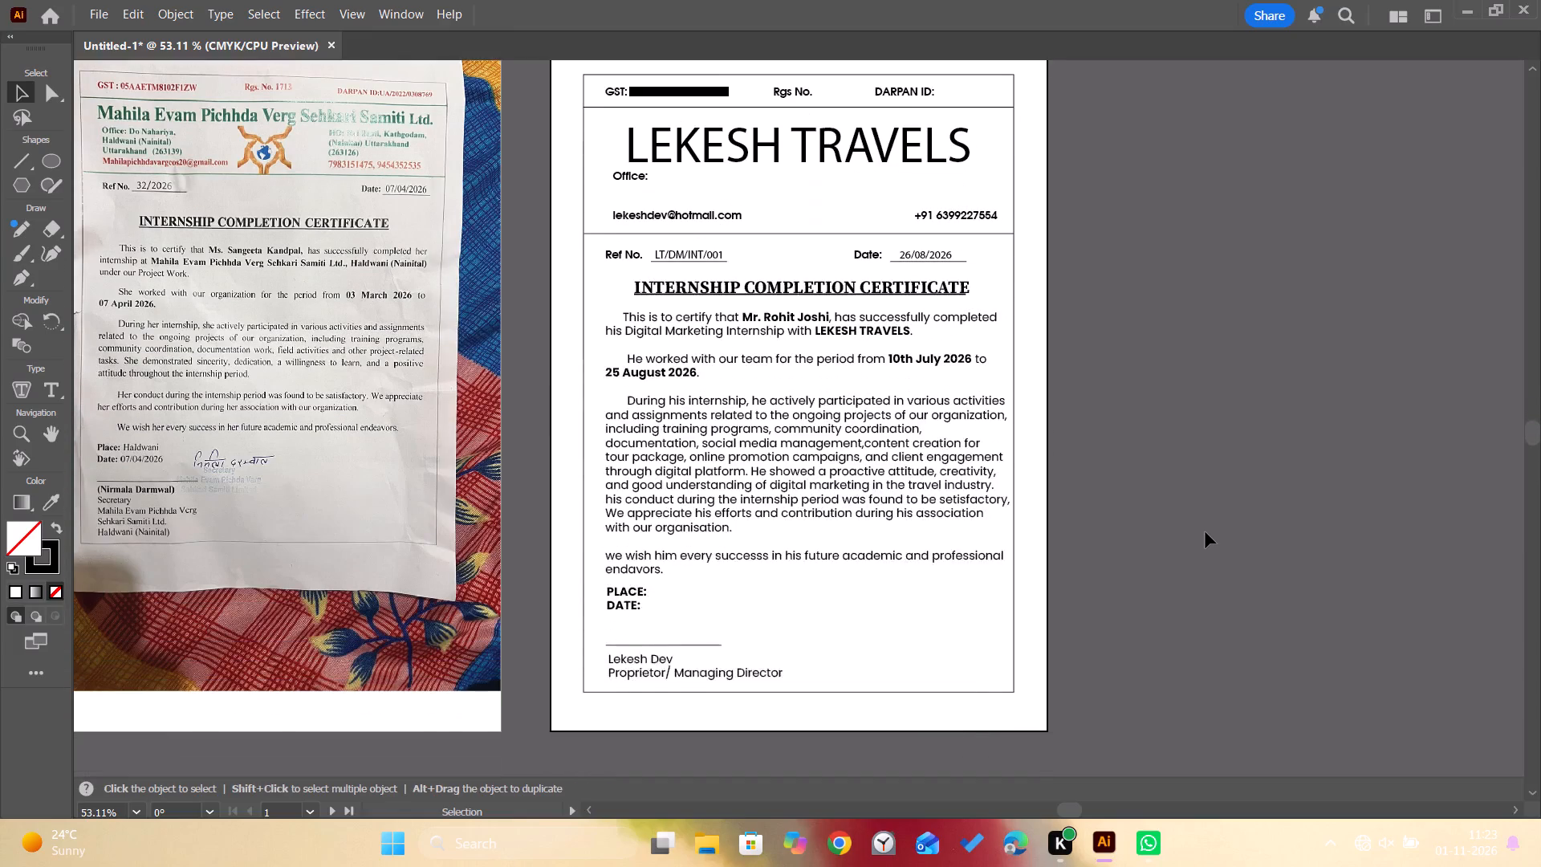
scroll(1206, 532, "down", 1)
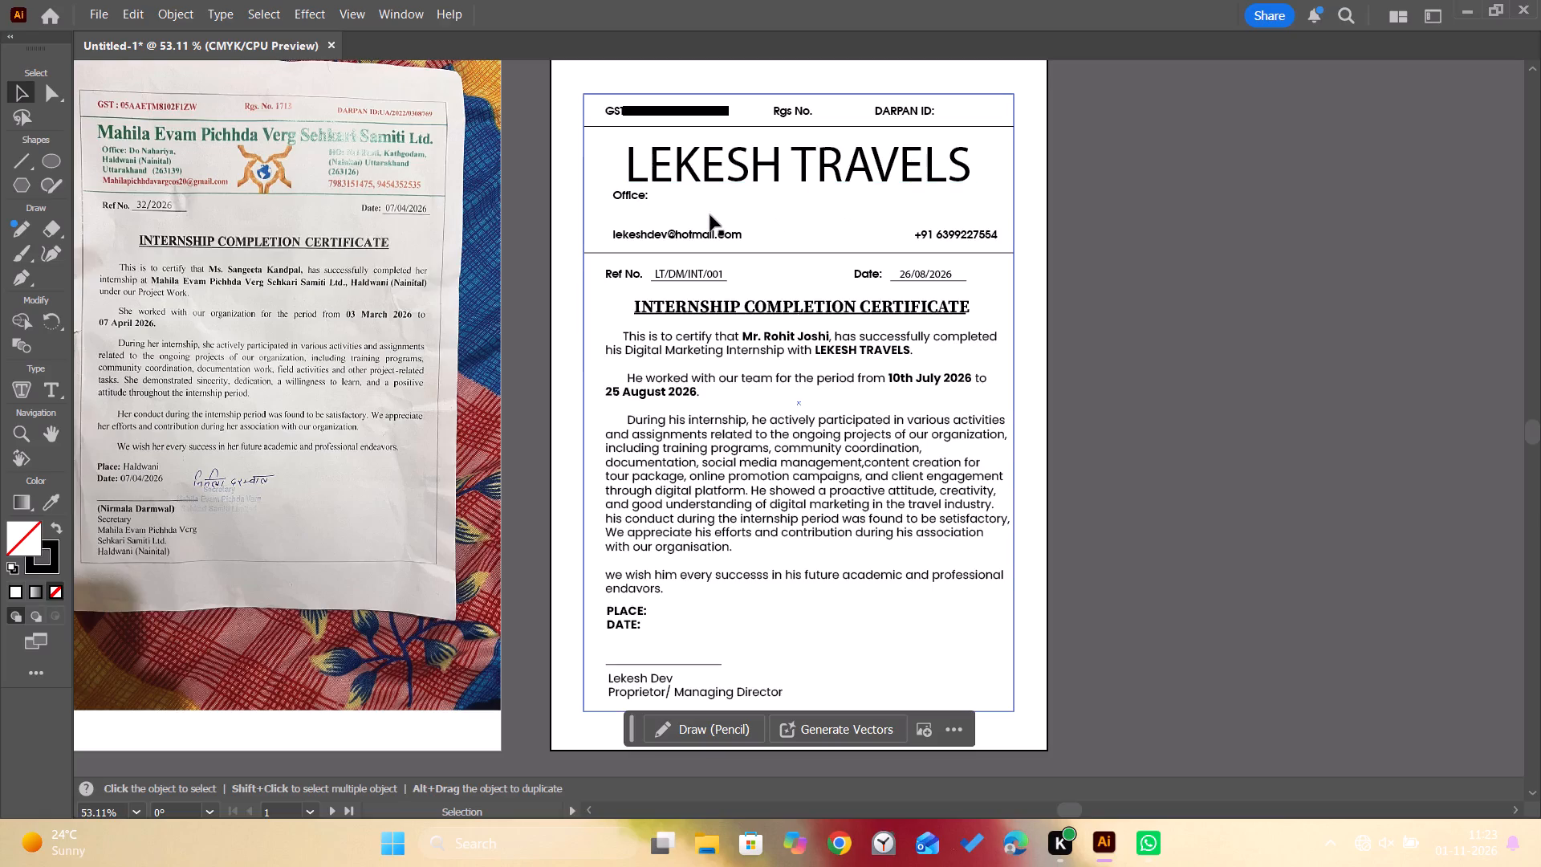
left_click(678, 175)
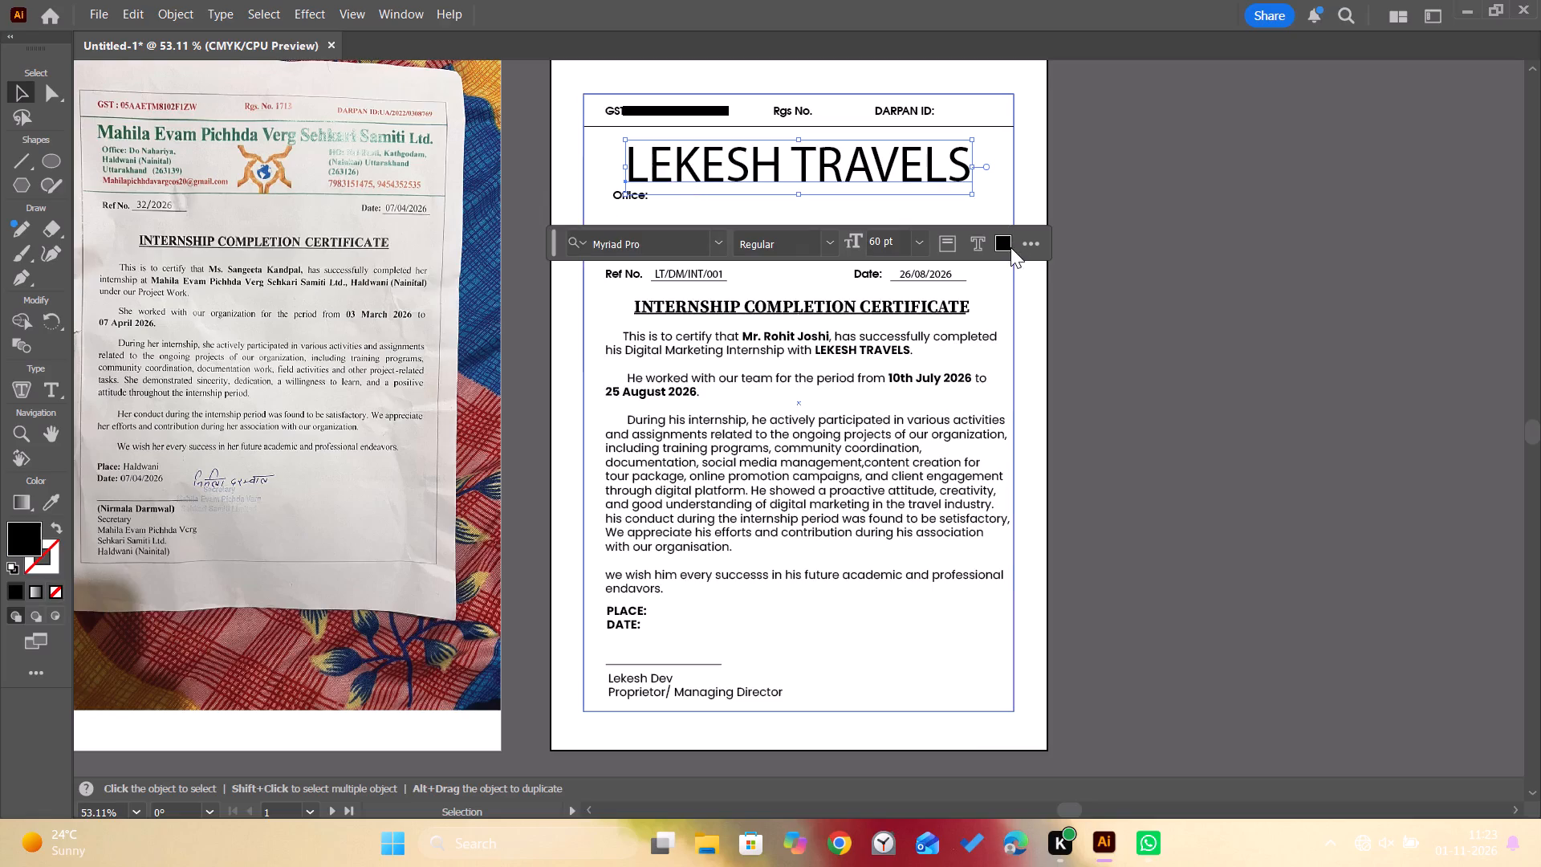
left_click(998, 241)
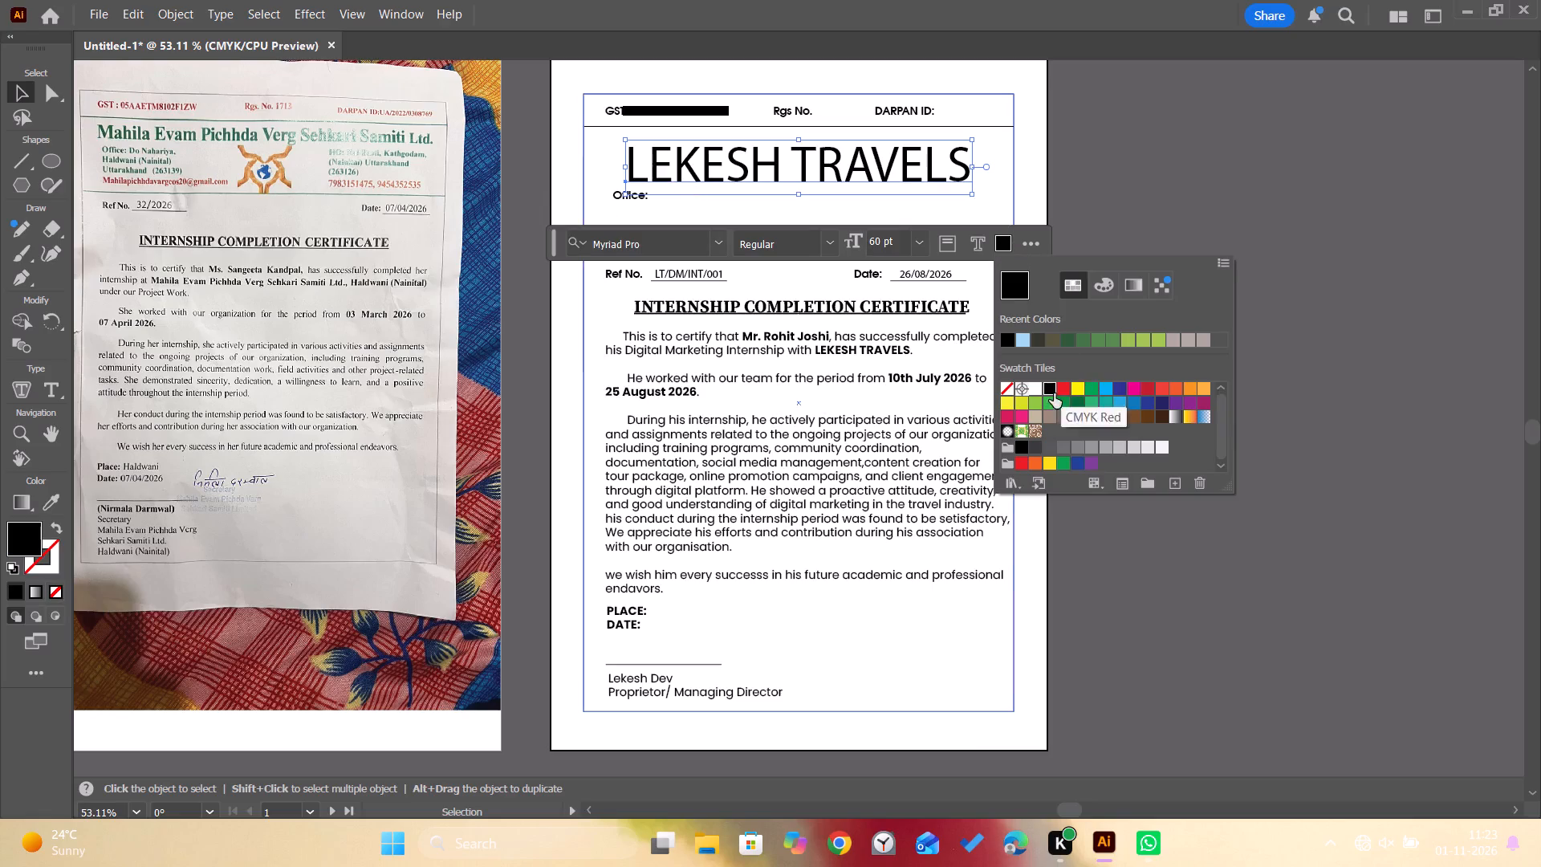
left_click(1177, 387)
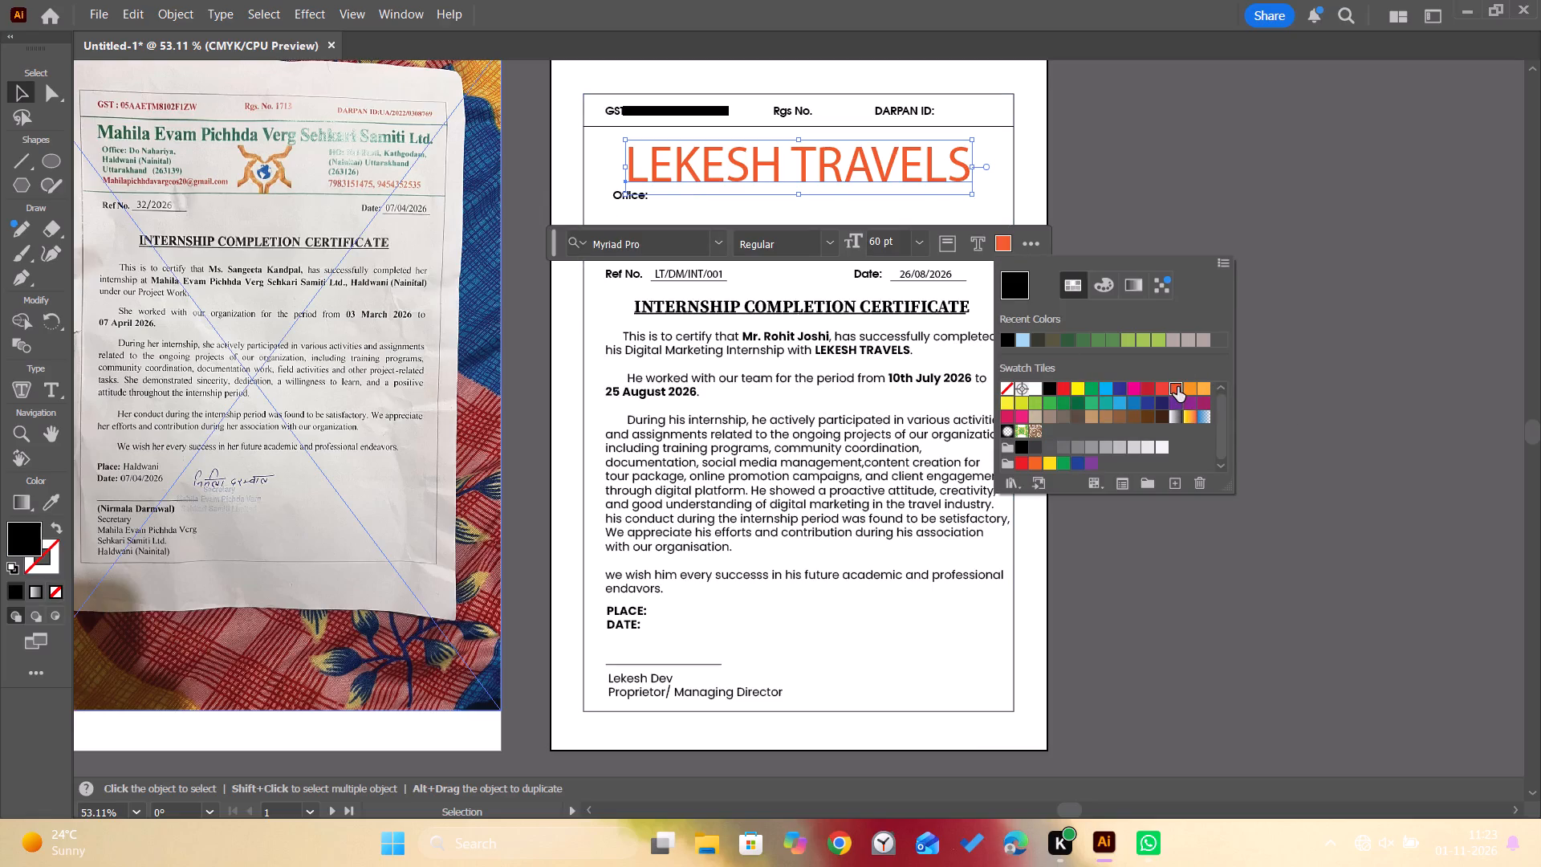
left_click(1206, 180)
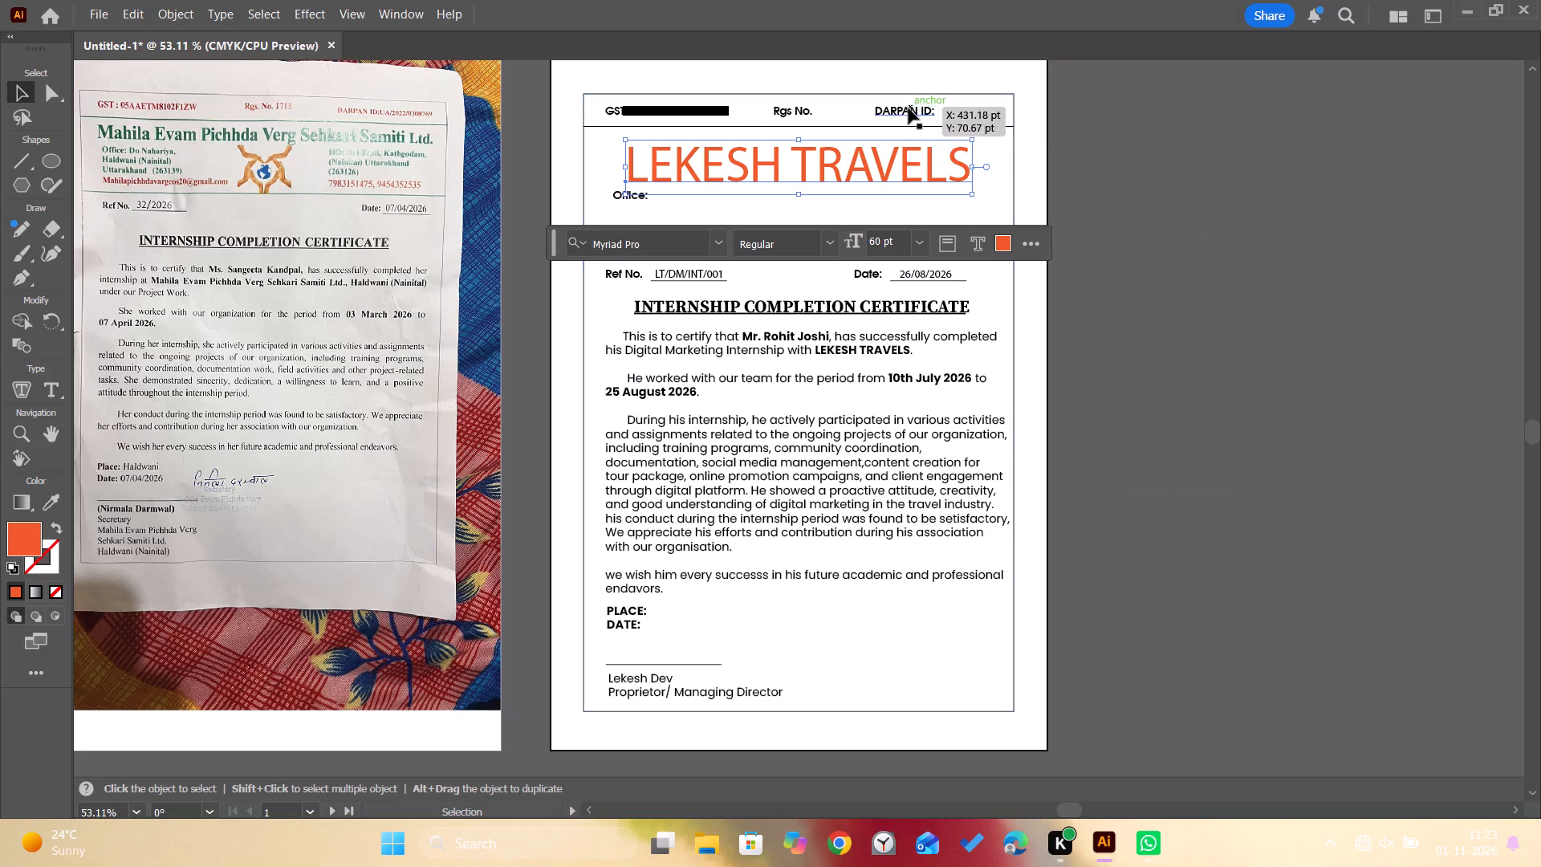
Apply the same orange fill to the GST, Rgs No. and DARPAN ID labels in the top row.
left_click(909, 108)
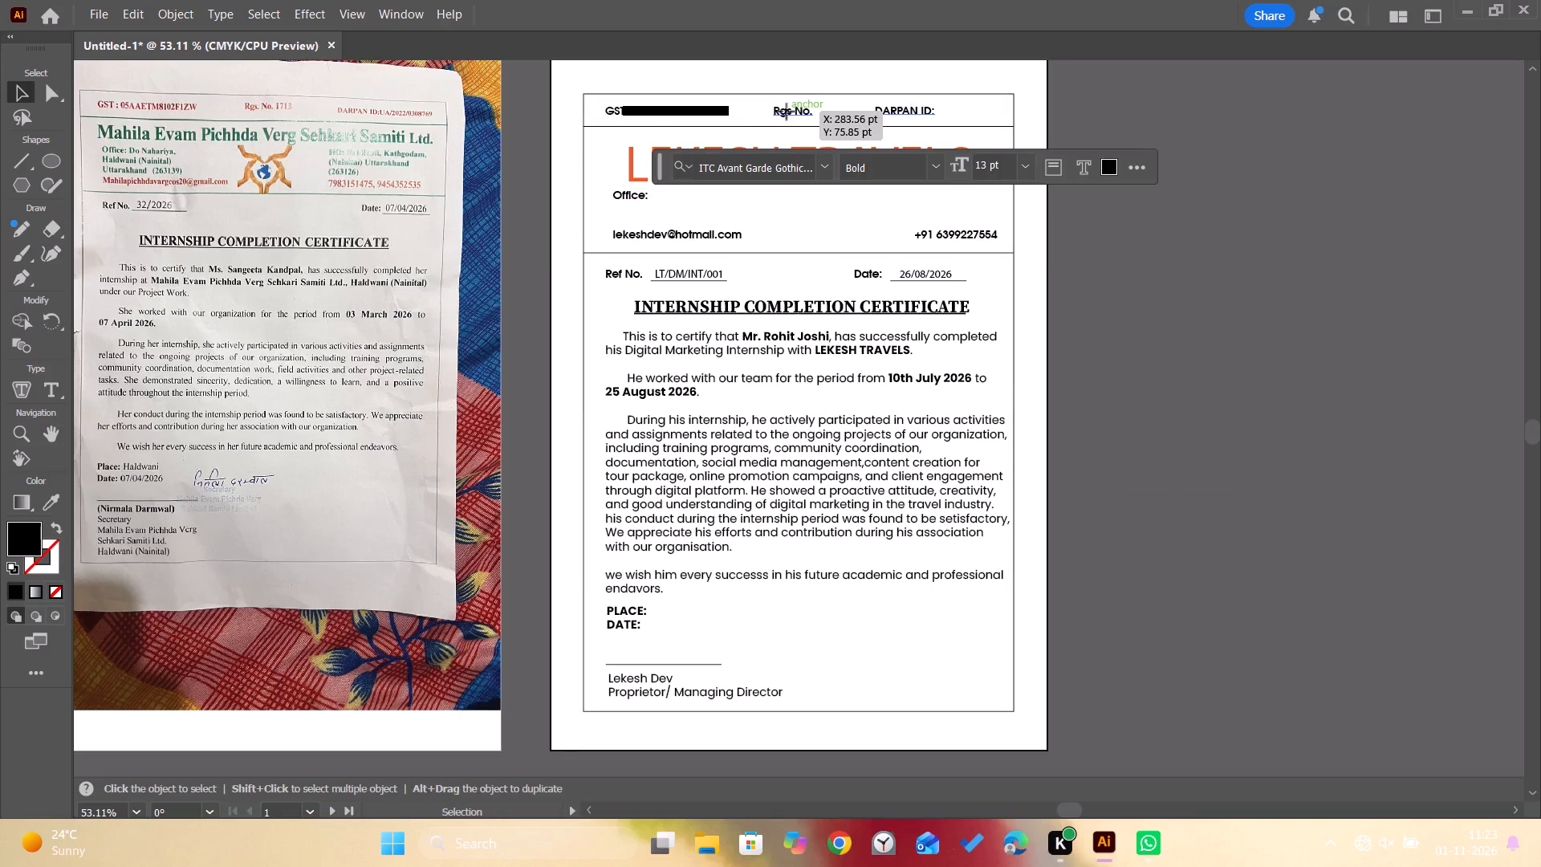
left_click(787, 112)
left_click(689, 113, "shift")
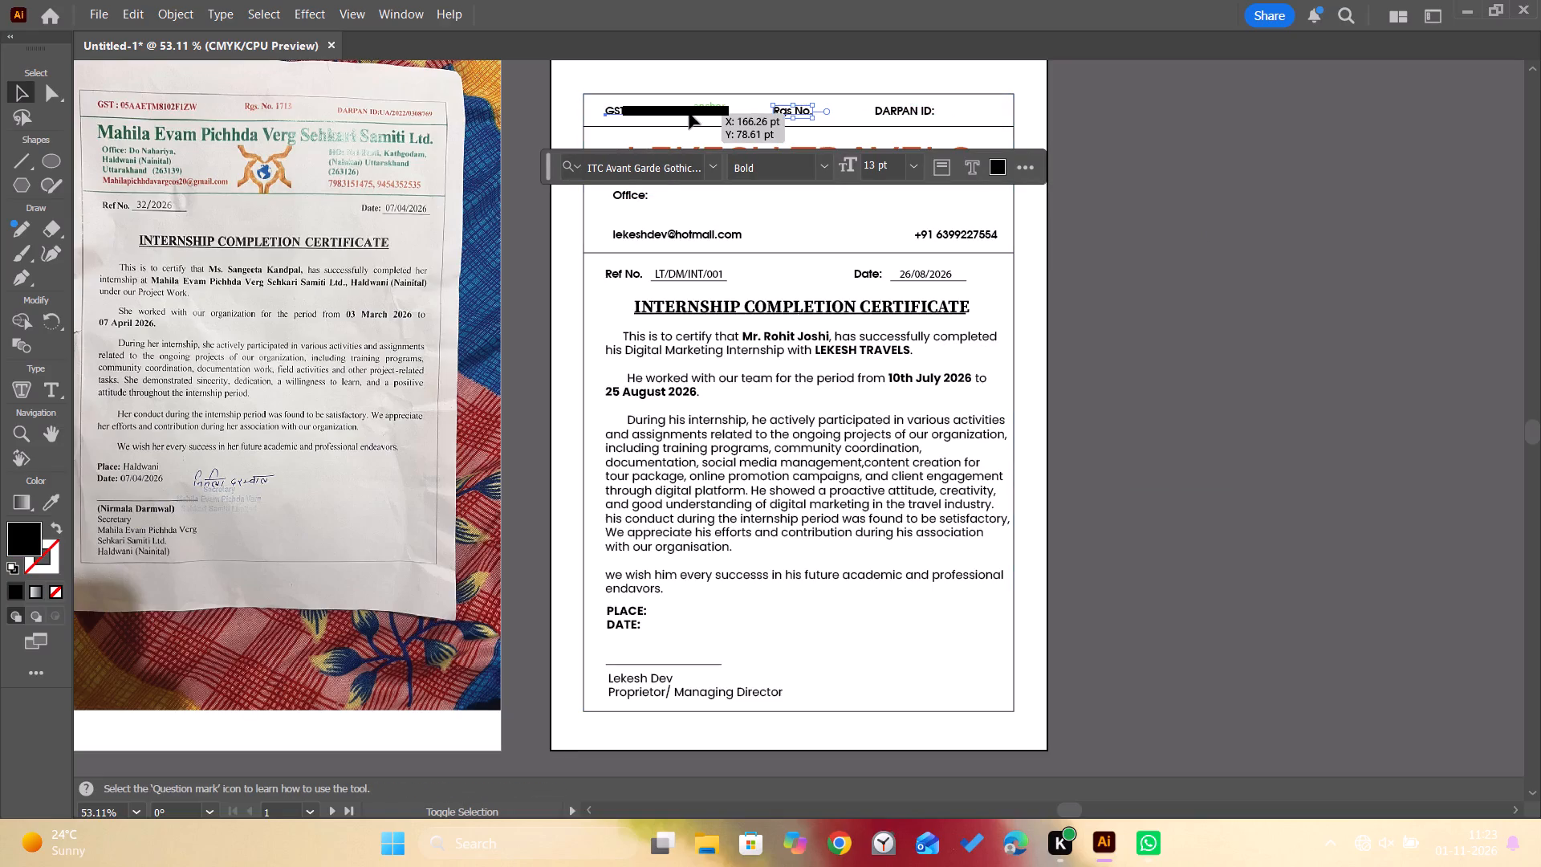
left_click(892, 110, "shift")
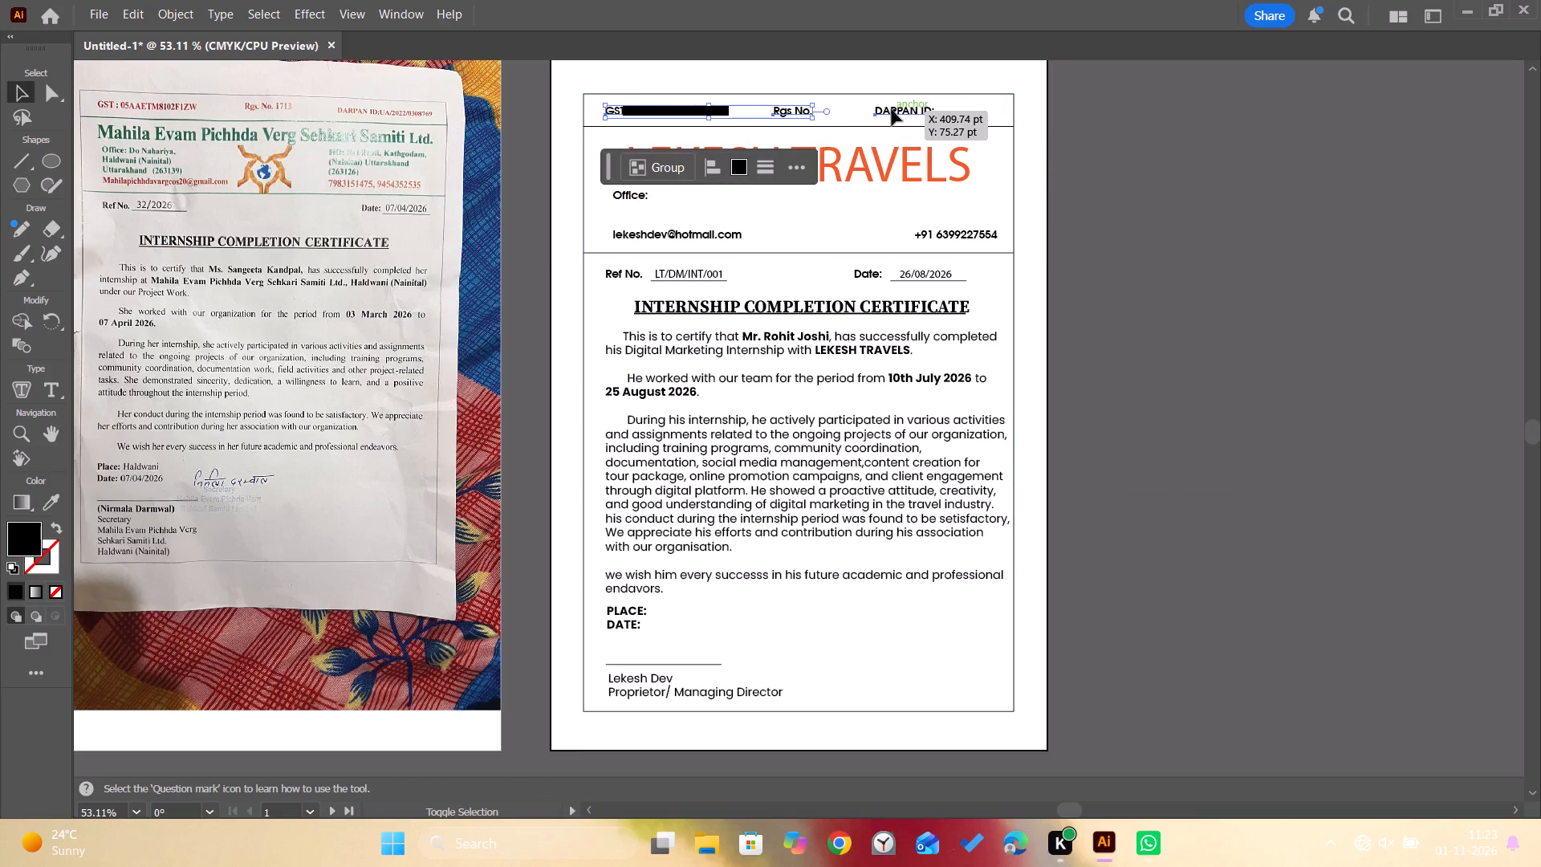
left_click(806, 169)
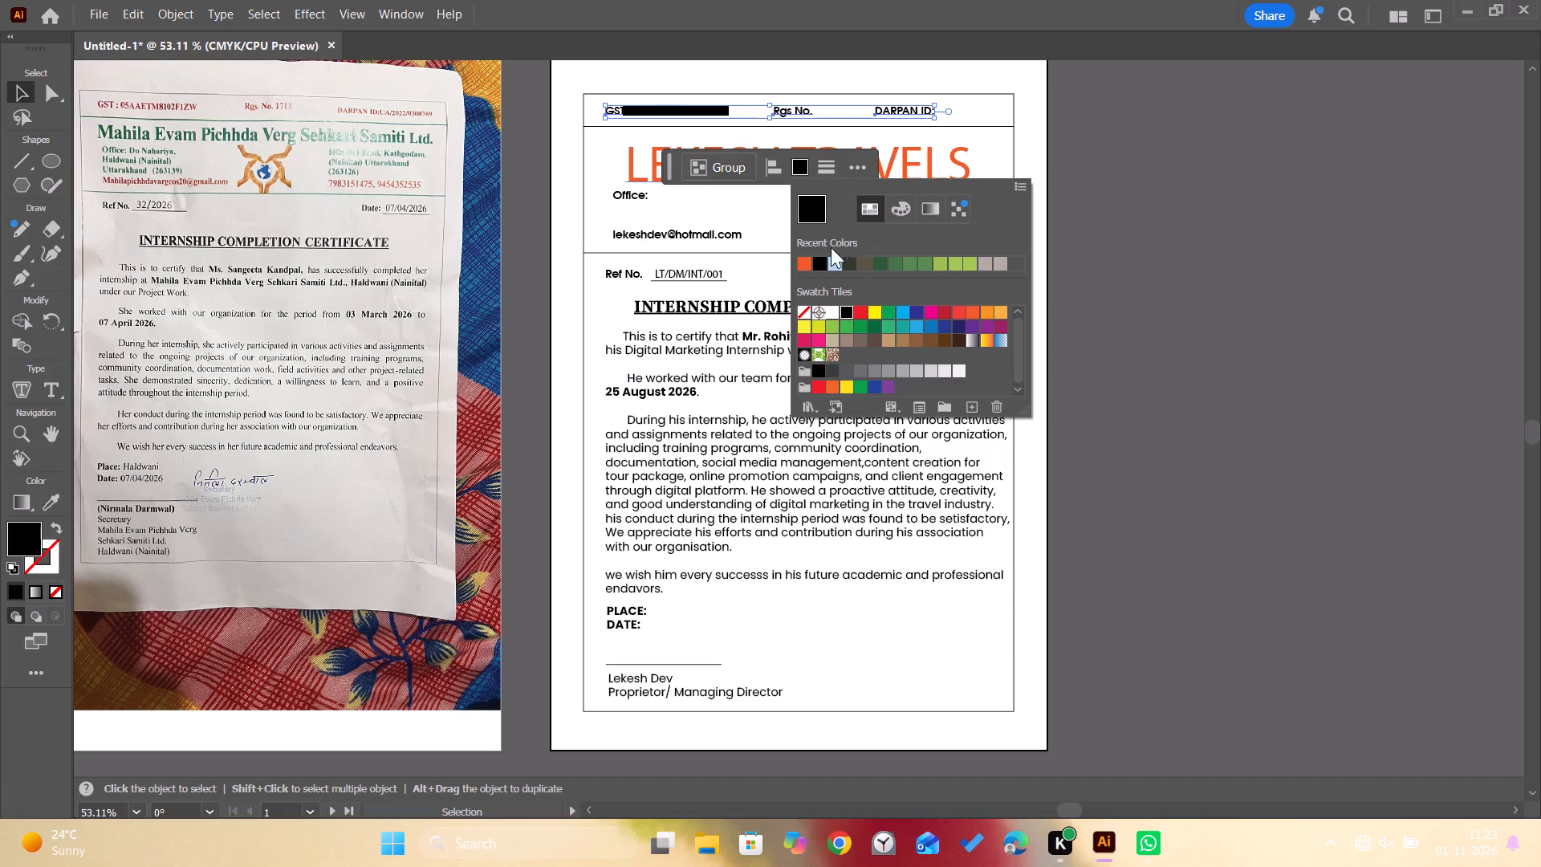
left_click(804, 261)
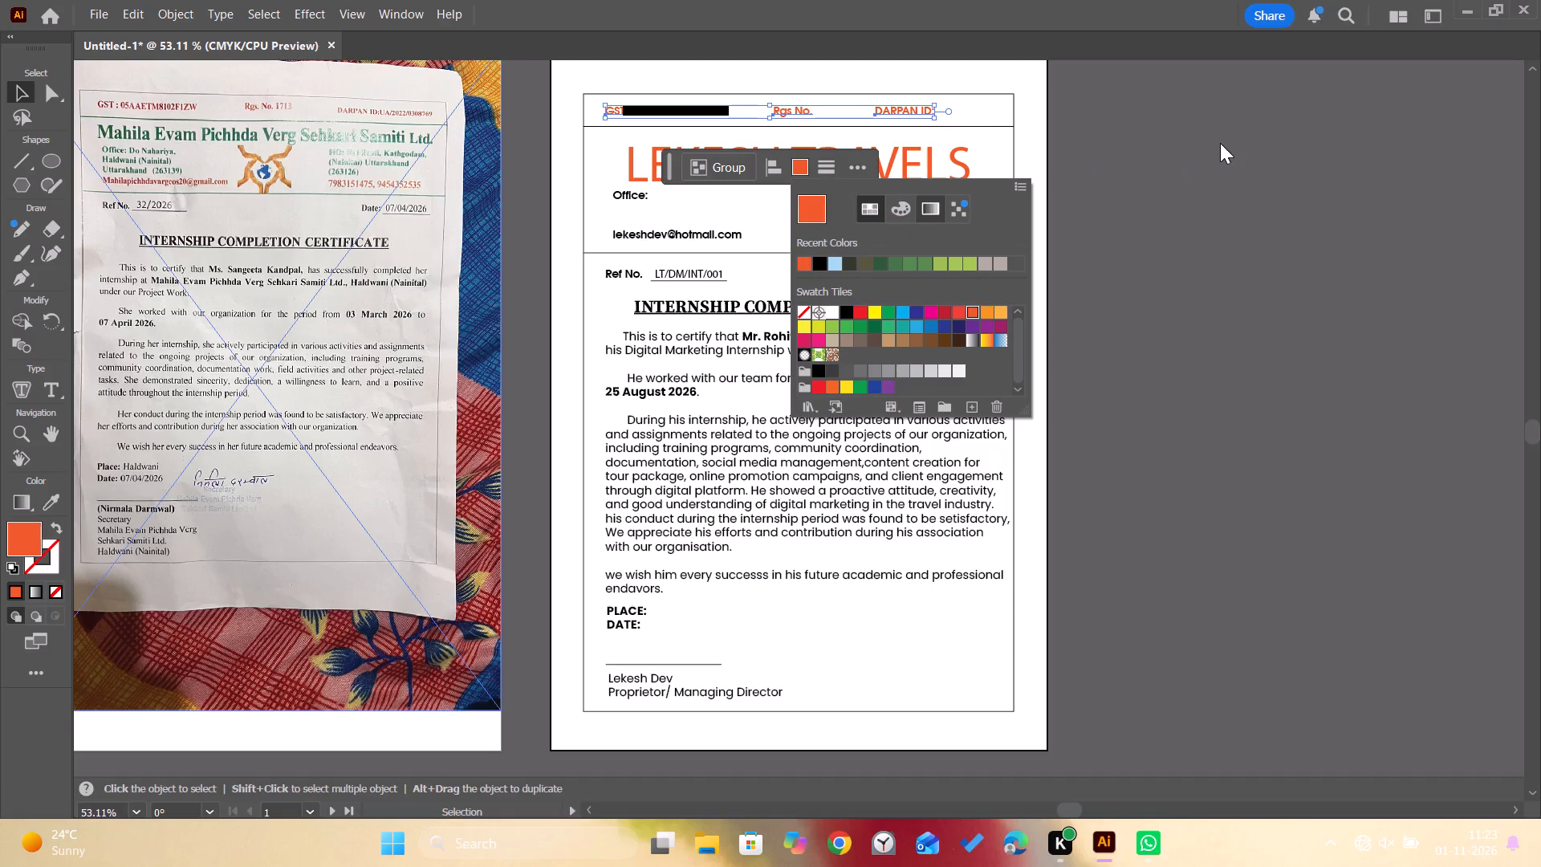
left_click(1220, 143)
Apply the same orange fill to the header's e-mail and phone number text.
left_click(992, 237)
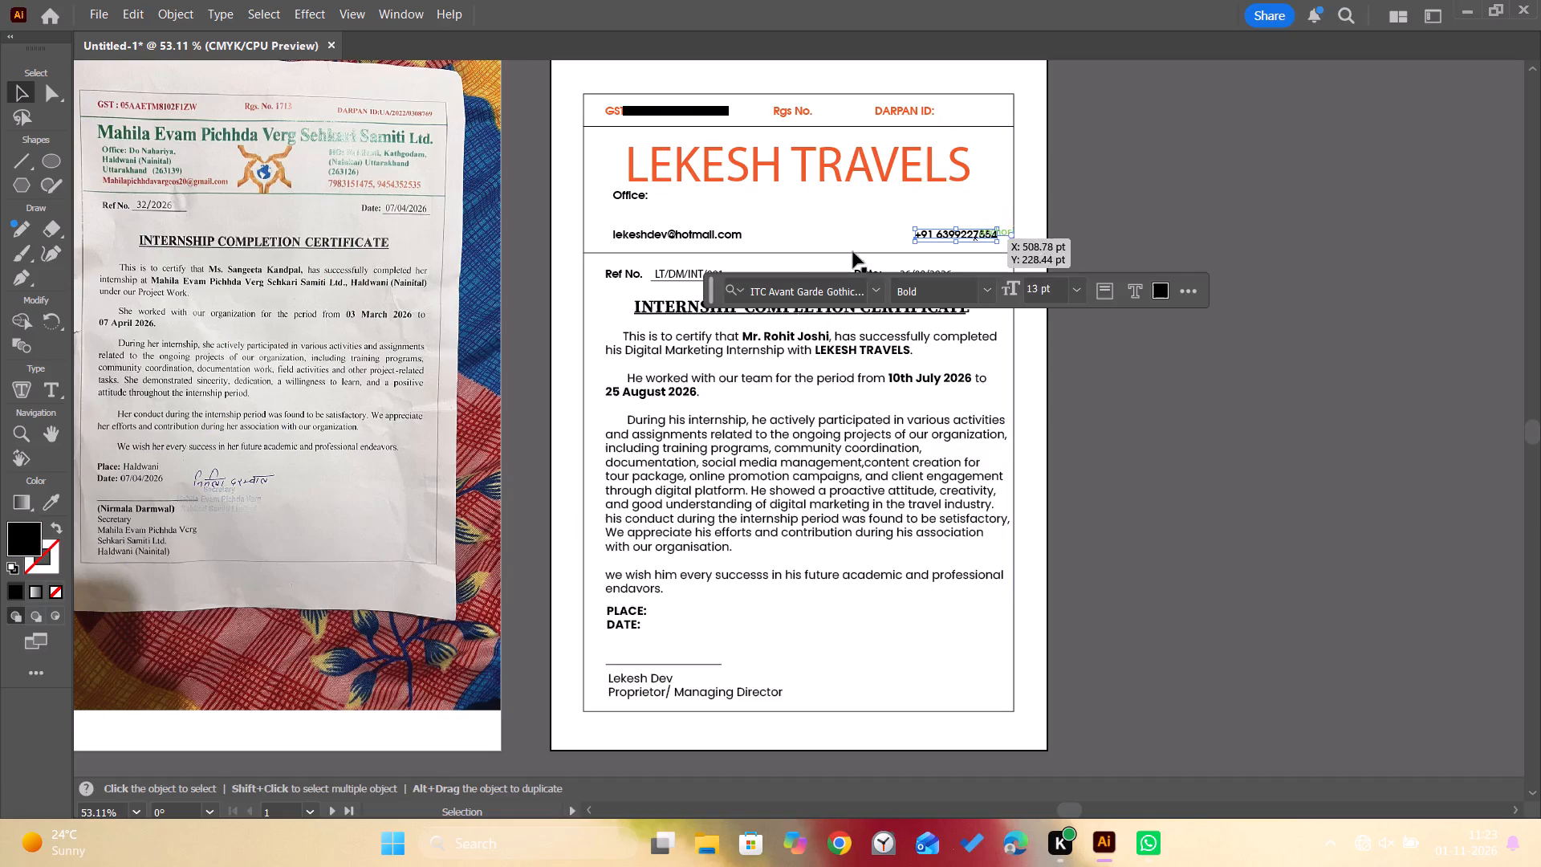
left_click(684, 232, "shift")
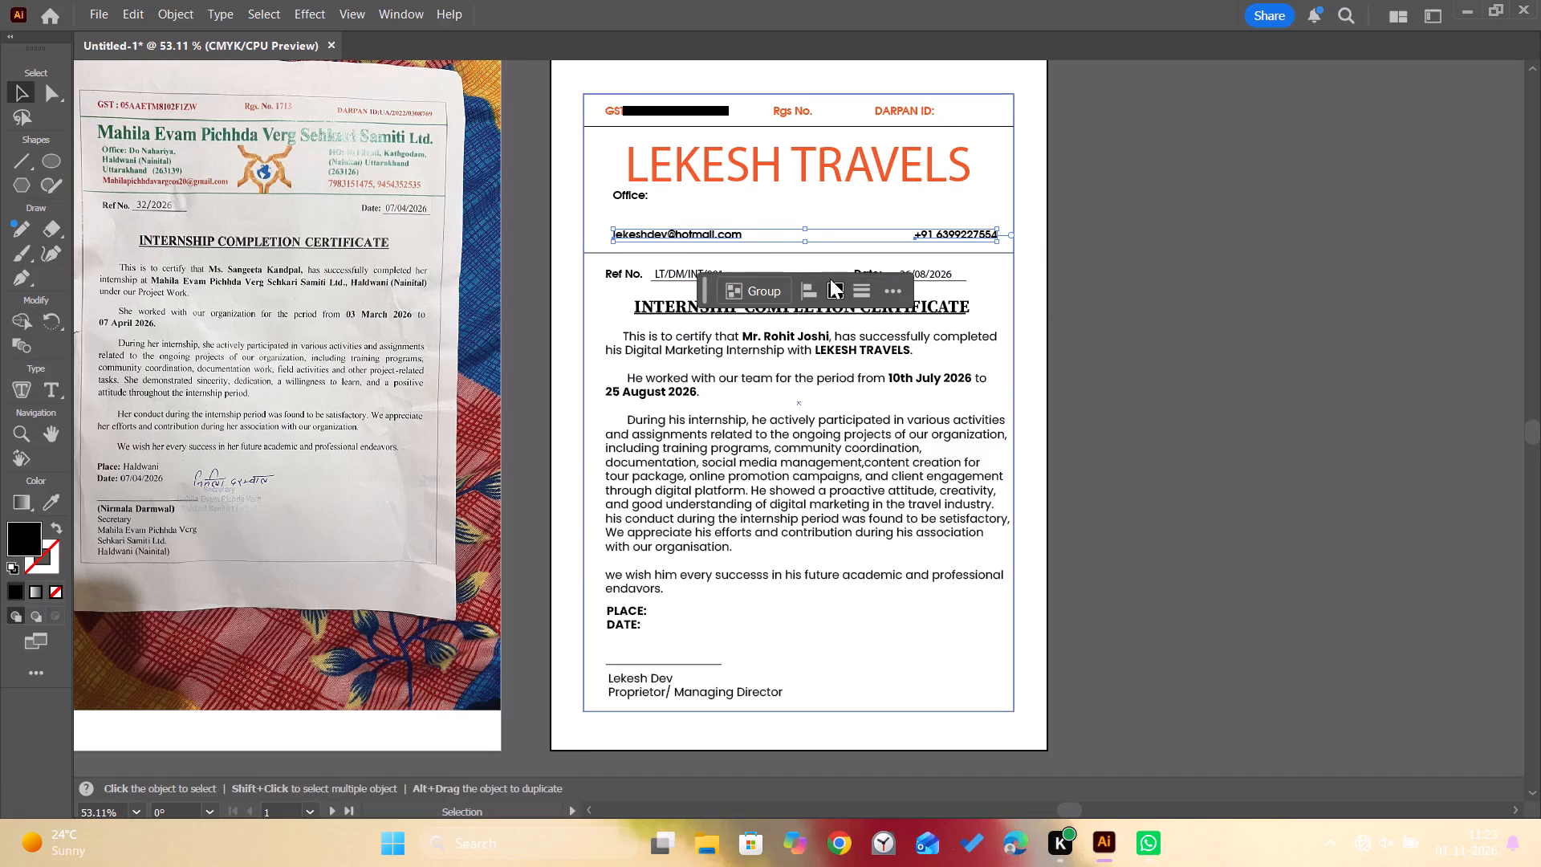
left_click(839, 288)
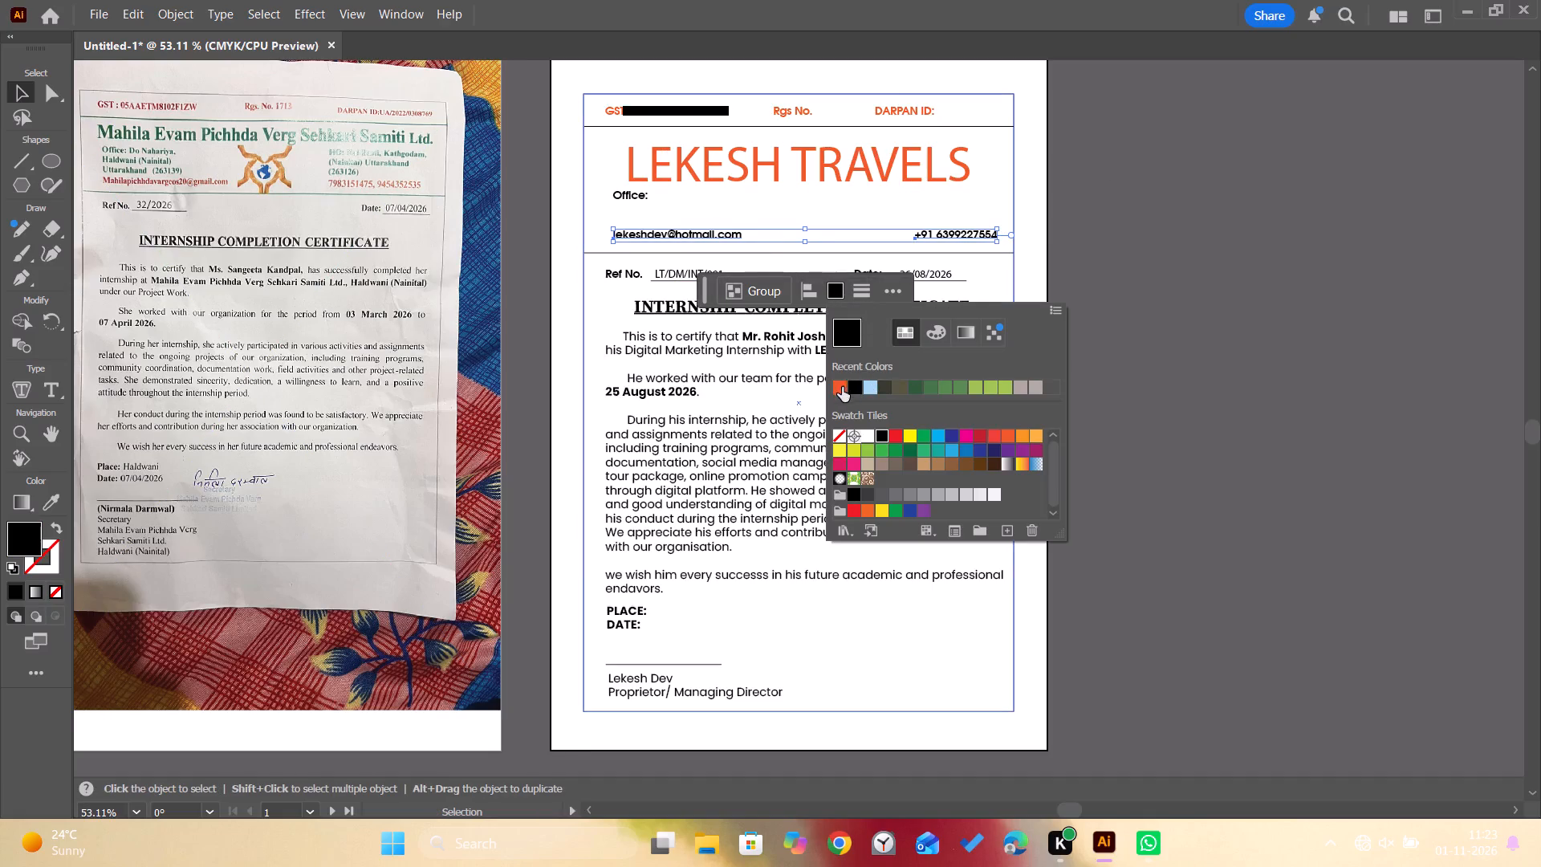
left_click(842, 387)
left_click(1171, 219)
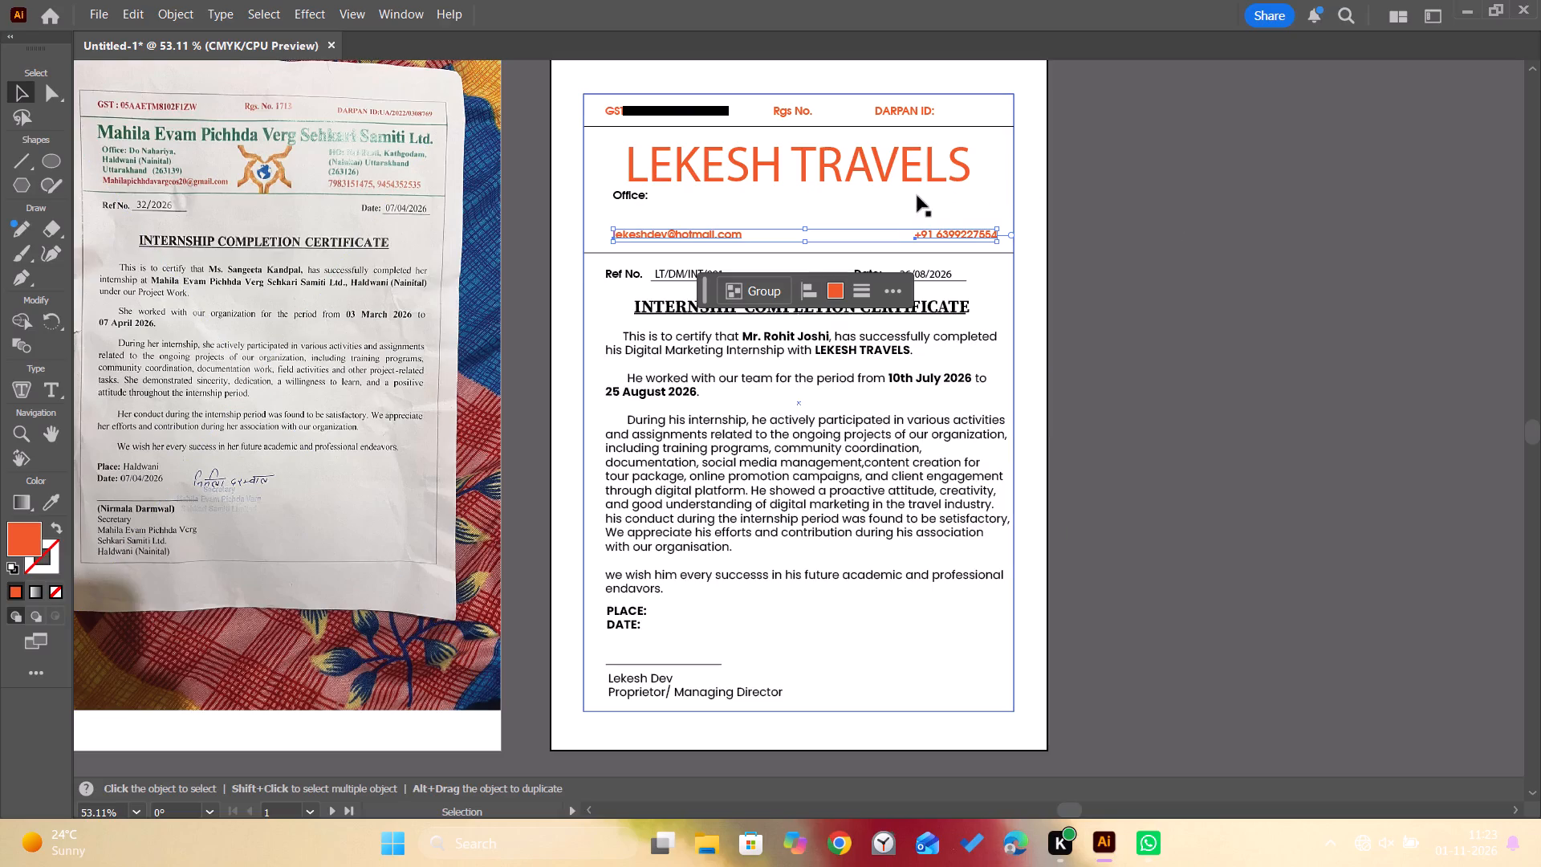
left_click(1134, 184)
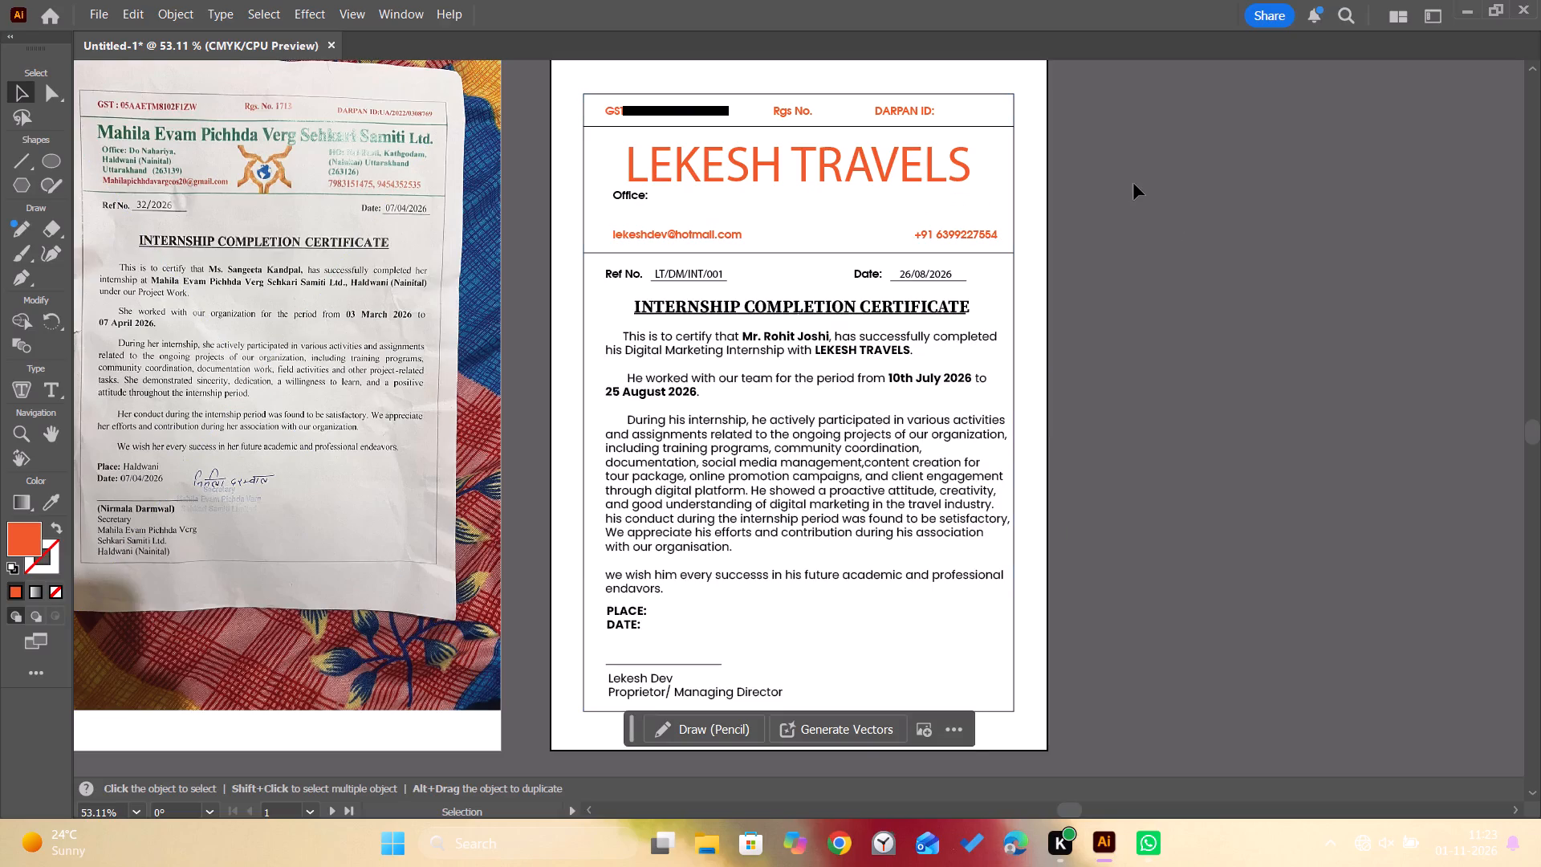
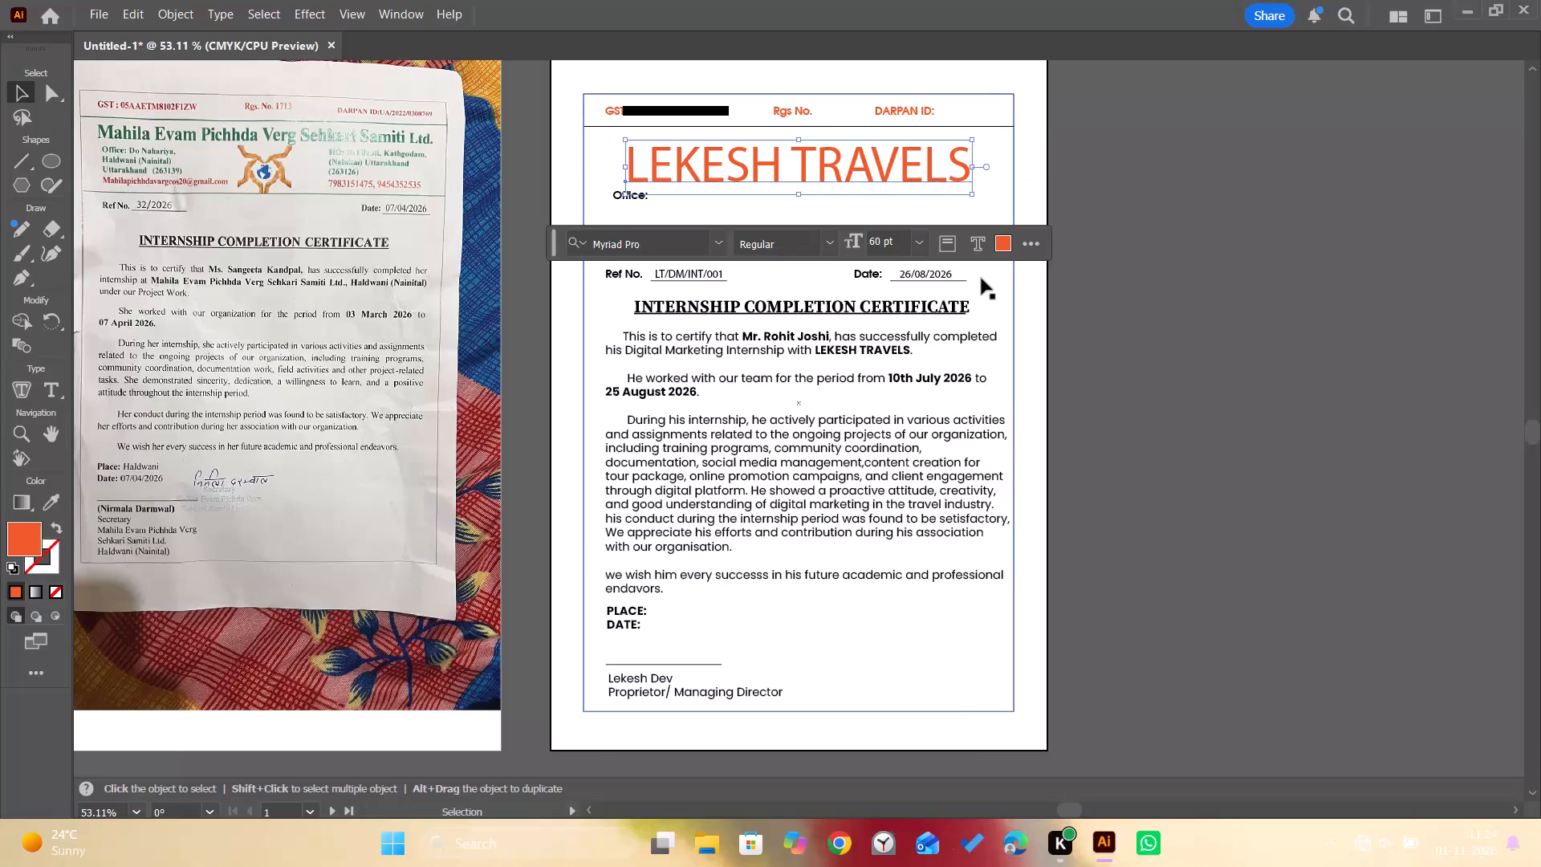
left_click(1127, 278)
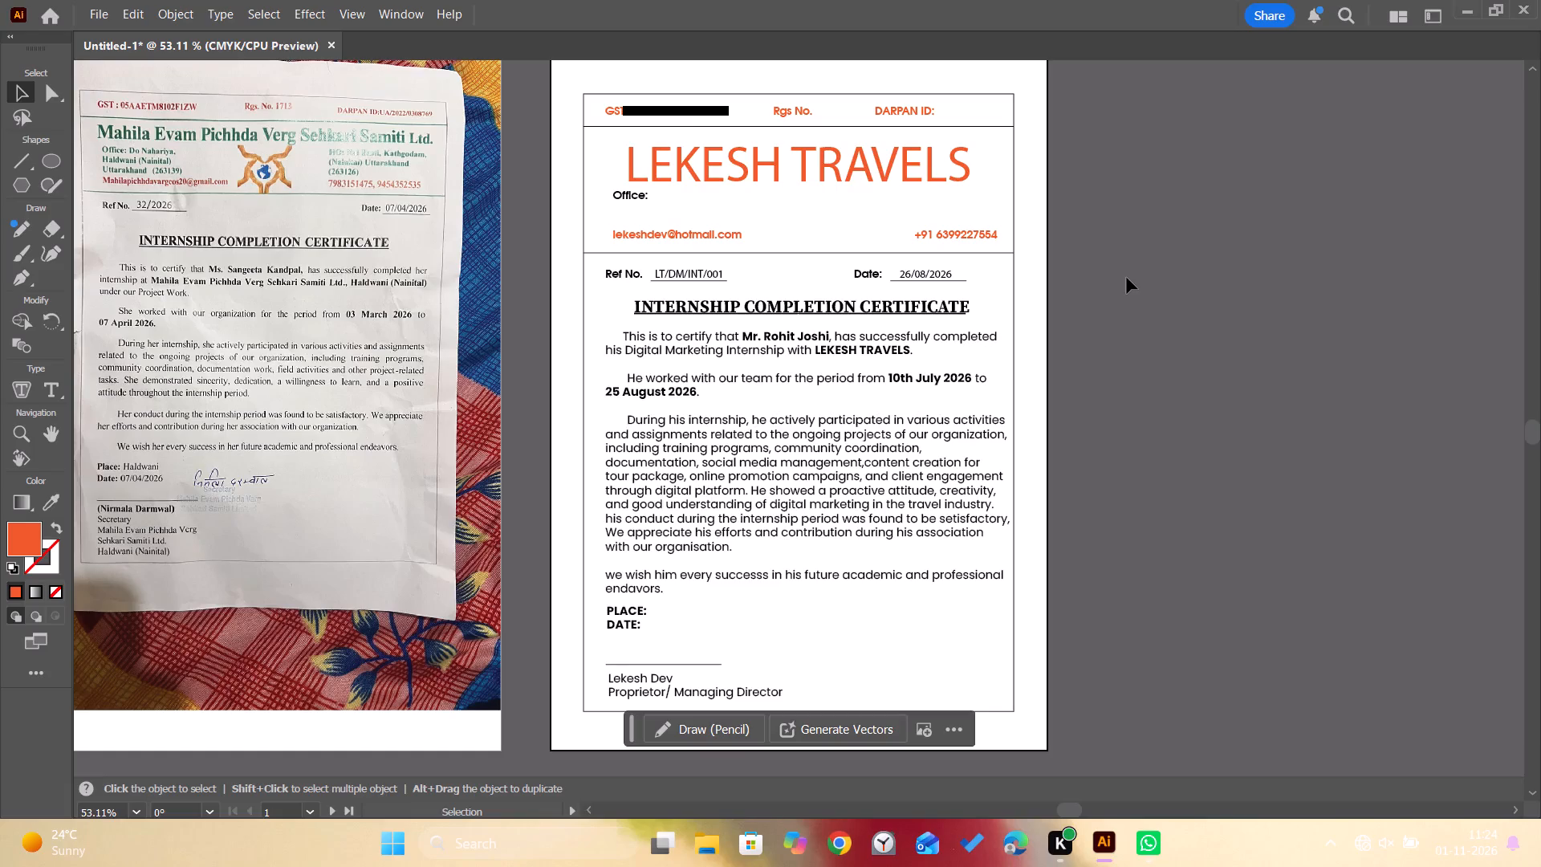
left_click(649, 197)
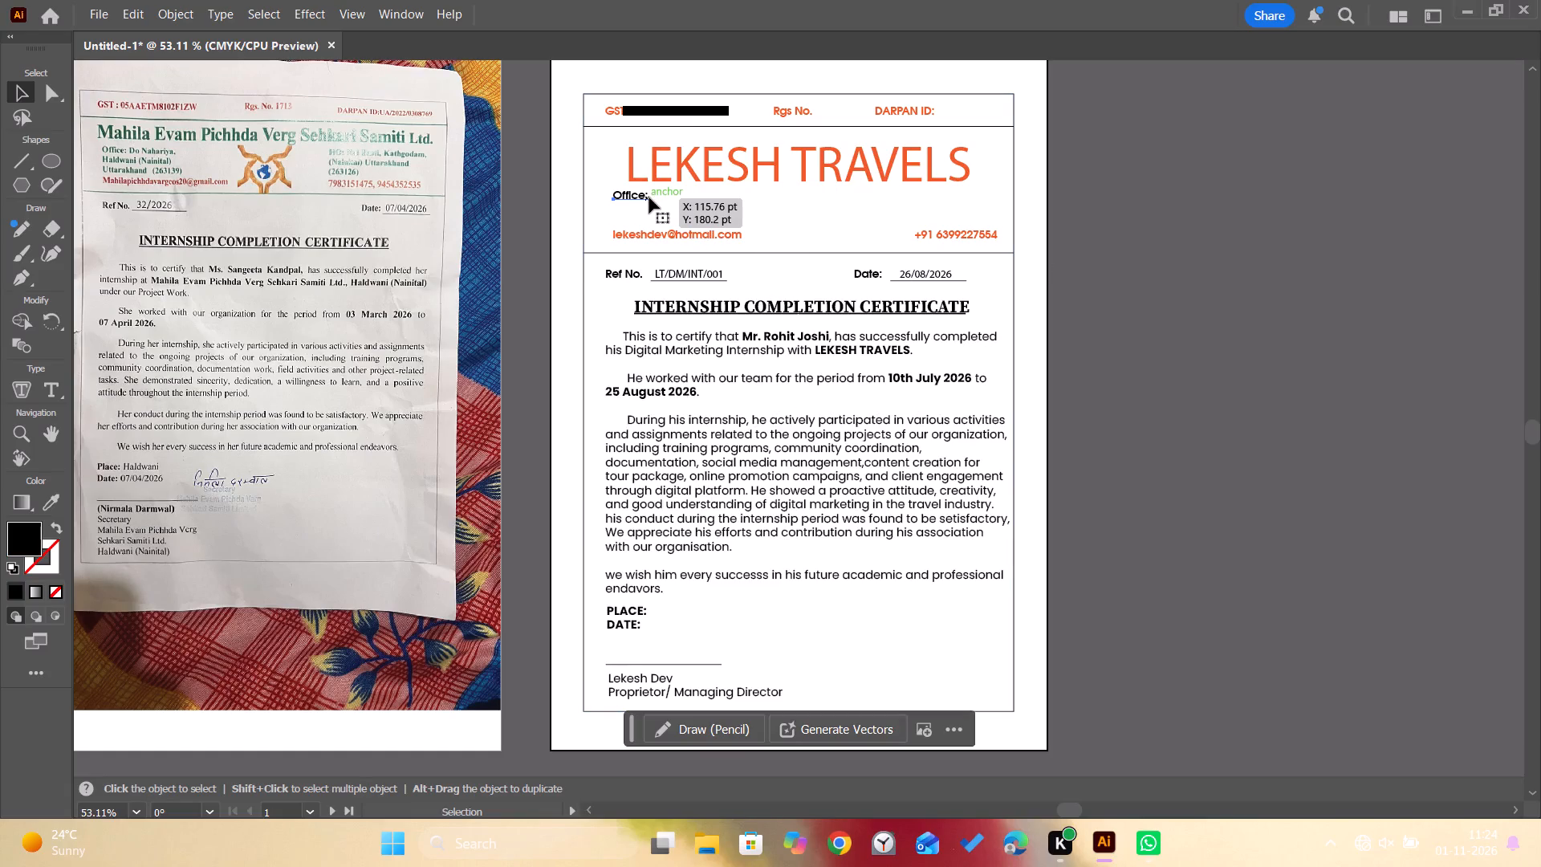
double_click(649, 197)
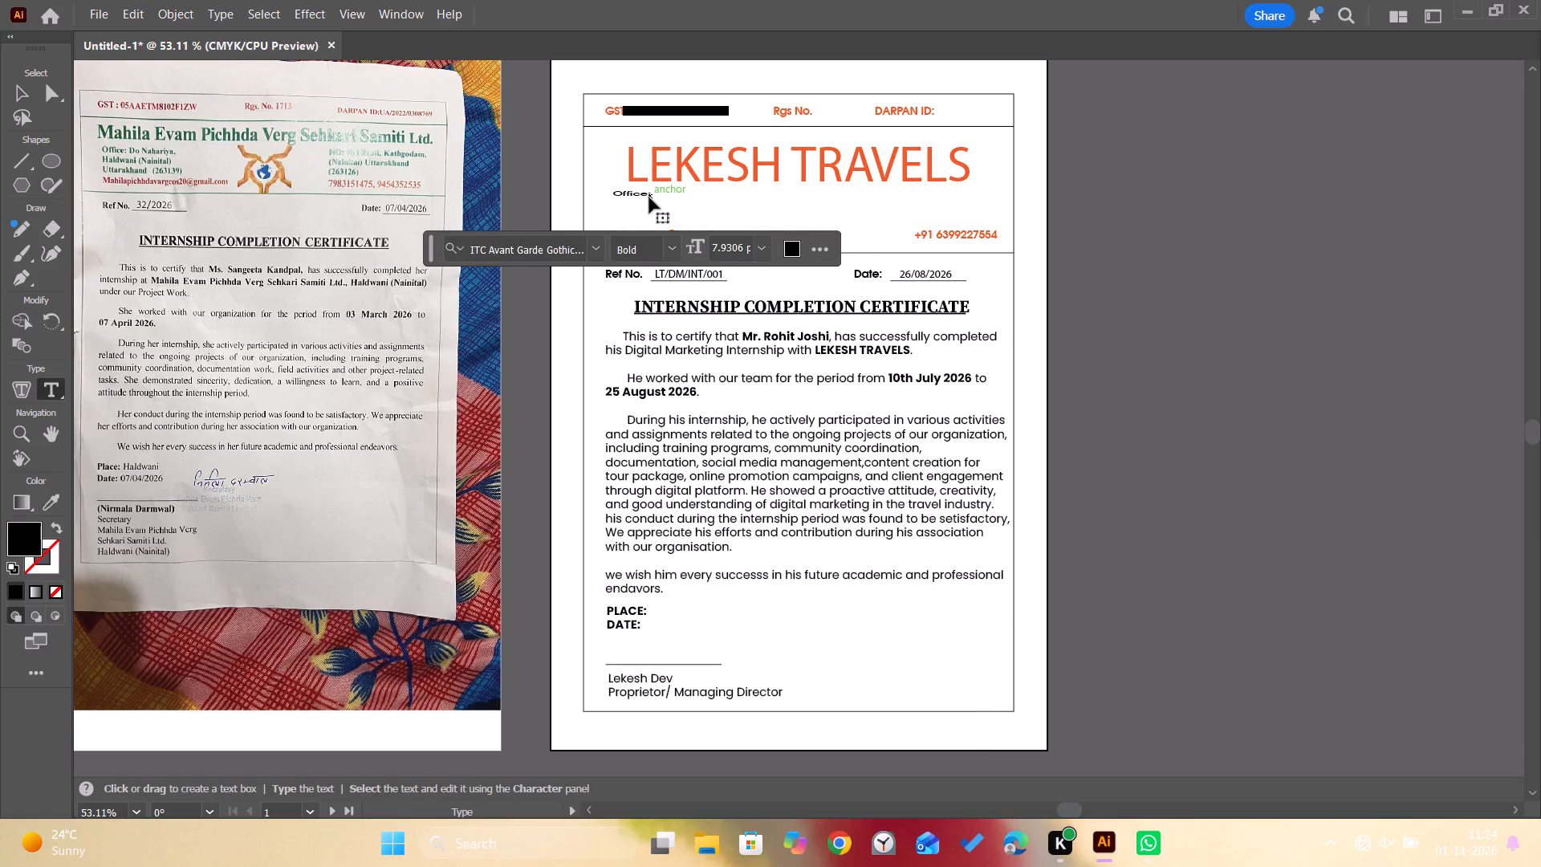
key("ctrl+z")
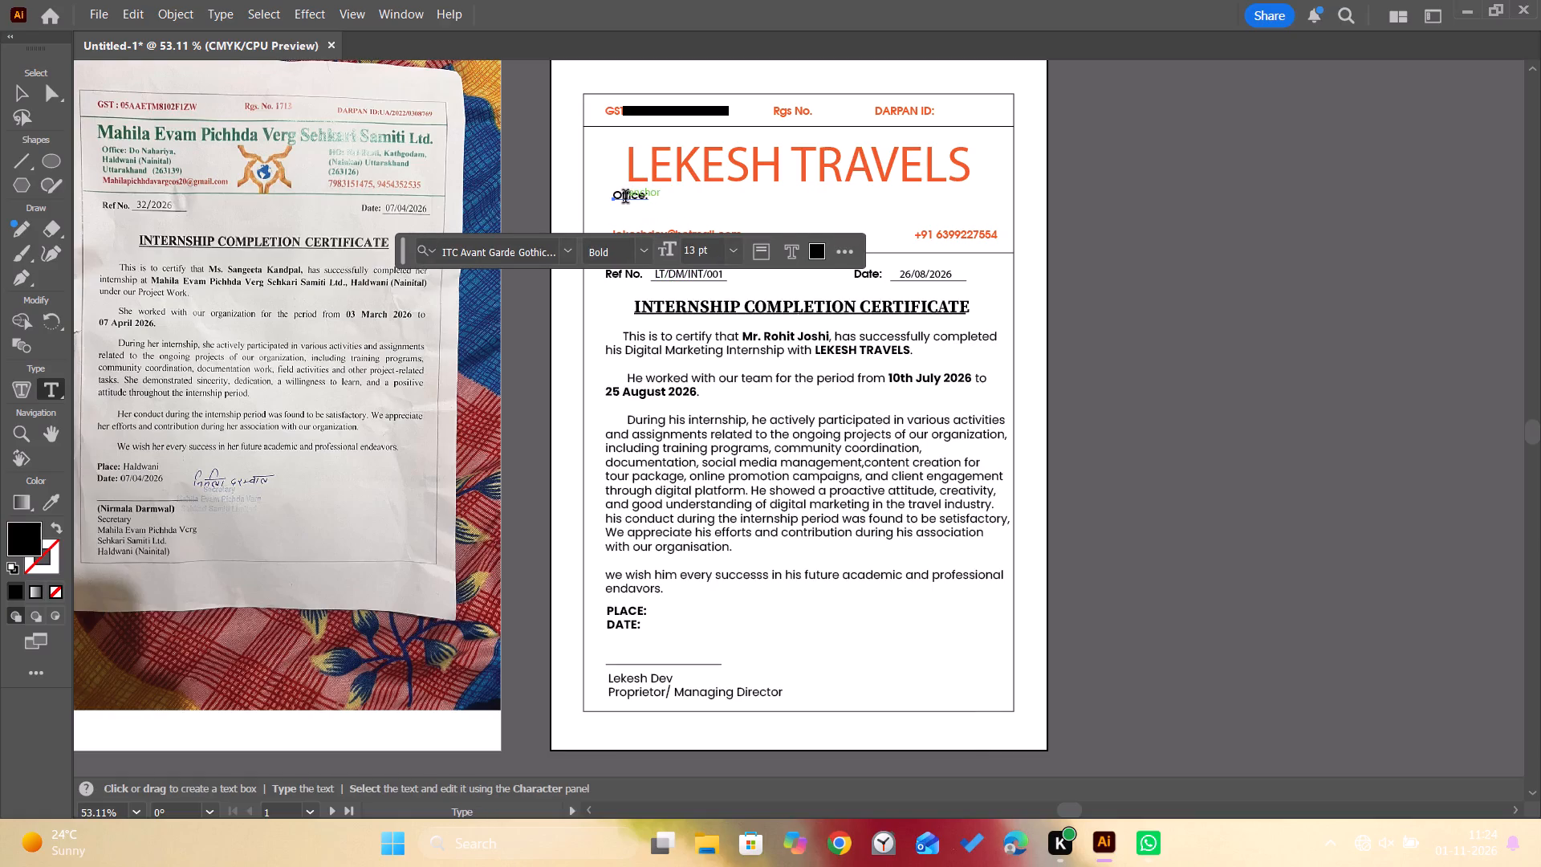
Add the road and nearby temple landmark after the header's Office label, breaking onto a second line before the landmark's last word.
double_click(625, 198)
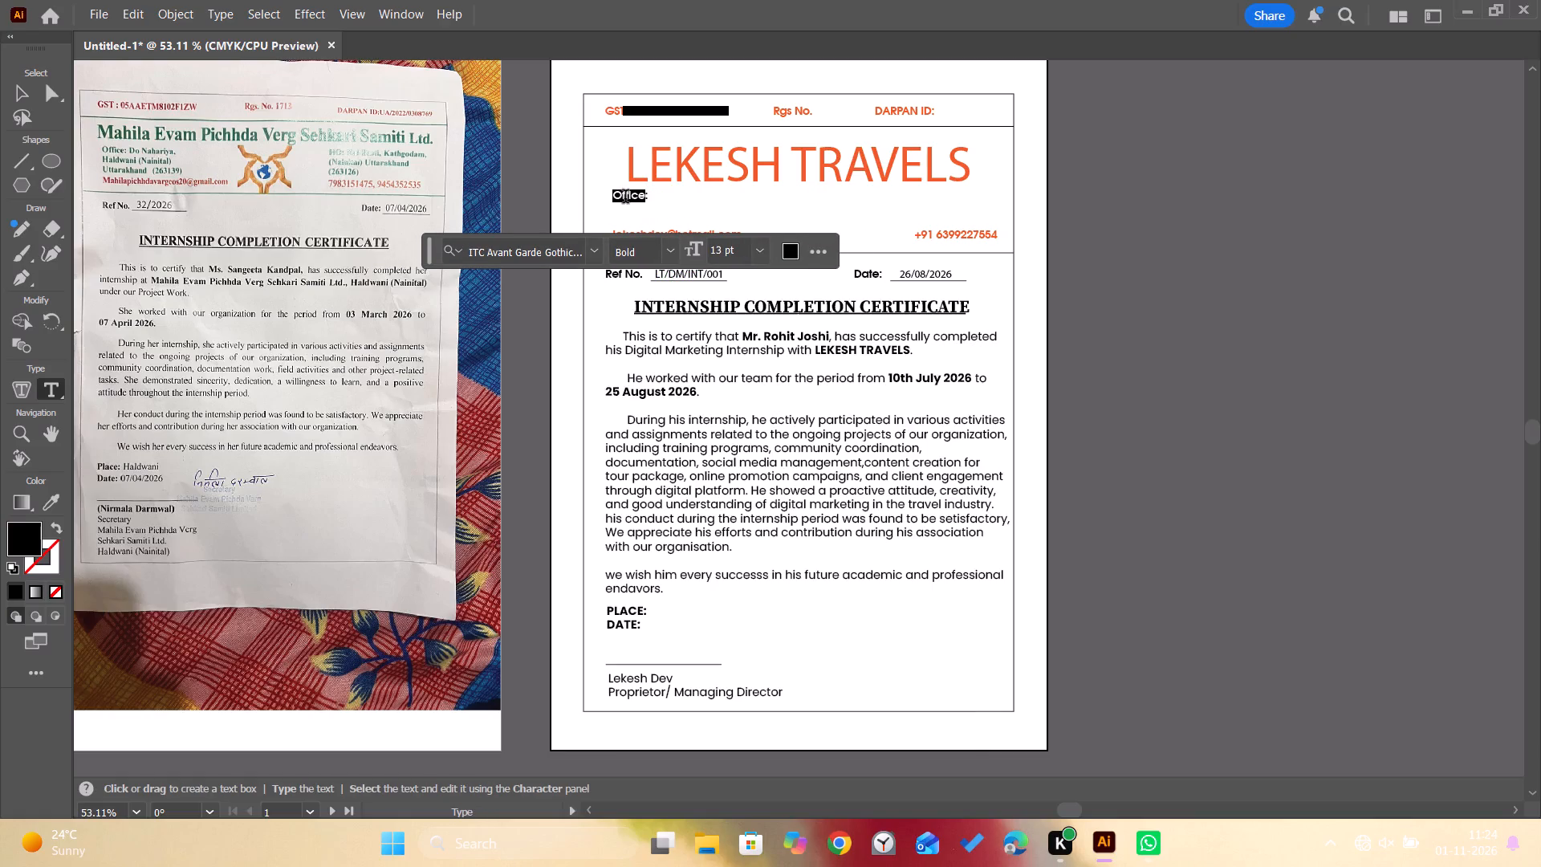
key("Right")
key("Right")
key("space")
key("r")
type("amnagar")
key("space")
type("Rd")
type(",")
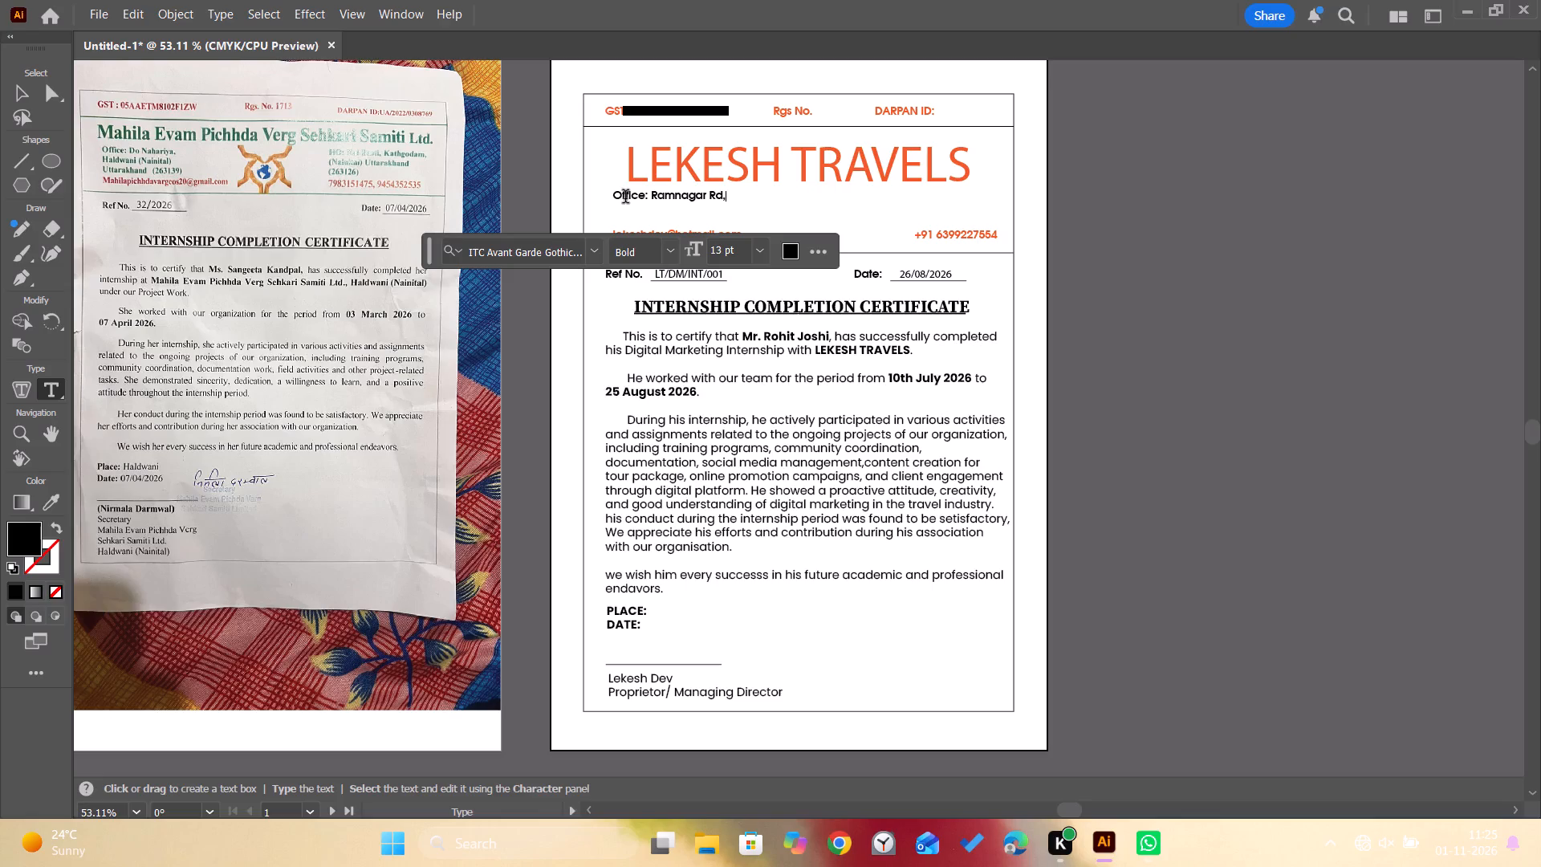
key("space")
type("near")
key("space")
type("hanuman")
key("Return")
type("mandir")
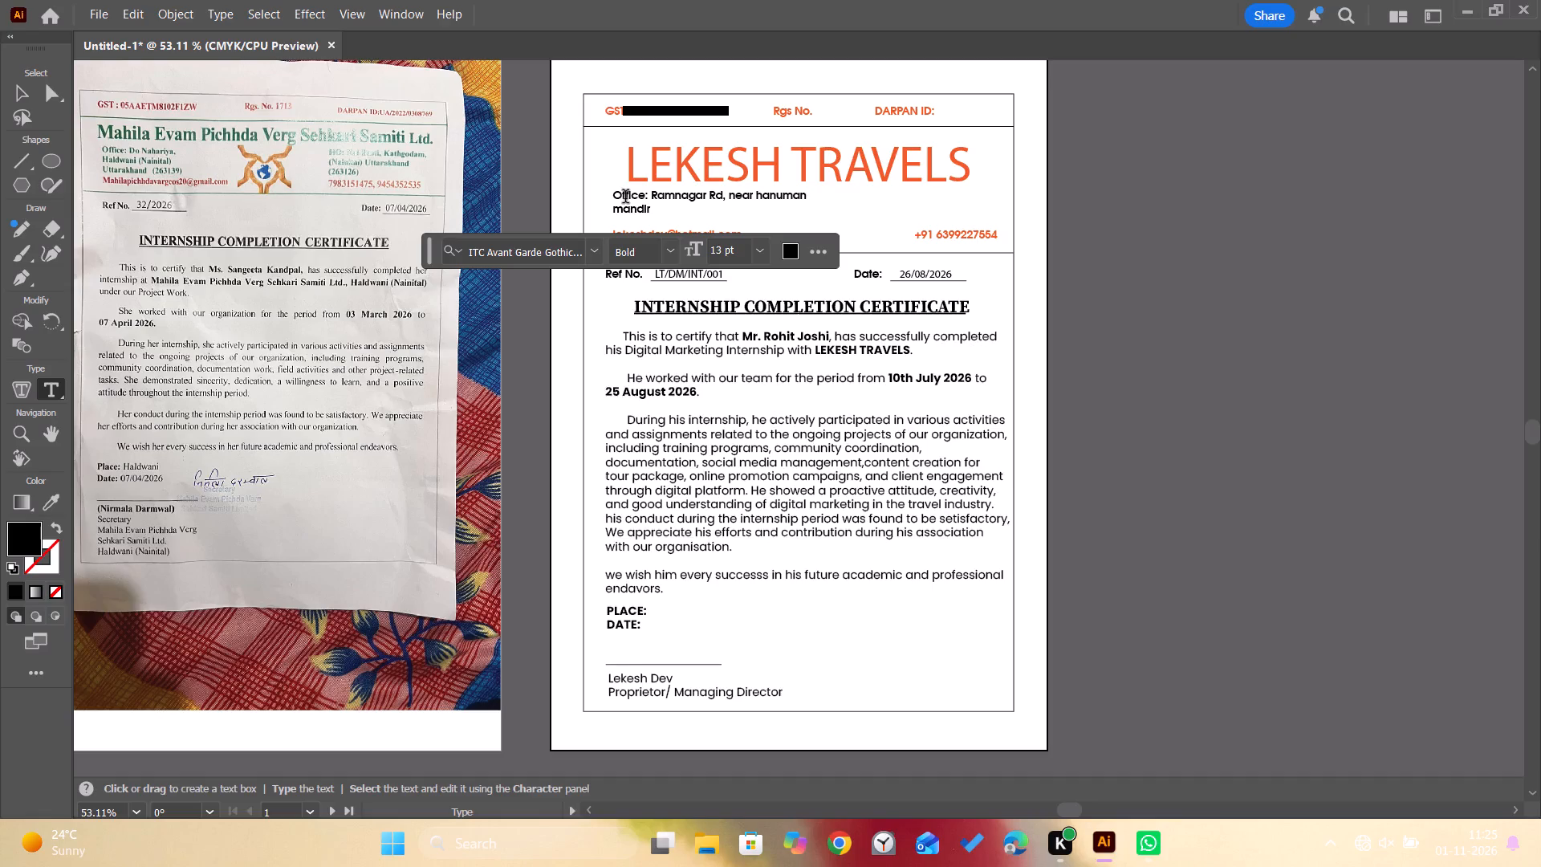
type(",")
Finish the office address with the locality and city, plus the state and postal code on a third line.
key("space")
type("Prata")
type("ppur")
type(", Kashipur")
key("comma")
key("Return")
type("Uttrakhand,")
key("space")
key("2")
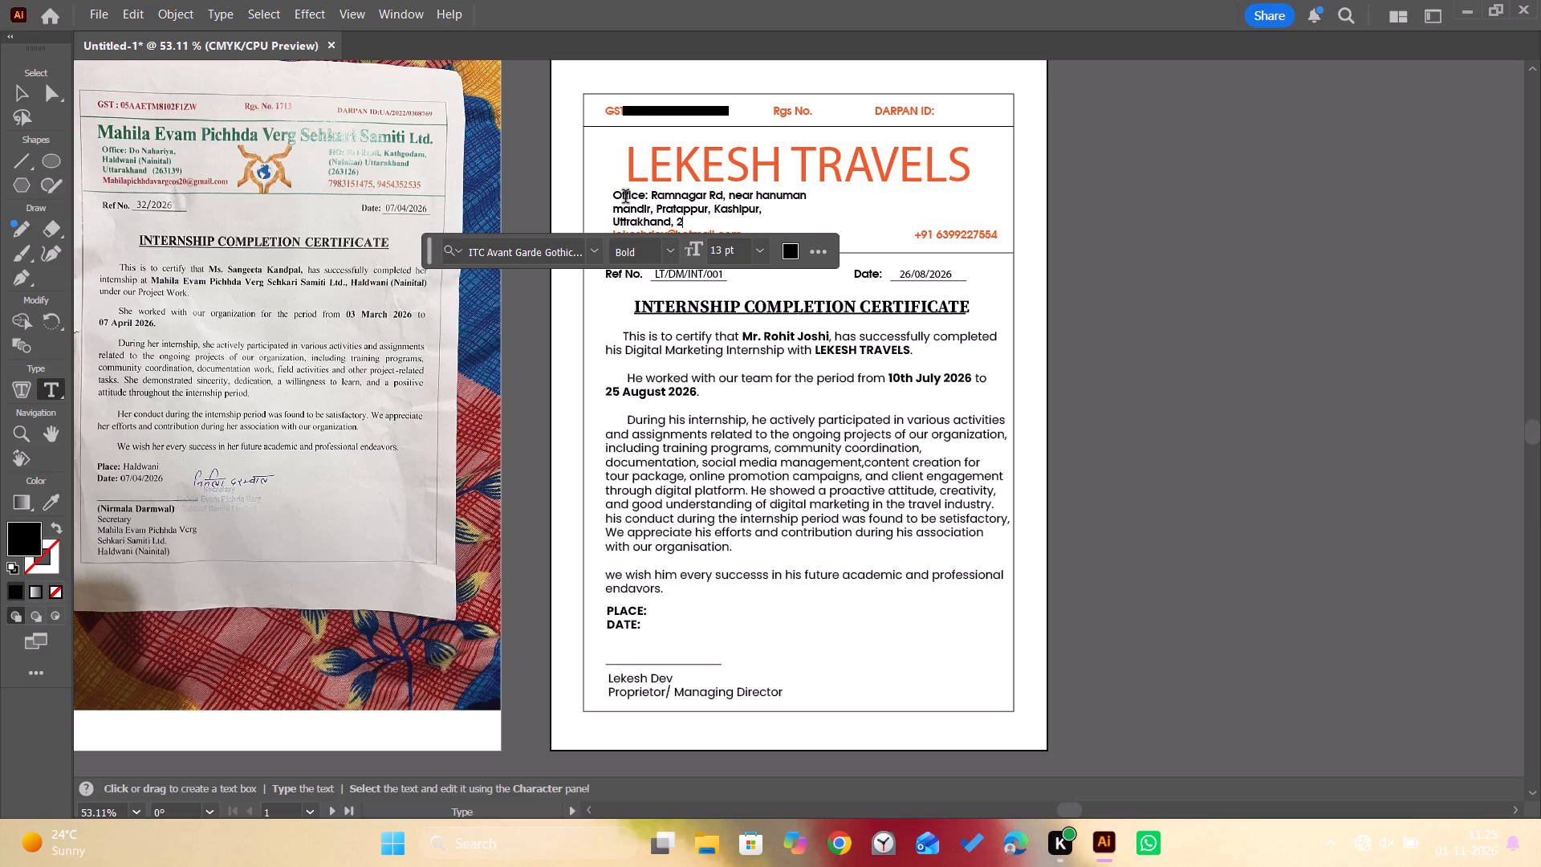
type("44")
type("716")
left_click(1251, 197)
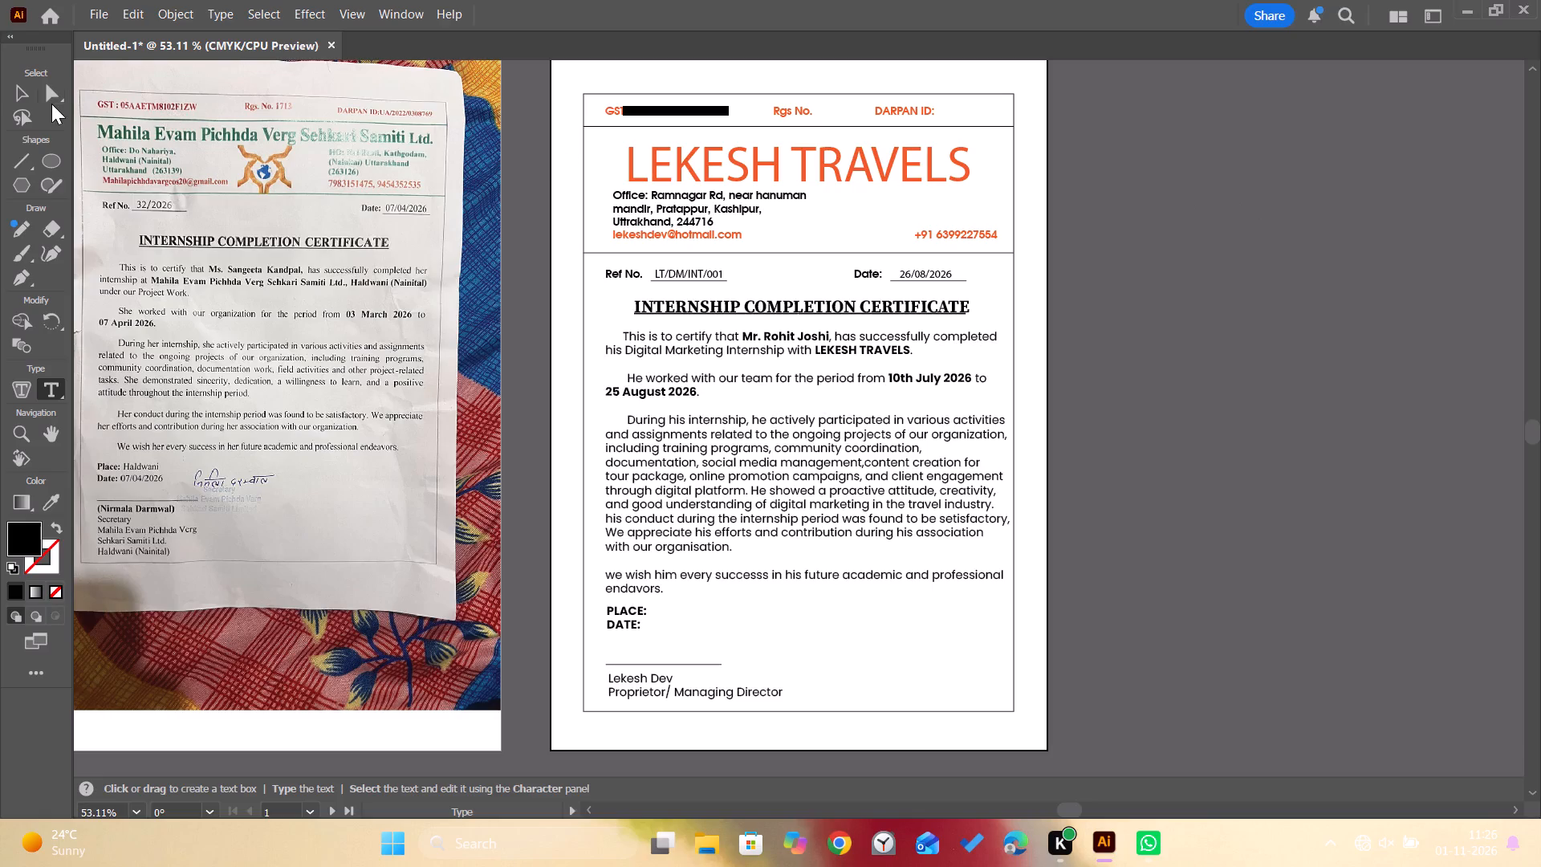
Nudge the LEKESH TRAVELS heading slightly up, away from the office address.
left_click(30, 104)
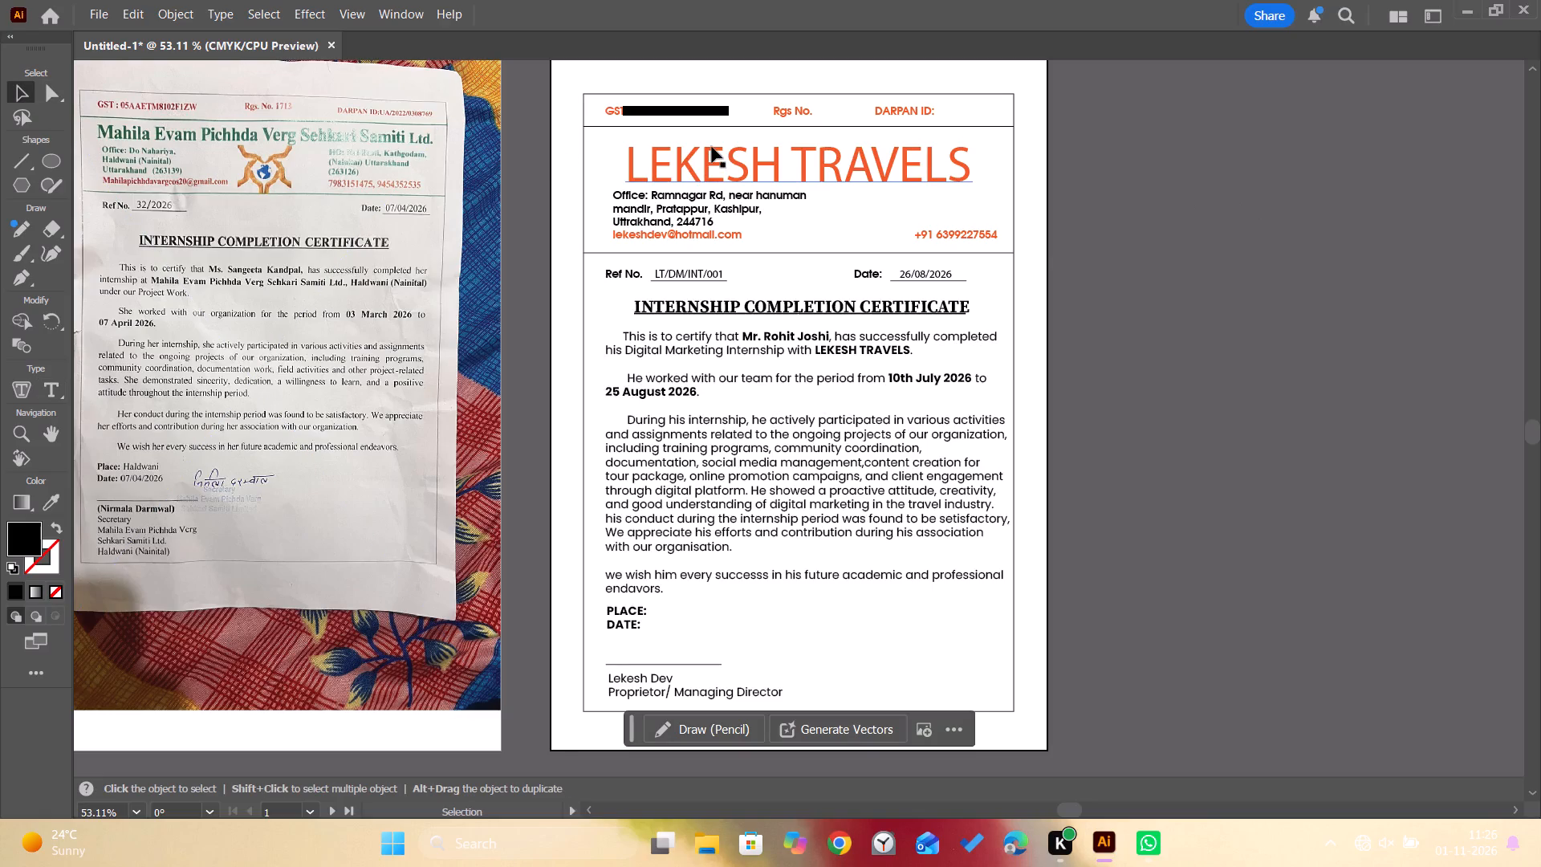
left_click(712, 147)
key("Up")
key("Up")
key("Up")
key("Up")
key("Up")
key("Up")
key("Up")
key("Up")
key("Up")
key("Up")
key("Up")
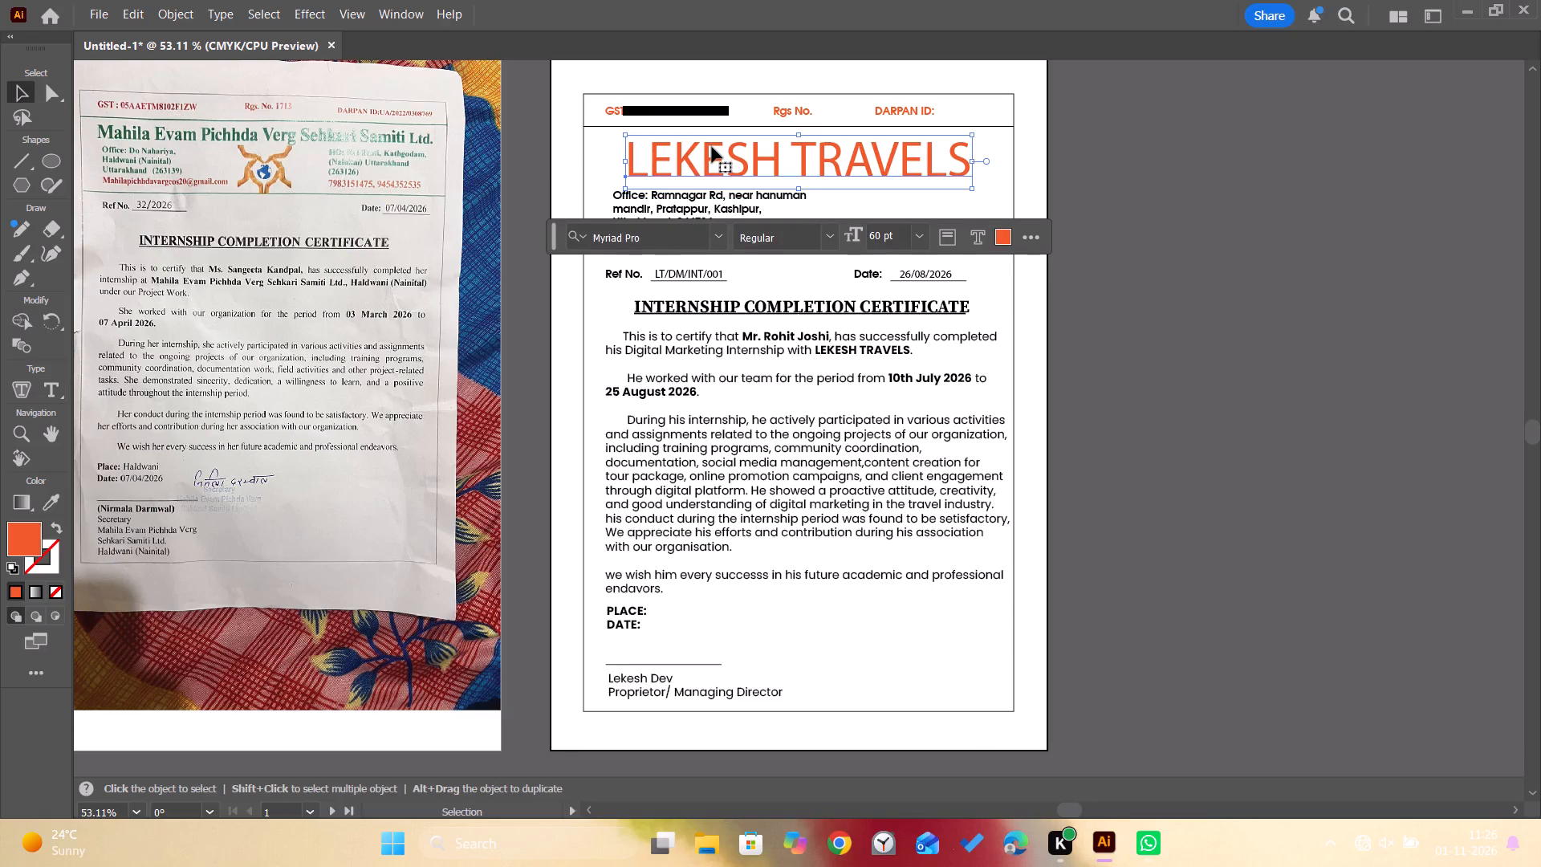
Nudge the three-line office address slightly up so it sits clear of the e-mail line.
left_click(687, 194)
key("Up")
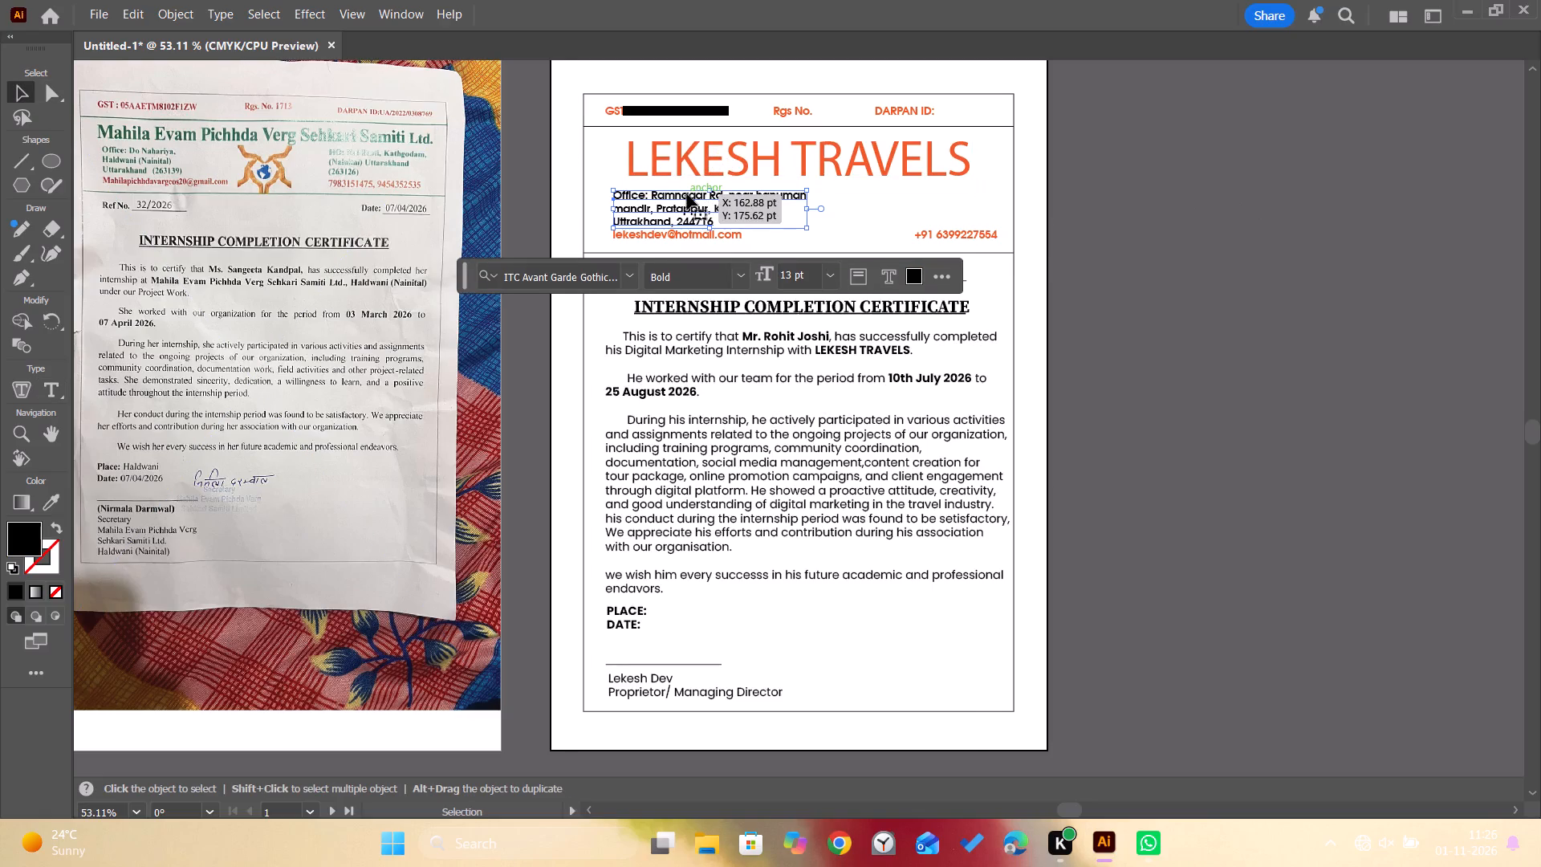
key("Up")
key("Up")
key("Up")
key("Up")
key("Up")
key("Up")
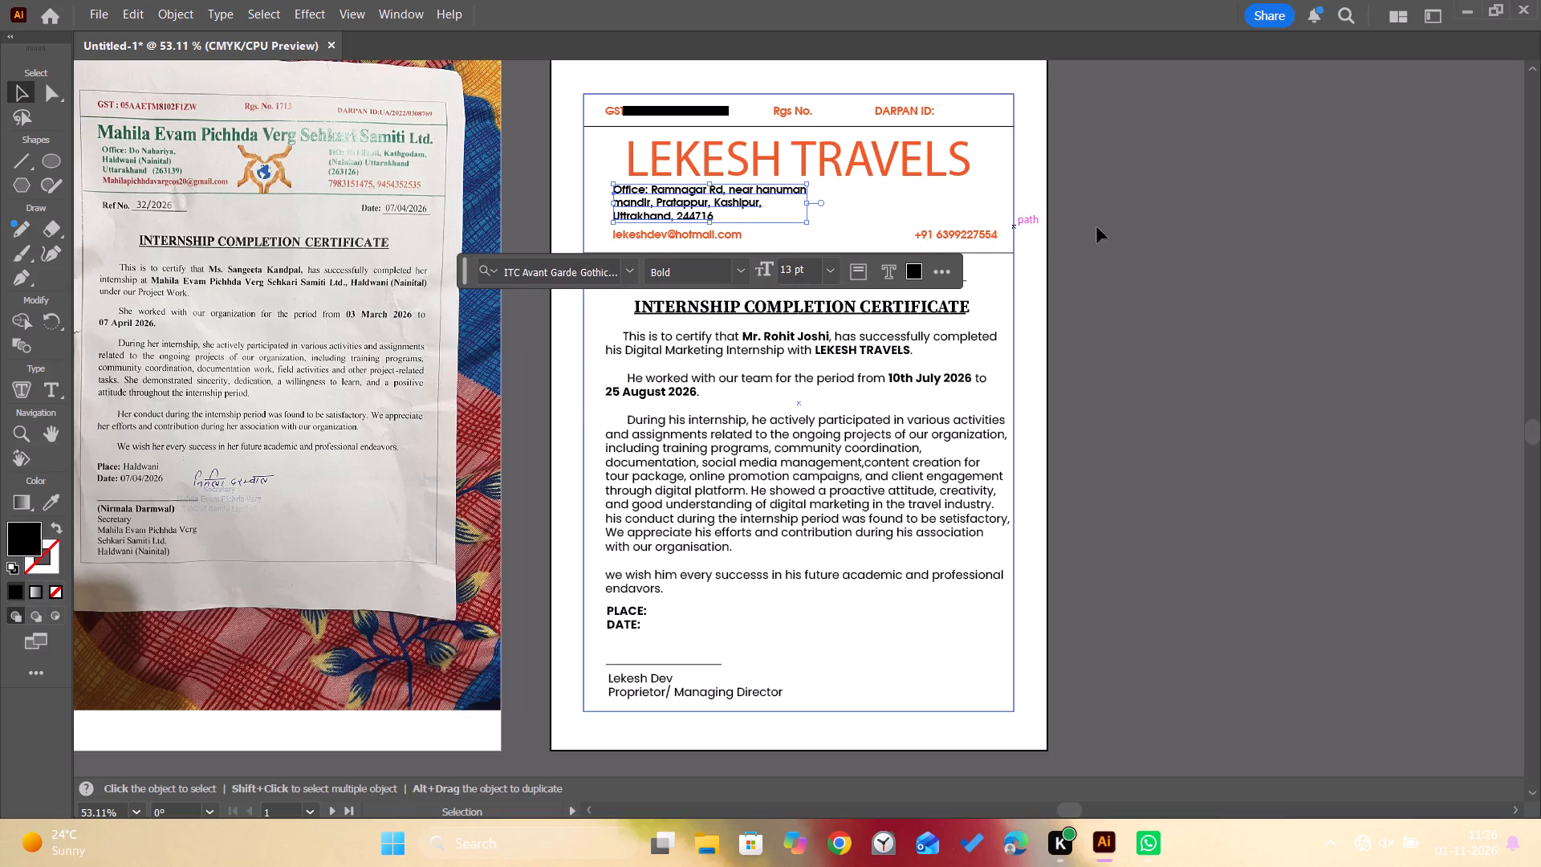
left_click(1138, 233)
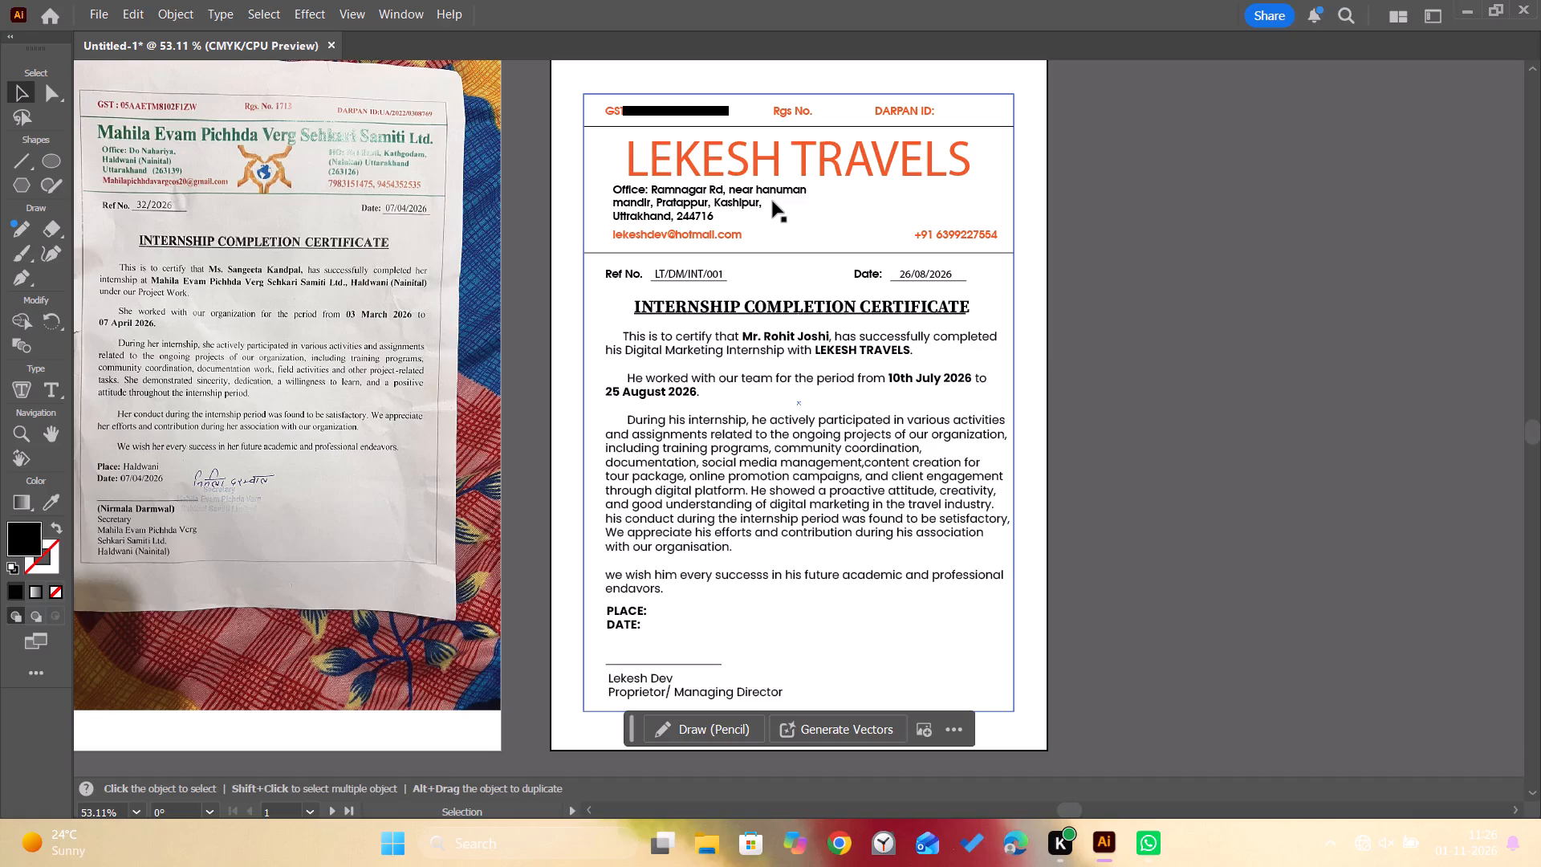
Recolor the LEKESH TRAVELS heading with the recently used black.
left_click(811, 163)
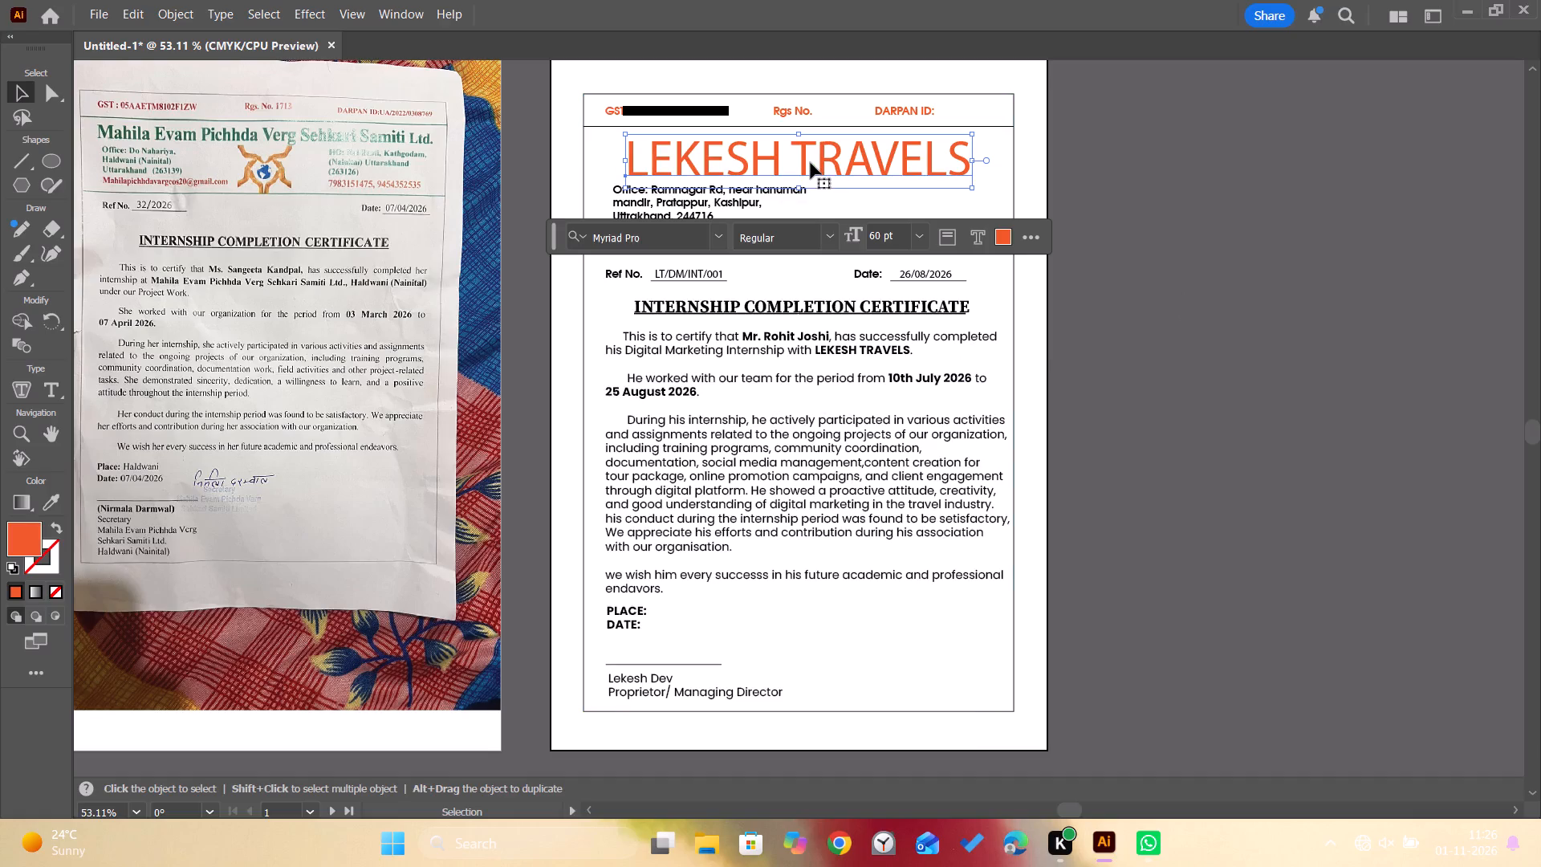
left_click(1011, 245)
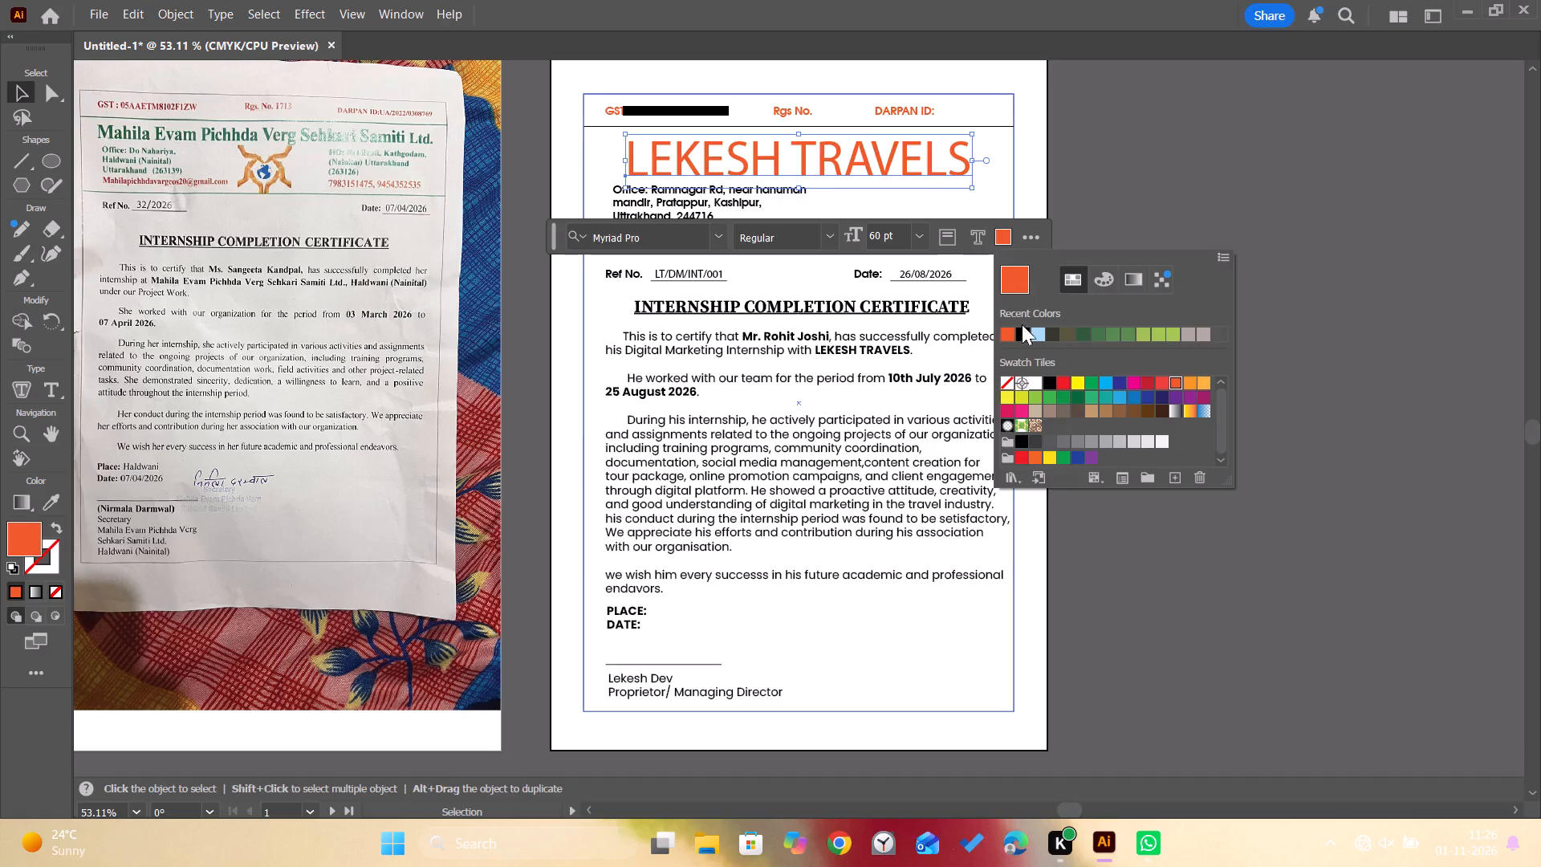
left_click(1022, 329)
left_click(1153, 143)
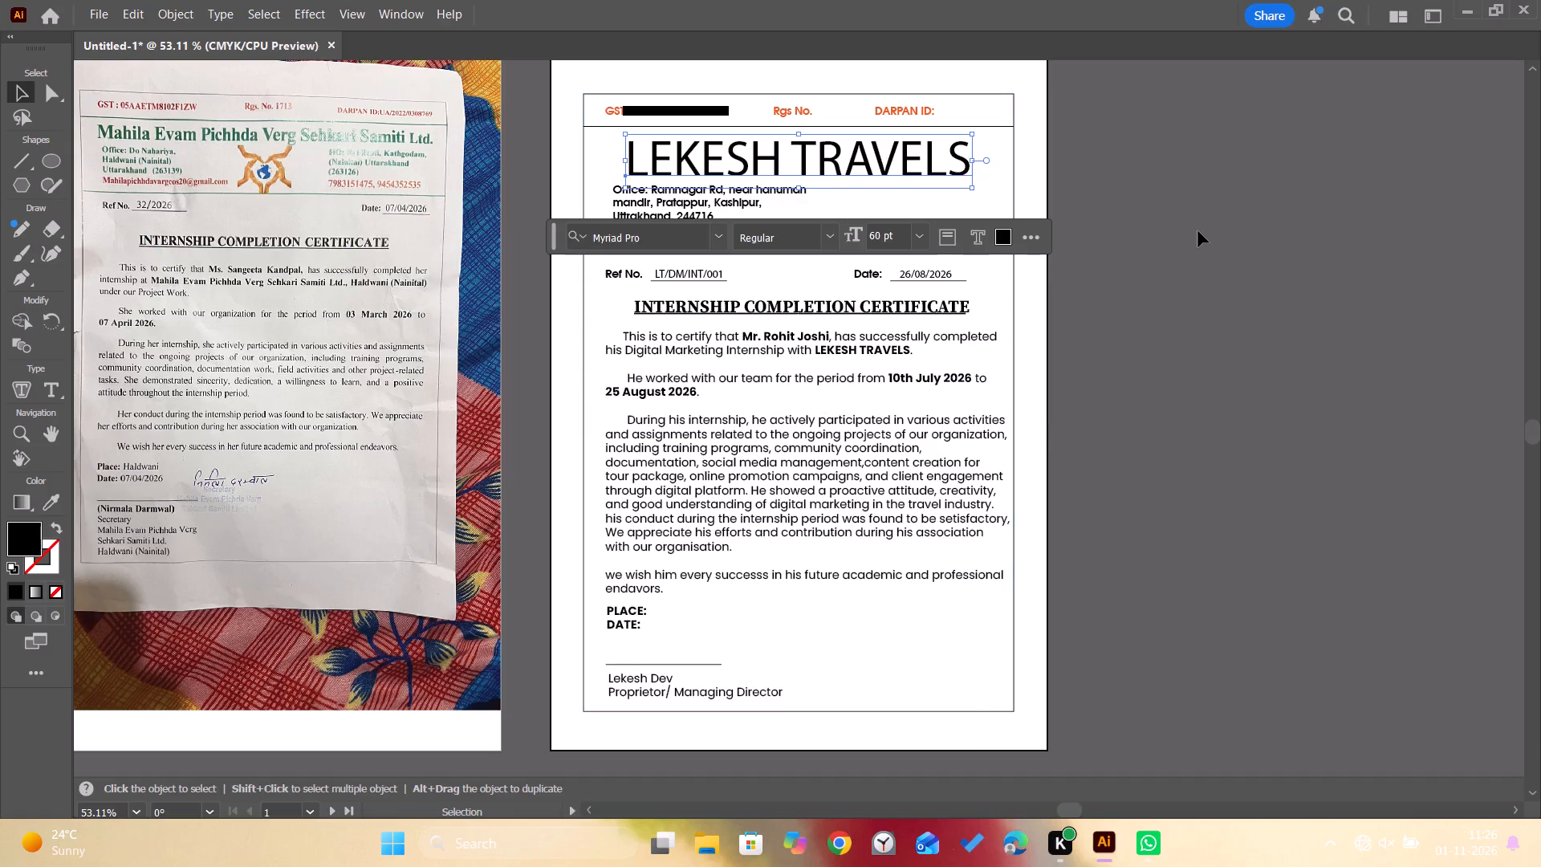
left_click(1199, 231)
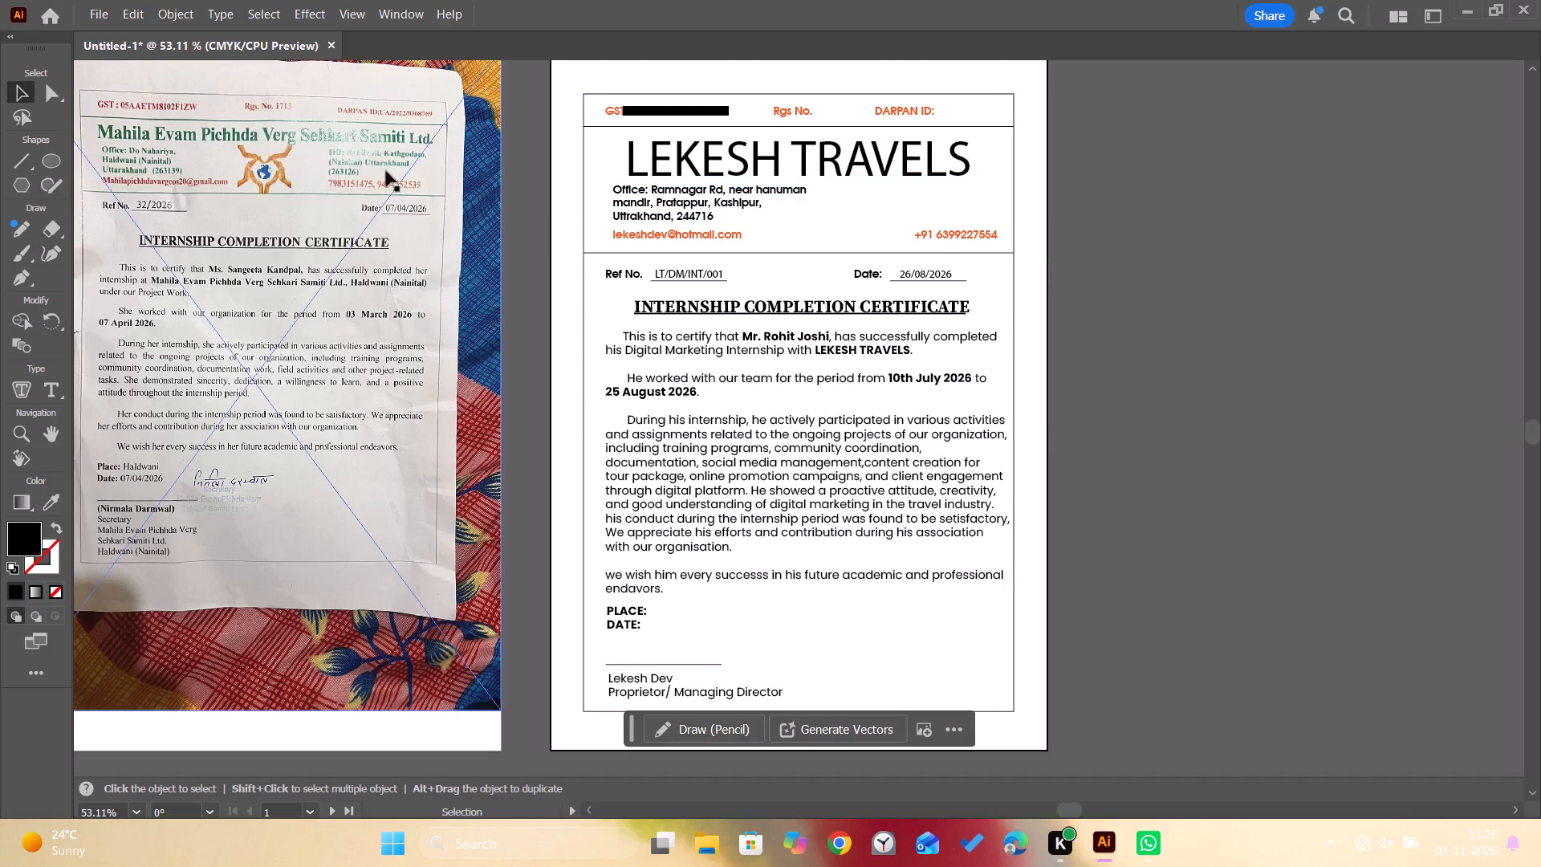
Shift the reference photo slightly down and examine its header address block against the certificate layout.
scroll(384, 177, "up", 1, "alt")
scroll(384, 177, "down", 1, "alt")
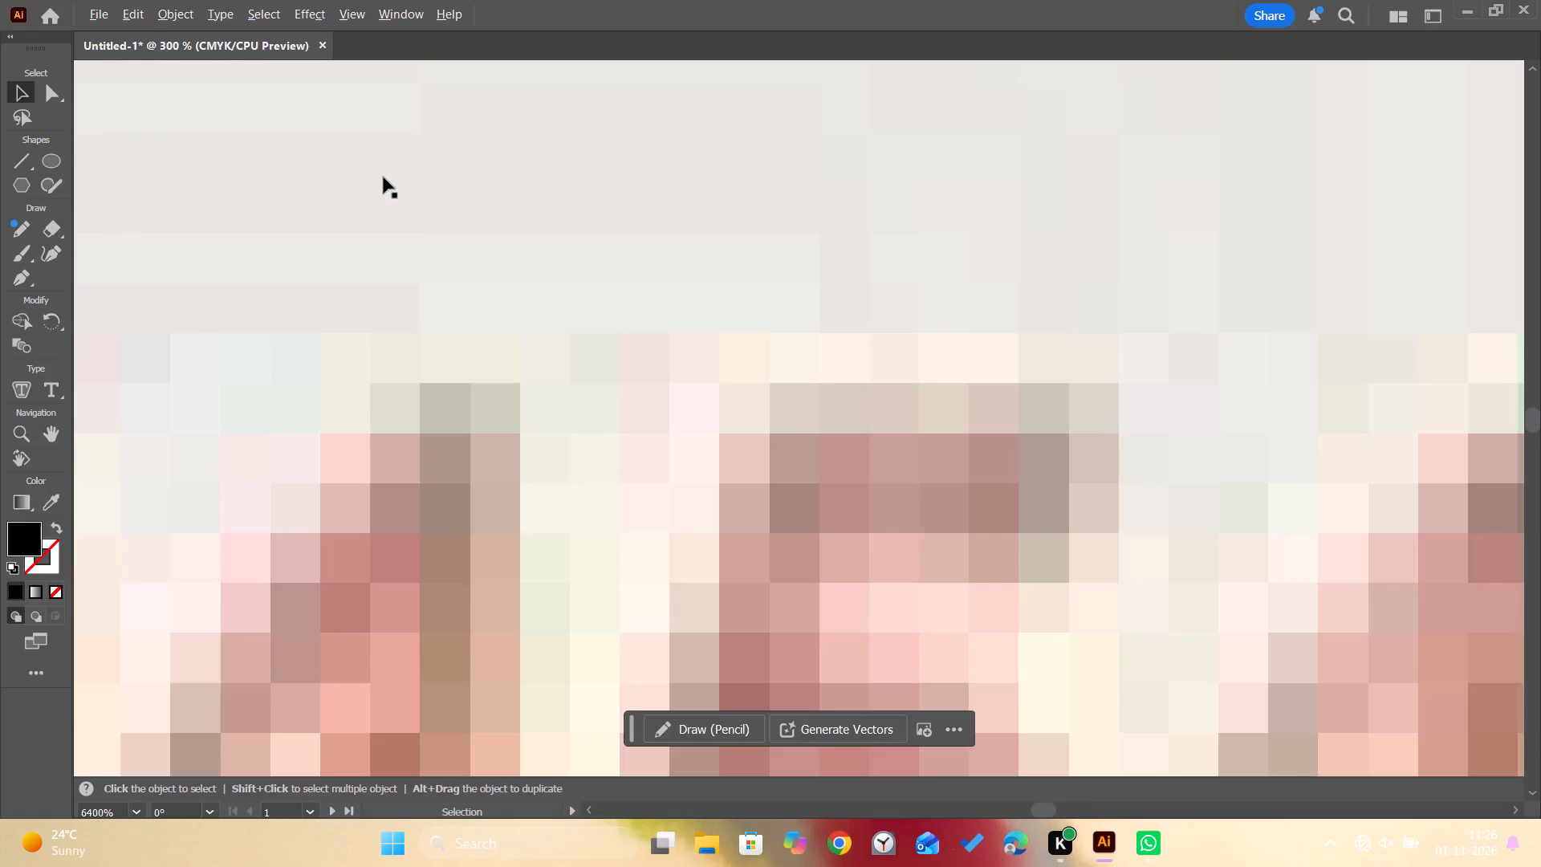
scroll(384, 177, "down", 2, "alt")
left_click_drag(339, 146, 370, 182)
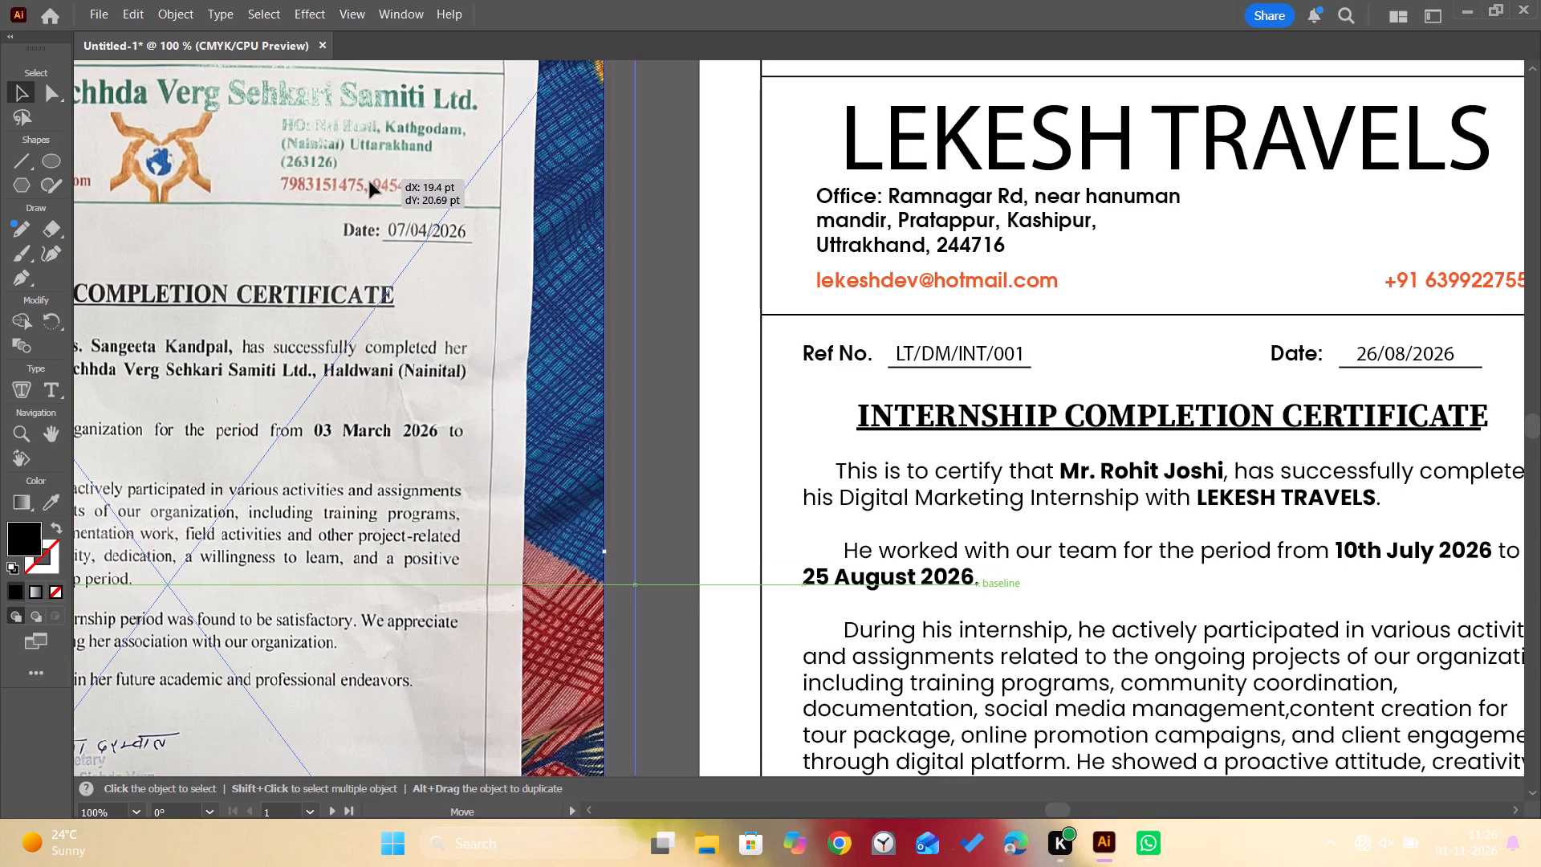
left_click_drag(370, 182, 357, 246)
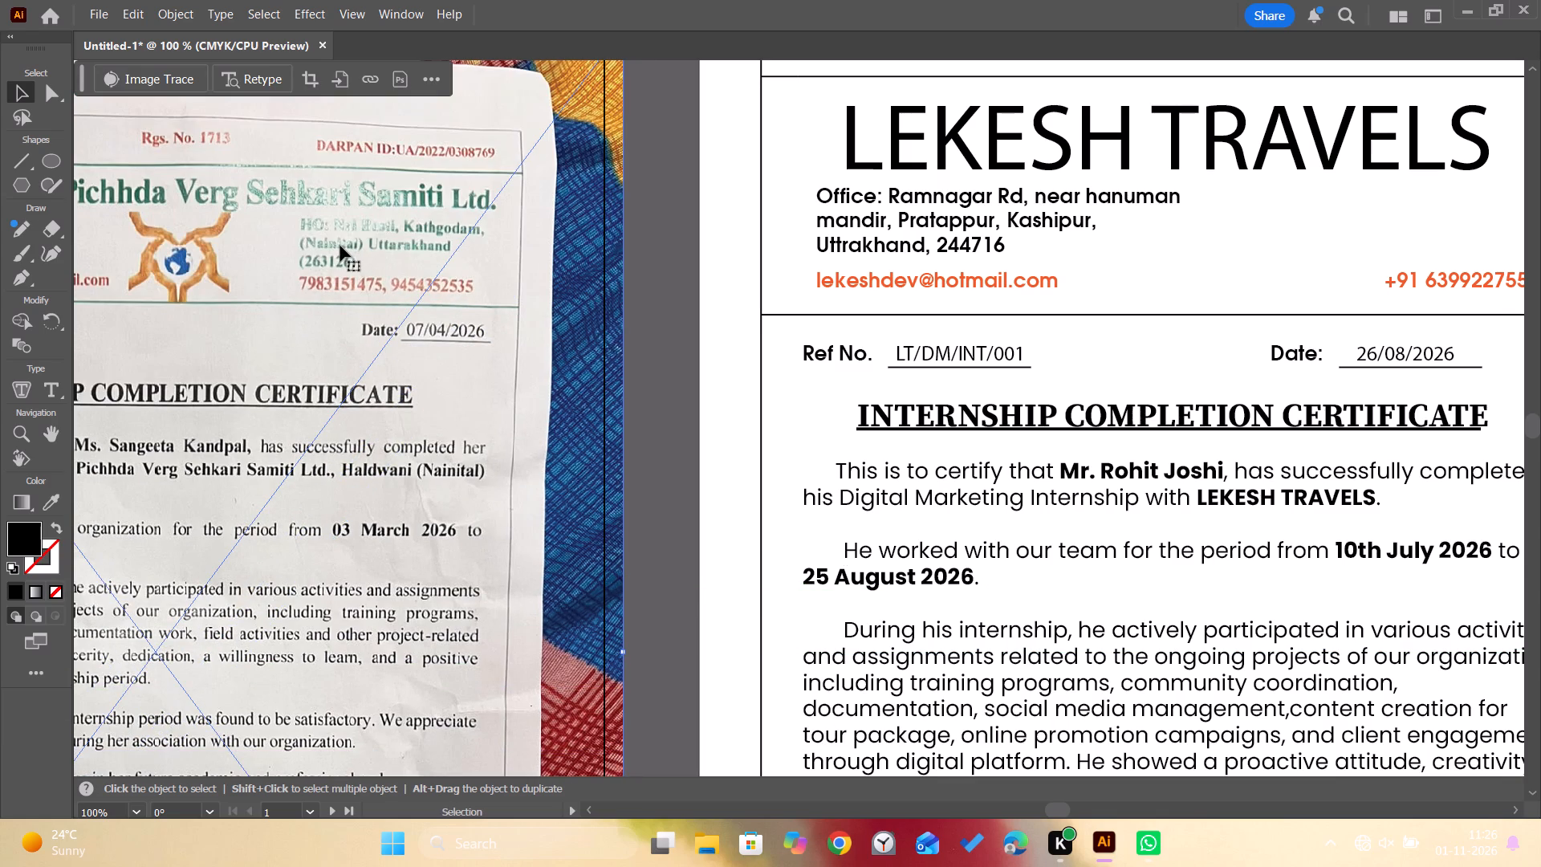
left_click(340, 246)
scroll(1059, 264, "down", 1, "ctrl")
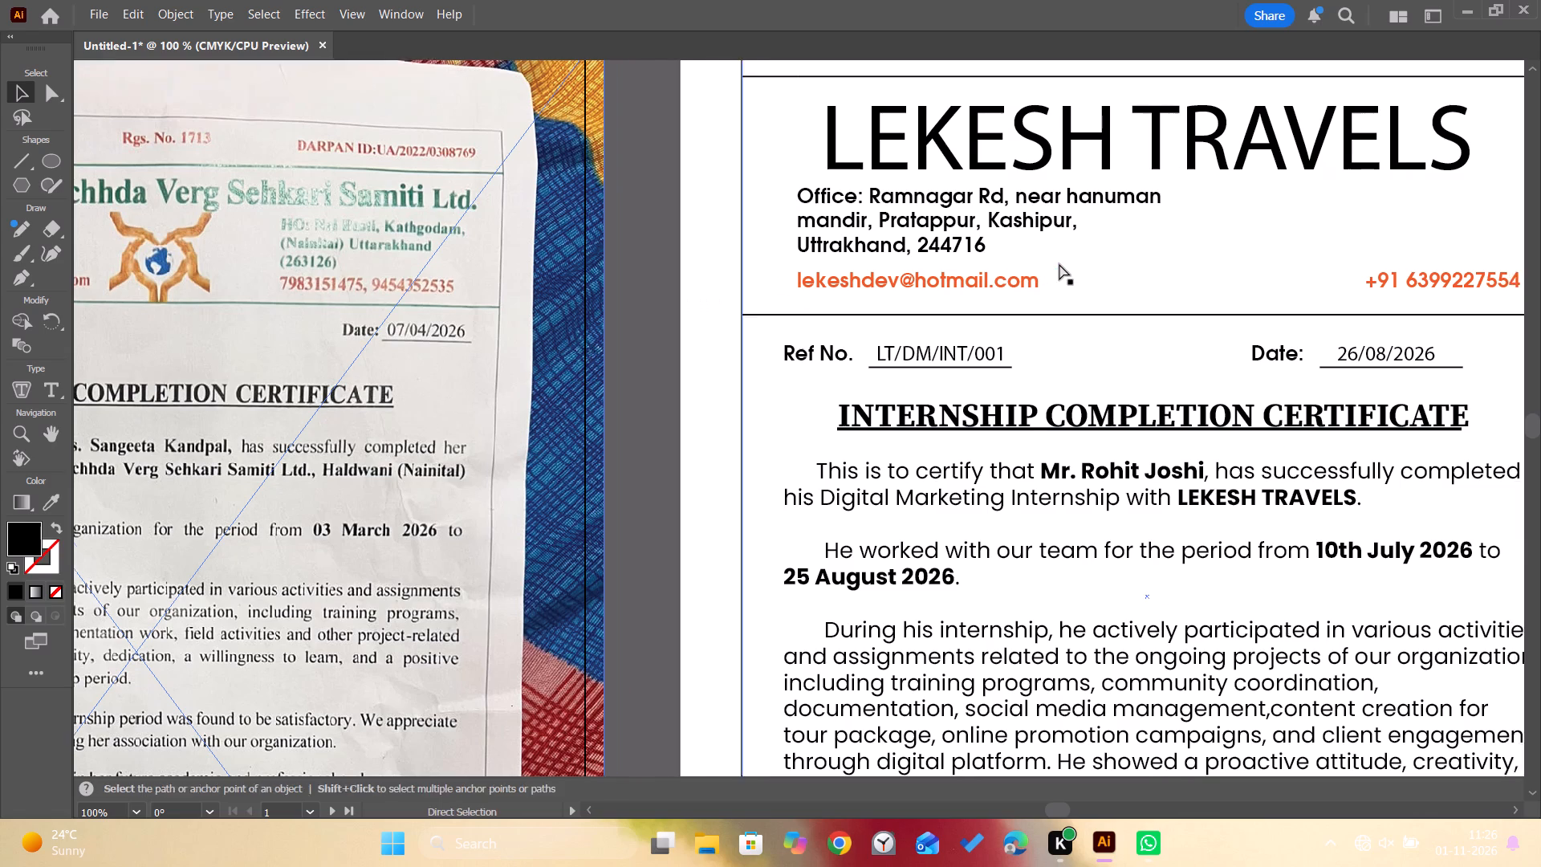
scroll(1059, 264, "down", 2, "ctrl")
scroll(1059, 264, "up", 1)
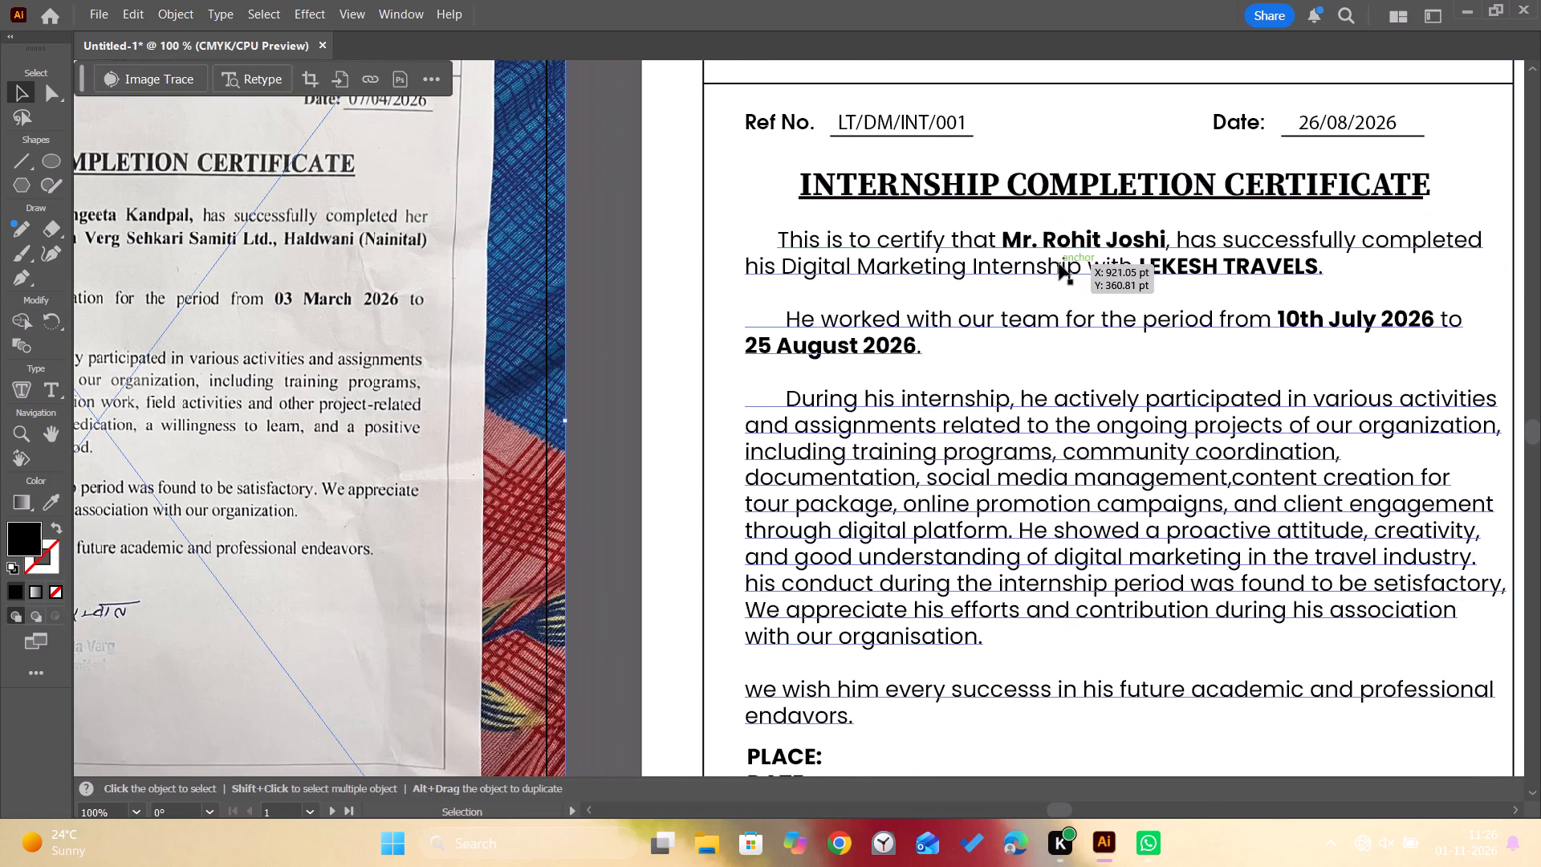
Add Kashipur after the PLACE: label above the signature line.
scroll(1059, 264, "up", 1)
scroll(1059, 264, "down", 4)
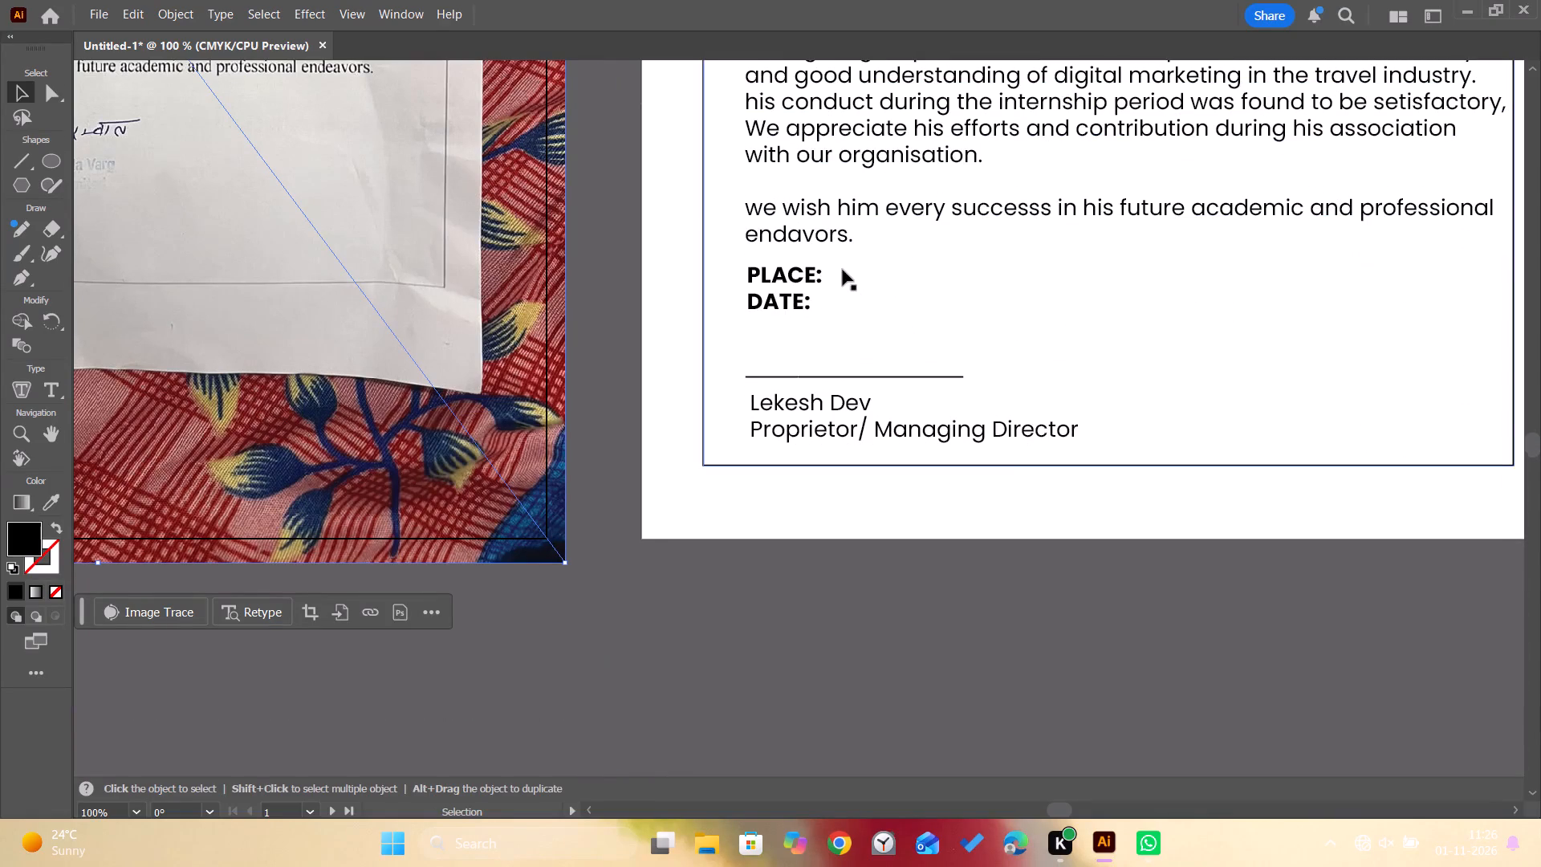
double_click(821, 276)
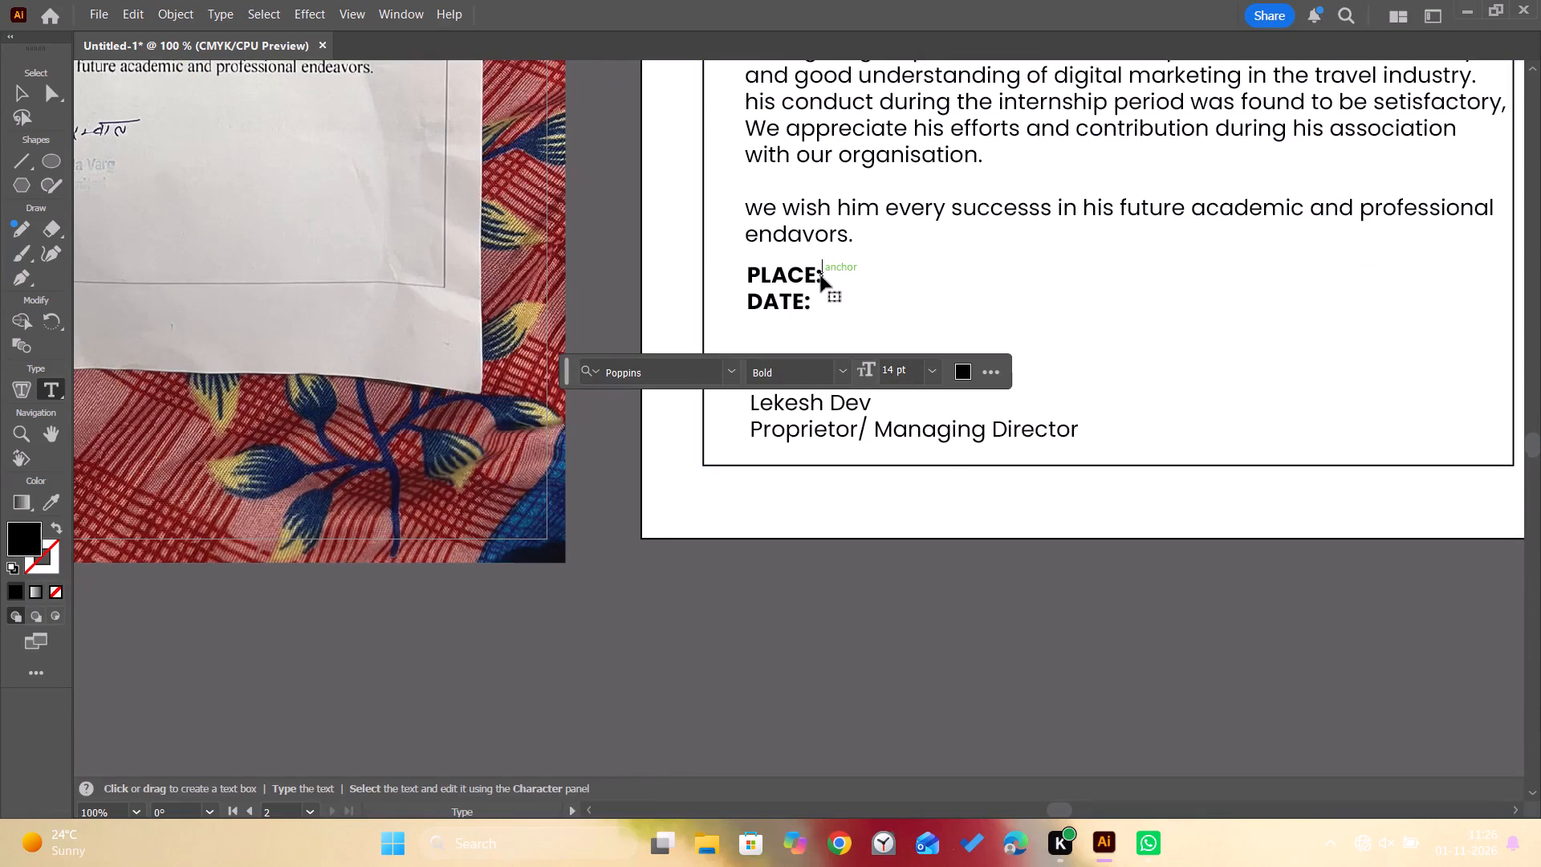
key("space")
type("ashi")
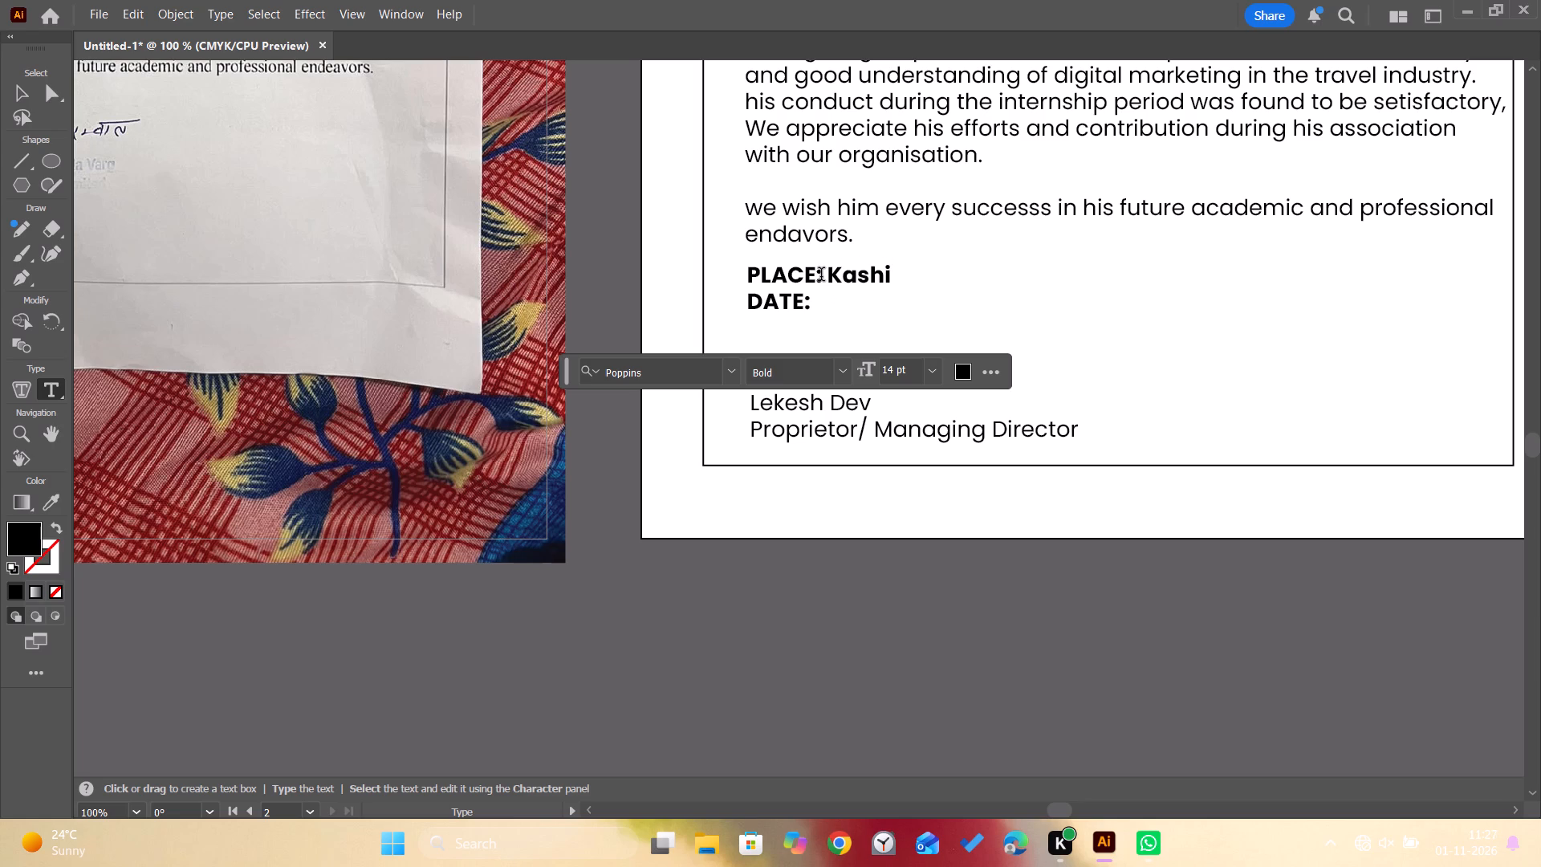
type("pur")
Set the word Kashipur to Poppins Regular, leaving the PLACE: label bold.
left_click_drag(831, 280, 955, 272)
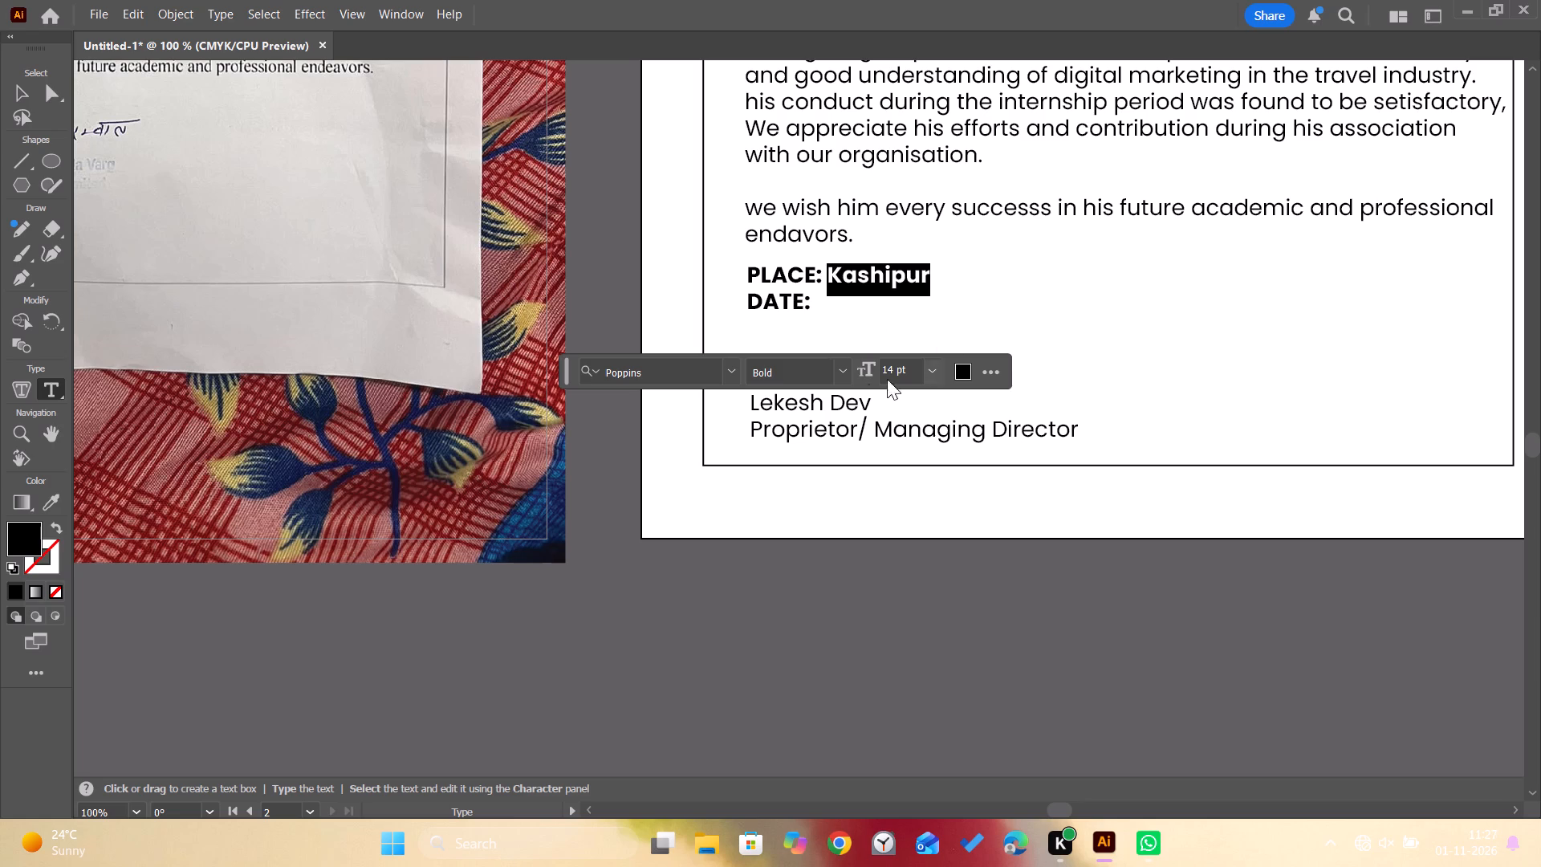
left_click(844, 377)
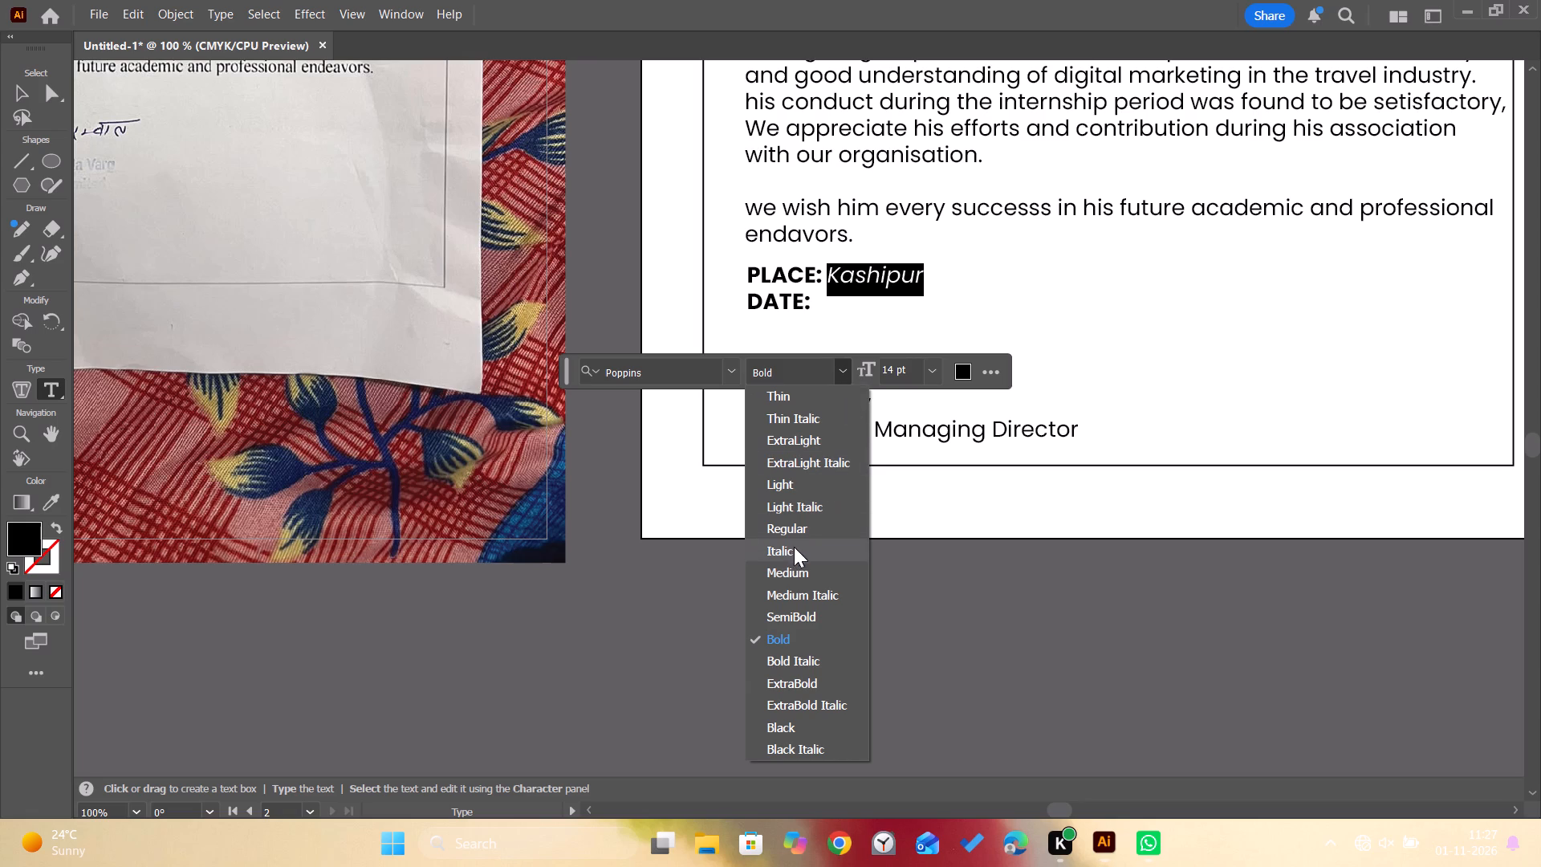
left_click(804, 535)
left_click(925, 527)
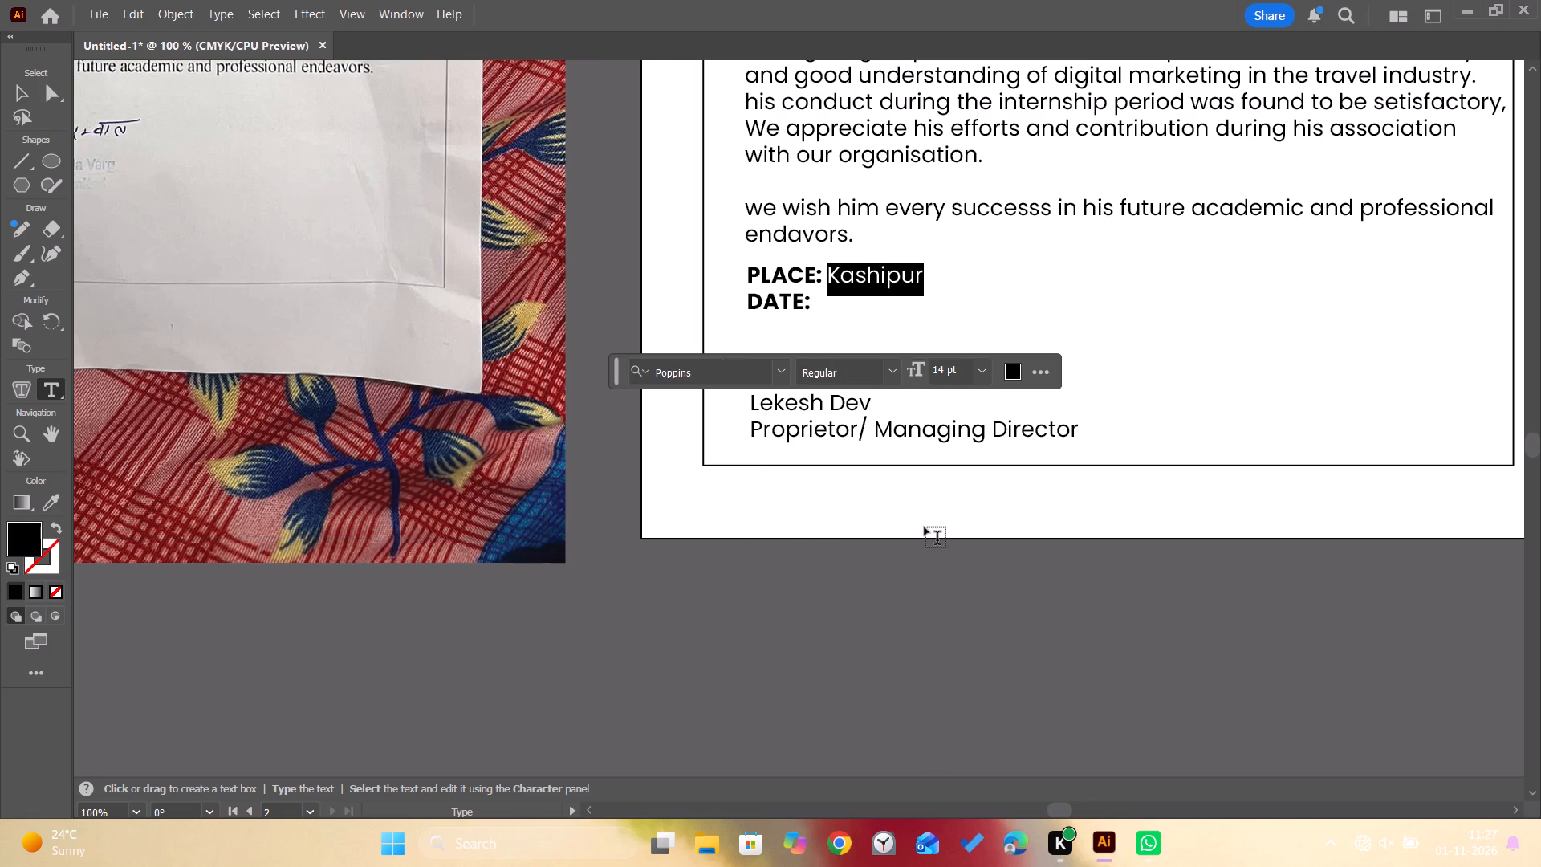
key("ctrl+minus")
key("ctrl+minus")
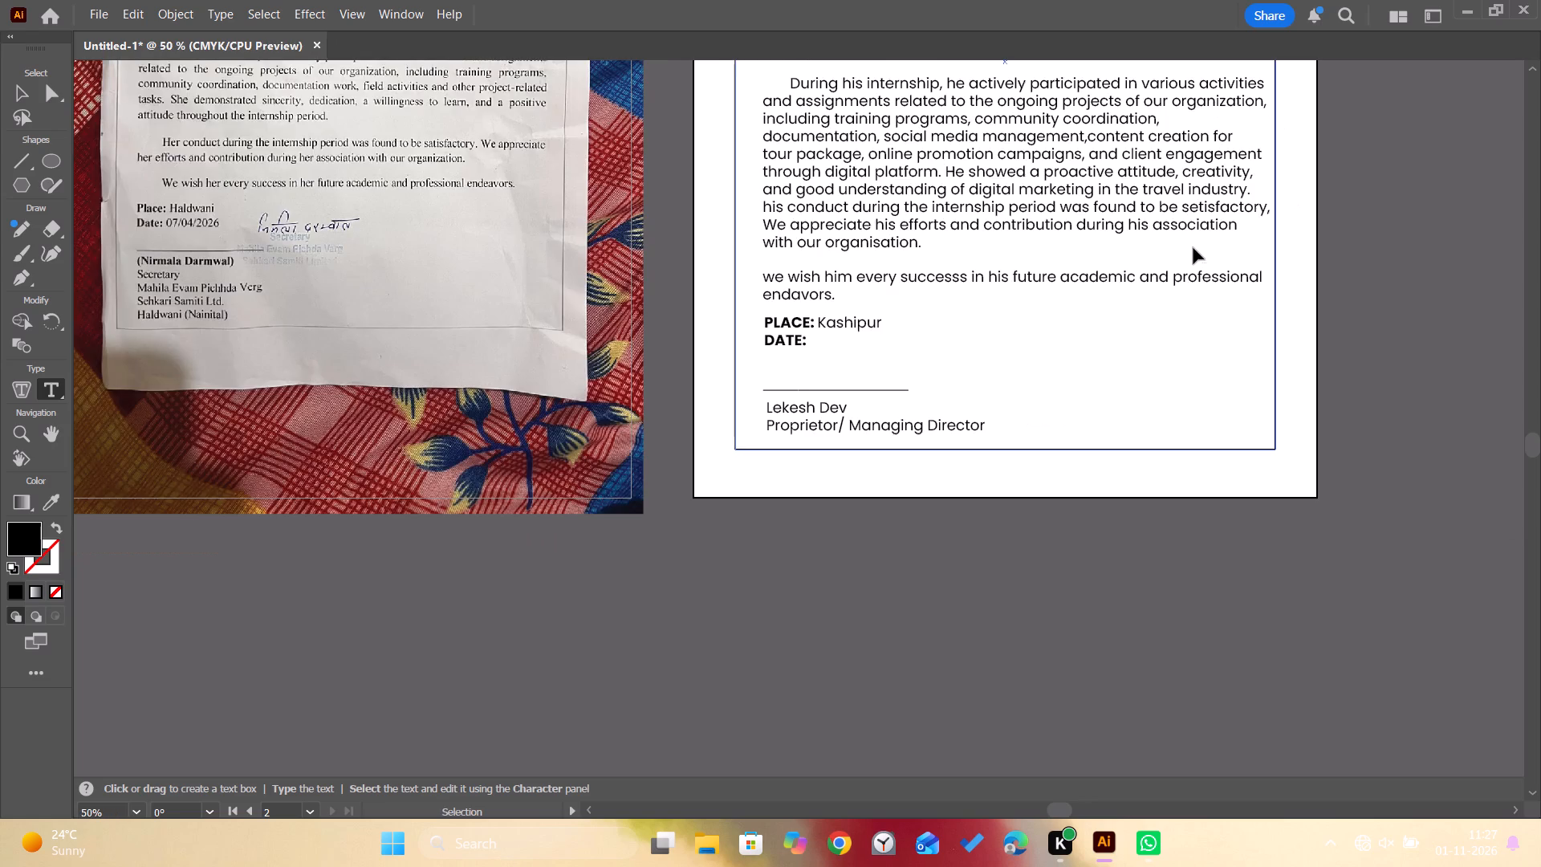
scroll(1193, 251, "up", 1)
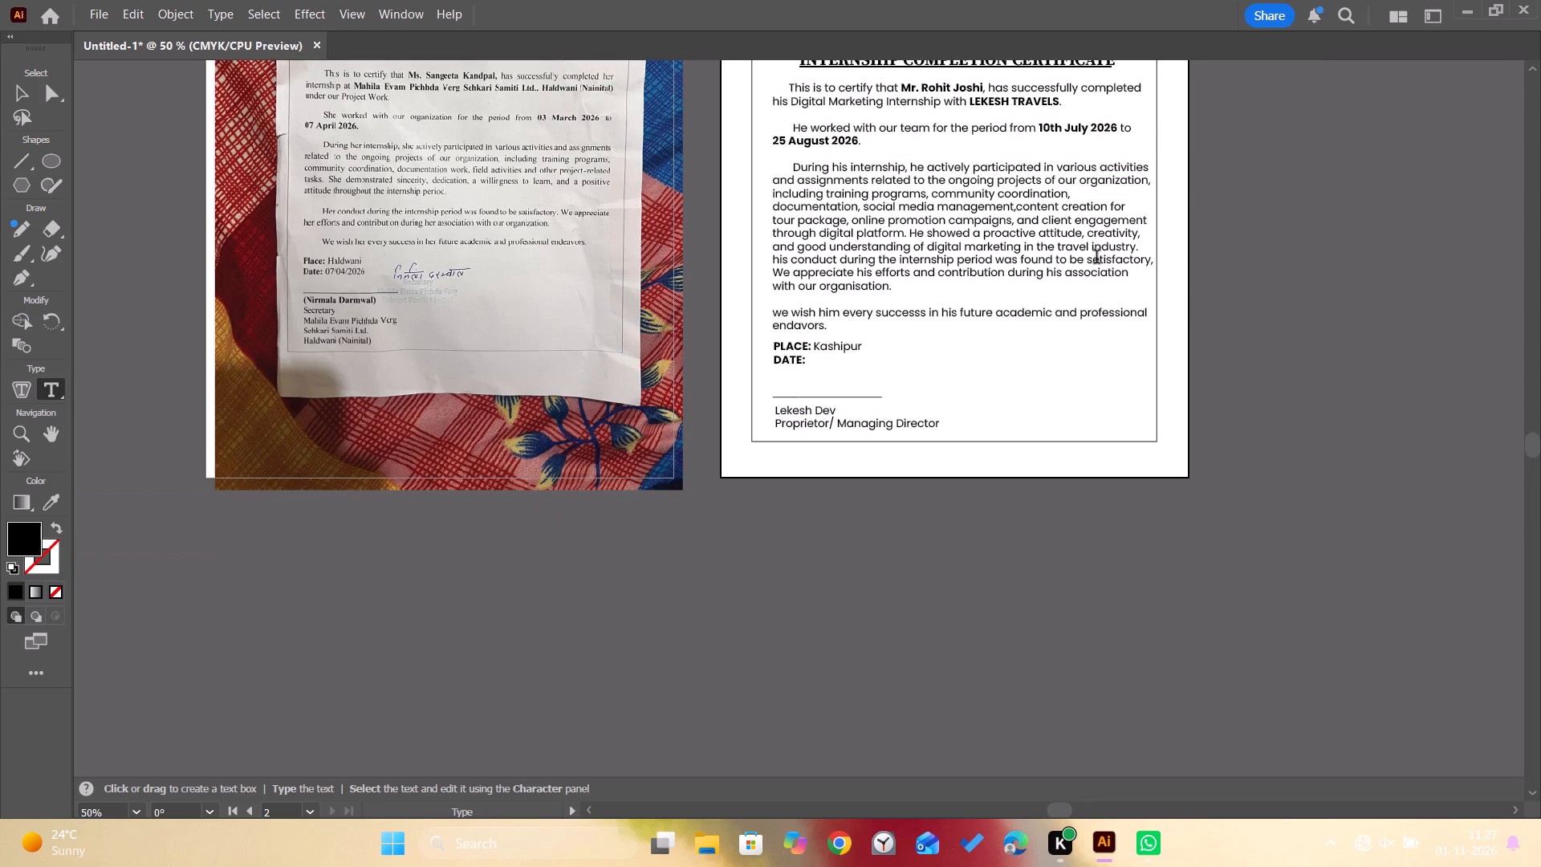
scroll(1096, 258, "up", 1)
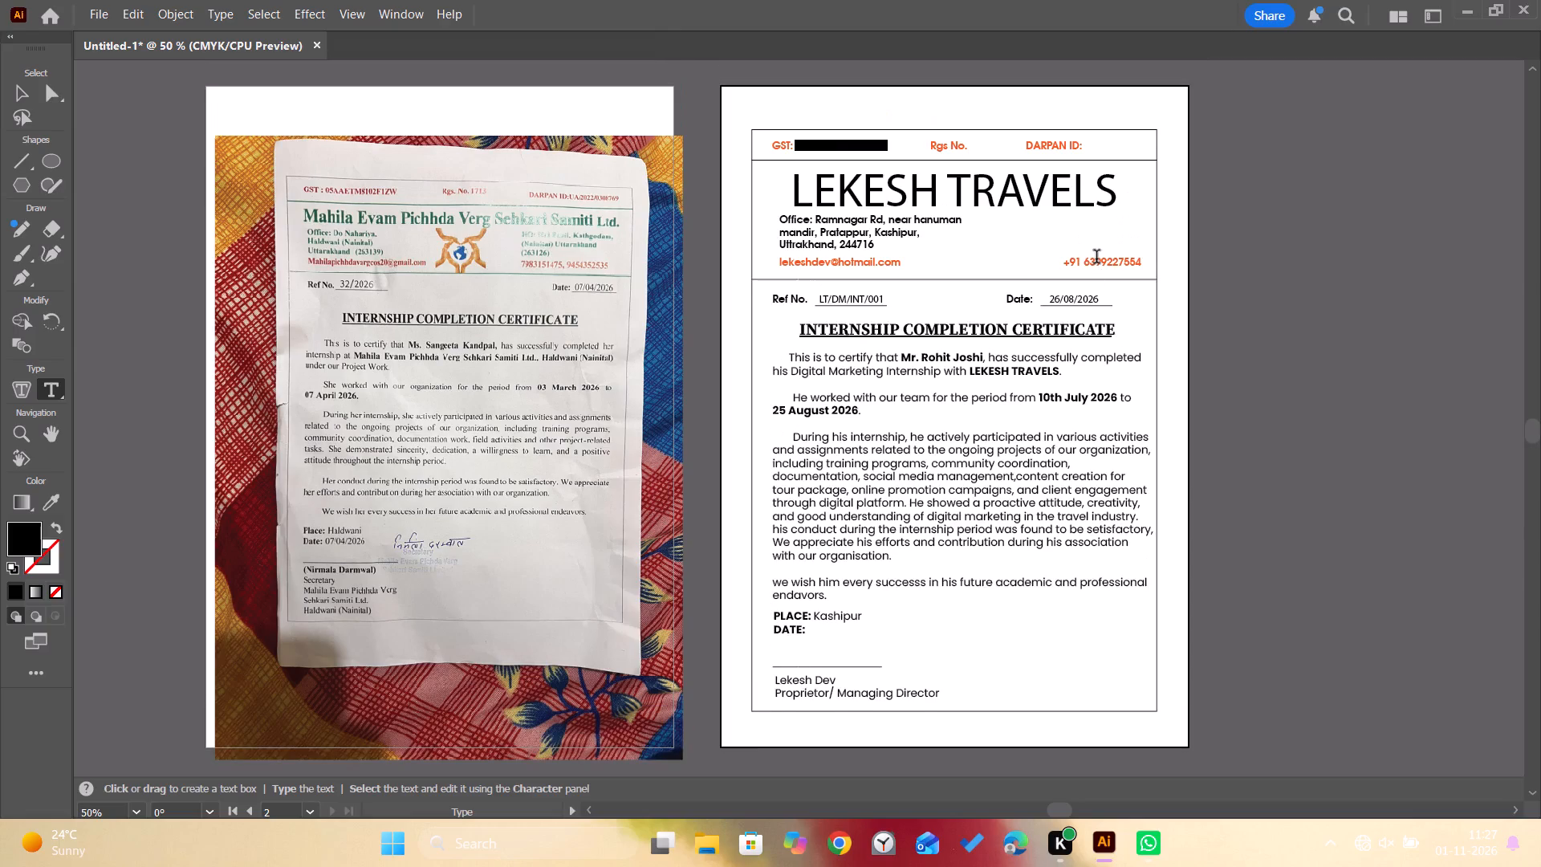
Add the date 26/08/2026 after the DATE: label above the signature line.
scroll(1096, 258, "down", 1)
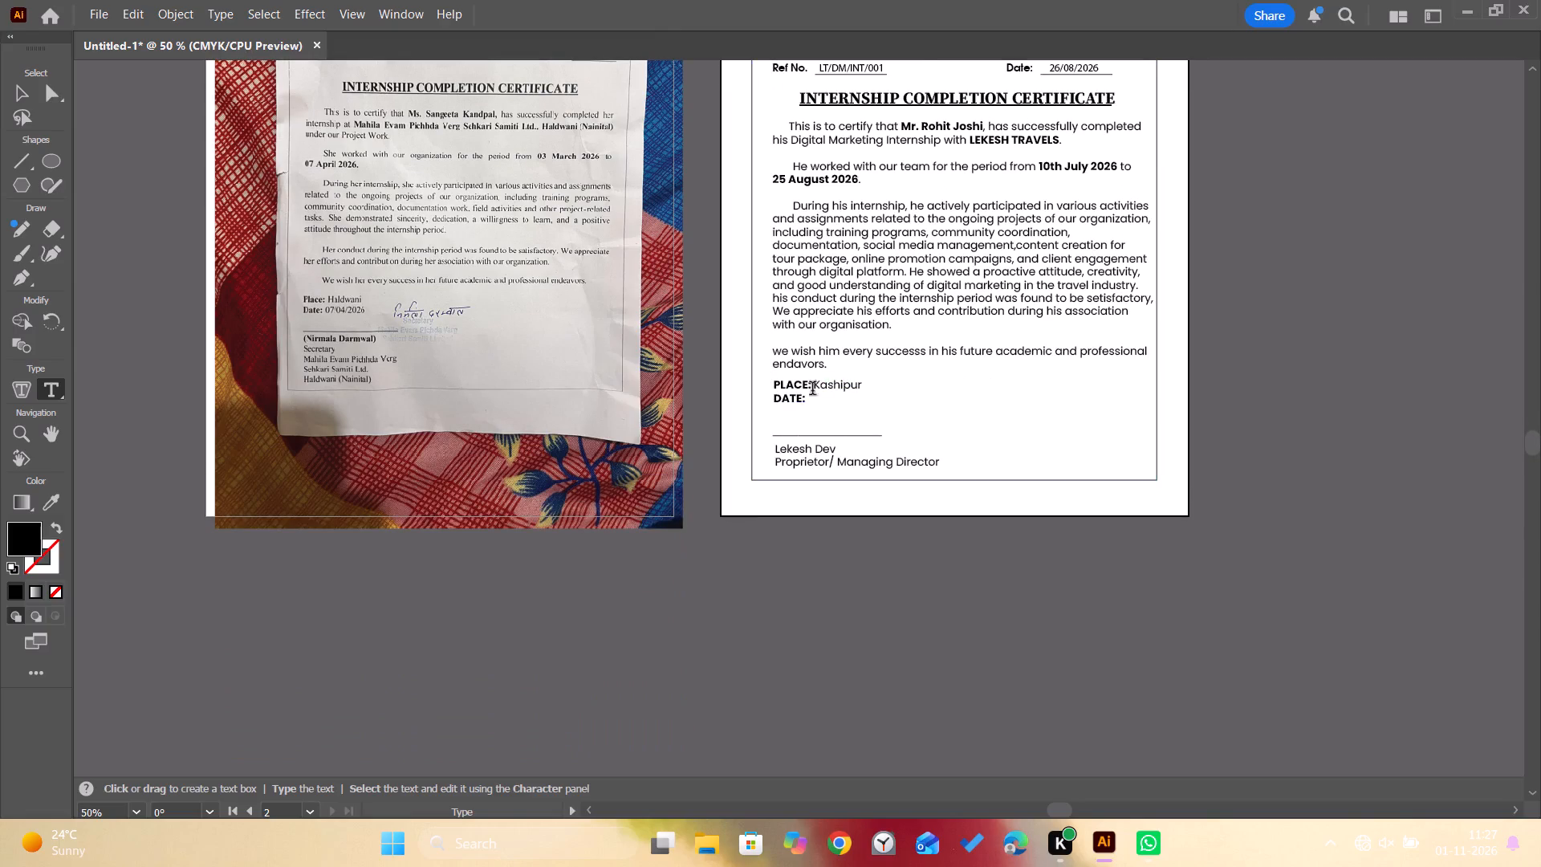
double_click(804, 403)
key("Right")
key("Right")
key("Right")
key("Right")
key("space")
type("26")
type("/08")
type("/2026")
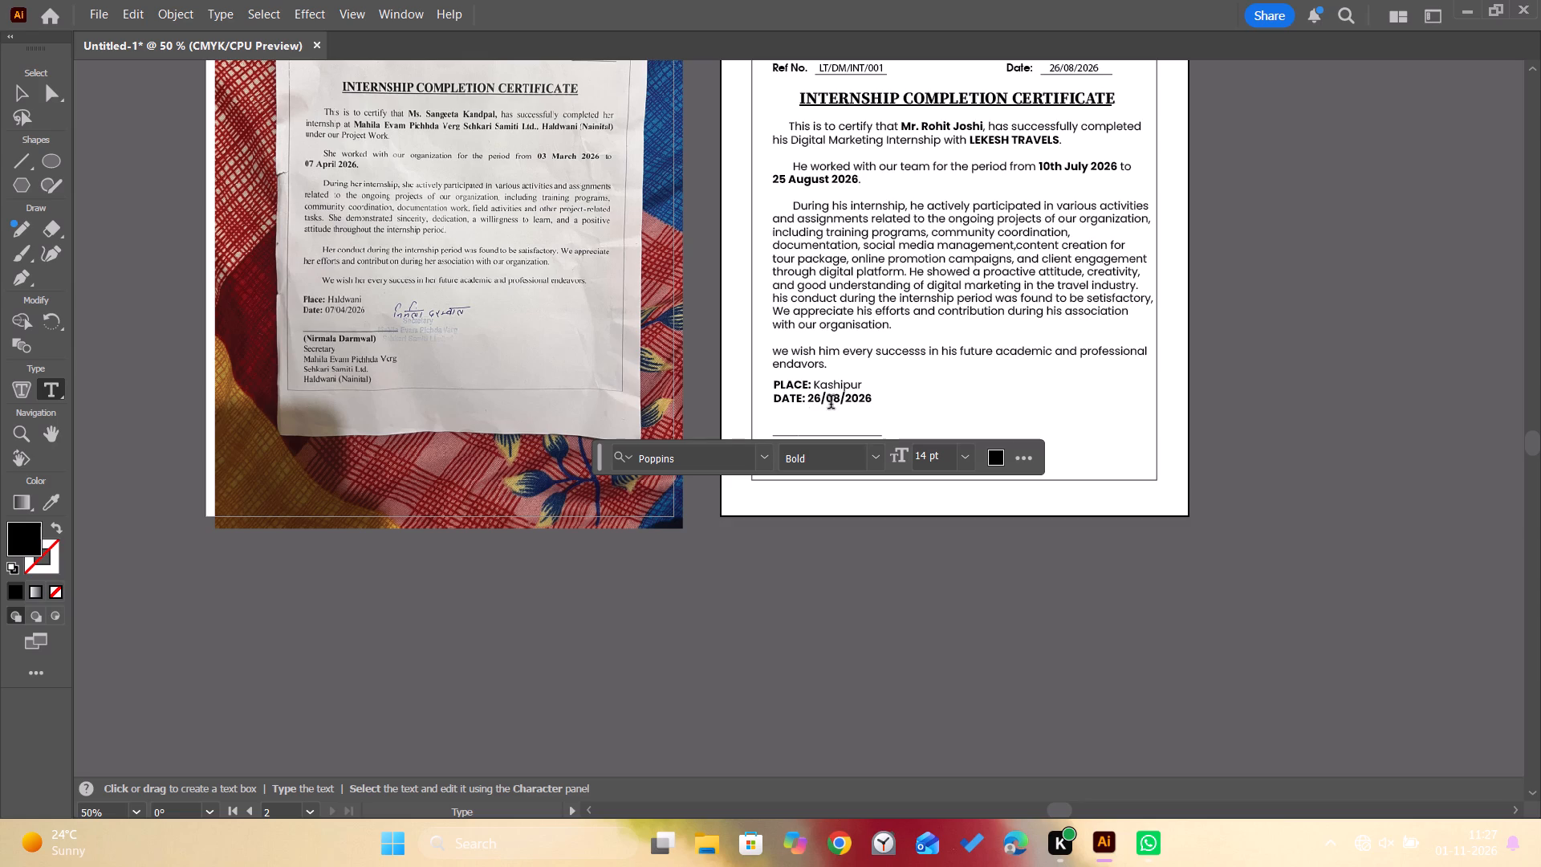
Set the date value 26/08/2026 beside the DATE: label to Poppins Regular, leaving the label bold.
left_click_drag(810, 400, 957, 377)
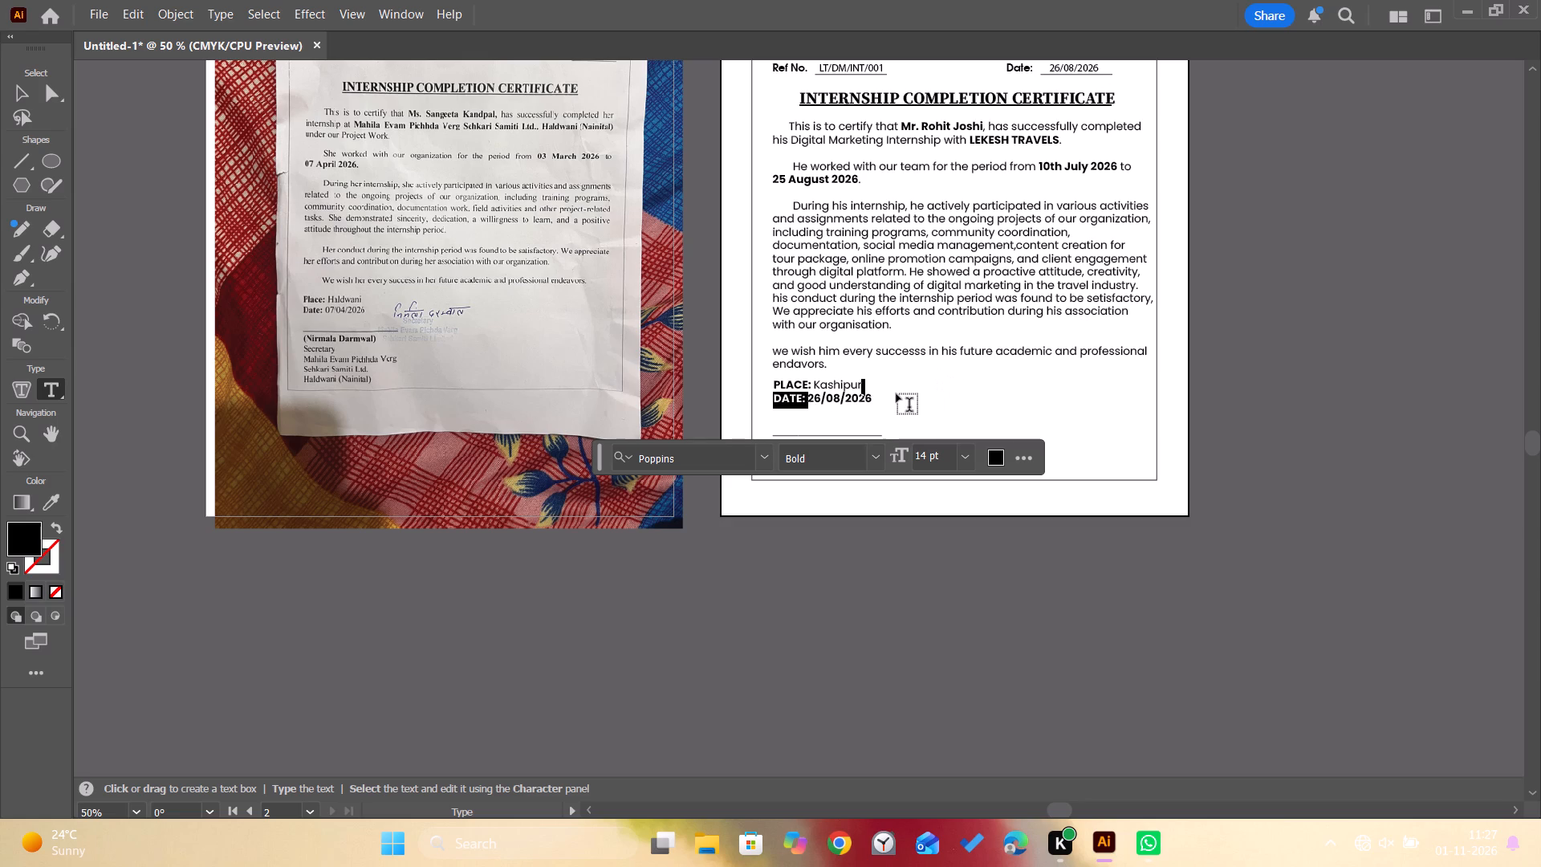
left_click(810, 403)
left_click_drag(810, 403, 880, 401)
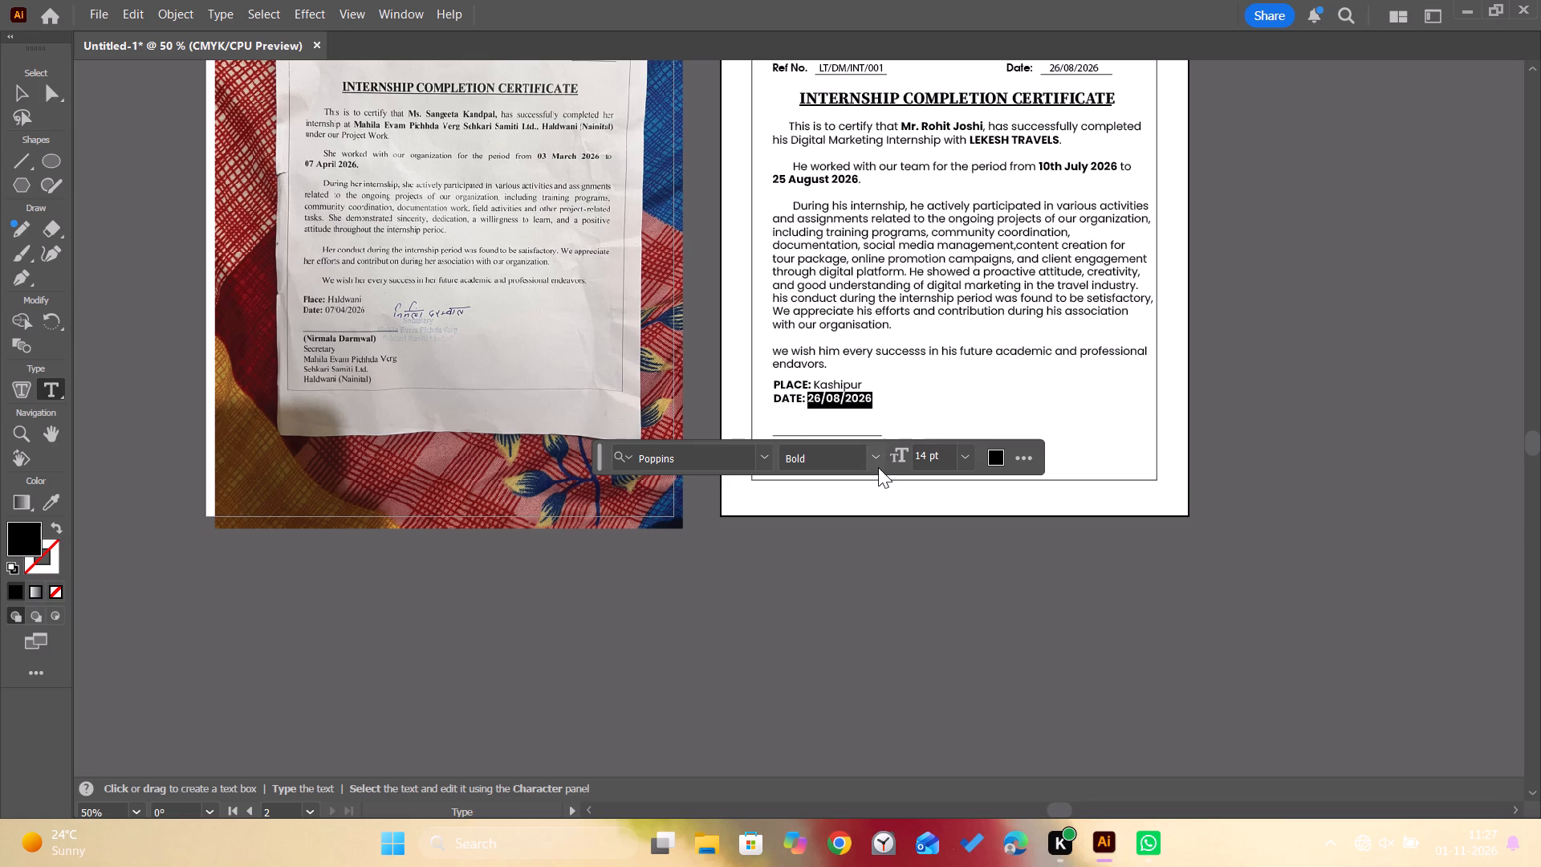
left_click(878, 467)
left_click(823, 212)
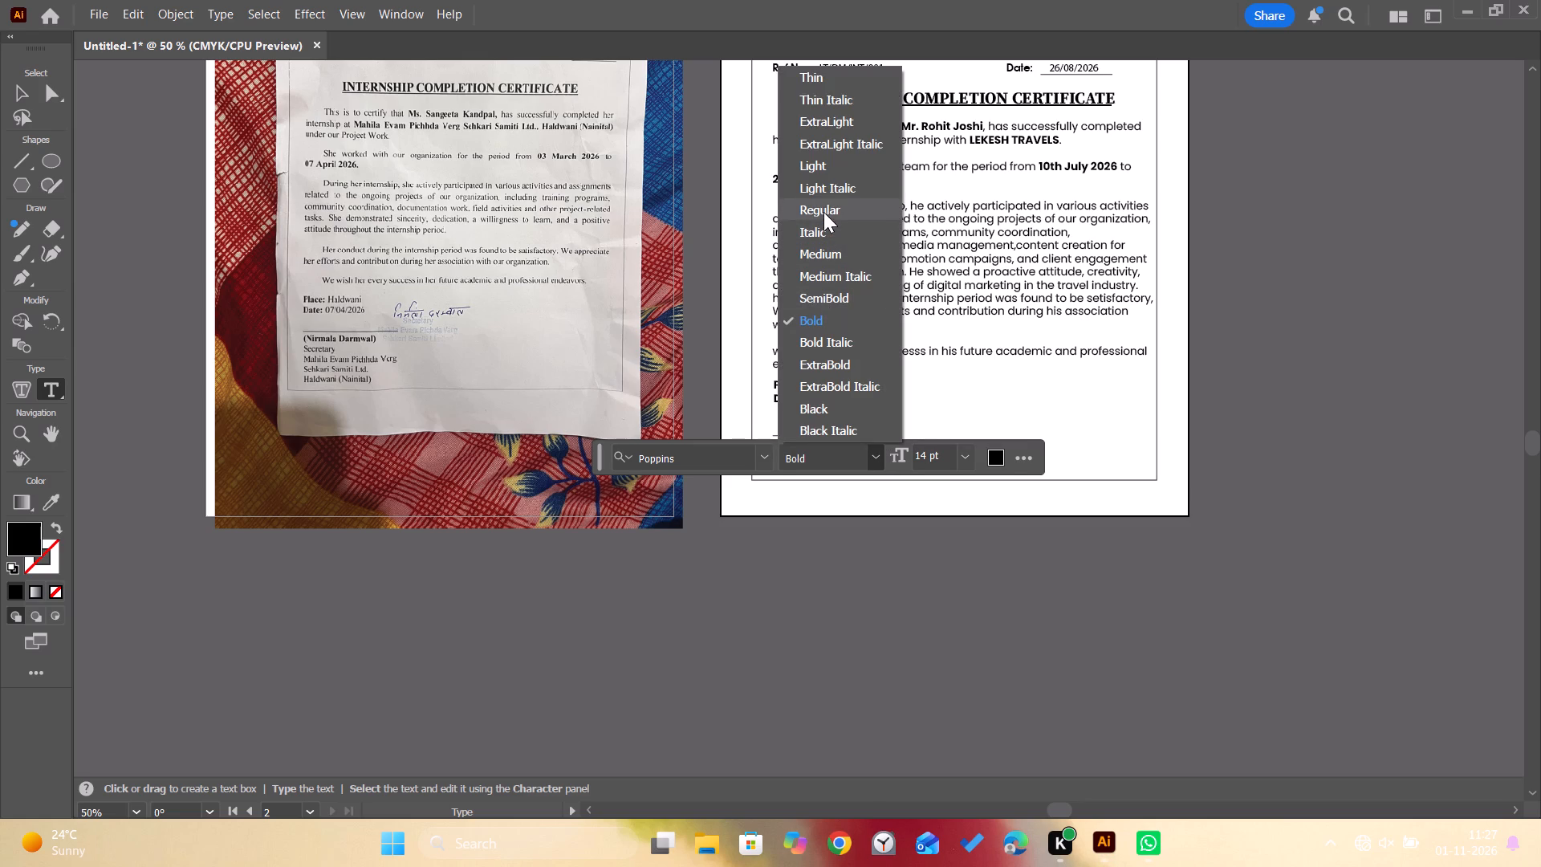
left_click(17, 89)
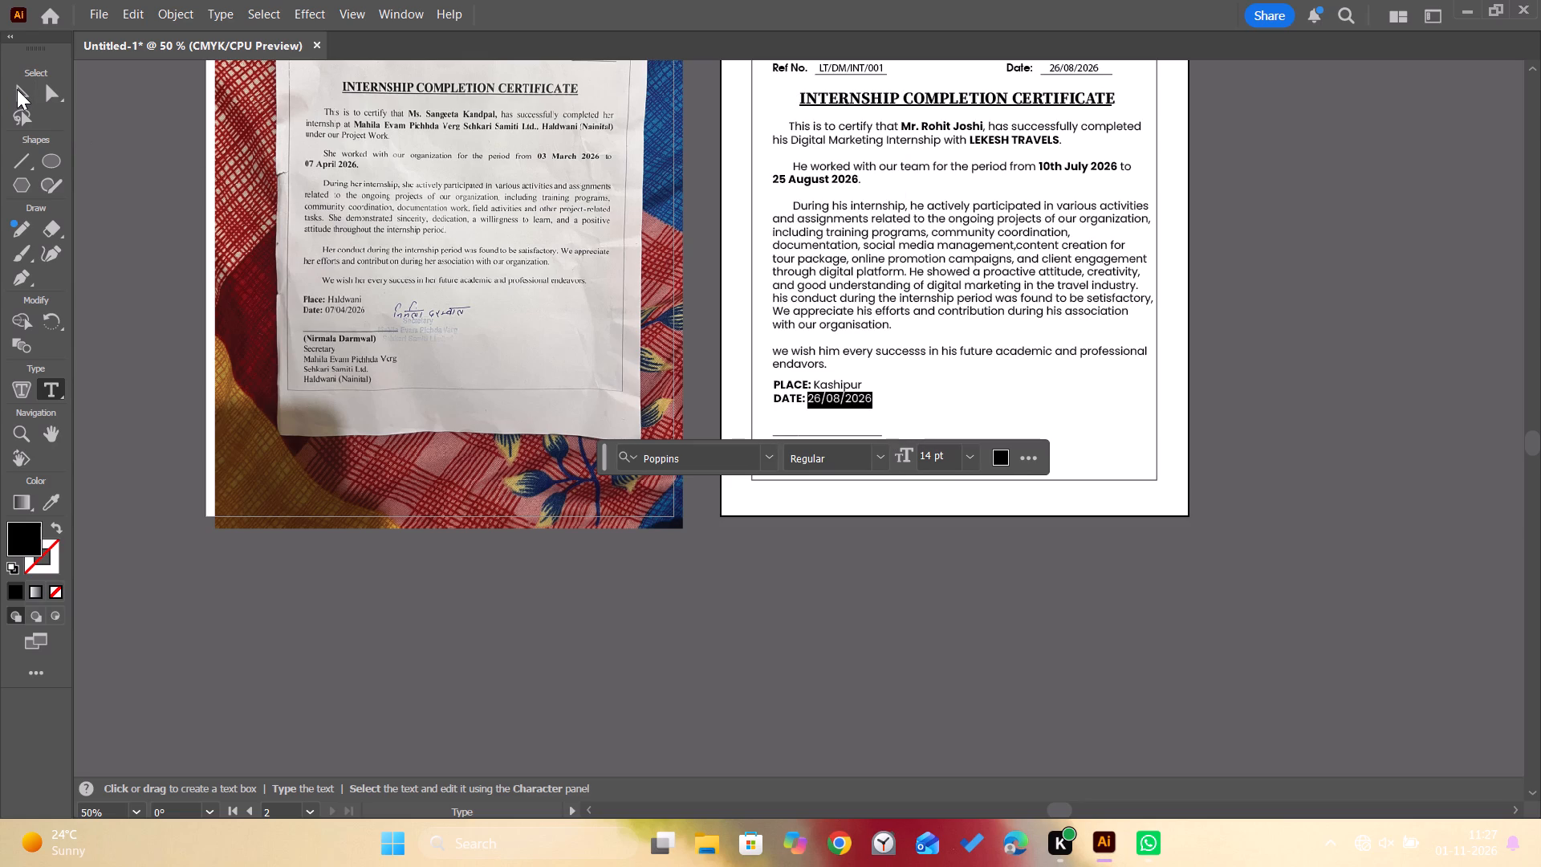
left_click(1234, 299)
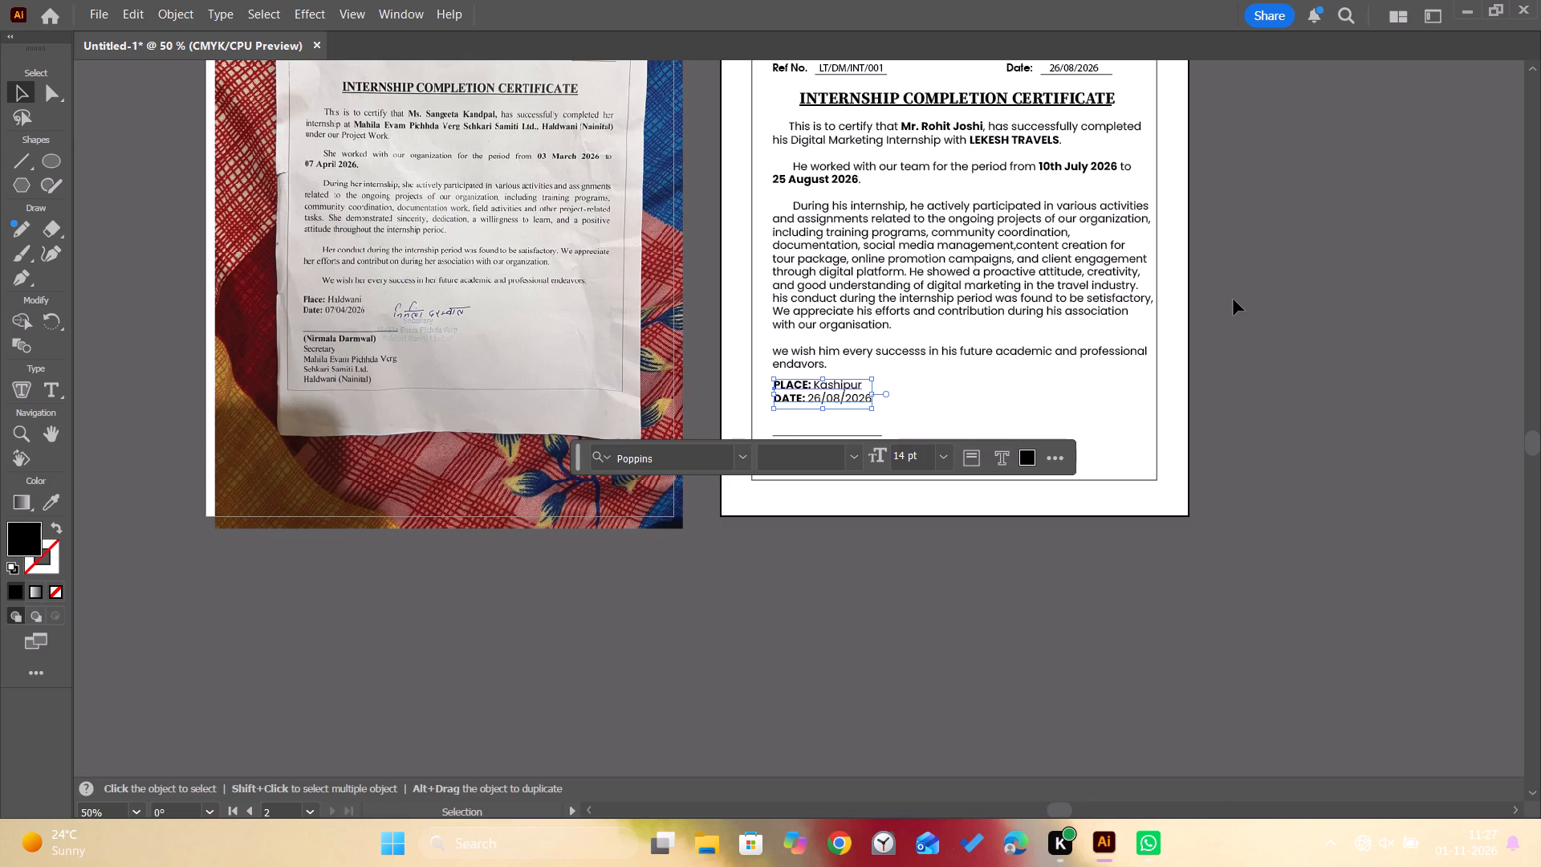
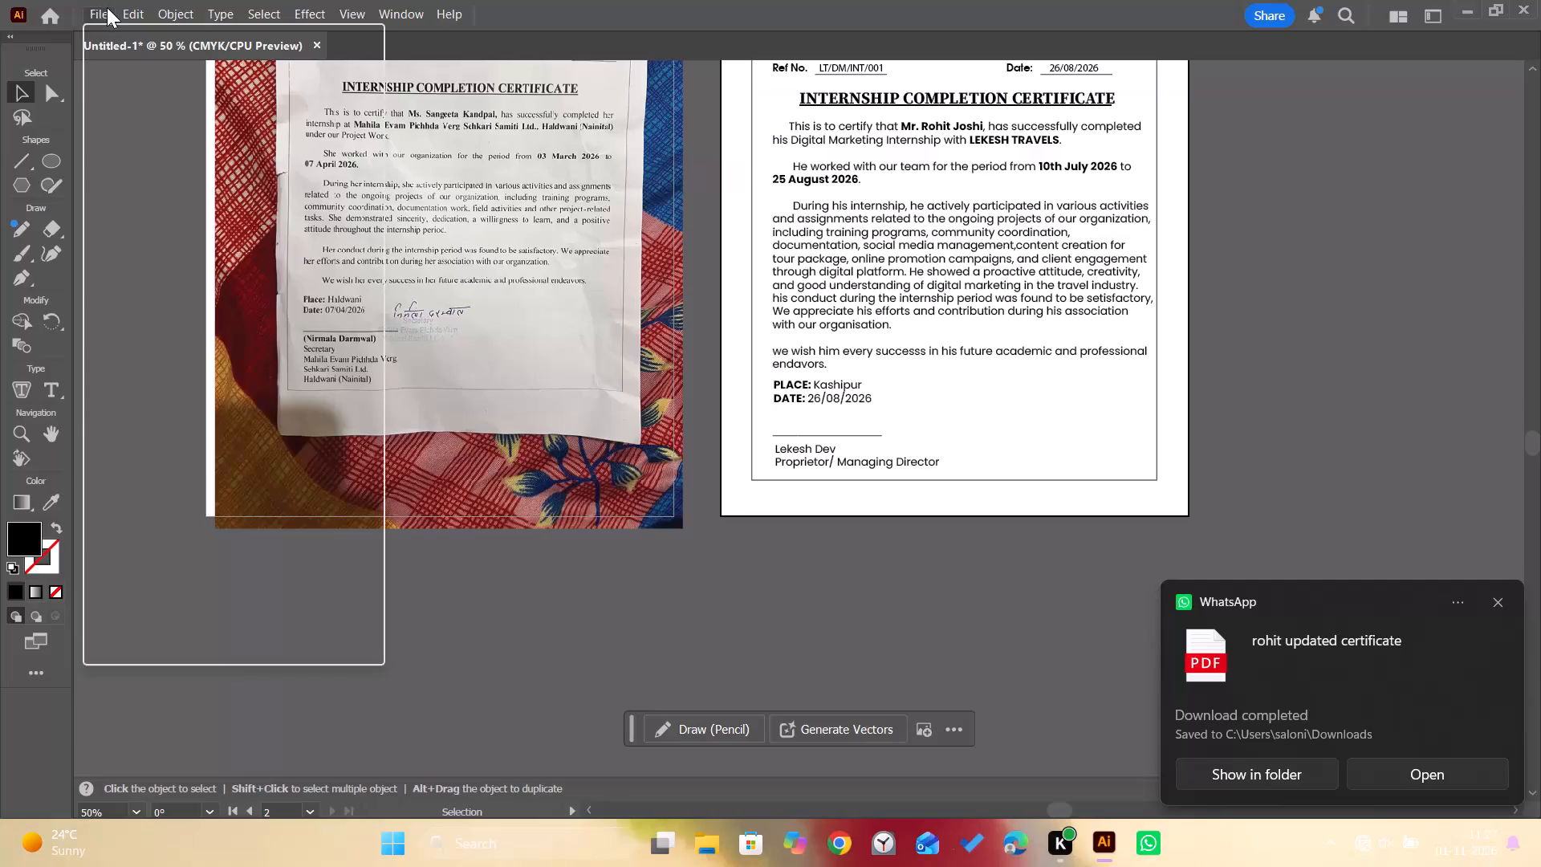
Place the earlier LEKESH TRAVELS Certificate of Completion from Downloads and move it over the right edge of the second artboard.
left_click(189, 367)
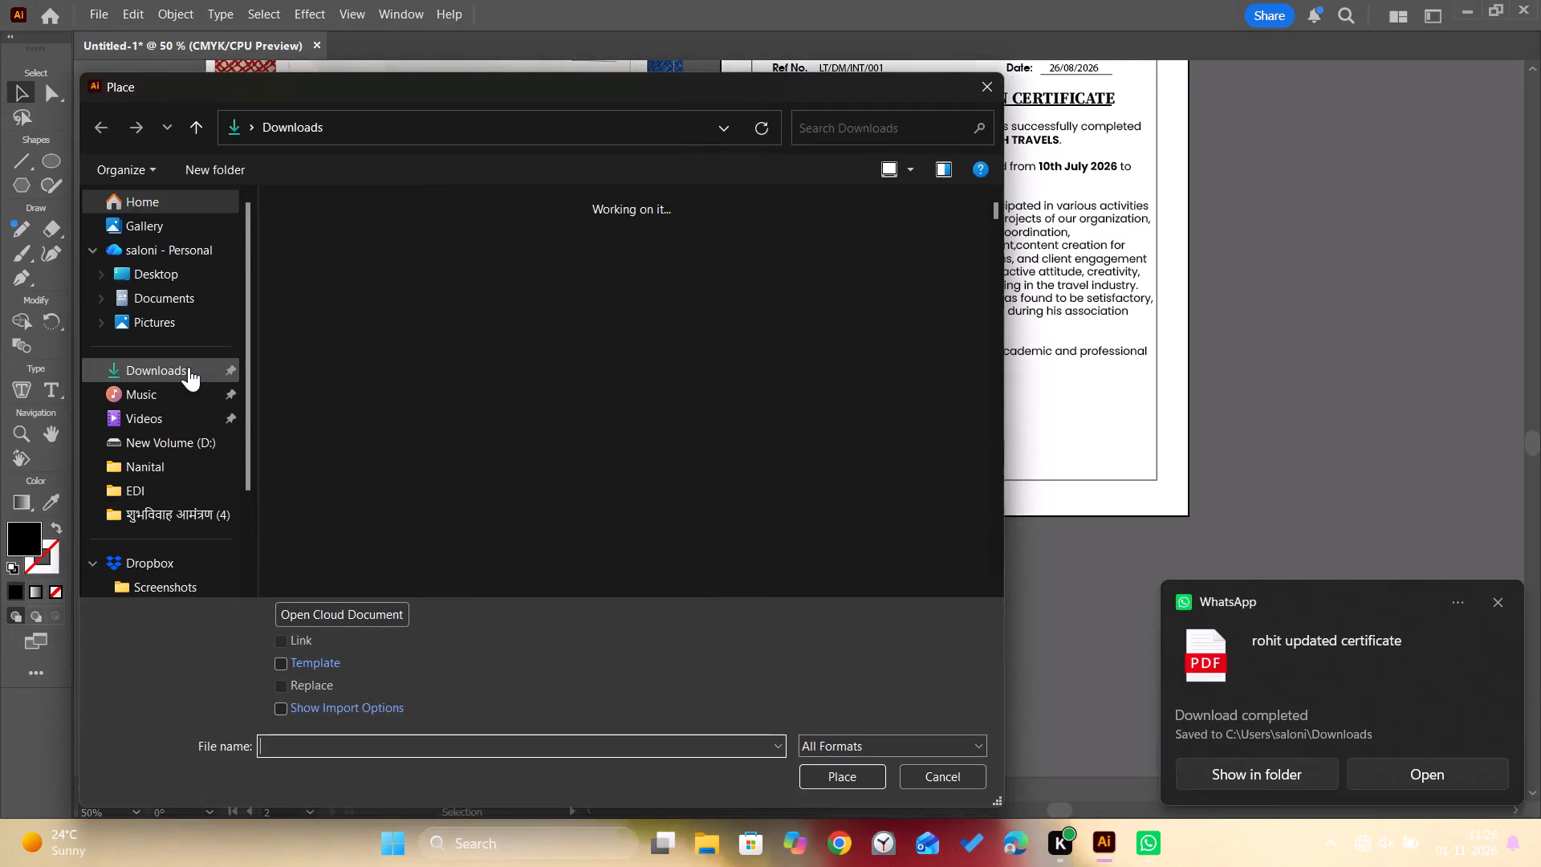
left_click(392, 286)
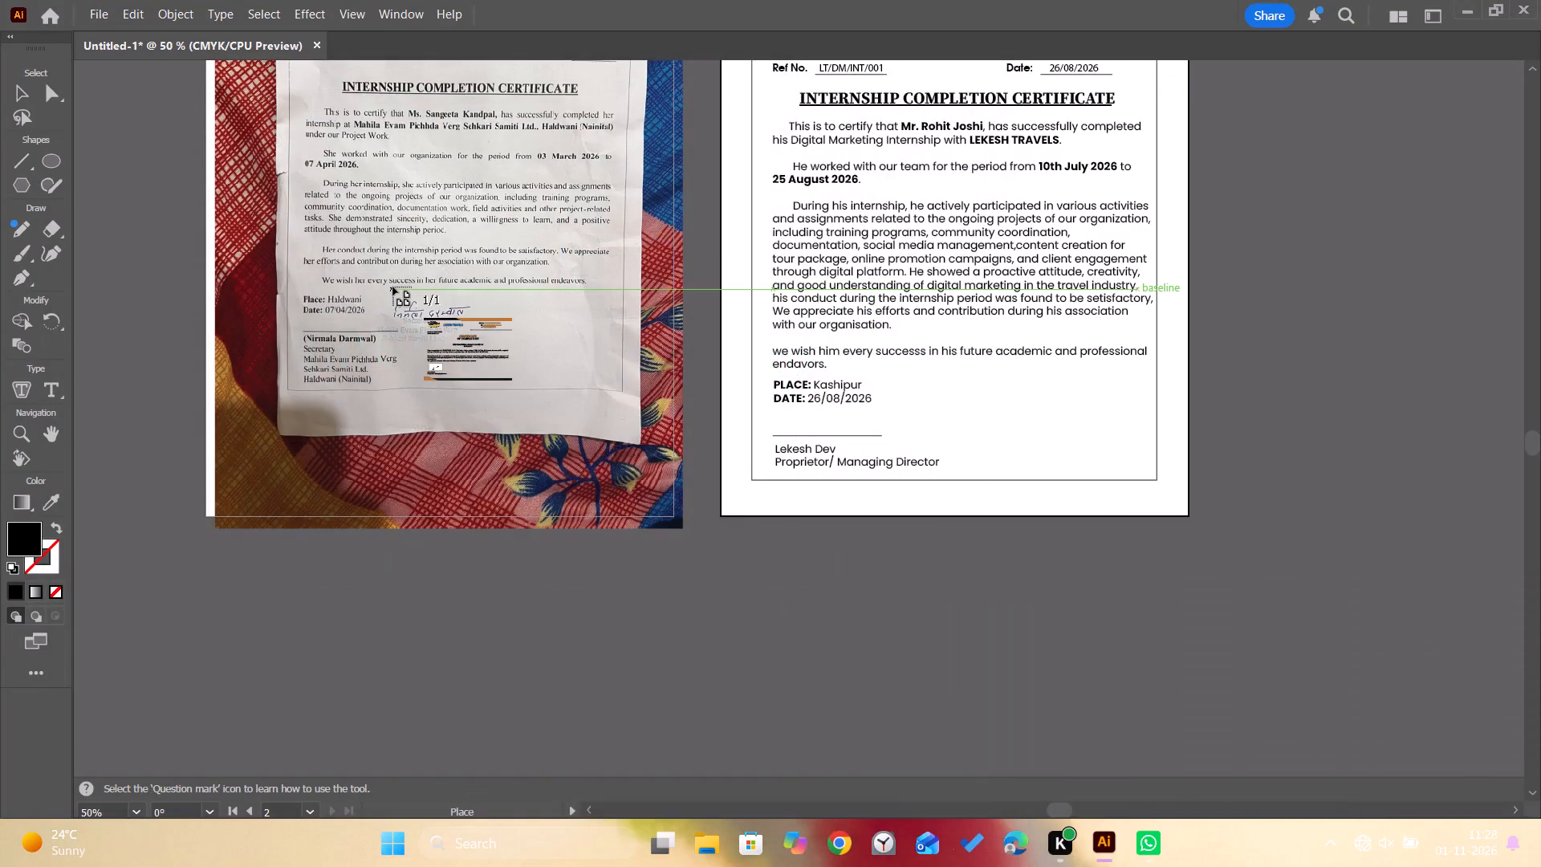
left_click(392, 286)
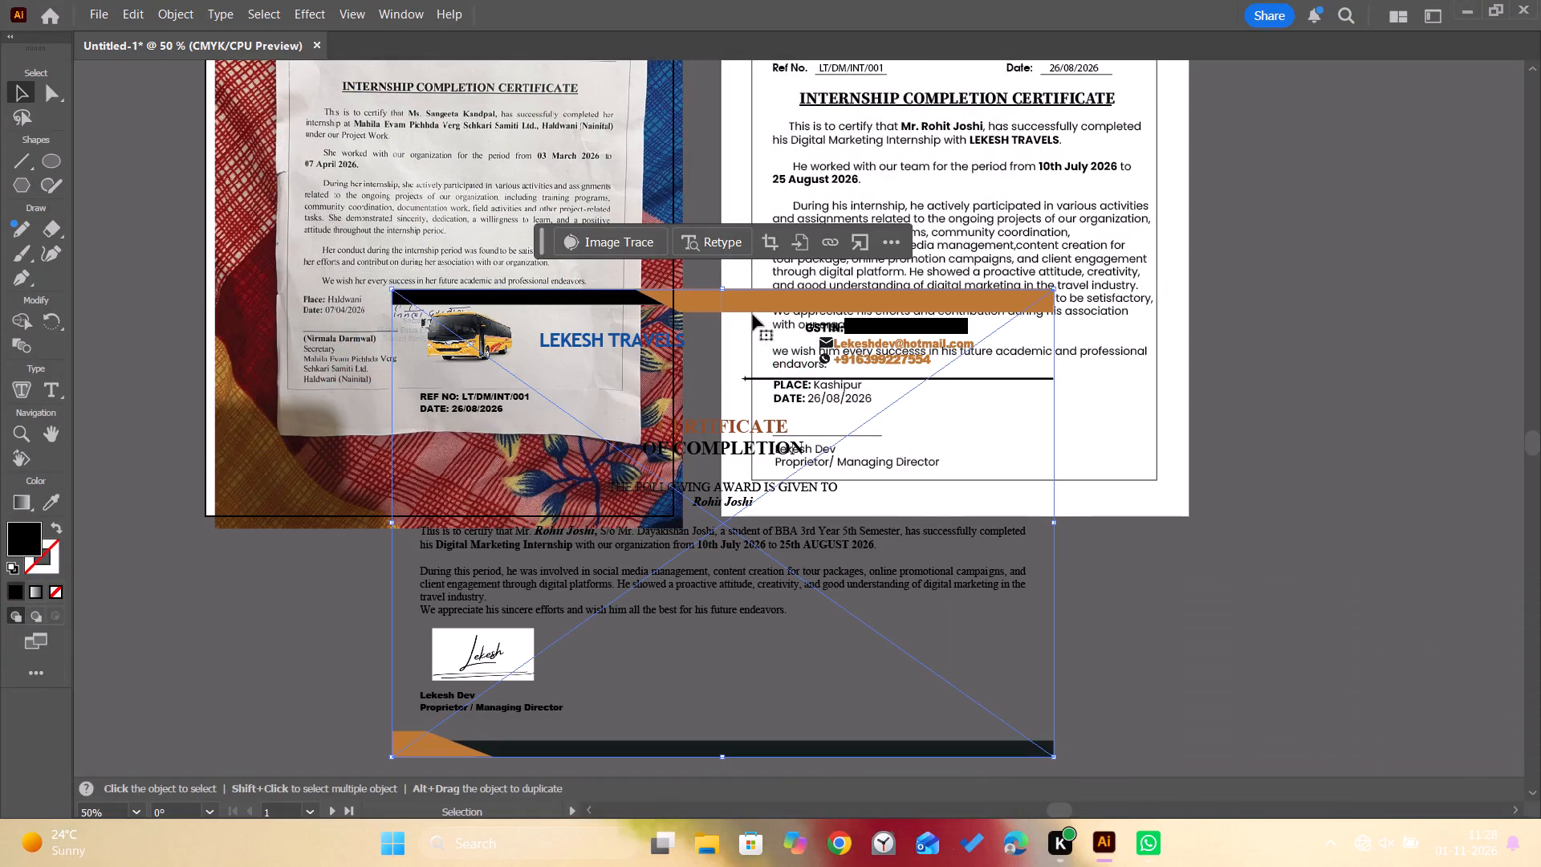
left_click_drag(750, 305, 1039, 105)
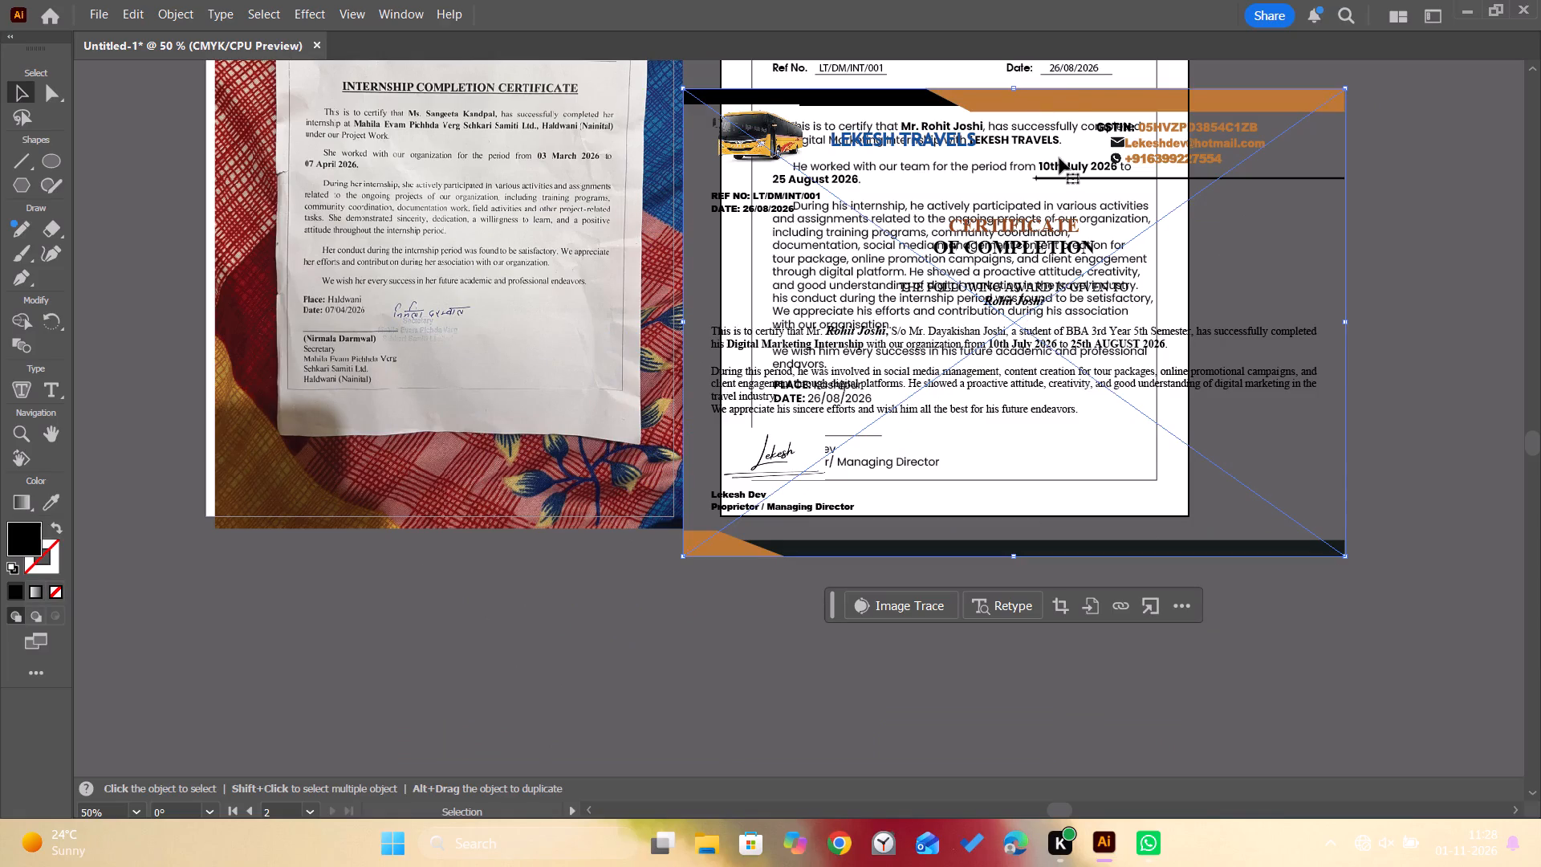
left_click_drag(1051, 96, 1307, 86)
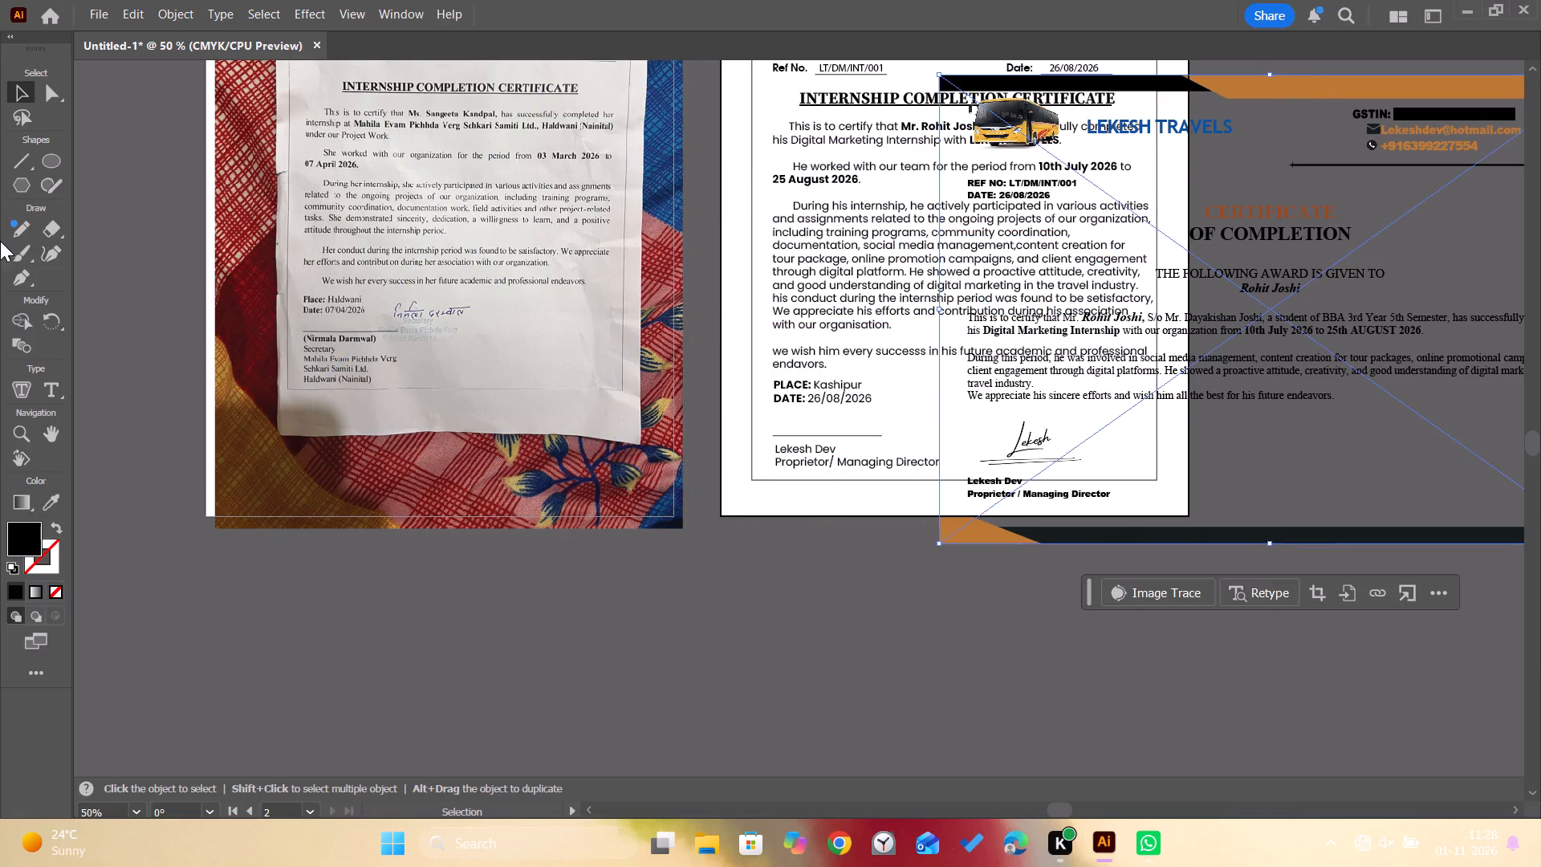
Start a rectangle with the Rectangle tool over the handwritten signature on the placed certificate.
right_click(33, 166)
left_click(81, 165)
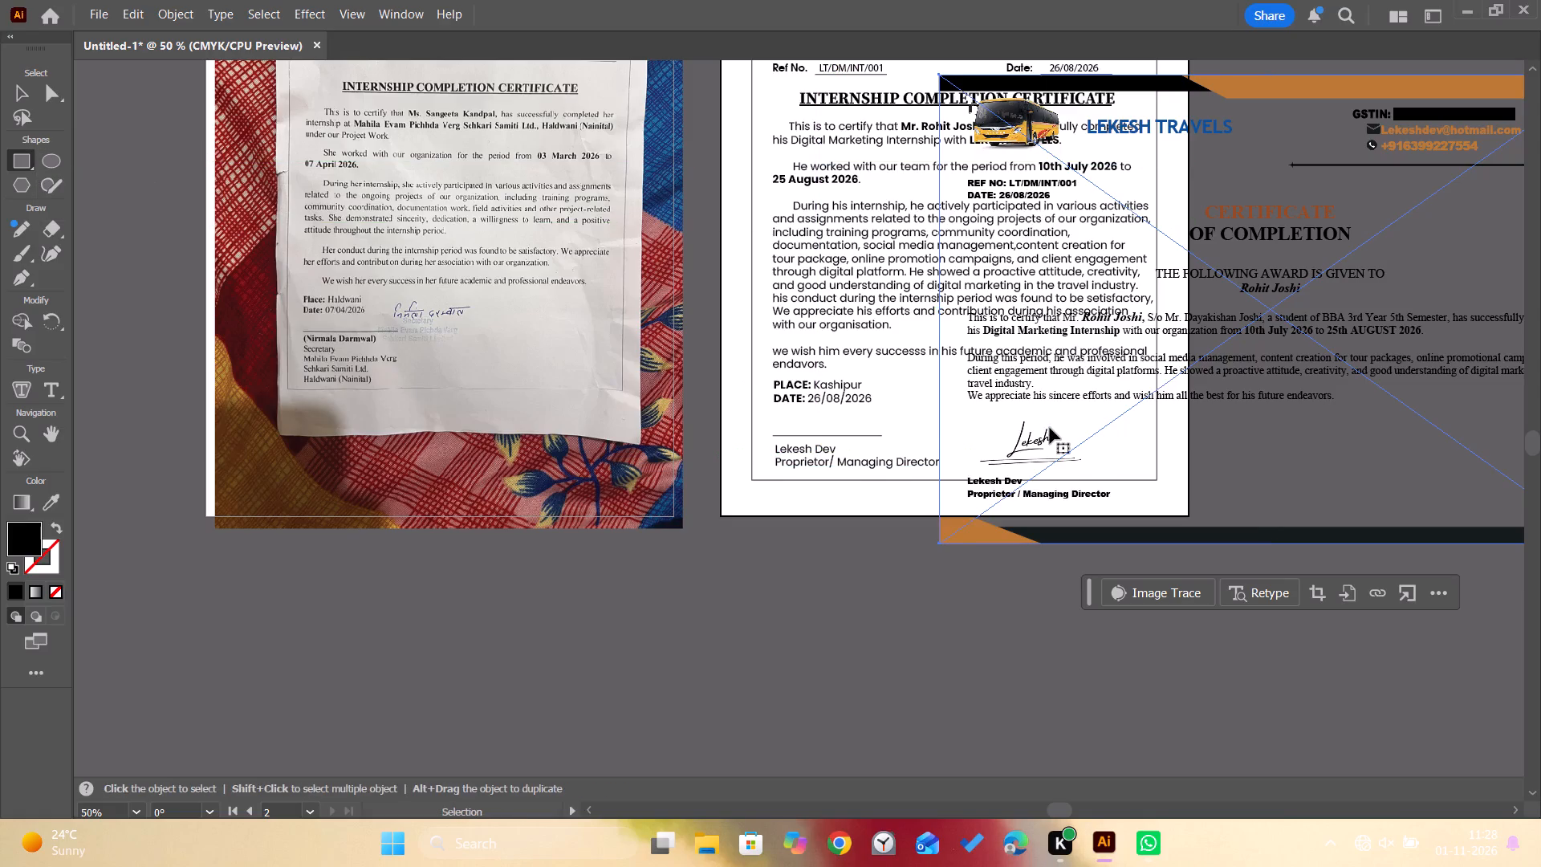
Draw a rectangle around the handwritten signature in the overlaid certificate artwork and clip the artwork to it with a clipping mask.
key("ctrl+equal")
key("ctrl+equal")
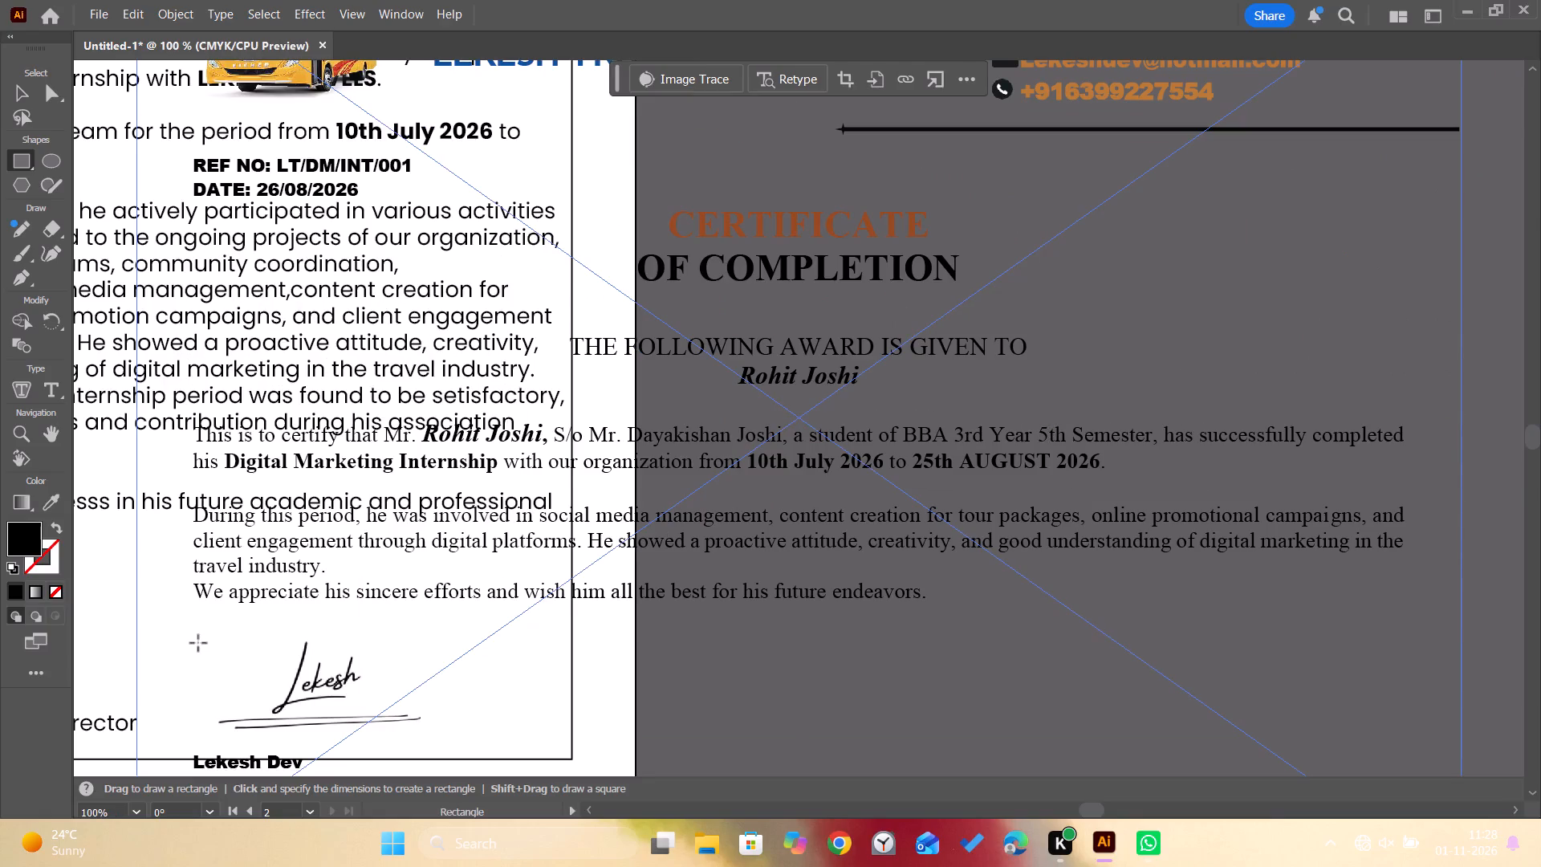
left_click_drag(193, 637, 448, 737)
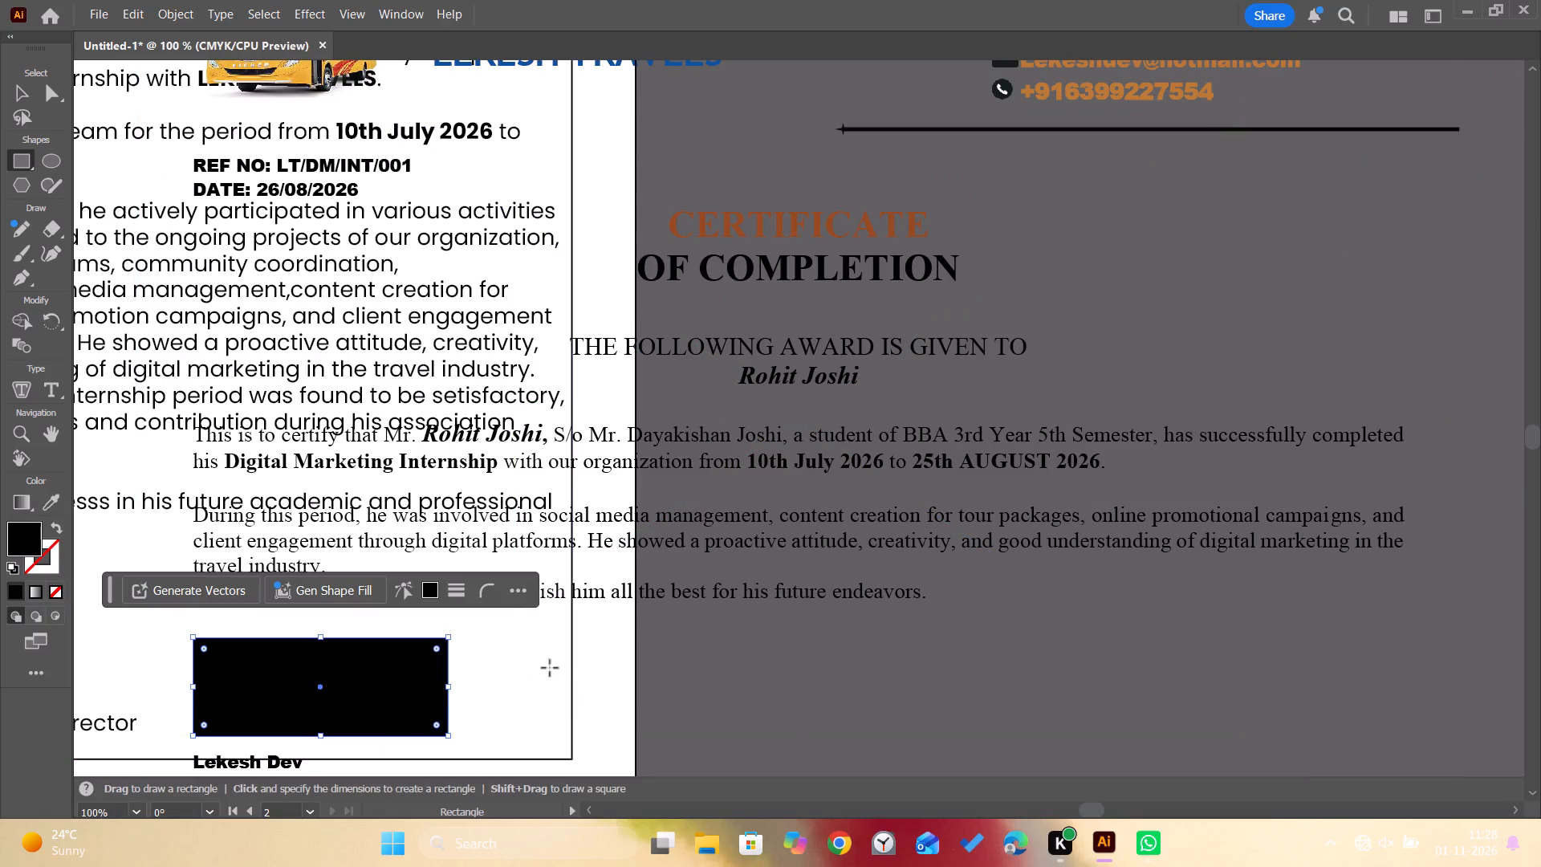
key("ctrl+0")
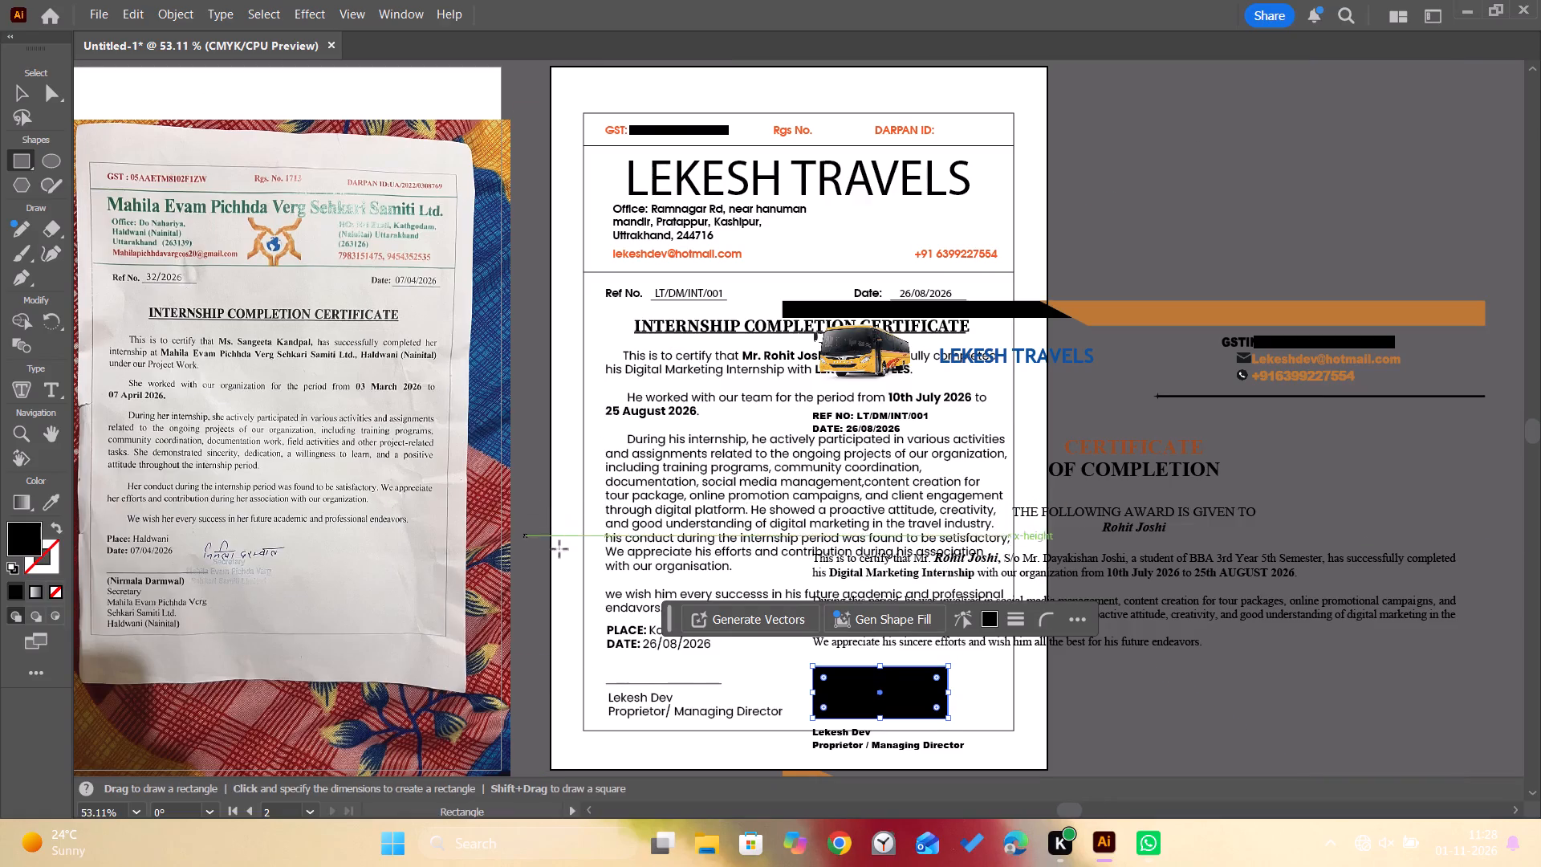
key("v")
left_click(1145, 307)
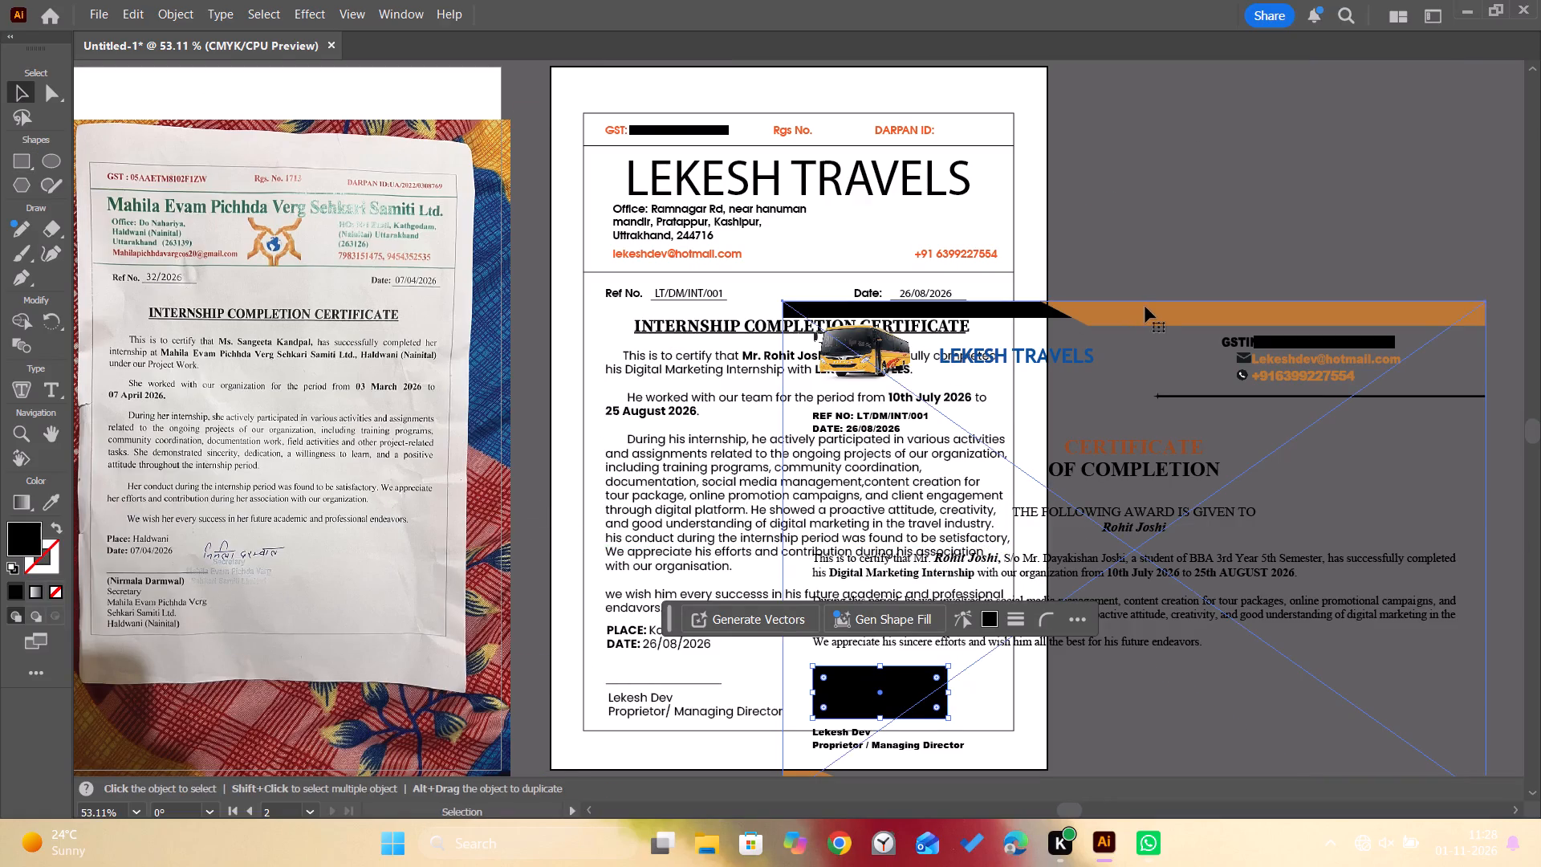
left_click(908, 686, "shift")
right_click(908, 686)
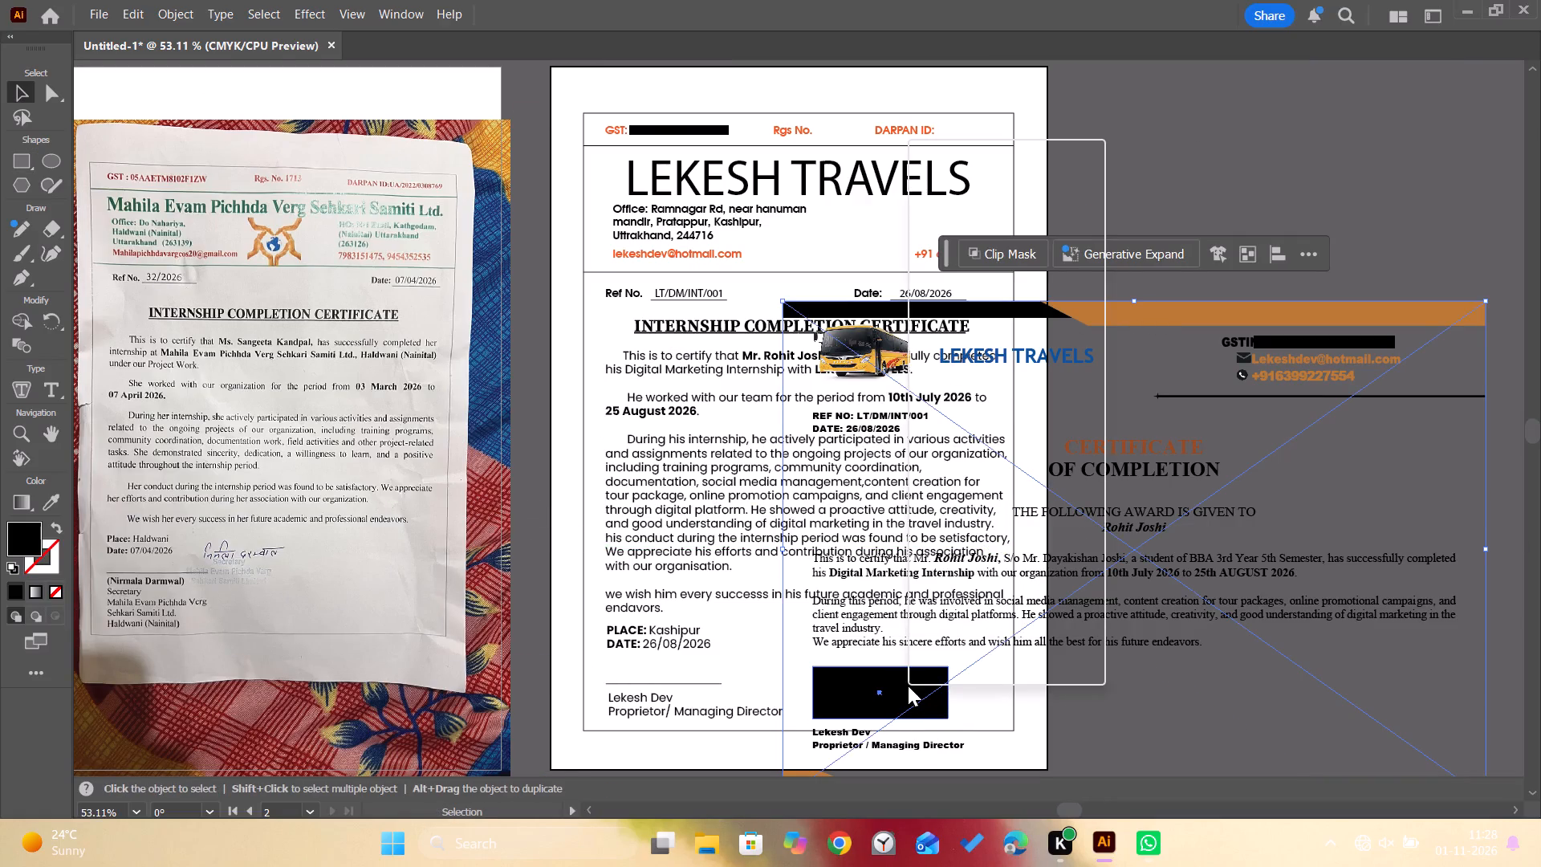
left_click(1007, 449)
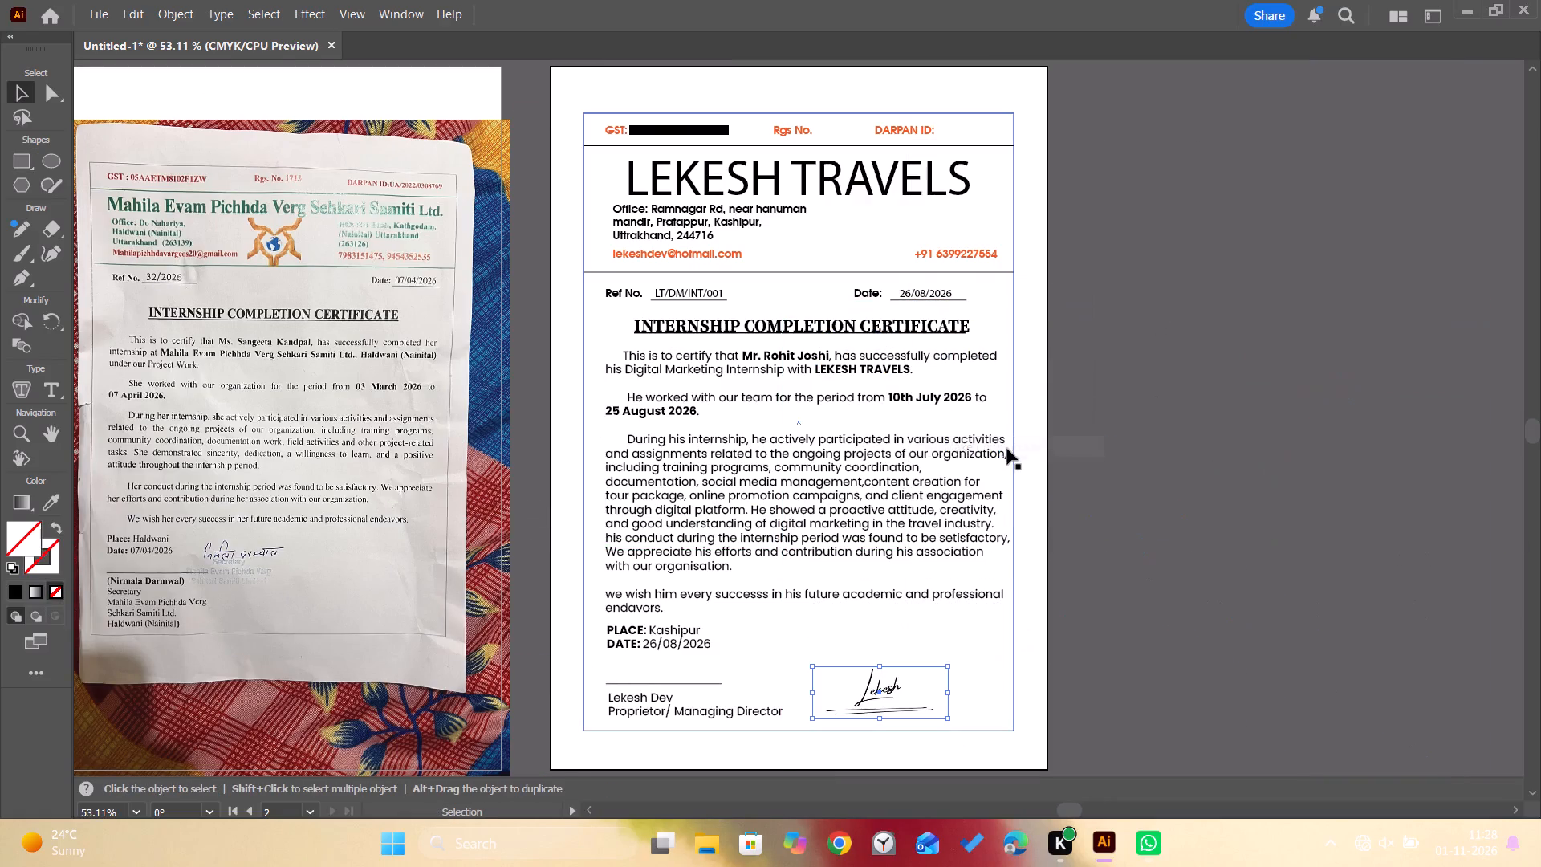
Scale the clipped signature down to about half size and place it just above the signature line, under the DATE line.
scroll(907, 690, "up", 1, "alt")
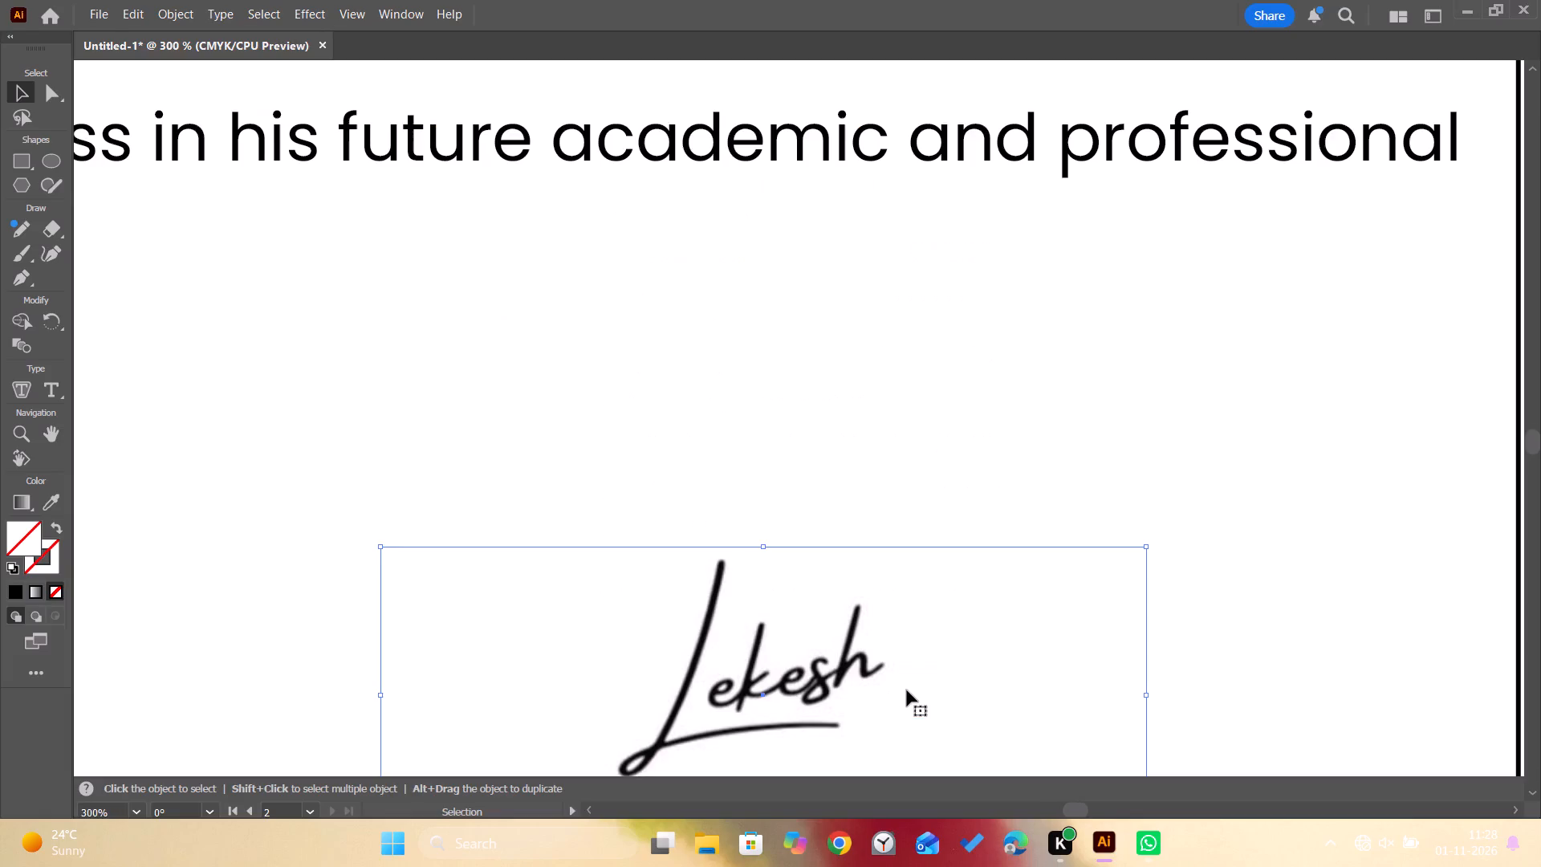
left_click_drag(600, 571, 819, 551)
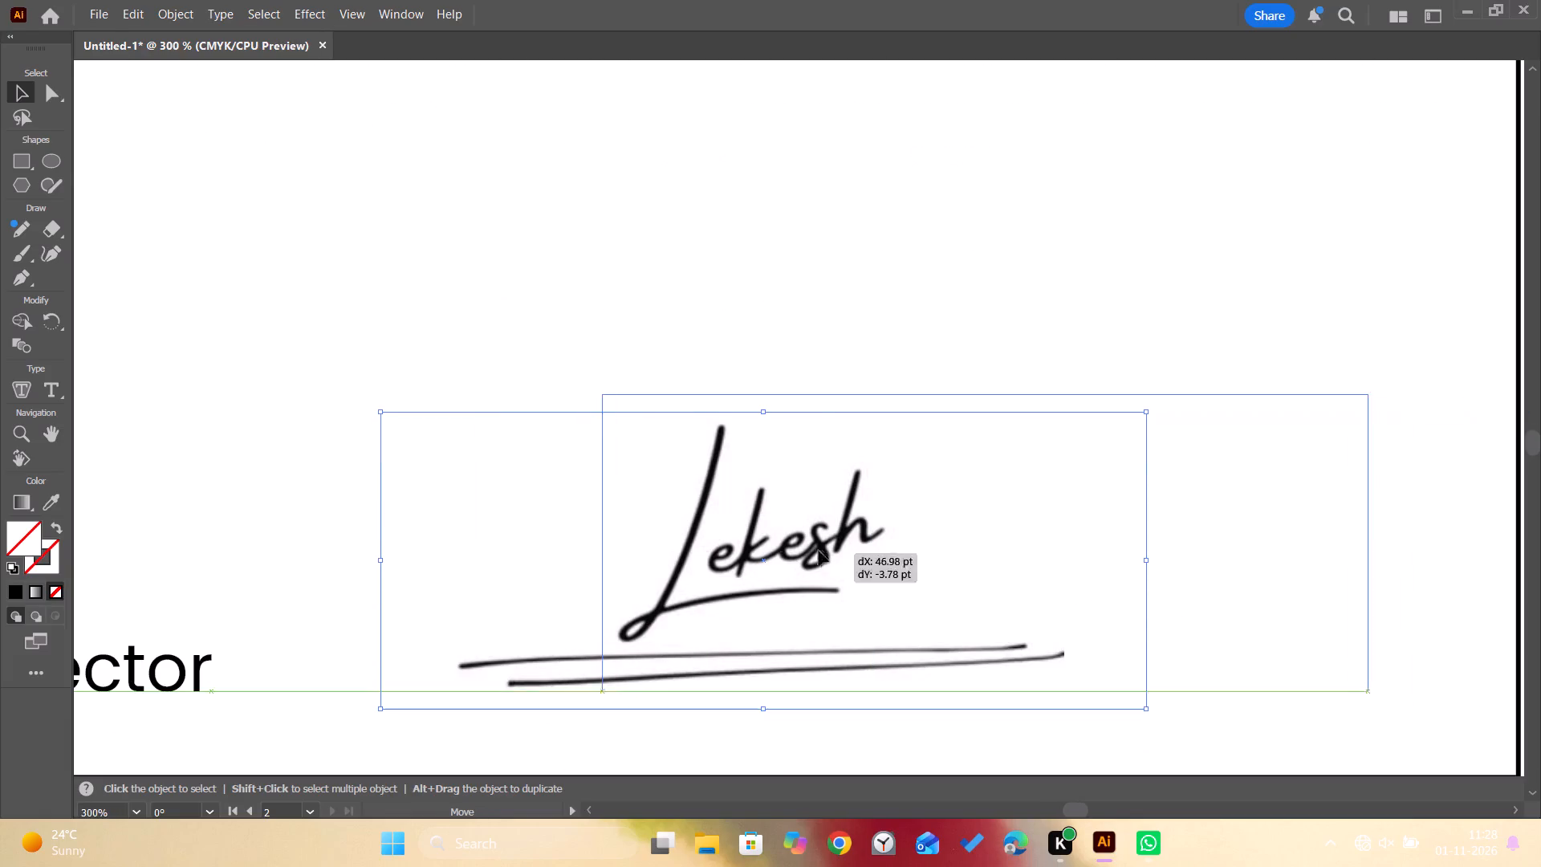
left_click_drag(819, 551, 584, 530)
key("ctrl+minus")
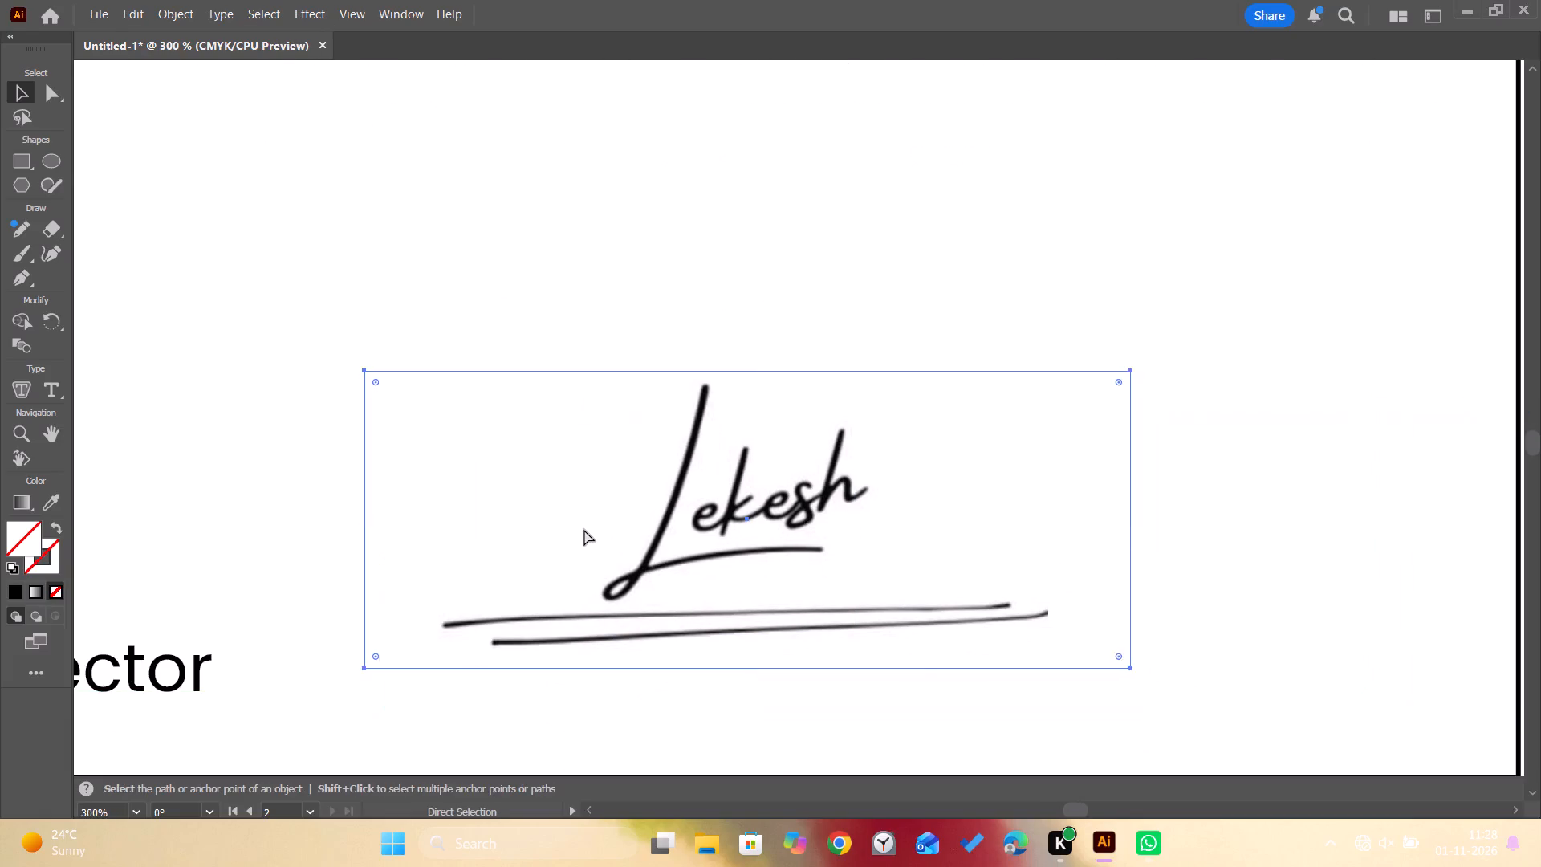
key("ctrl+minus")
left_click_drag(770, 443, 243, 395)
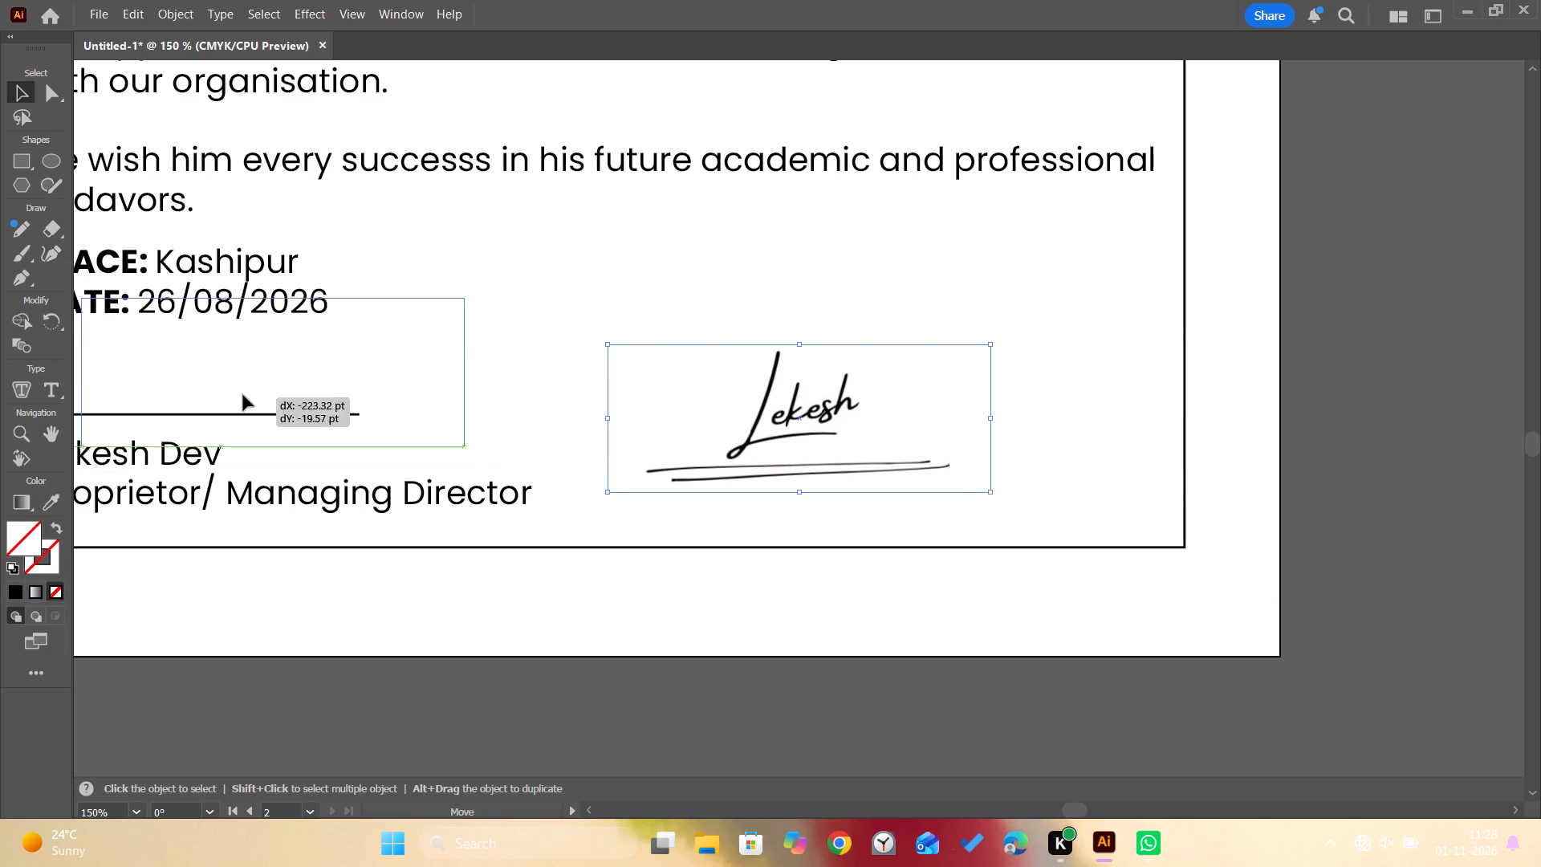
left_click_drag(243, 395, 518, 360)
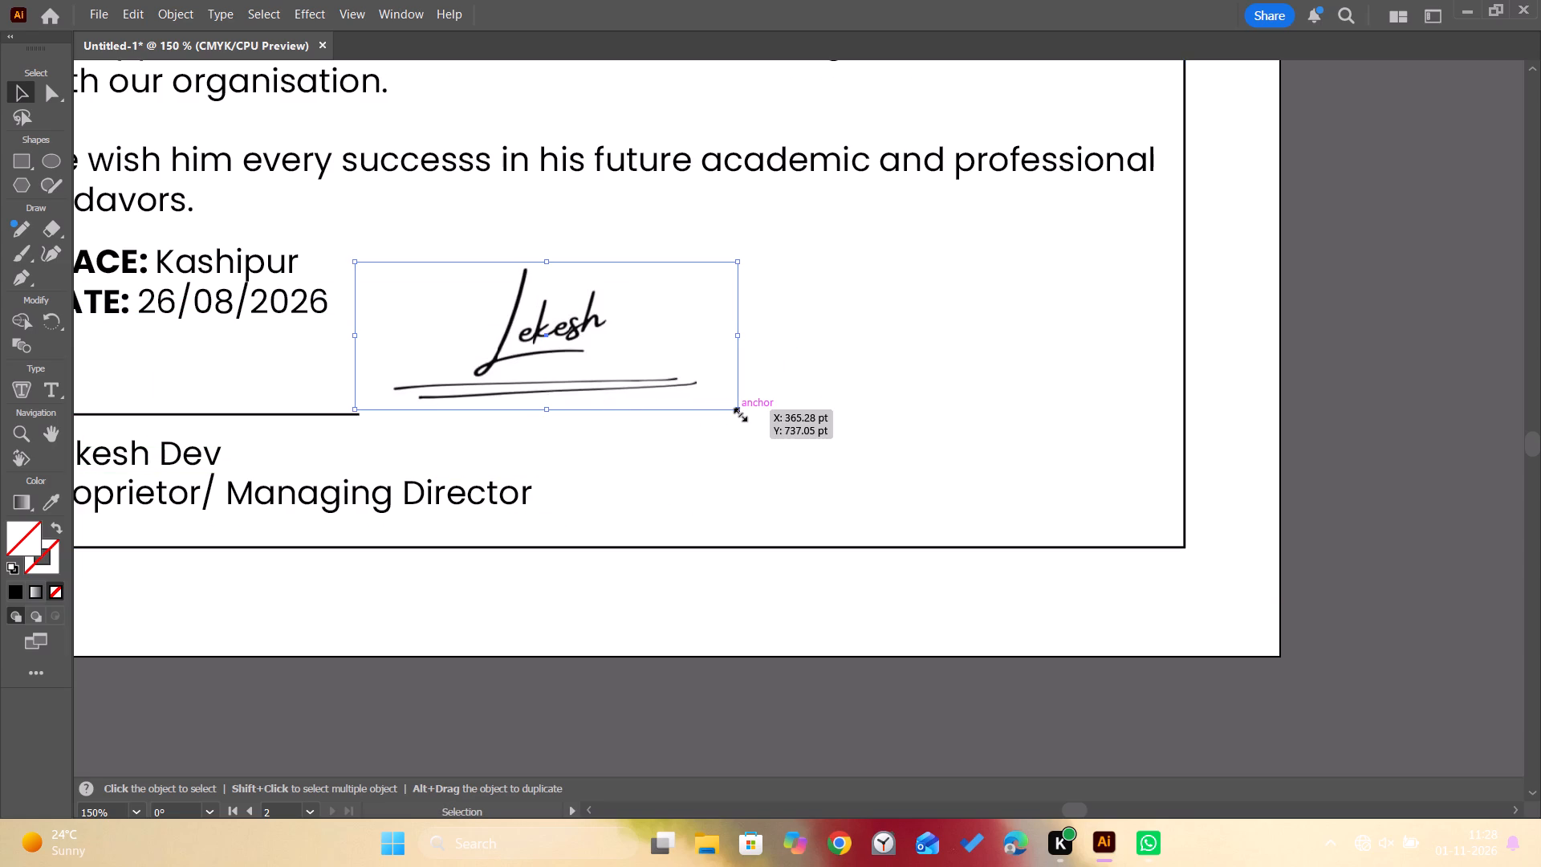
left_click_drag(738, 412, 643, 384, "alt")
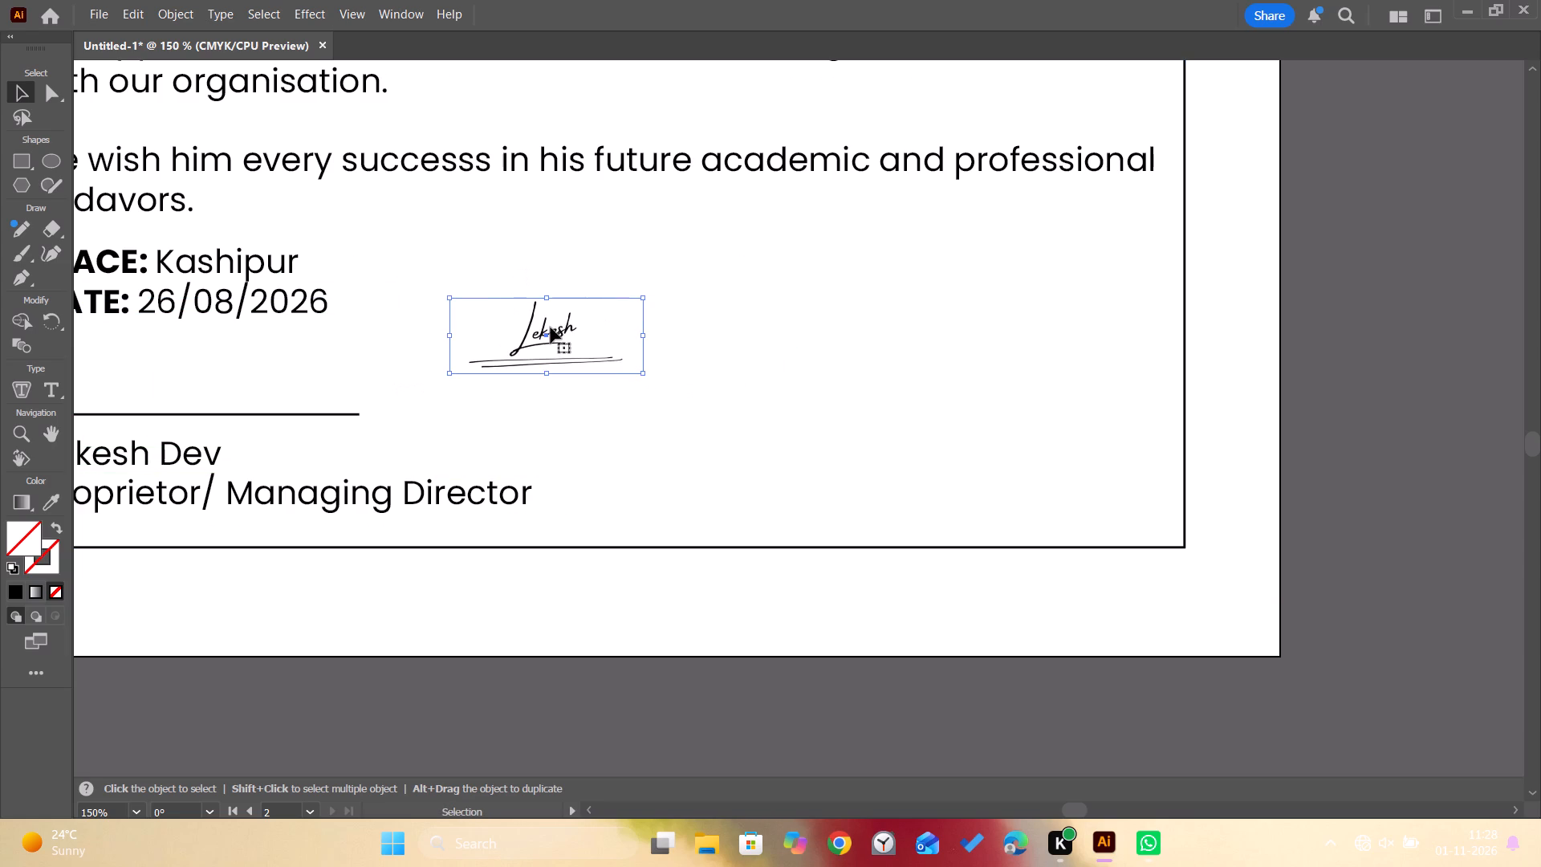
left_click_drag(551, 328, 198, 361)
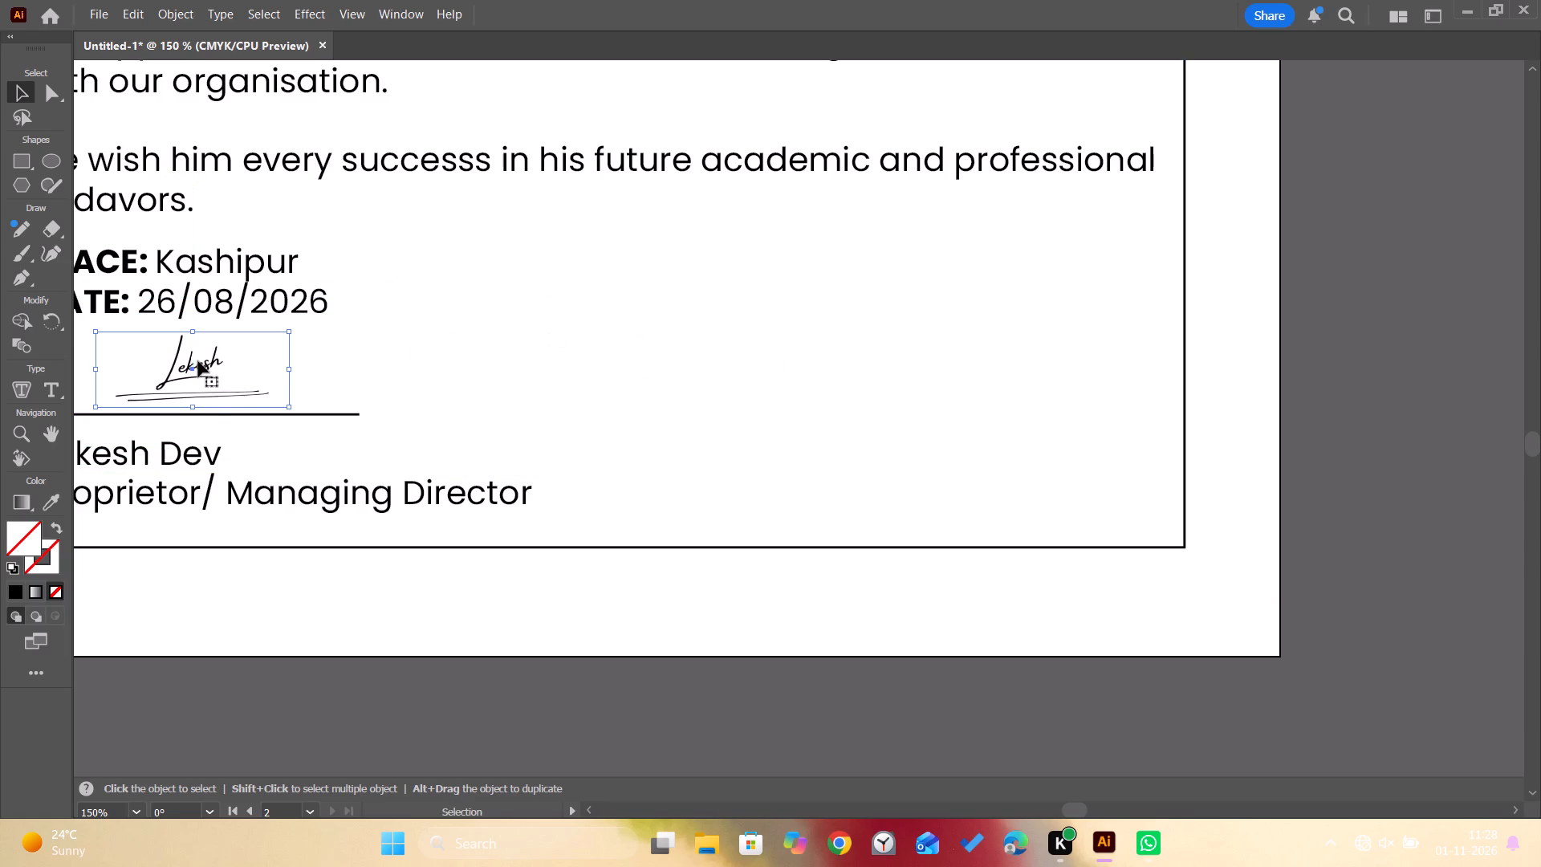
key("ctrl+0")
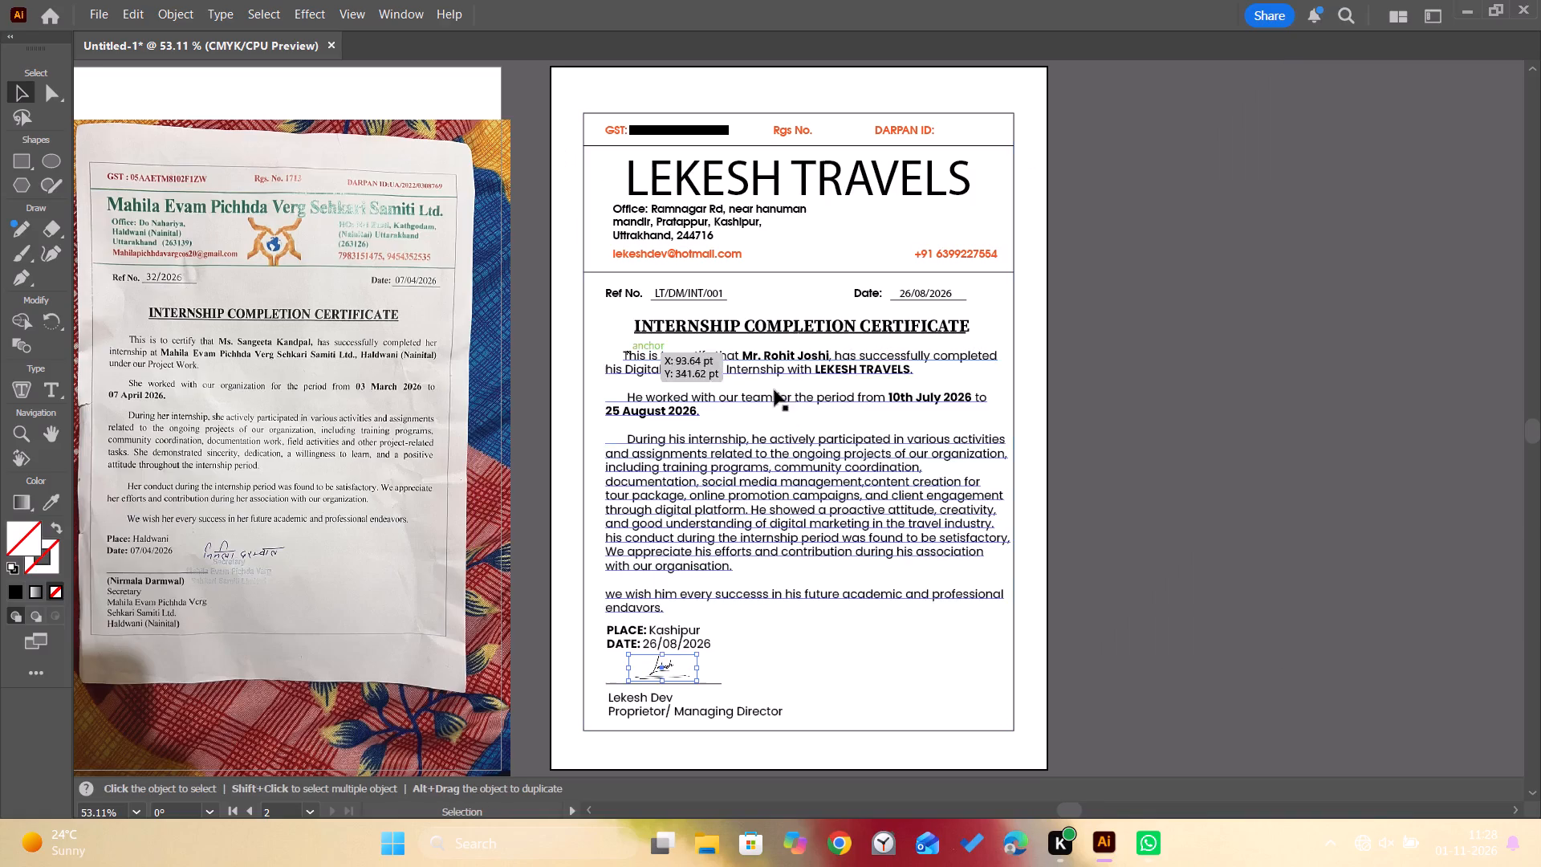
left_click(1271, 548)
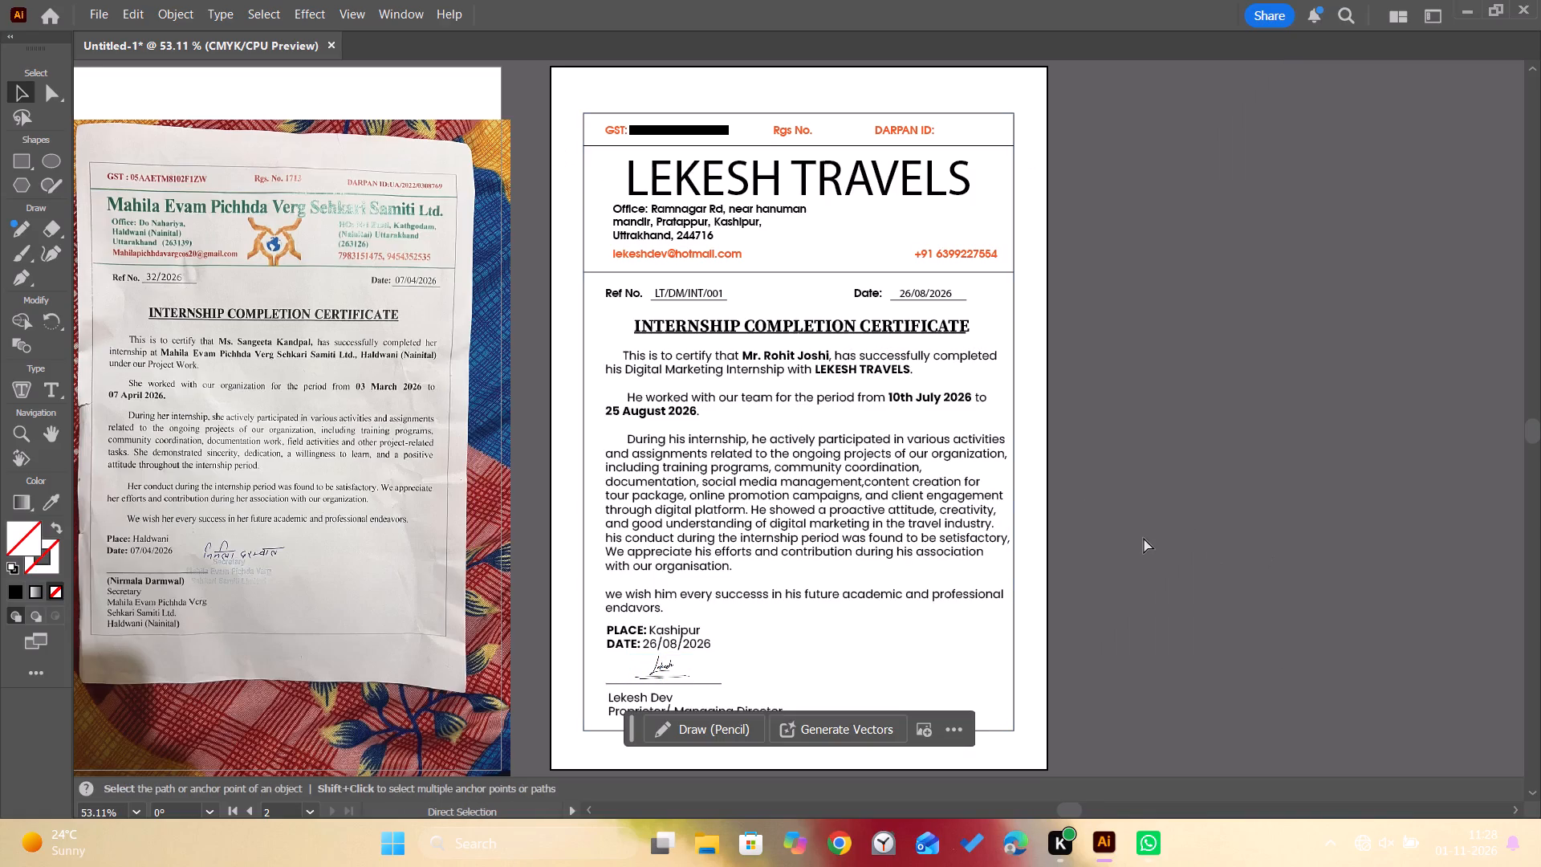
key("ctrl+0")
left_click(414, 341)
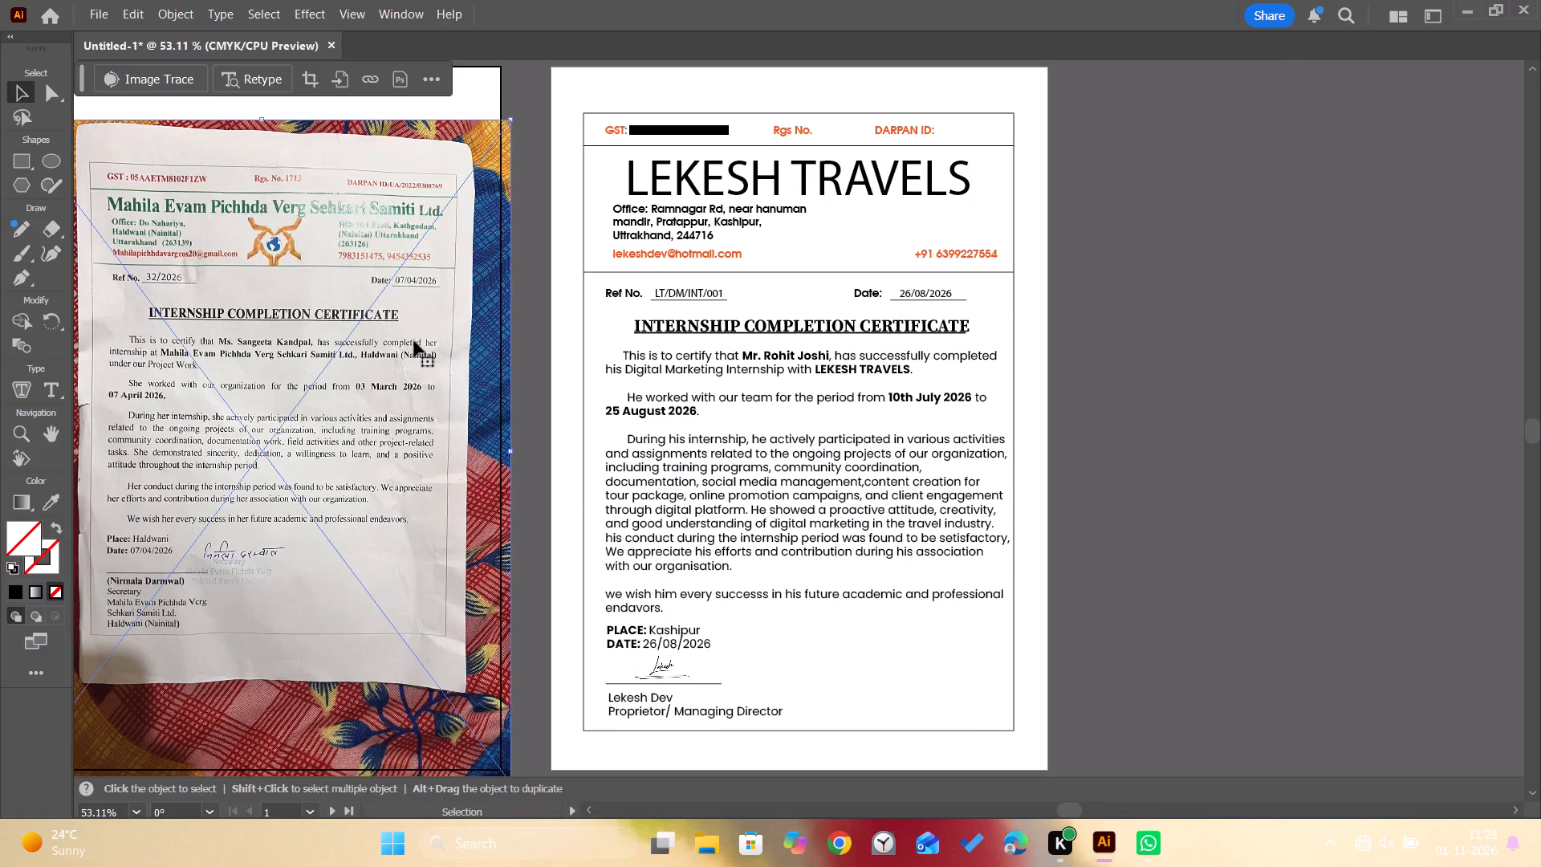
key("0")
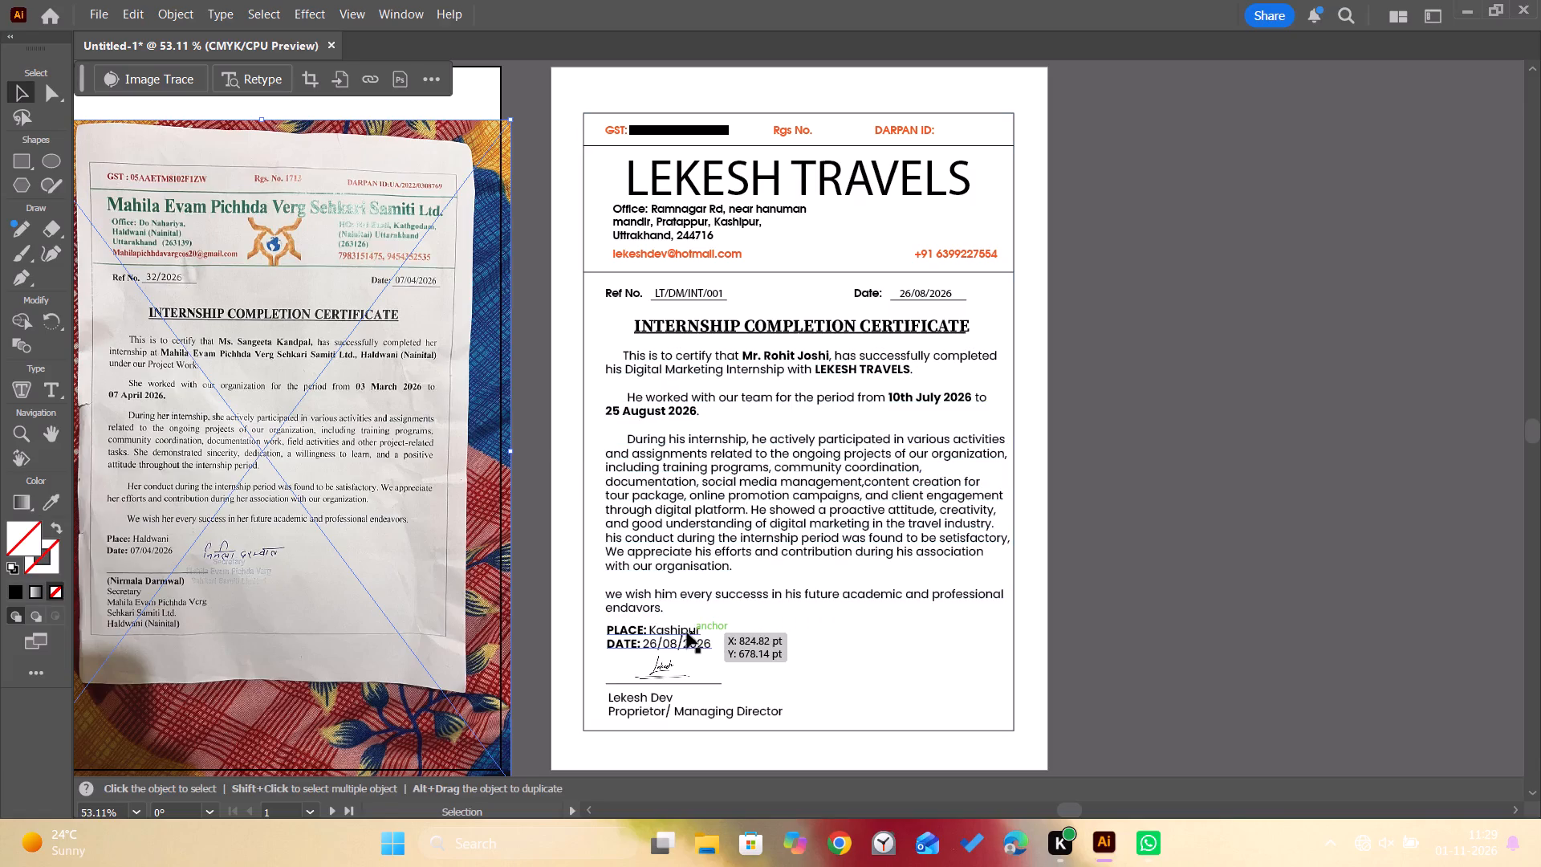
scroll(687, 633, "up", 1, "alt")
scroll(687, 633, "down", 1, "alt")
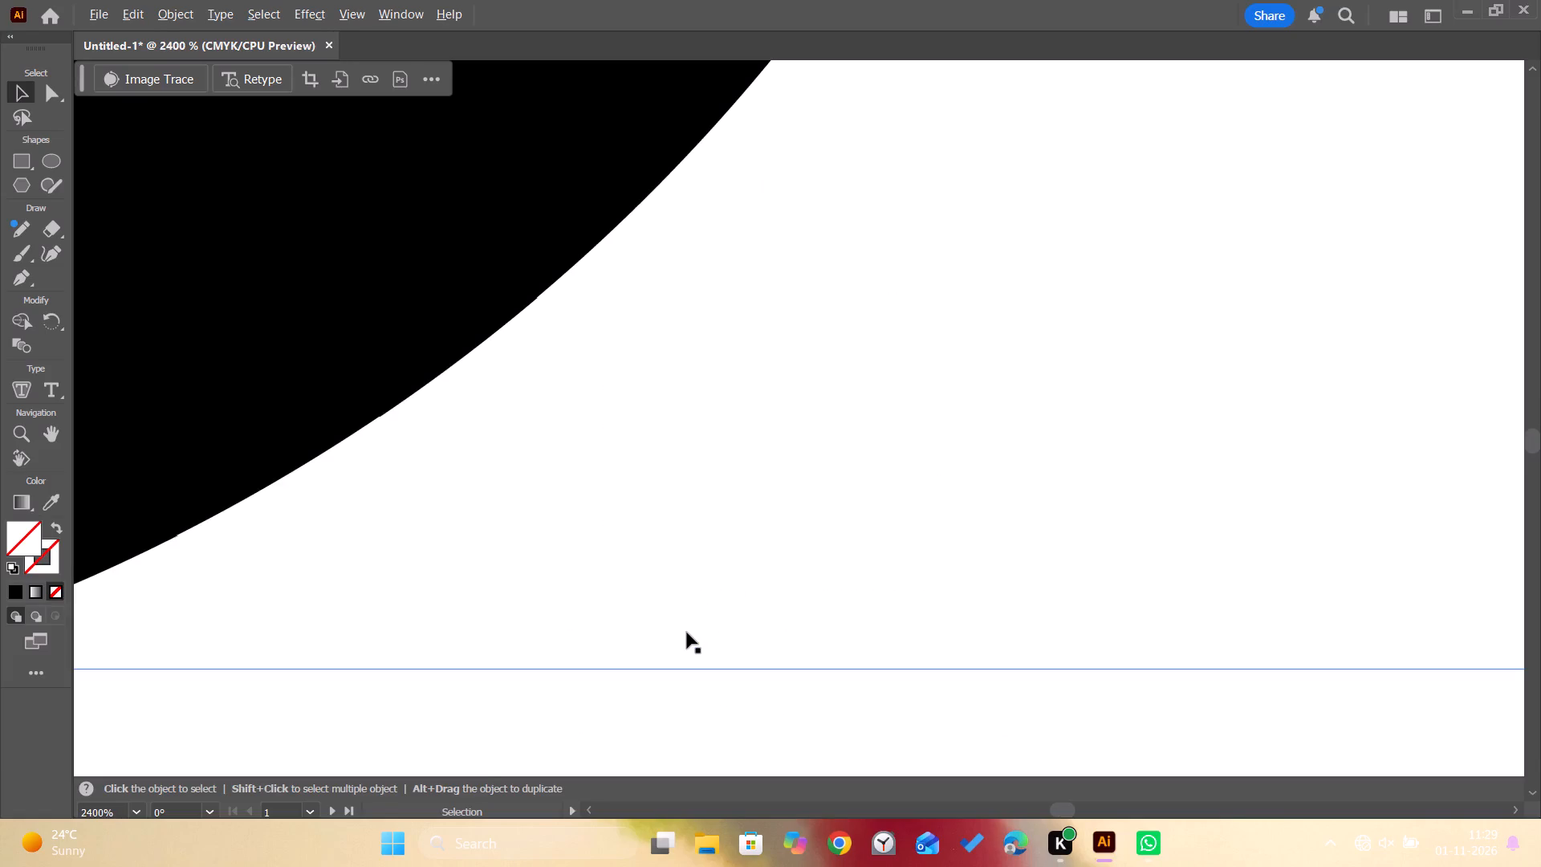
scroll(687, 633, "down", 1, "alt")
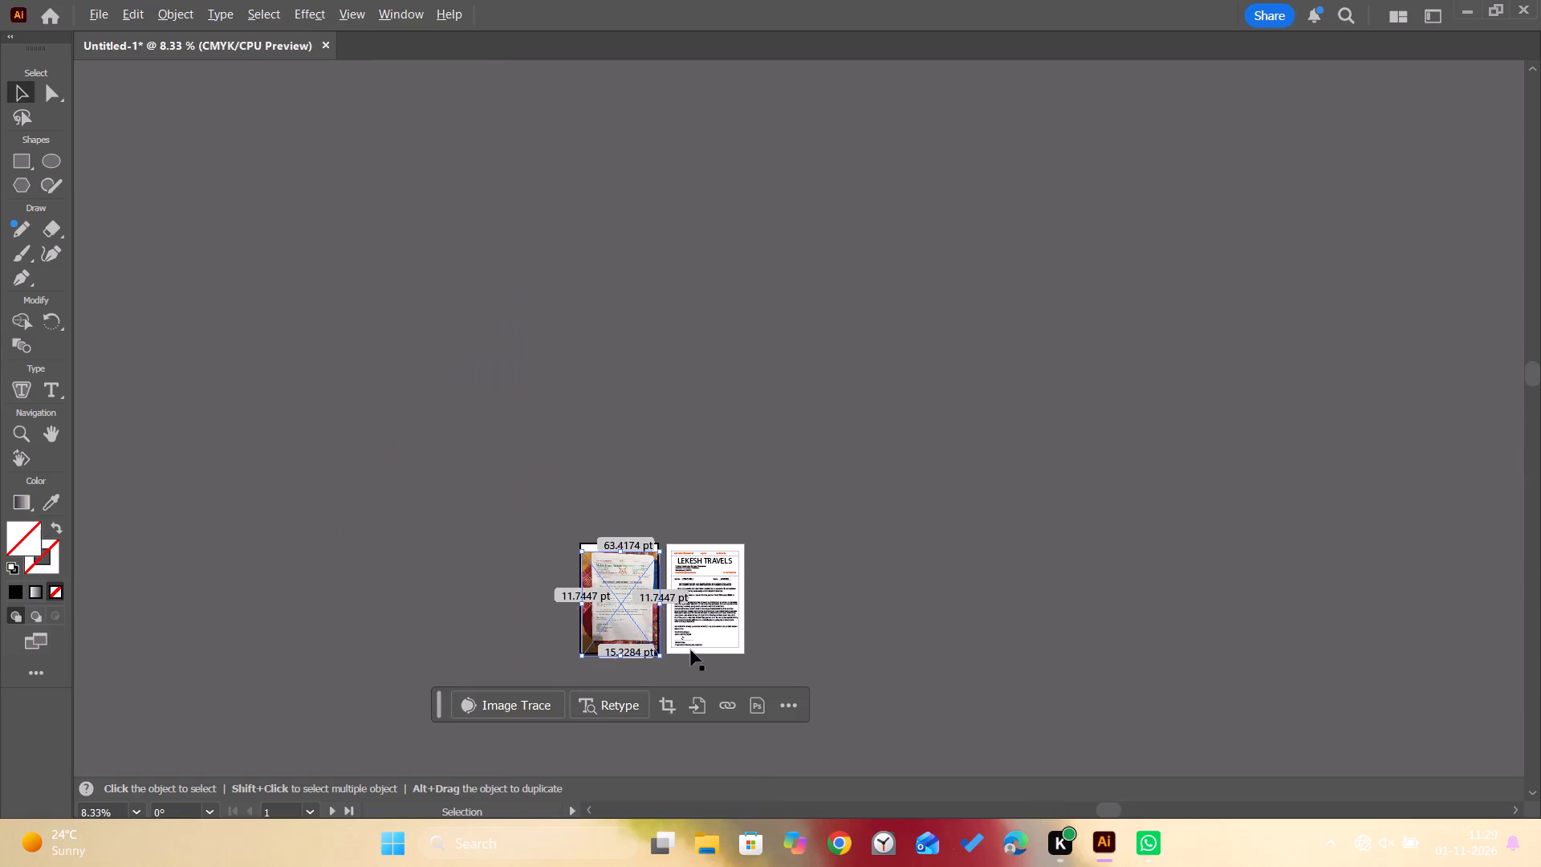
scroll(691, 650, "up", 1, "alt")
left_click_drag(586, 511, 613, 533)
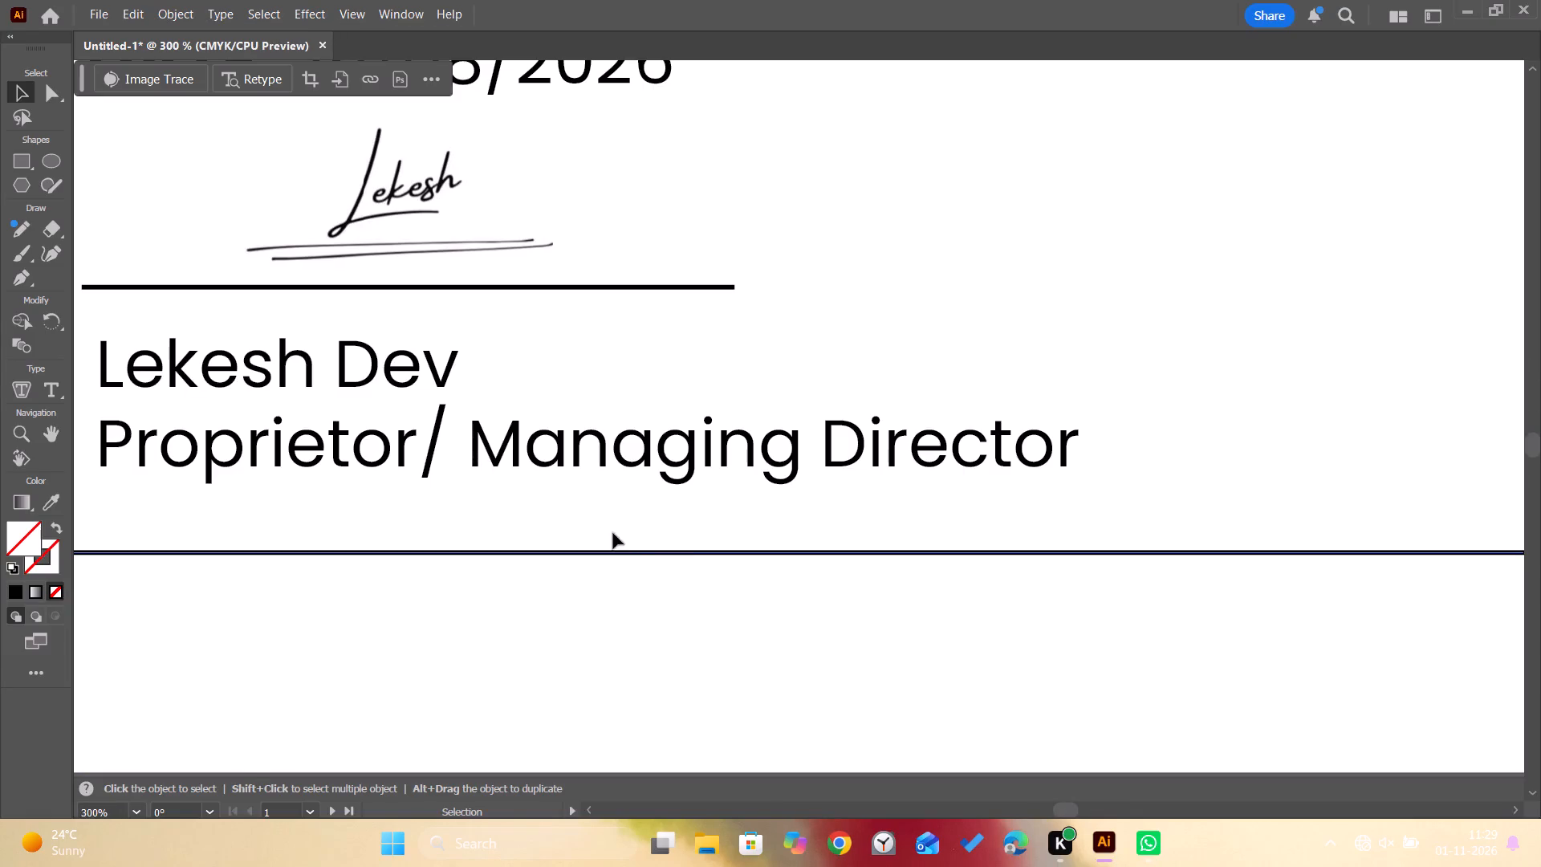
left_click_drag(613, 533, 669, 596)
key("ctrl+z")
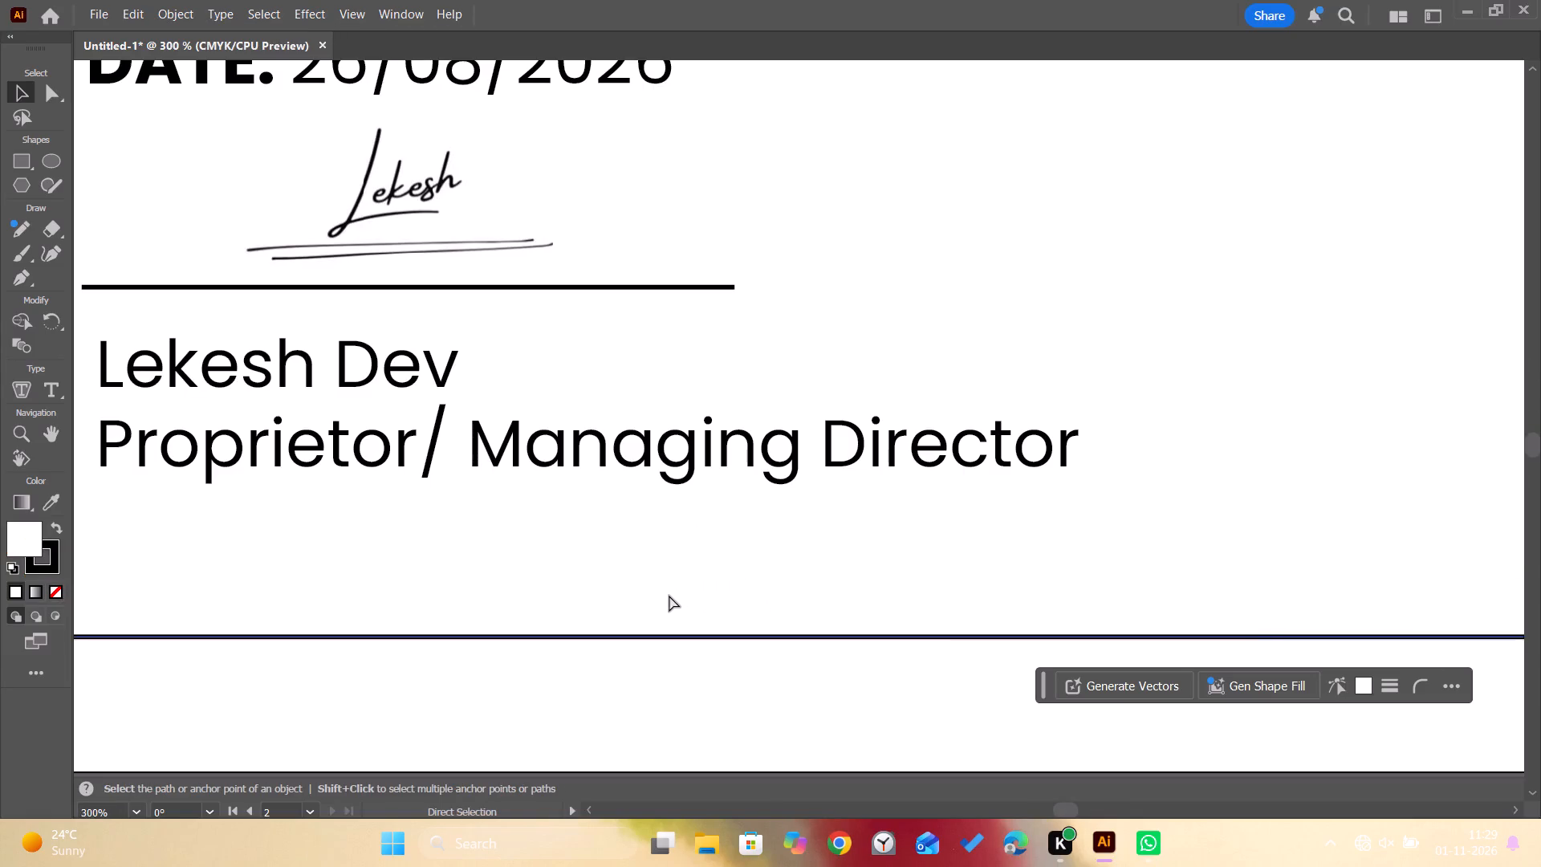
Enlarge the signature proportionally until it almost reaches the signature line, and narrow it slightly while centring it over the line.
left_click(405, 188)
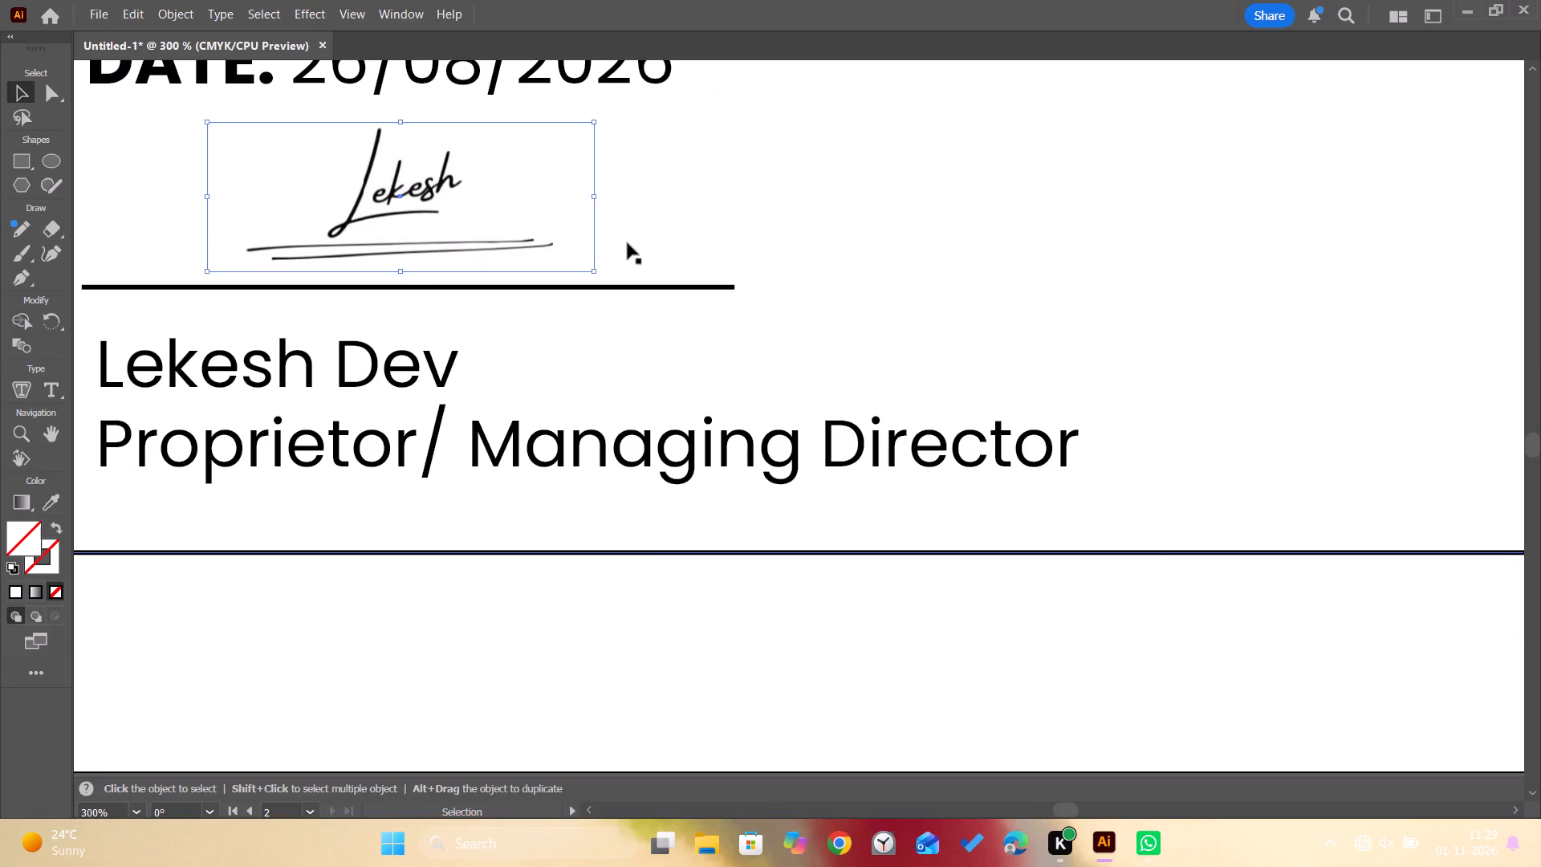
left_click_drag(592, 271, 609, 279, "alt")
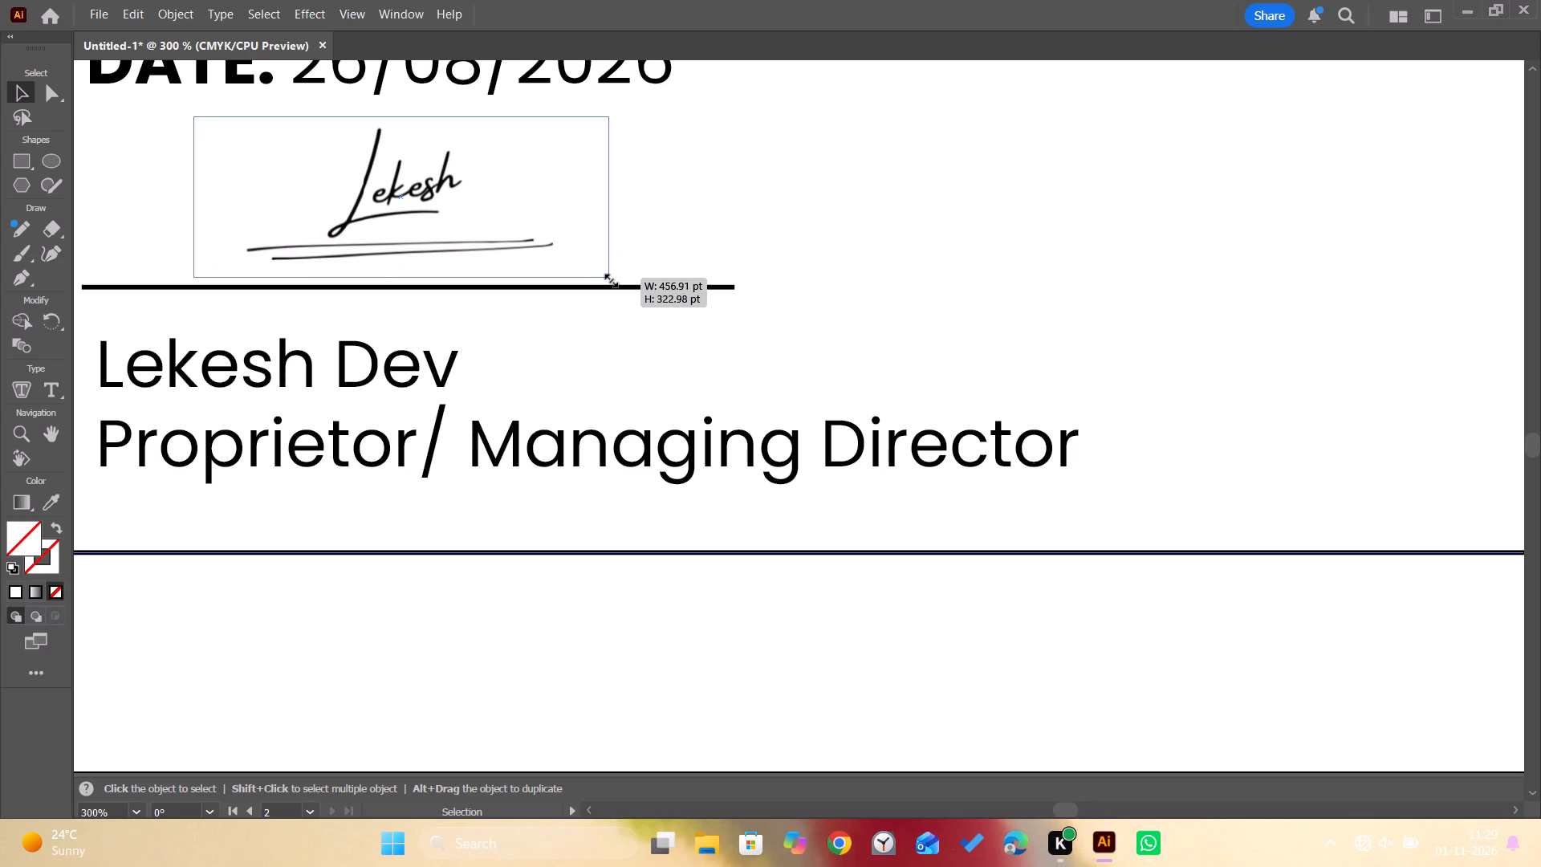
left_click_drag(609, 279, 627, 285, "alt")
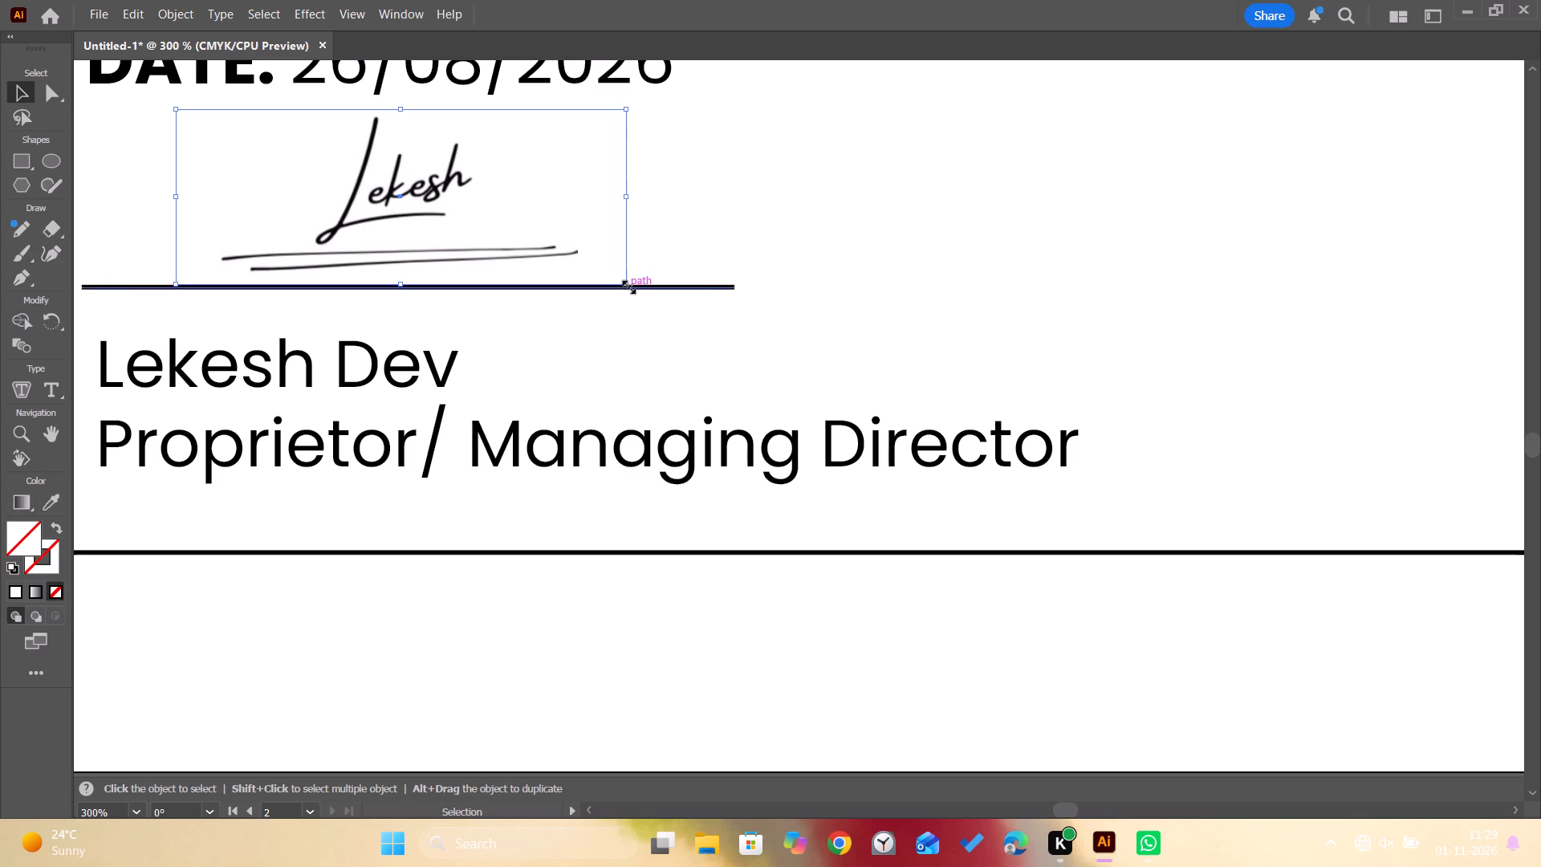
left_click(395, 192)
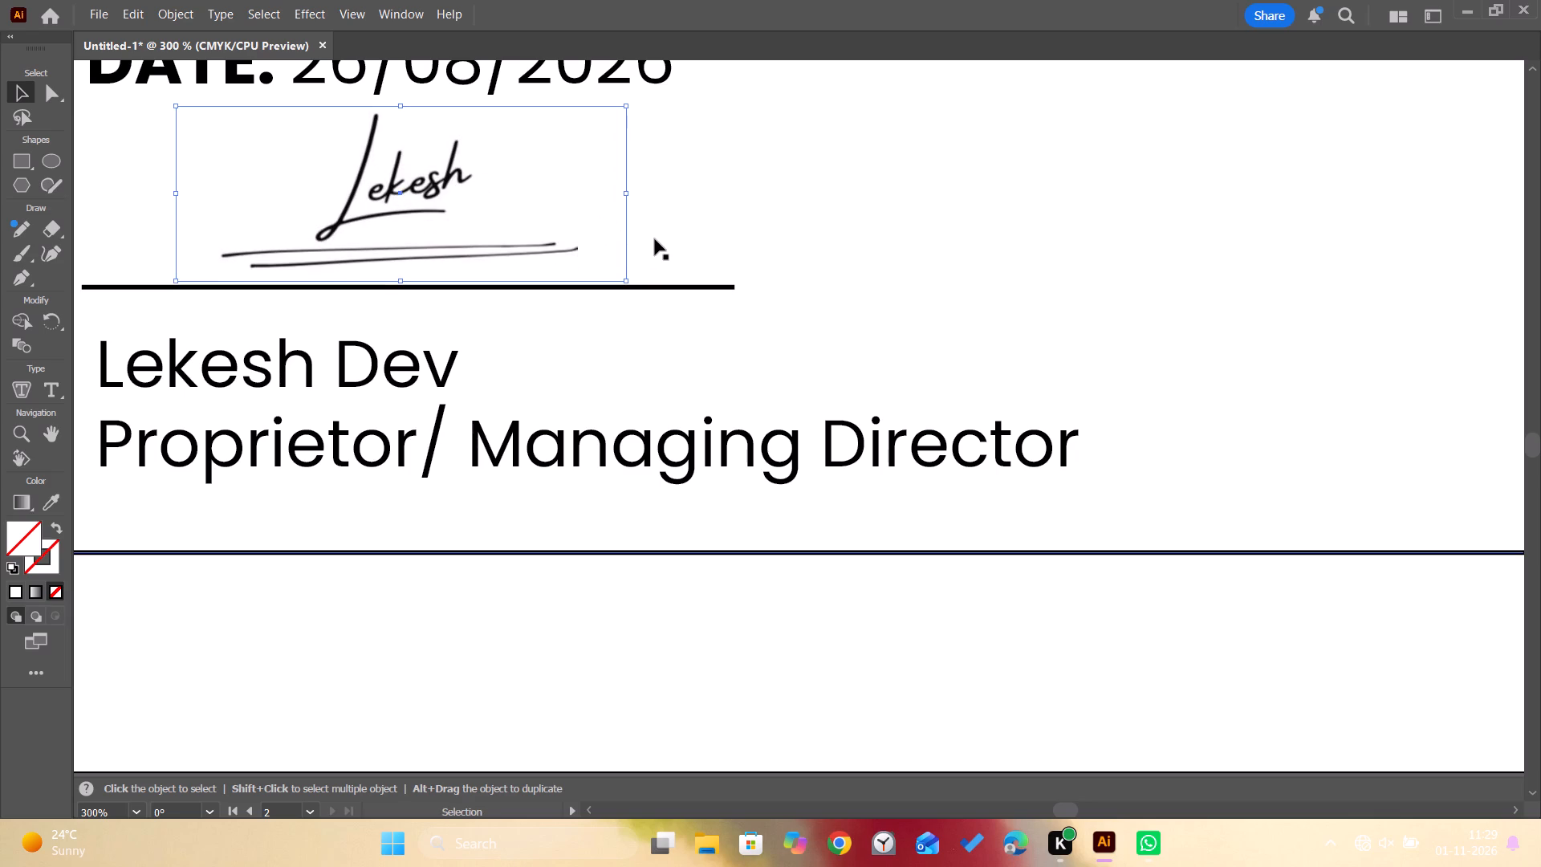
left_click(628, 196, "ctrl")
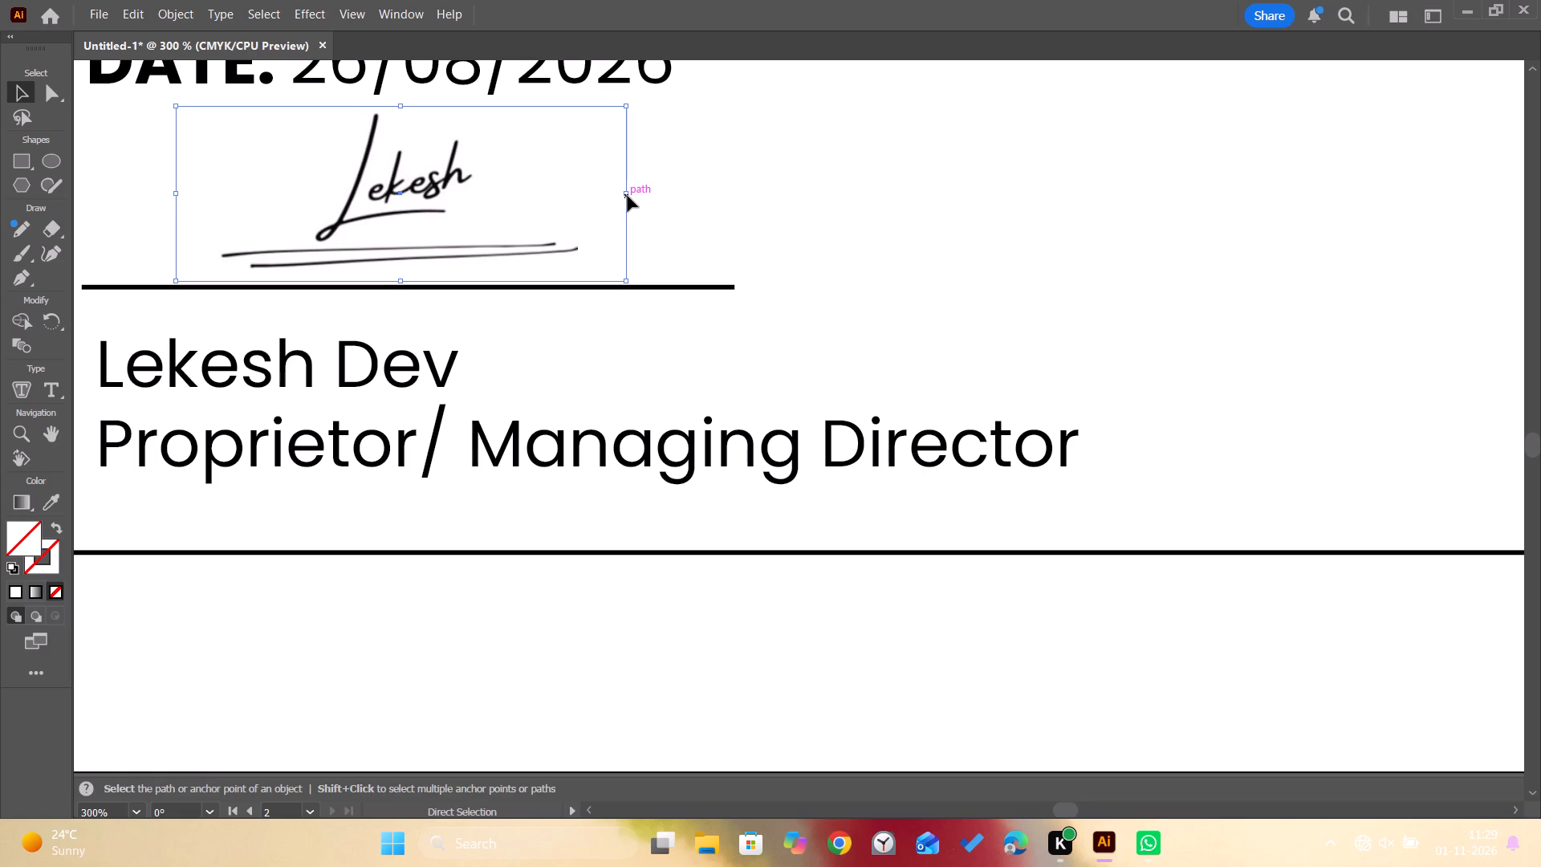
left_click_drag(629, 195, 594, 197)
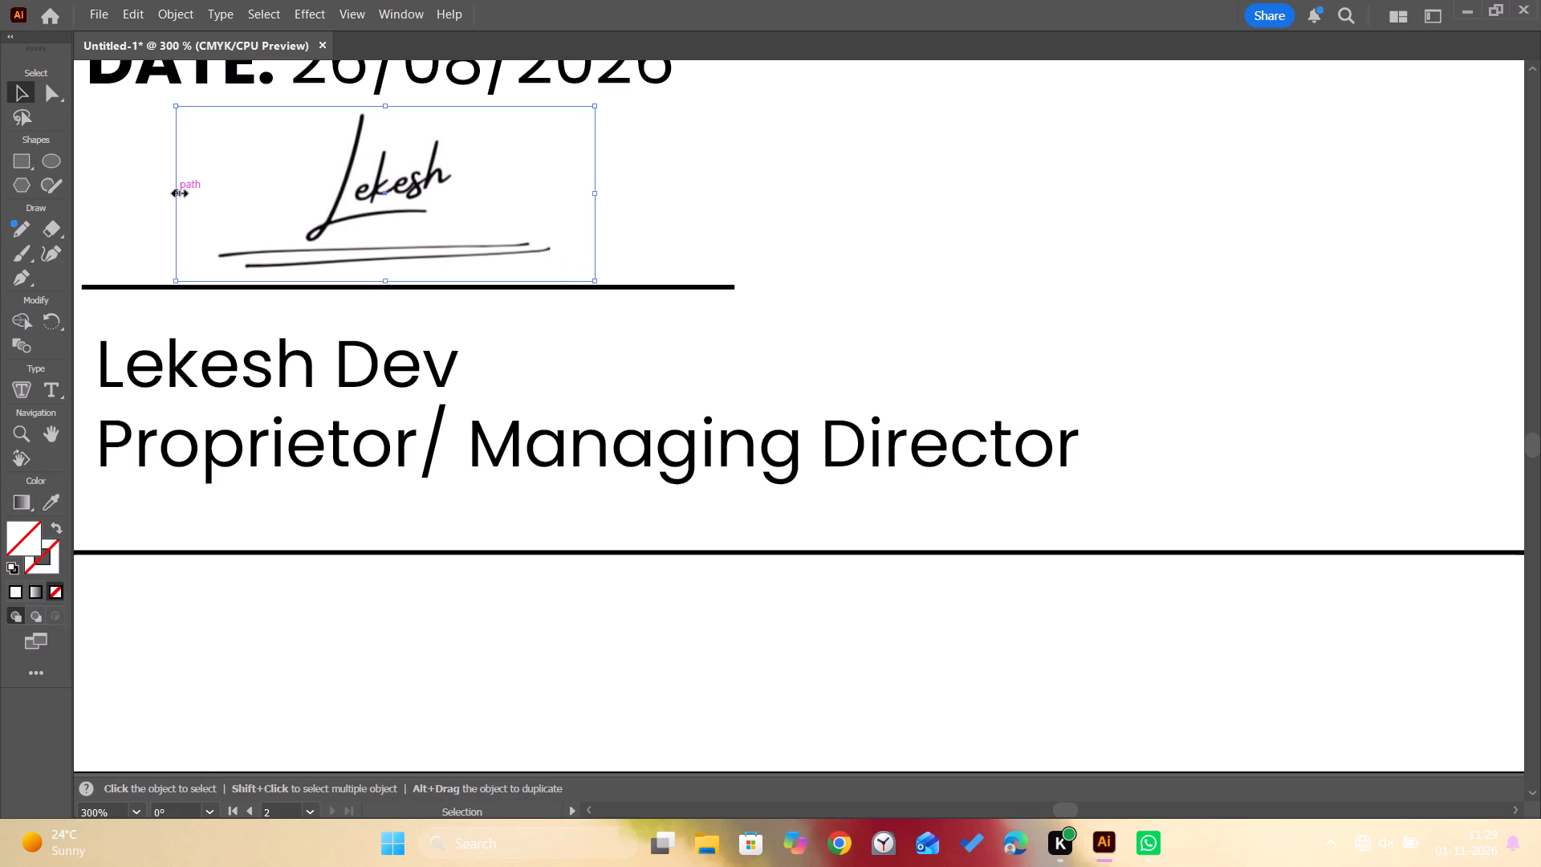
left_click_drag(177, 191, 204, 191, "ctrl")
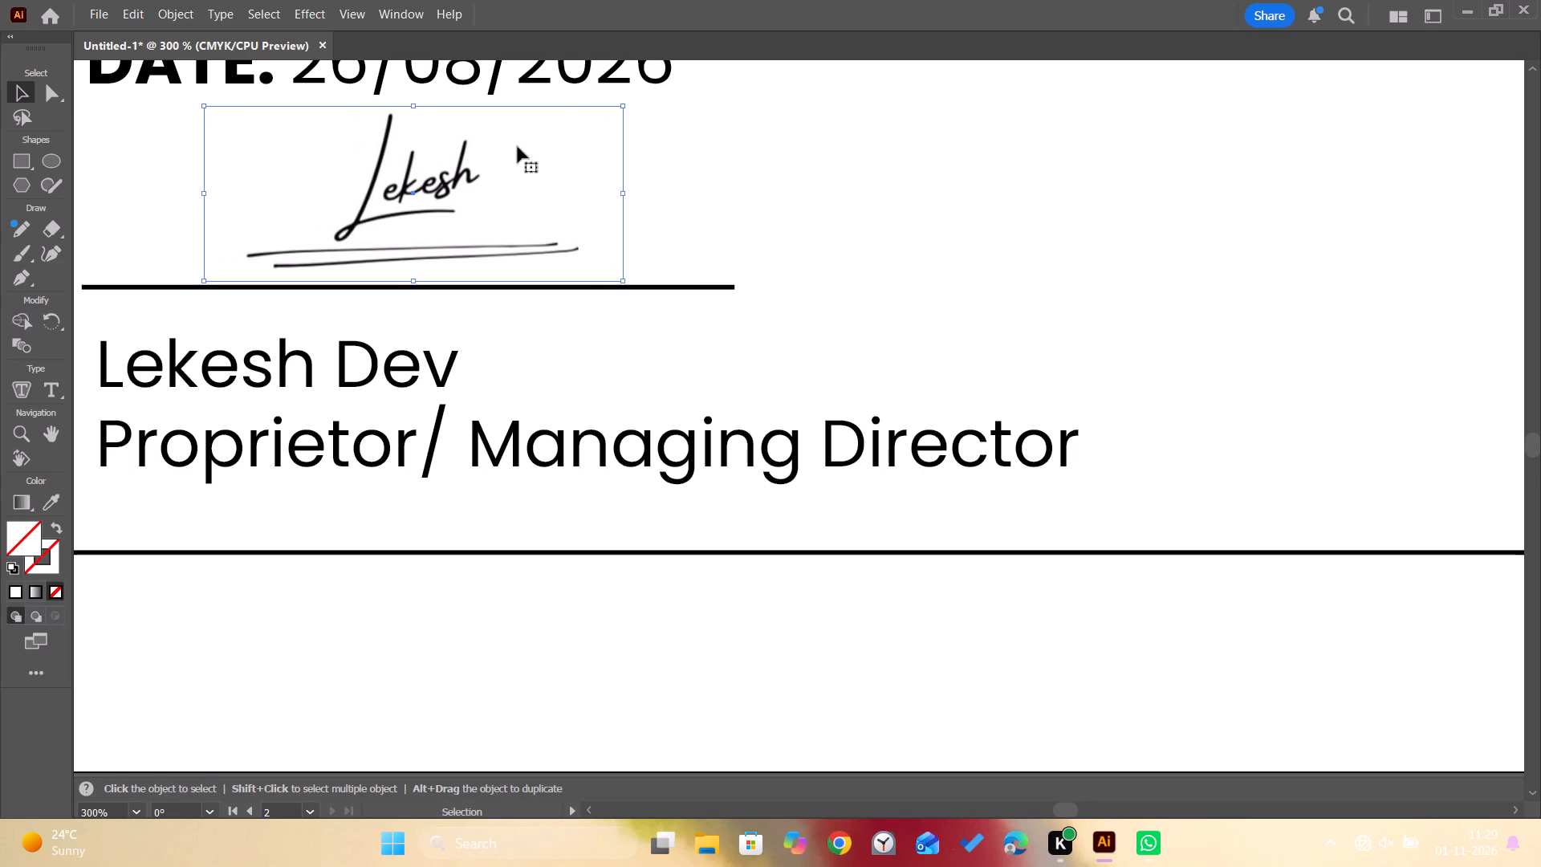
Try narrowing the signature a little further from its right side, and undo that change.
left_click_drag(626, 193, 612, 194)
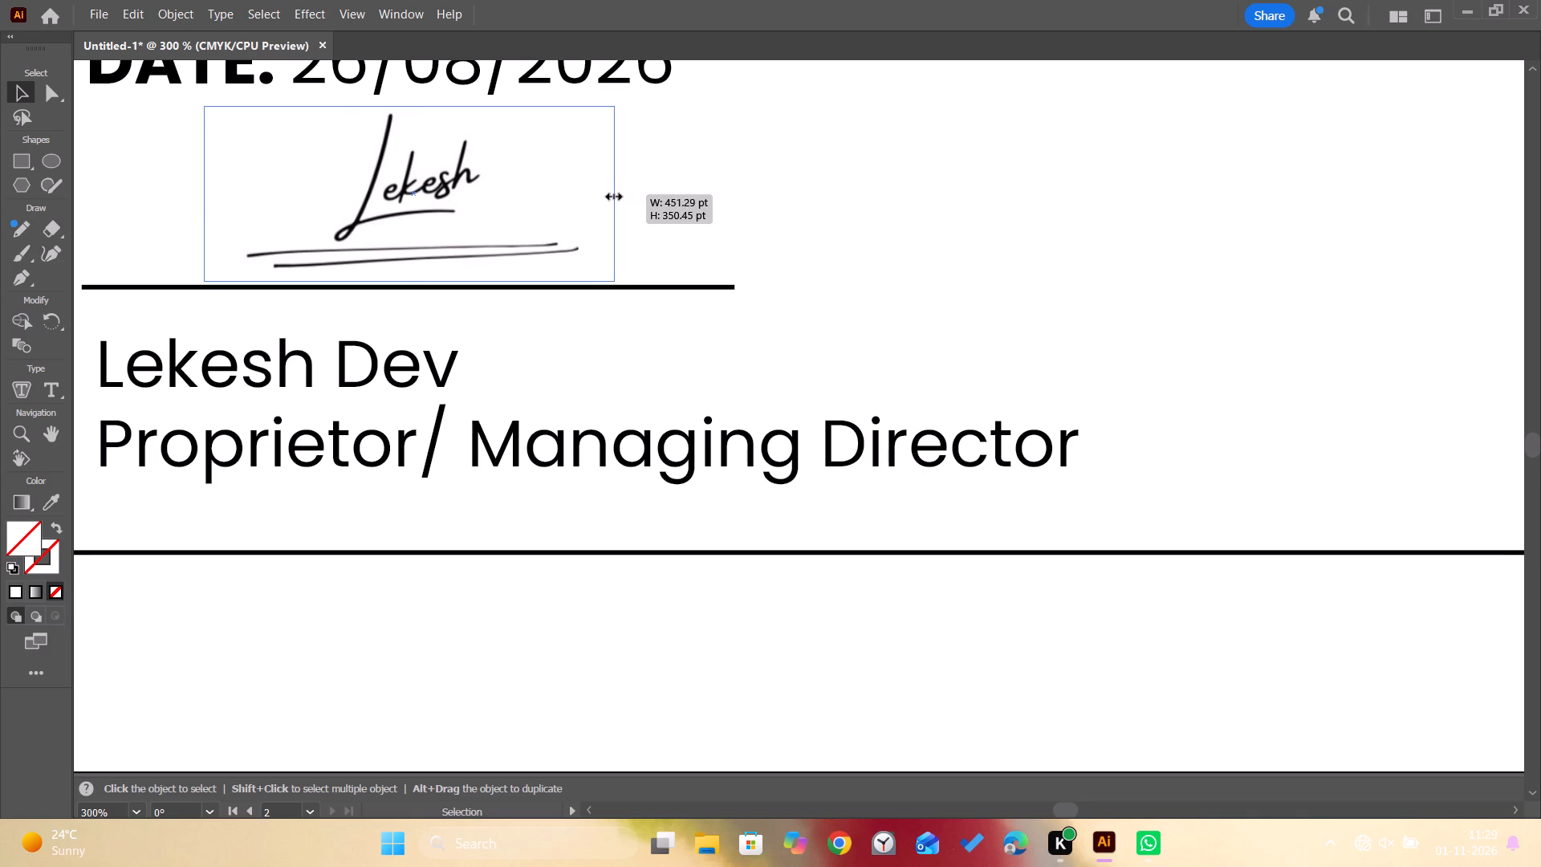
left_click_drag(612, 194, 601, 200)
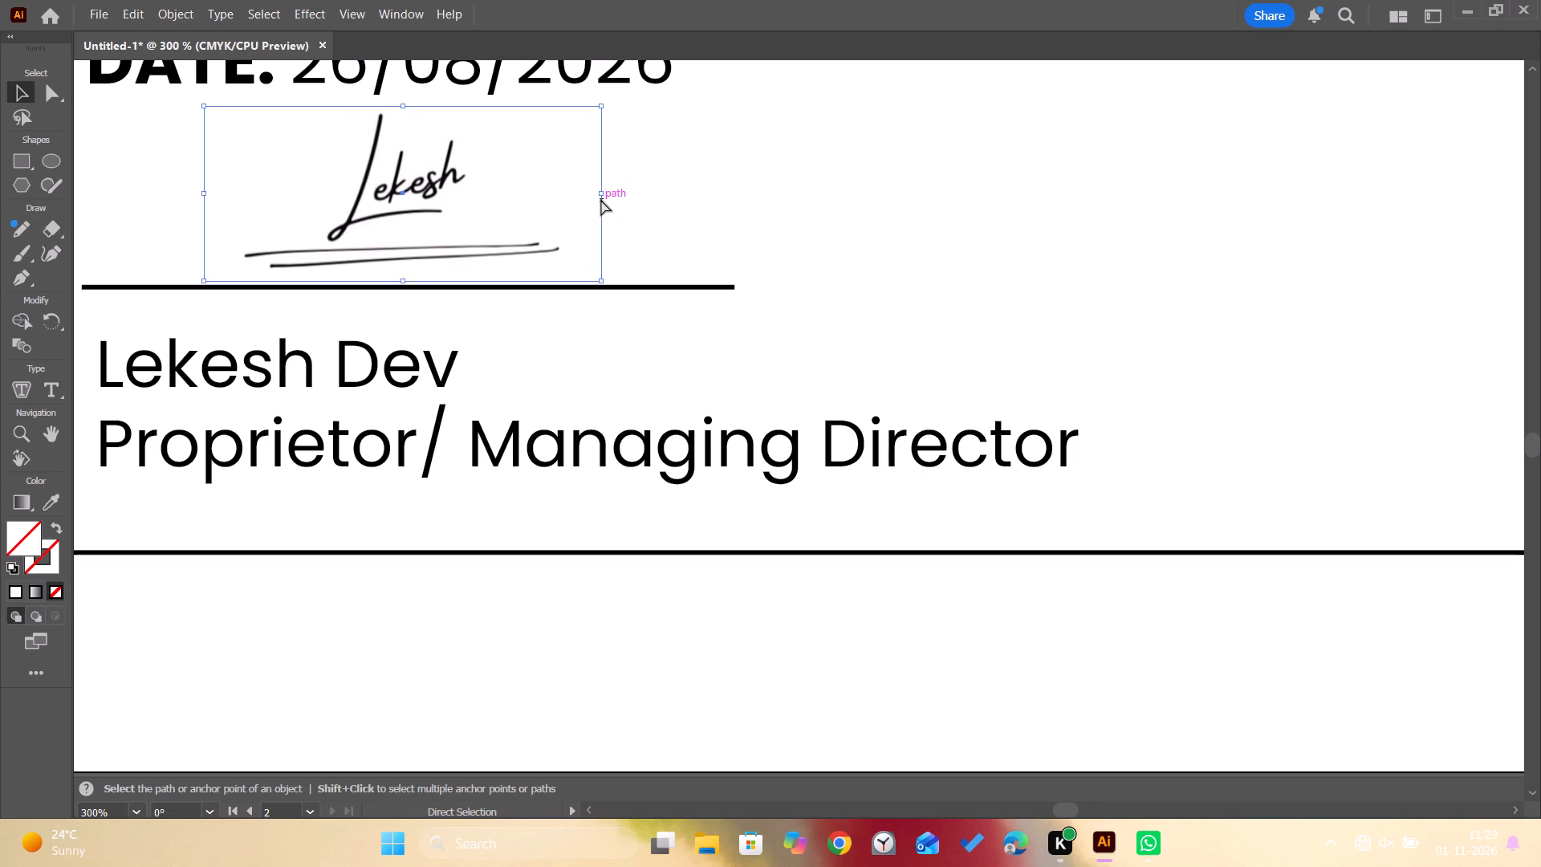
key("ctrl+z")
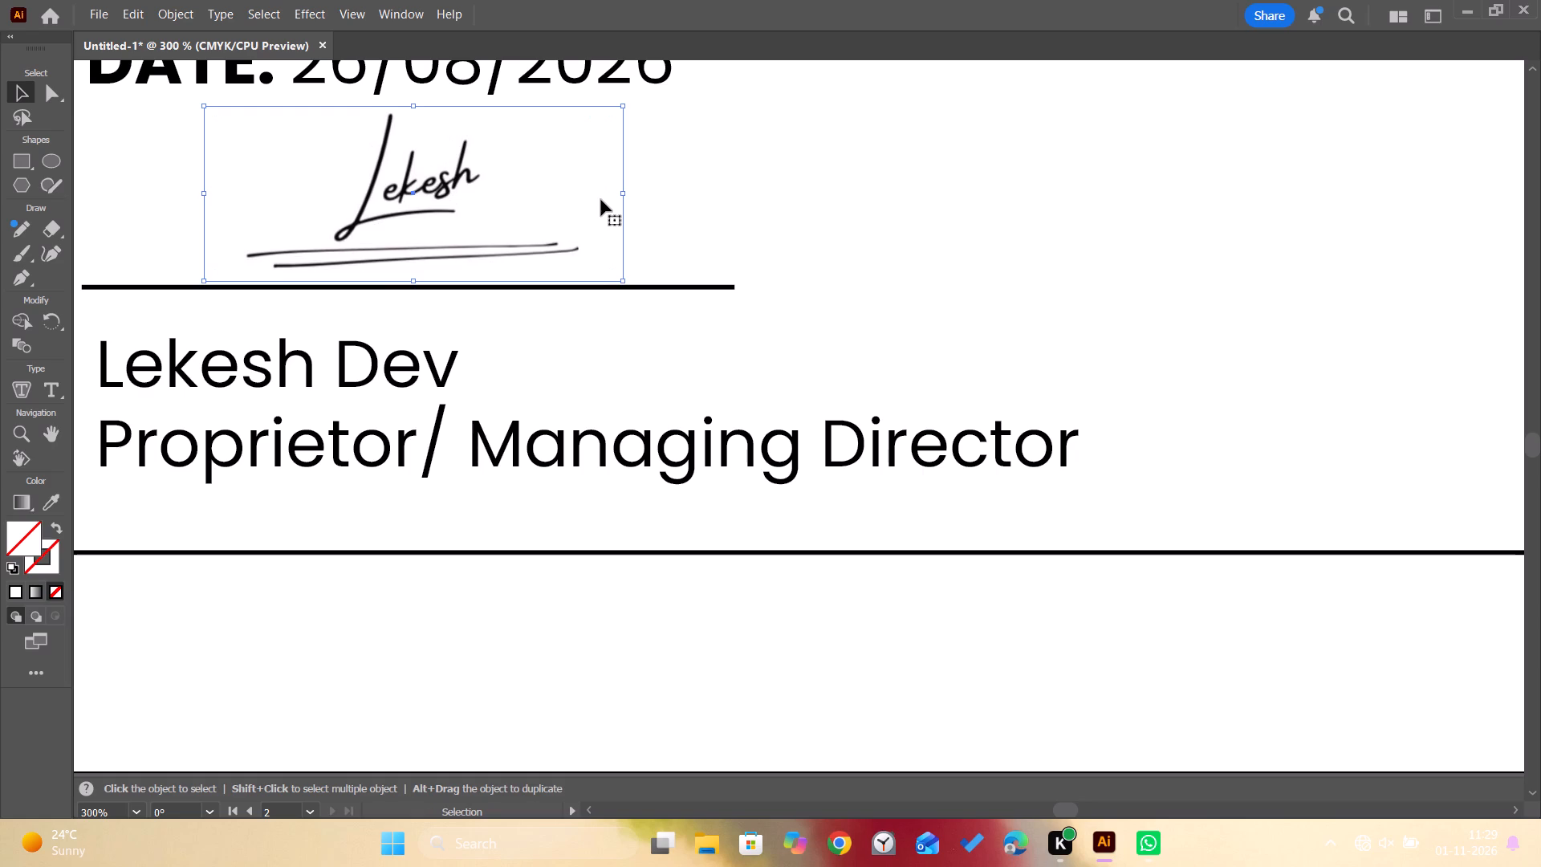
Nudge the orange email and phone lines in the header down together by four increments, away from the office address.
key("ctrl+0")
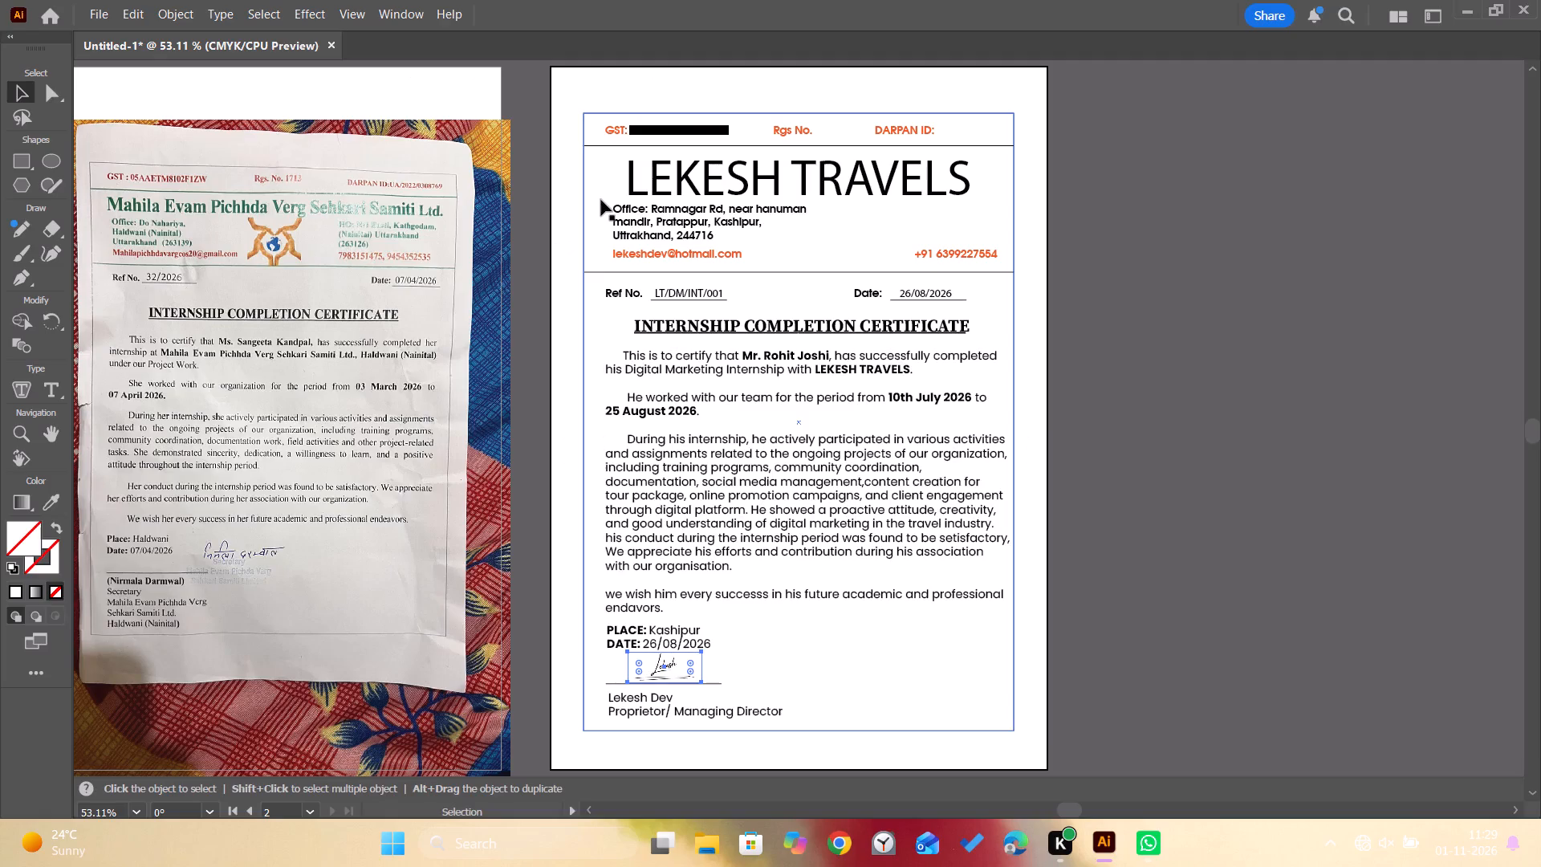
left_click(1313, 382)
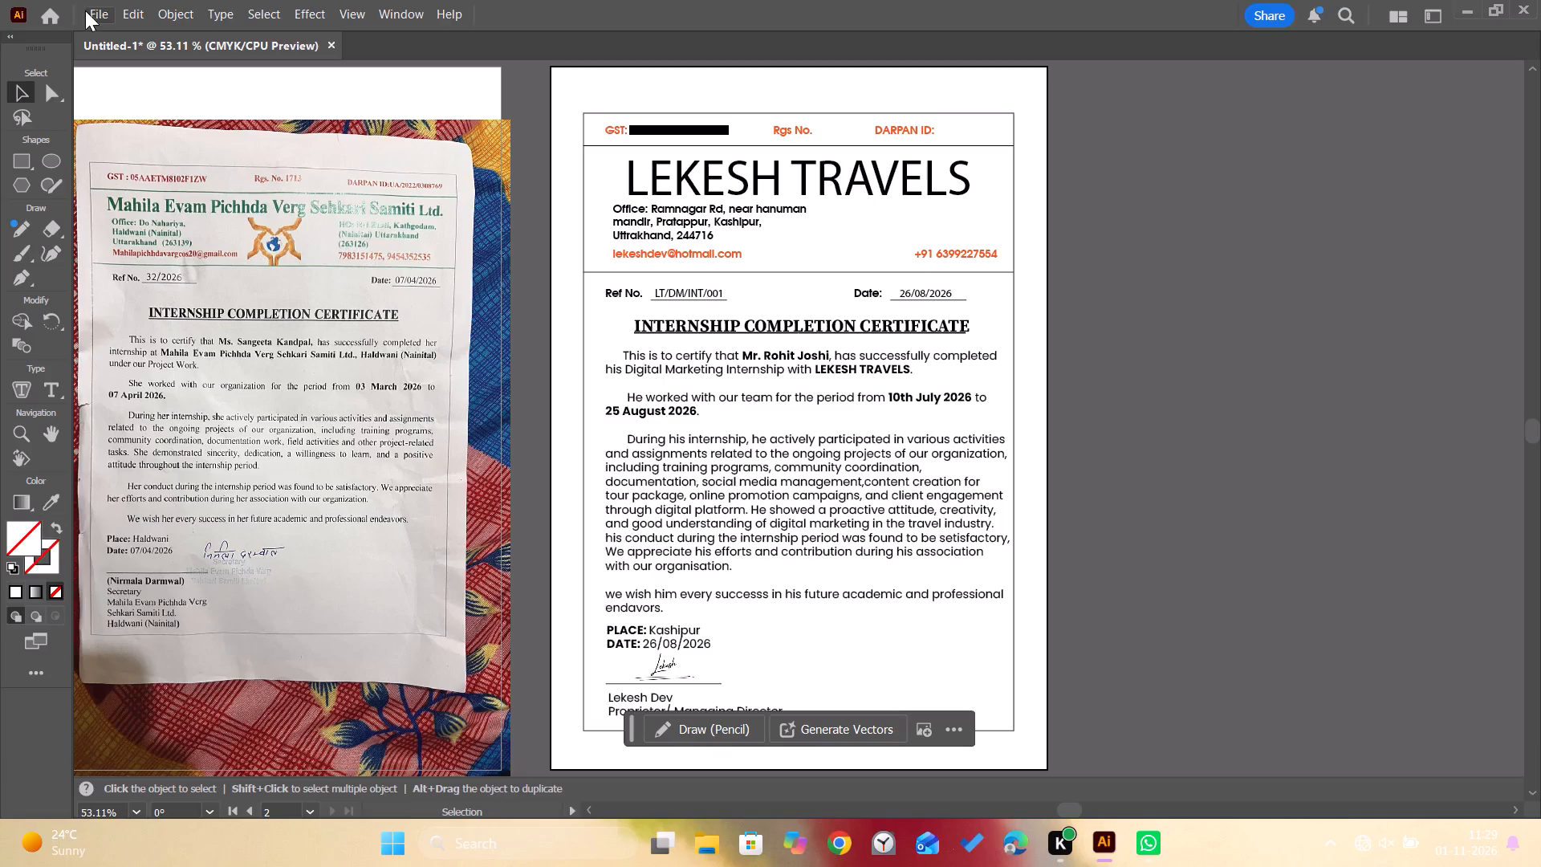
left_click(693, 251)
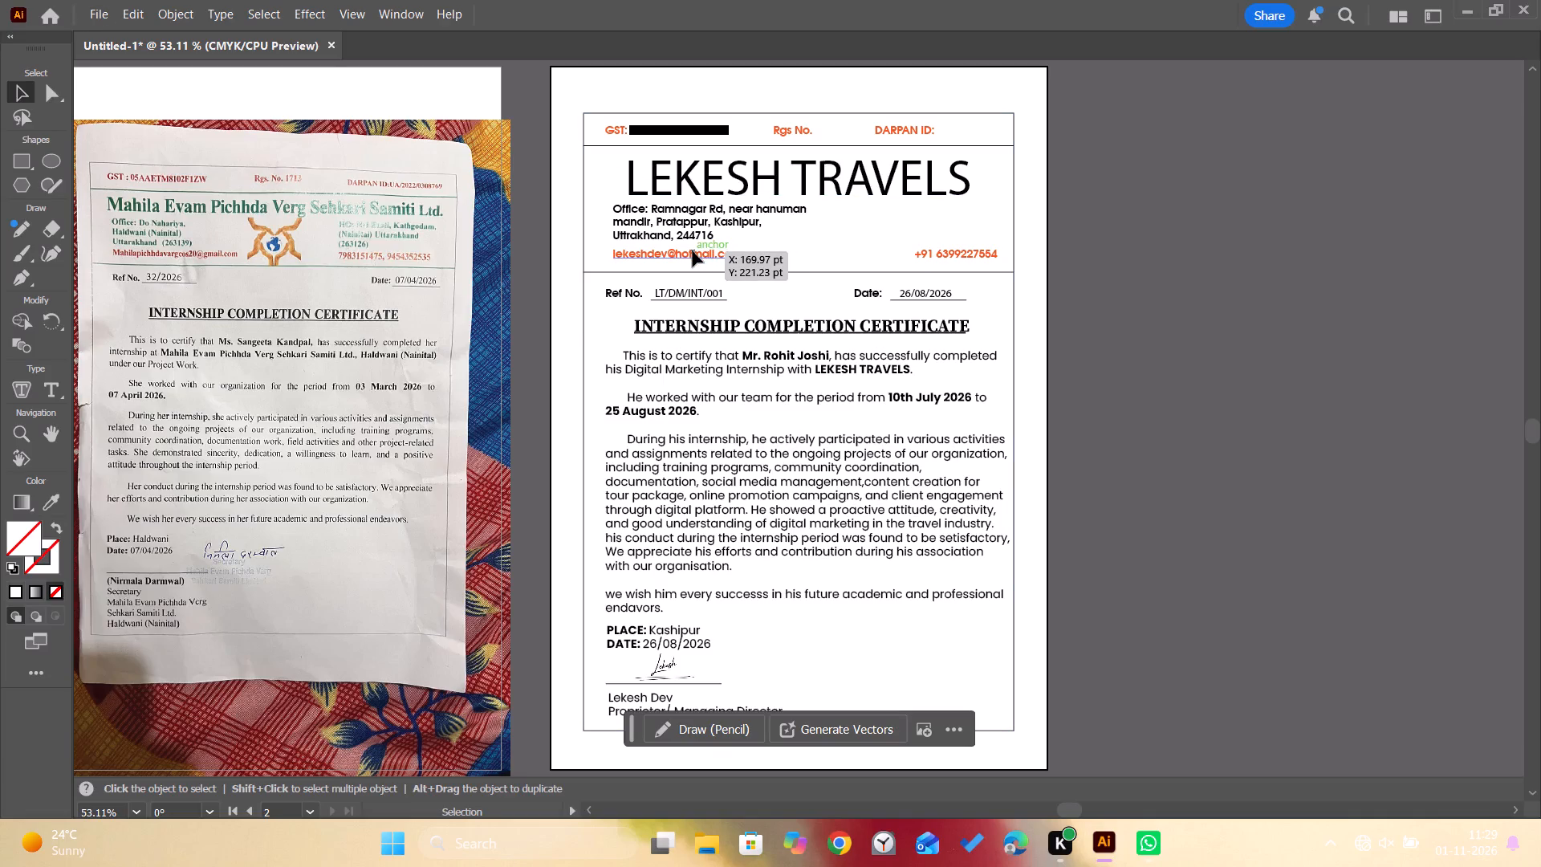
left_click(949, 252, "shift")
key("Down")
key("Down")
key("Down")
key("Down")
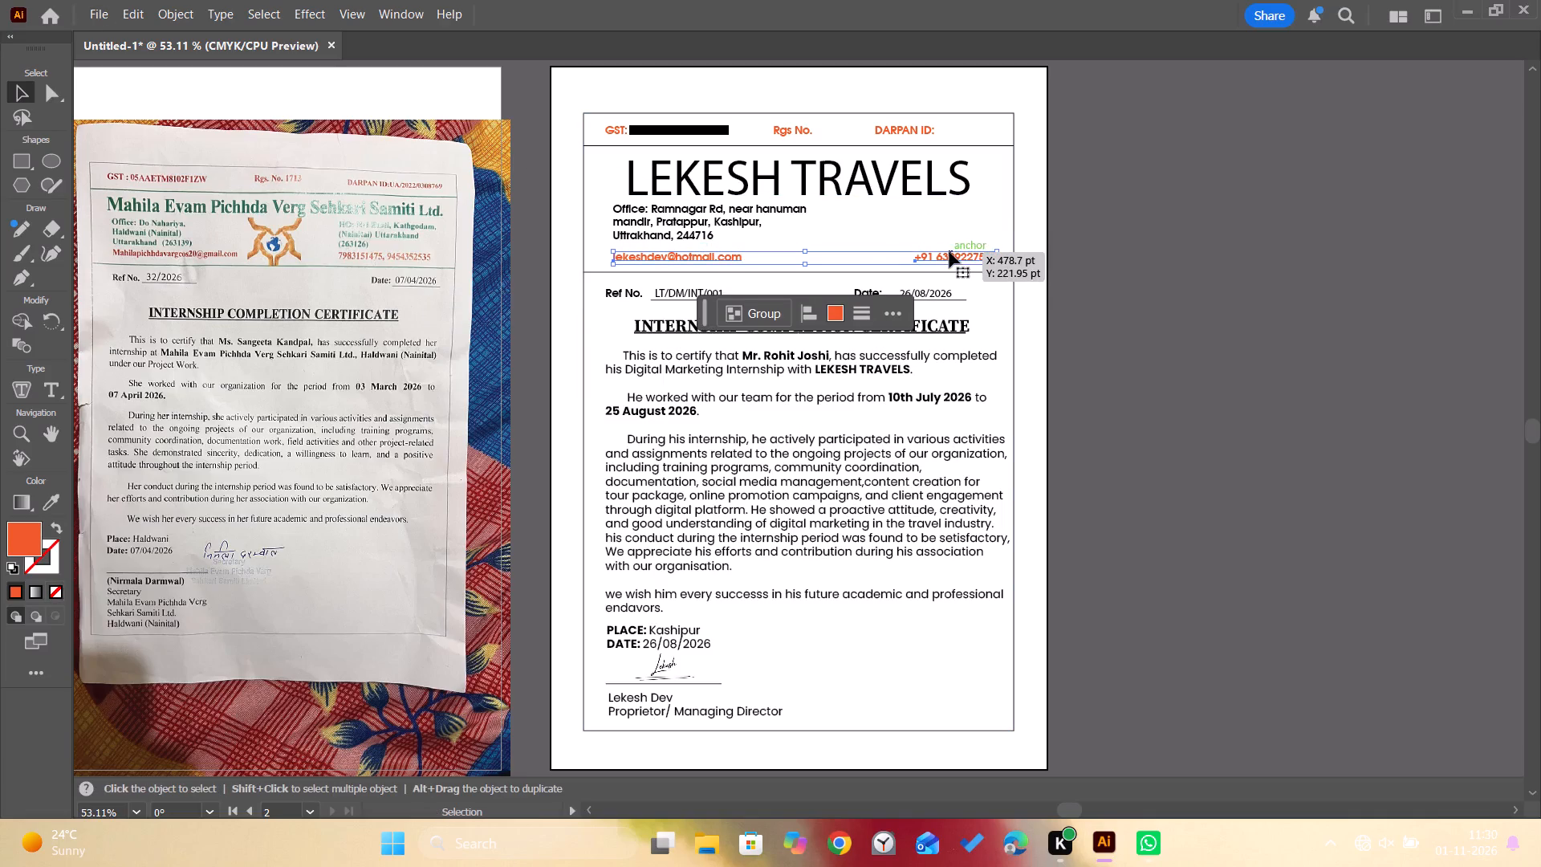
Nudge the office address block in the header down by two increments, away from the LEKESH TRAVELS title.
left_click(728, 215)
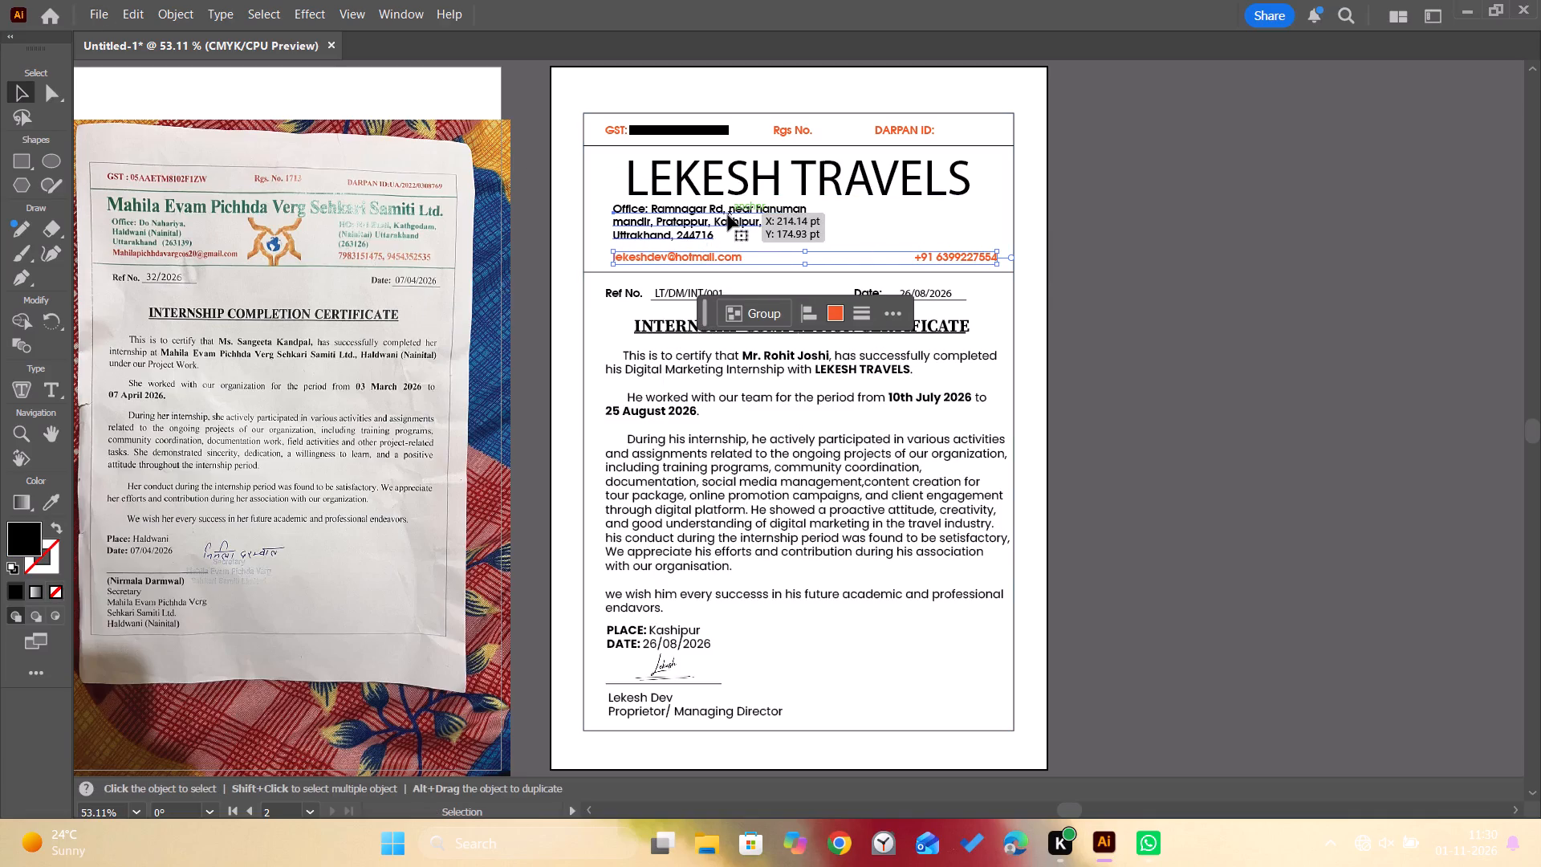
key("Down")
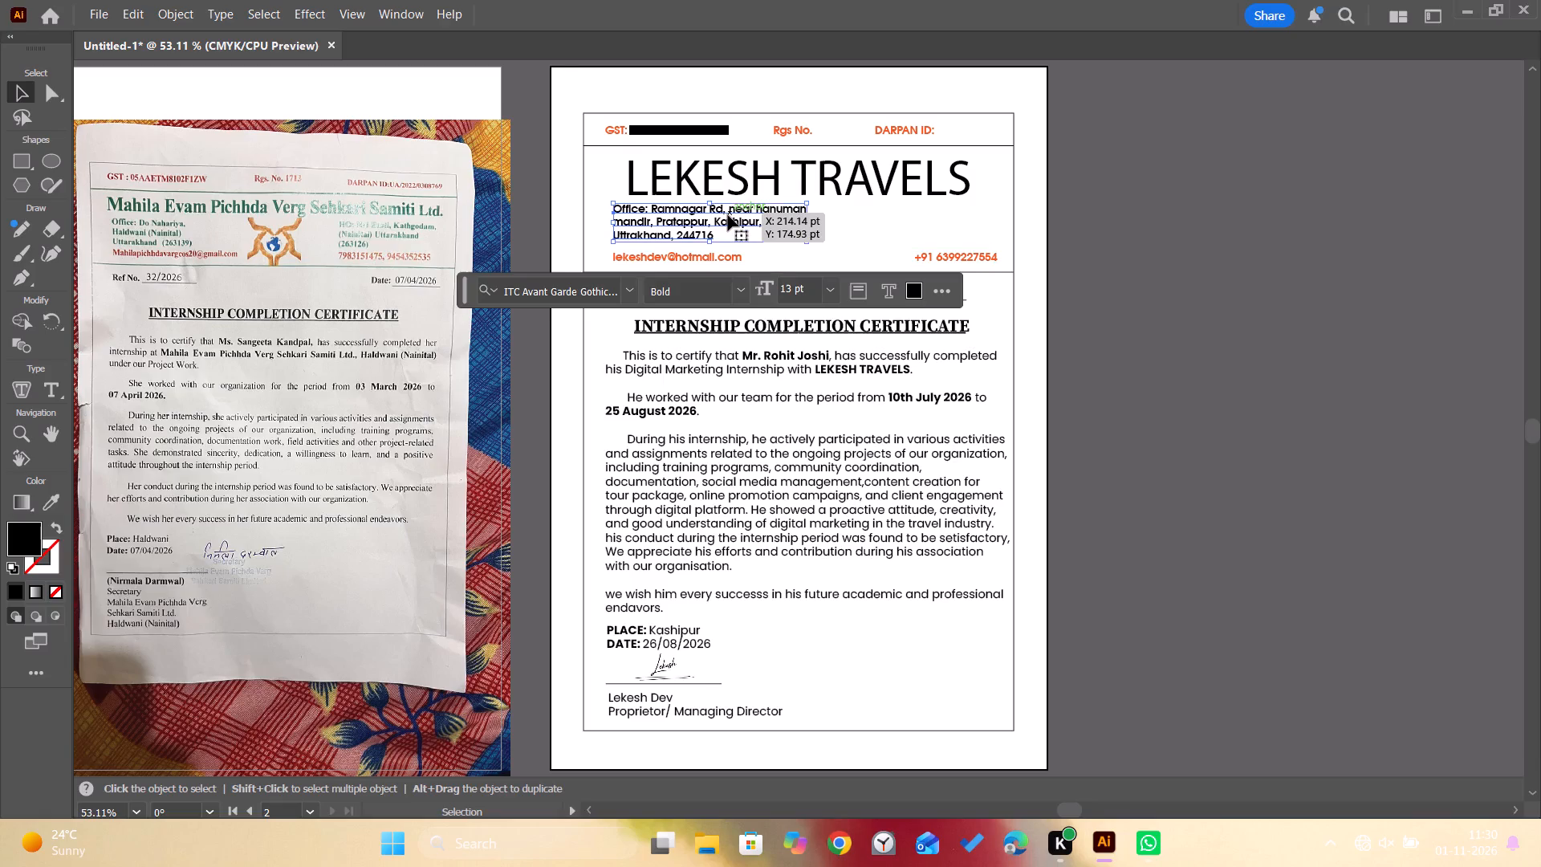
key("Down")
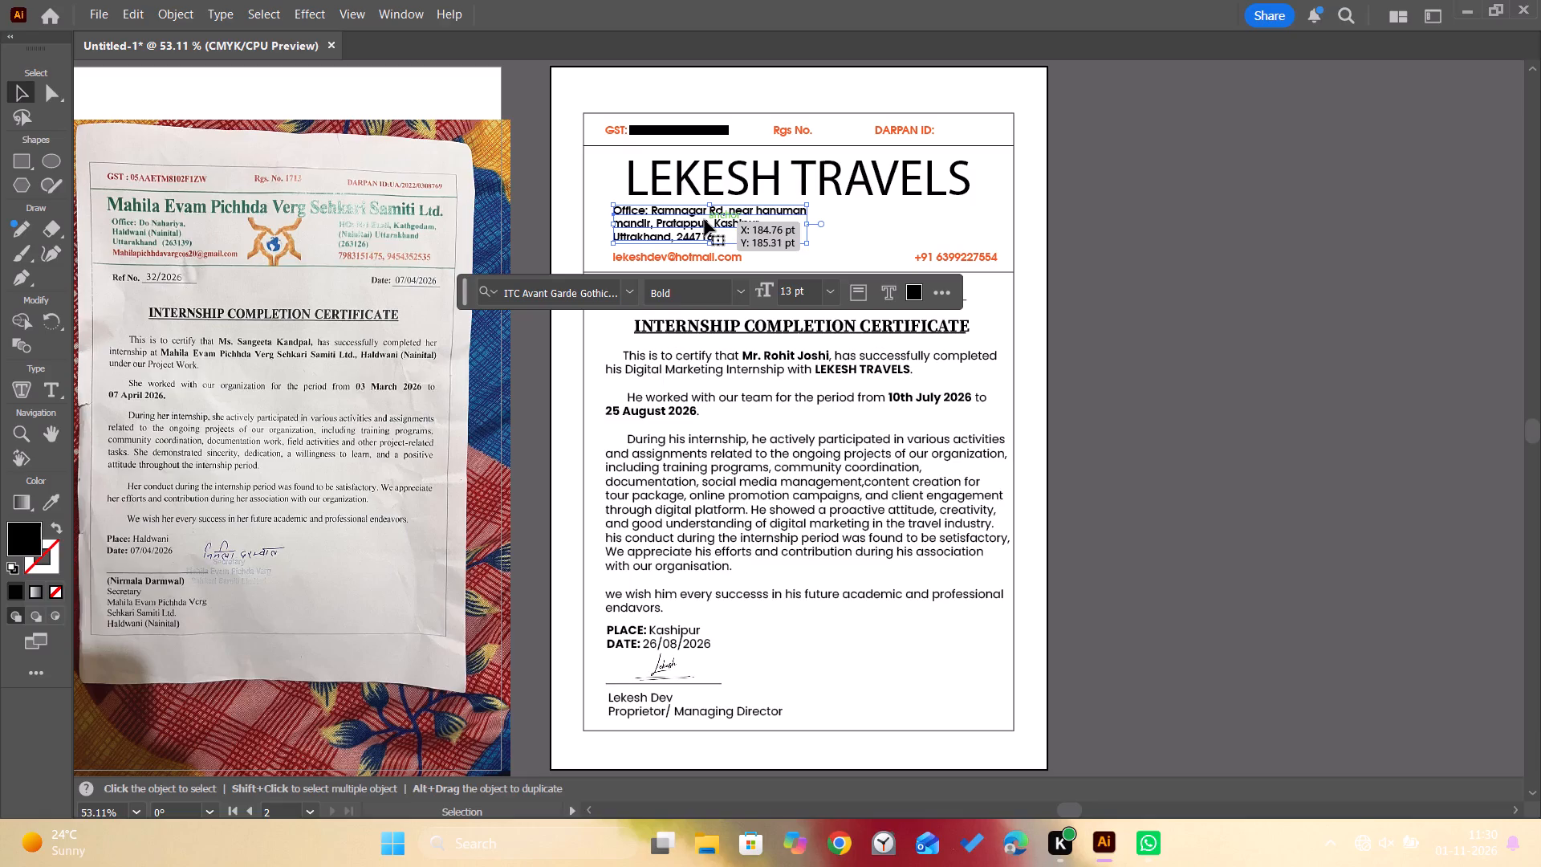
left_click(1210, 196)
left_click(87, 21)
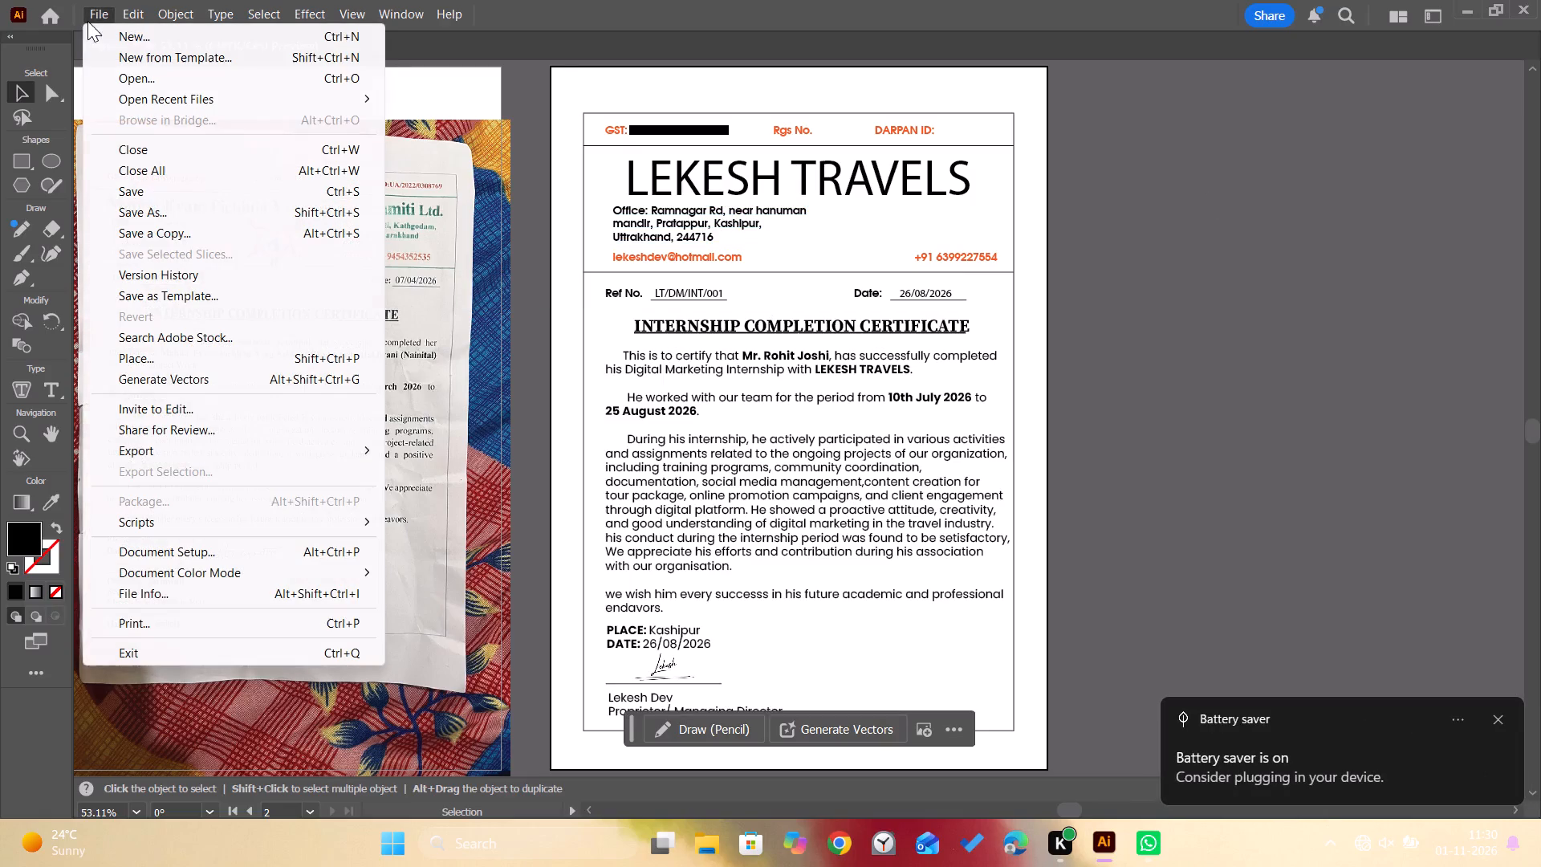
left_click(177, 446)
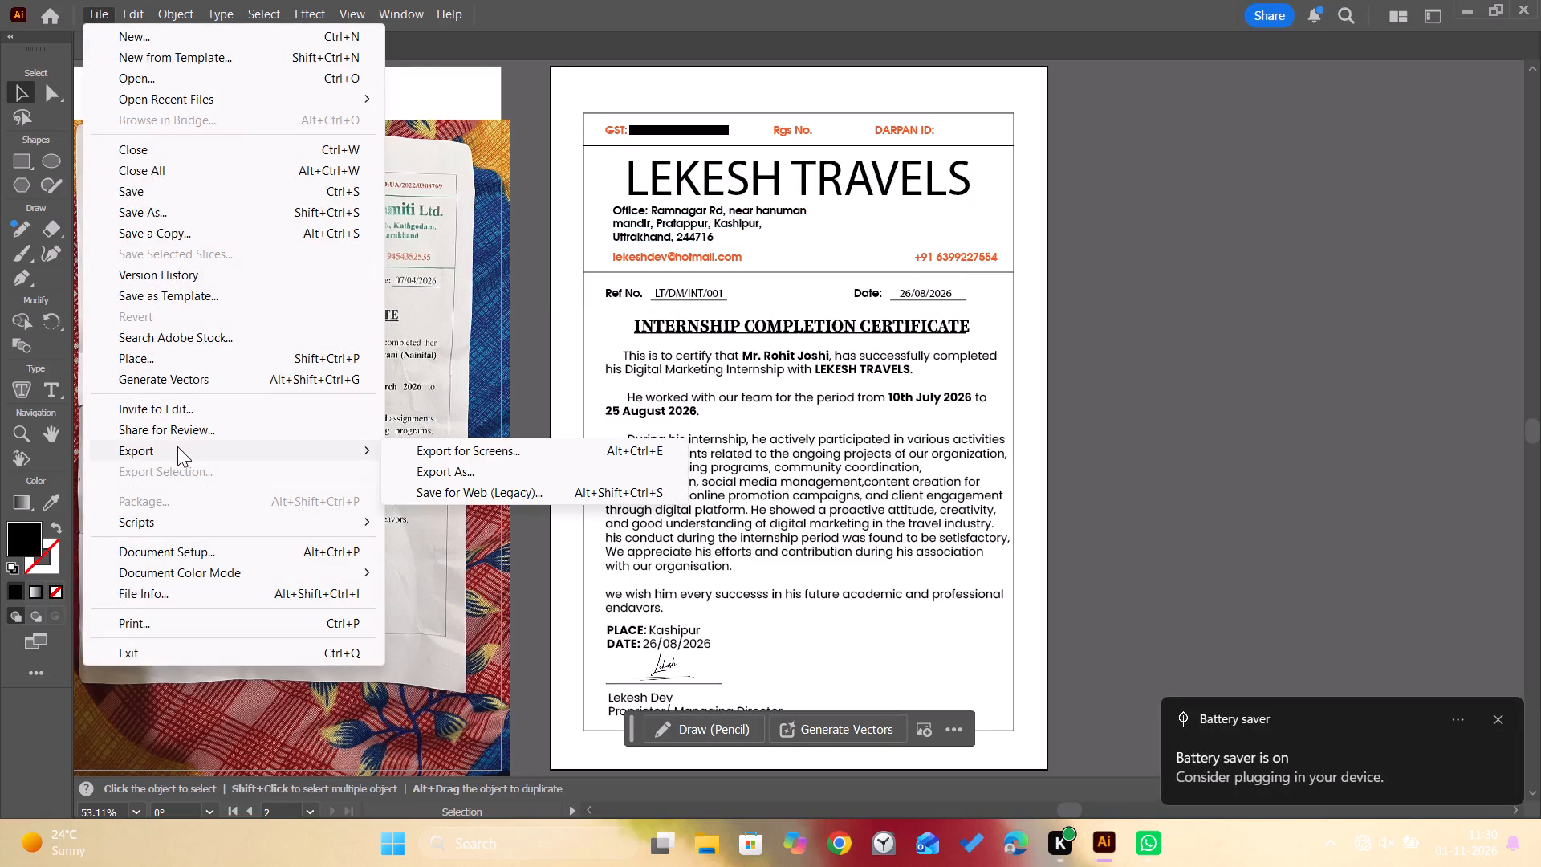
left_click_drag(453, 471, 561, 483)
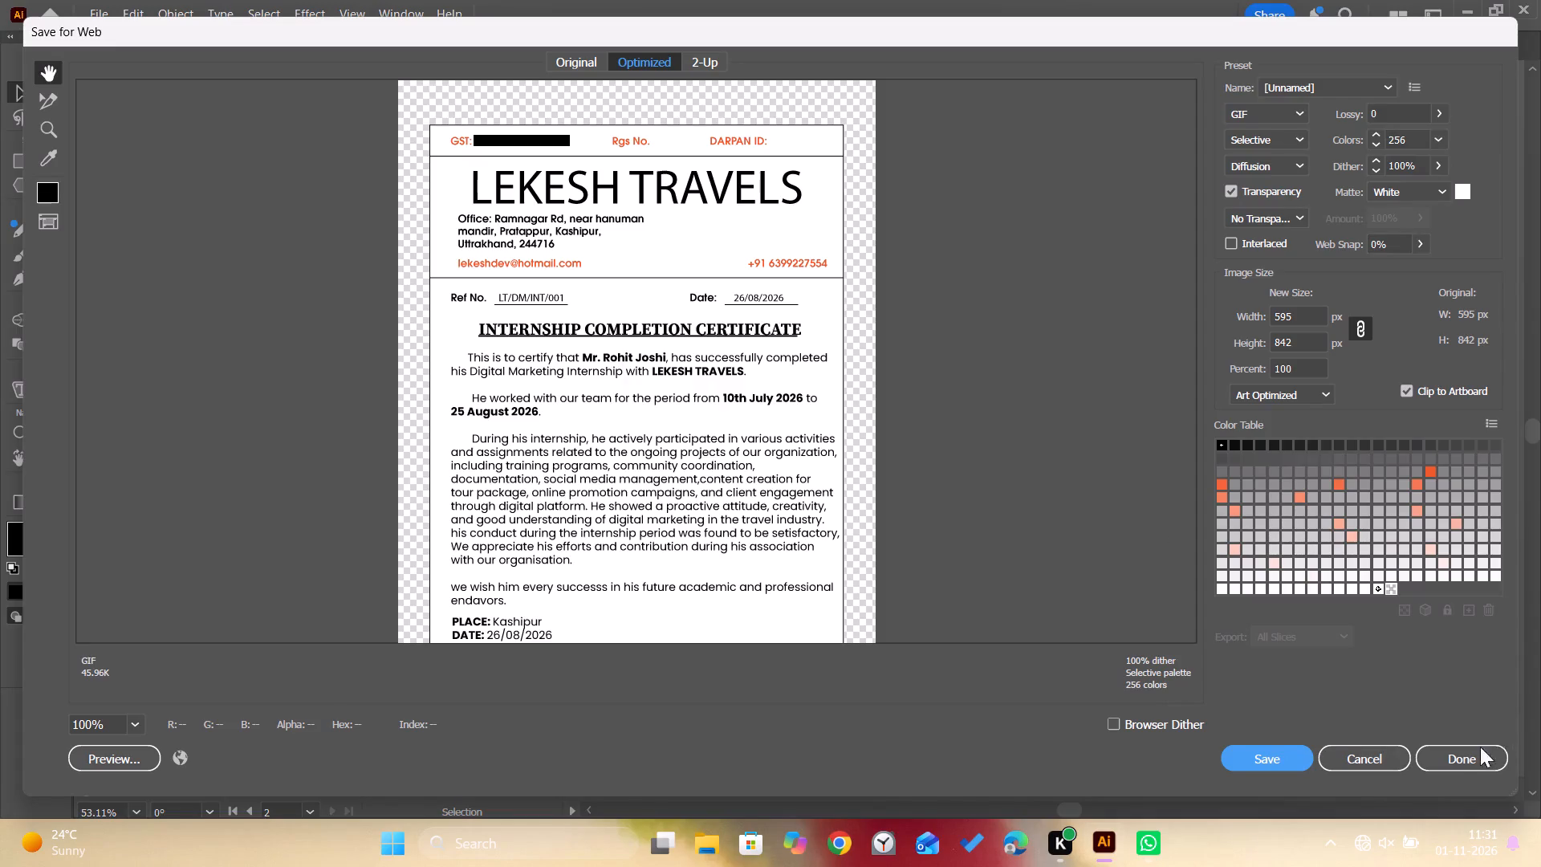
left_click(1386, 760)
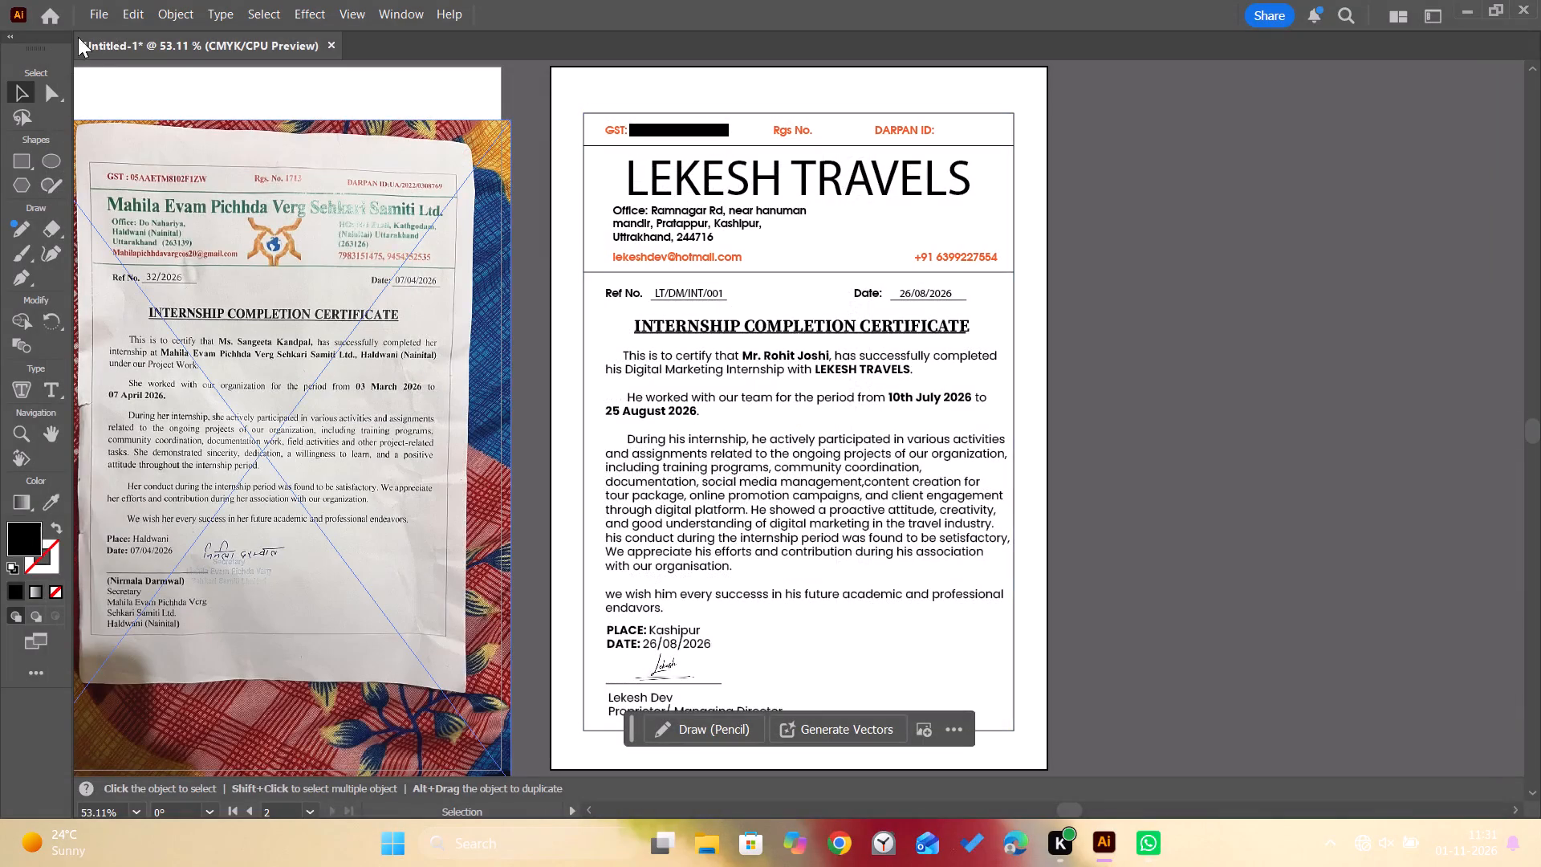
Export all artboards as JPEGs named certificate to the Downloads folder, using CMYK colour, maximum quality and 72 ppi.
left_click(102, 22)
left_click(211, 451)
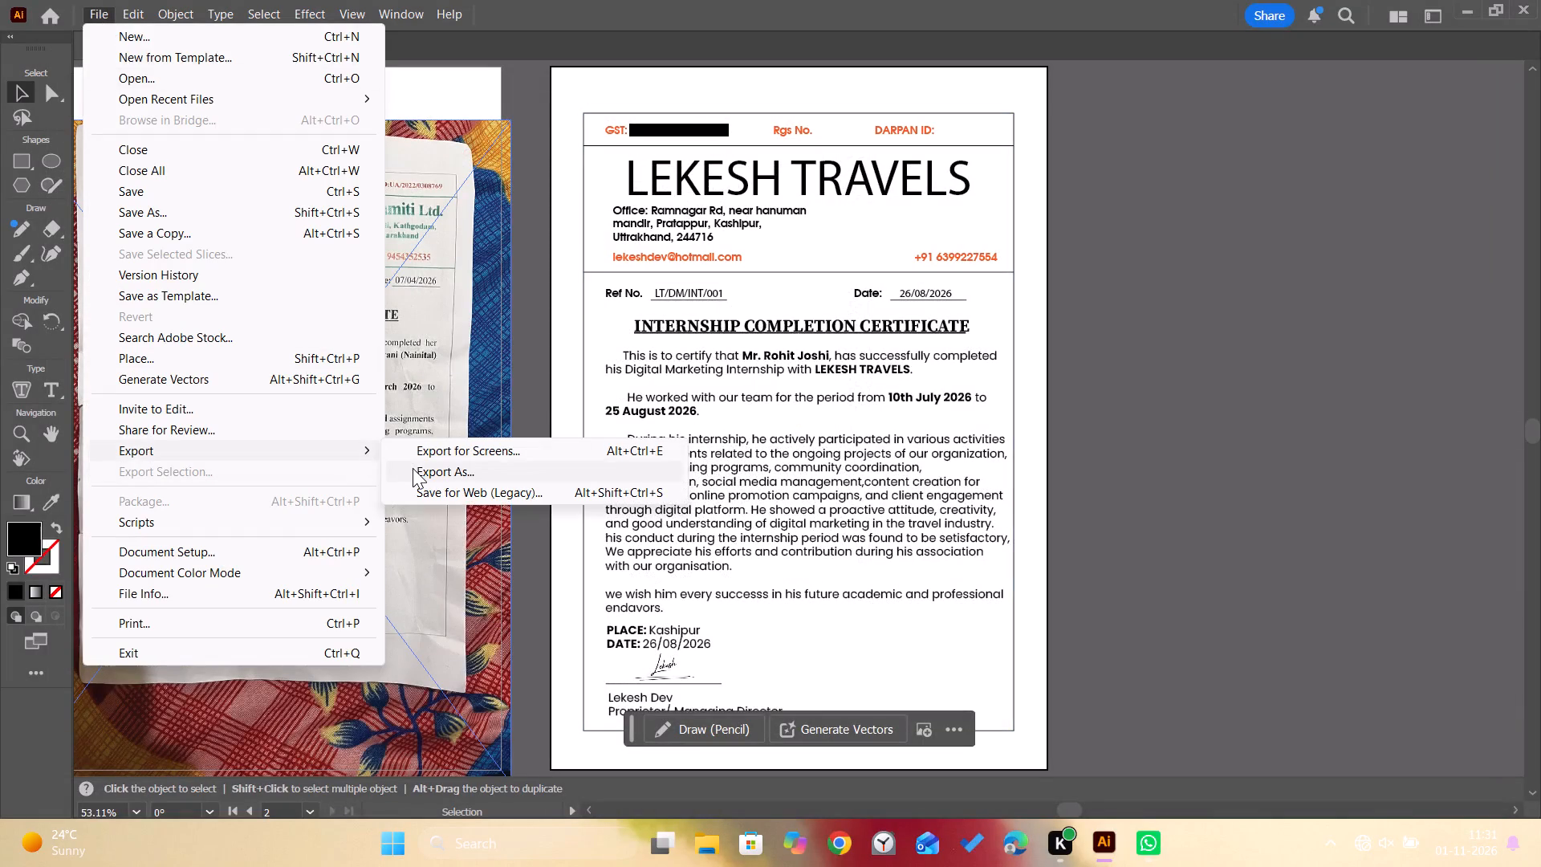
left_click(414, 471)
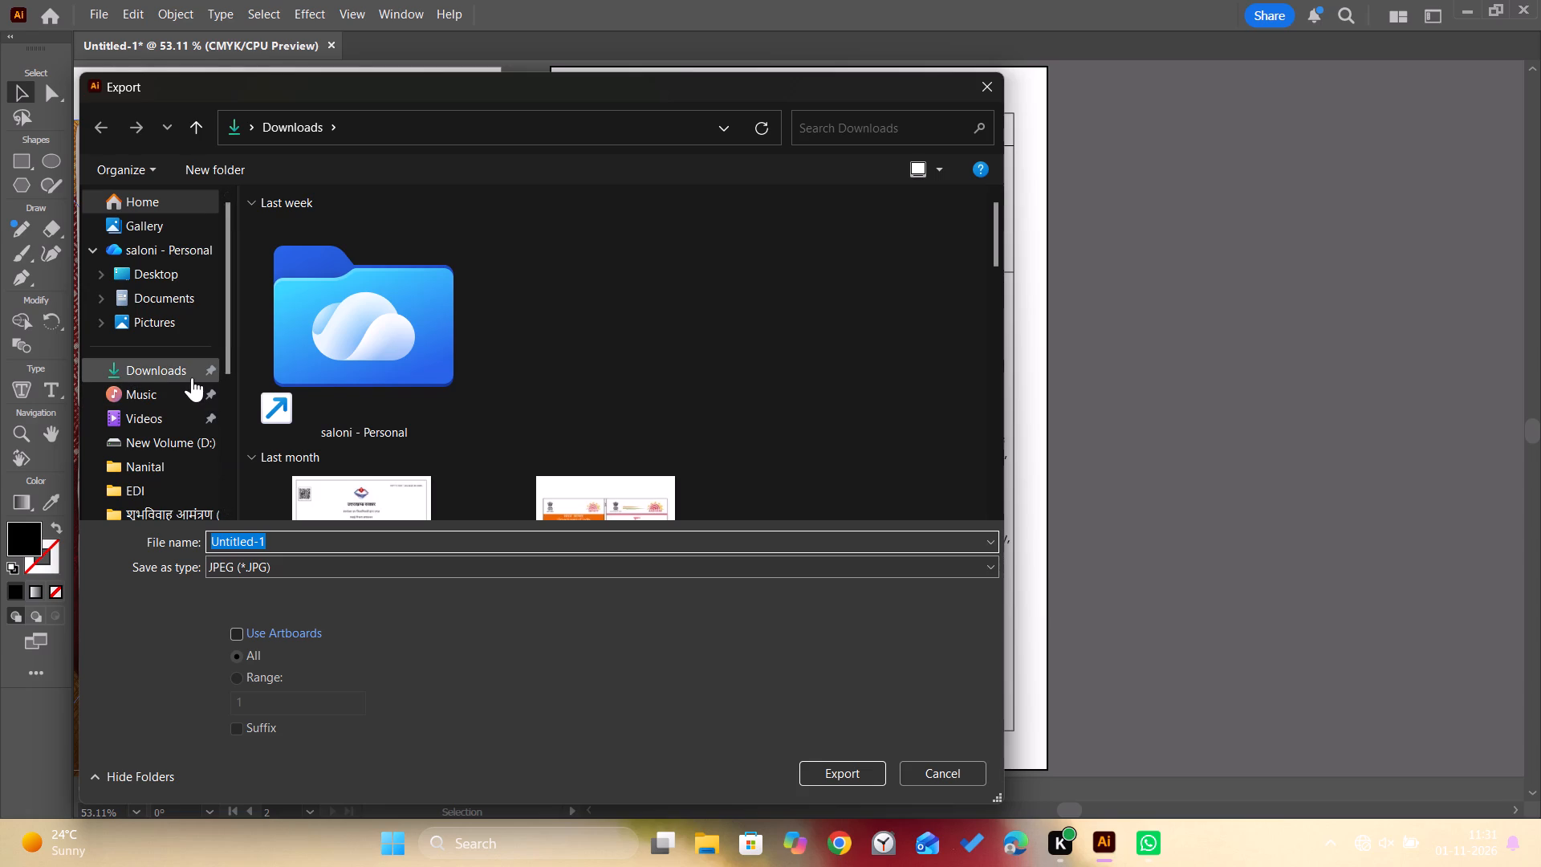
left_click(192, 377)
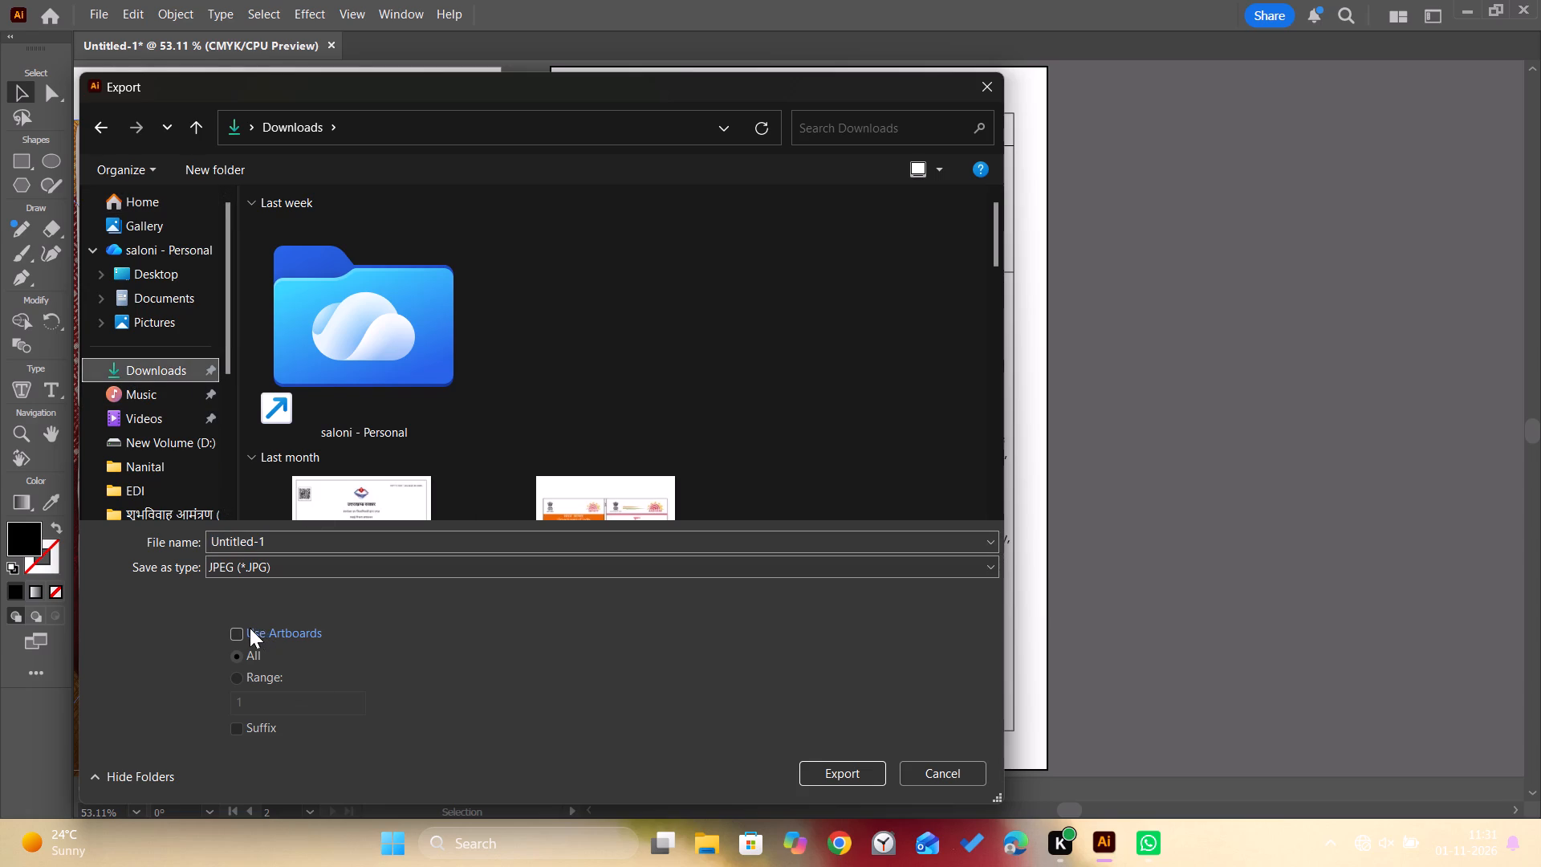
left_click(240, 632)
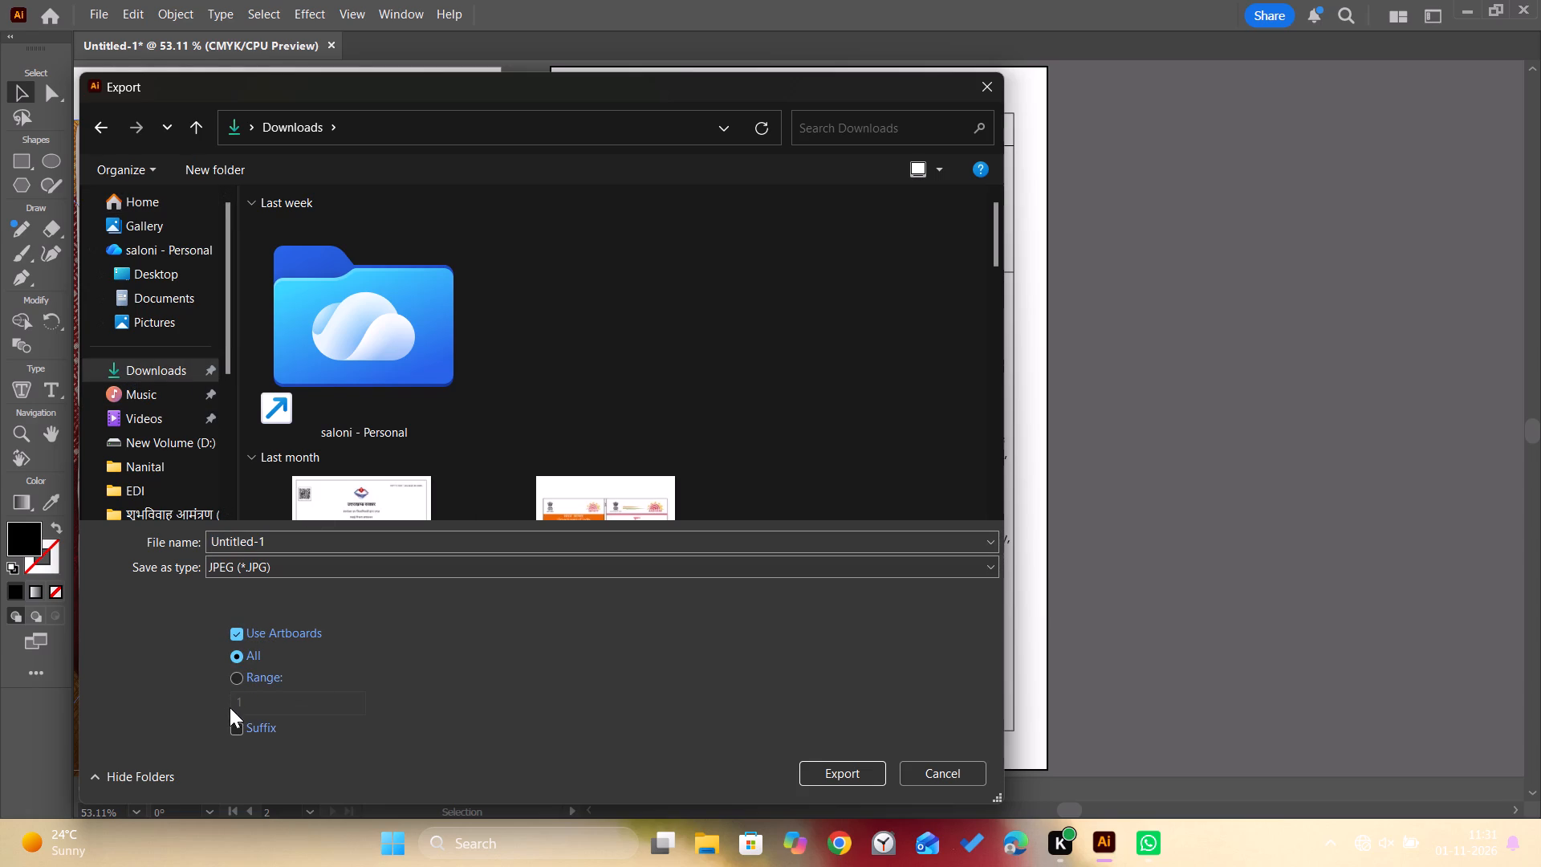
left_click(238, 706)
left_click(363, 544)
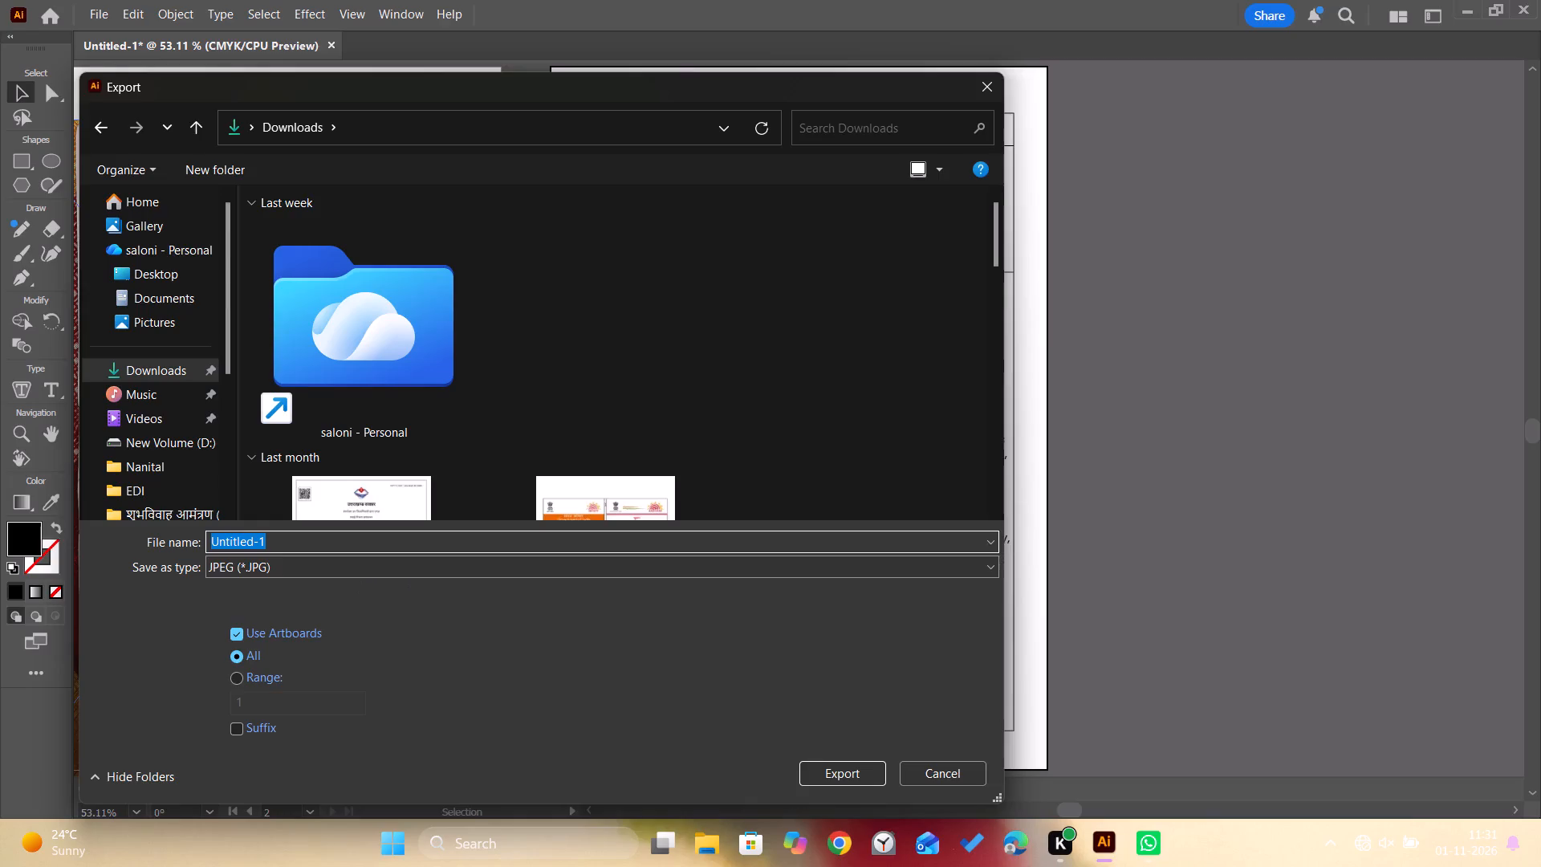
type("certificate")
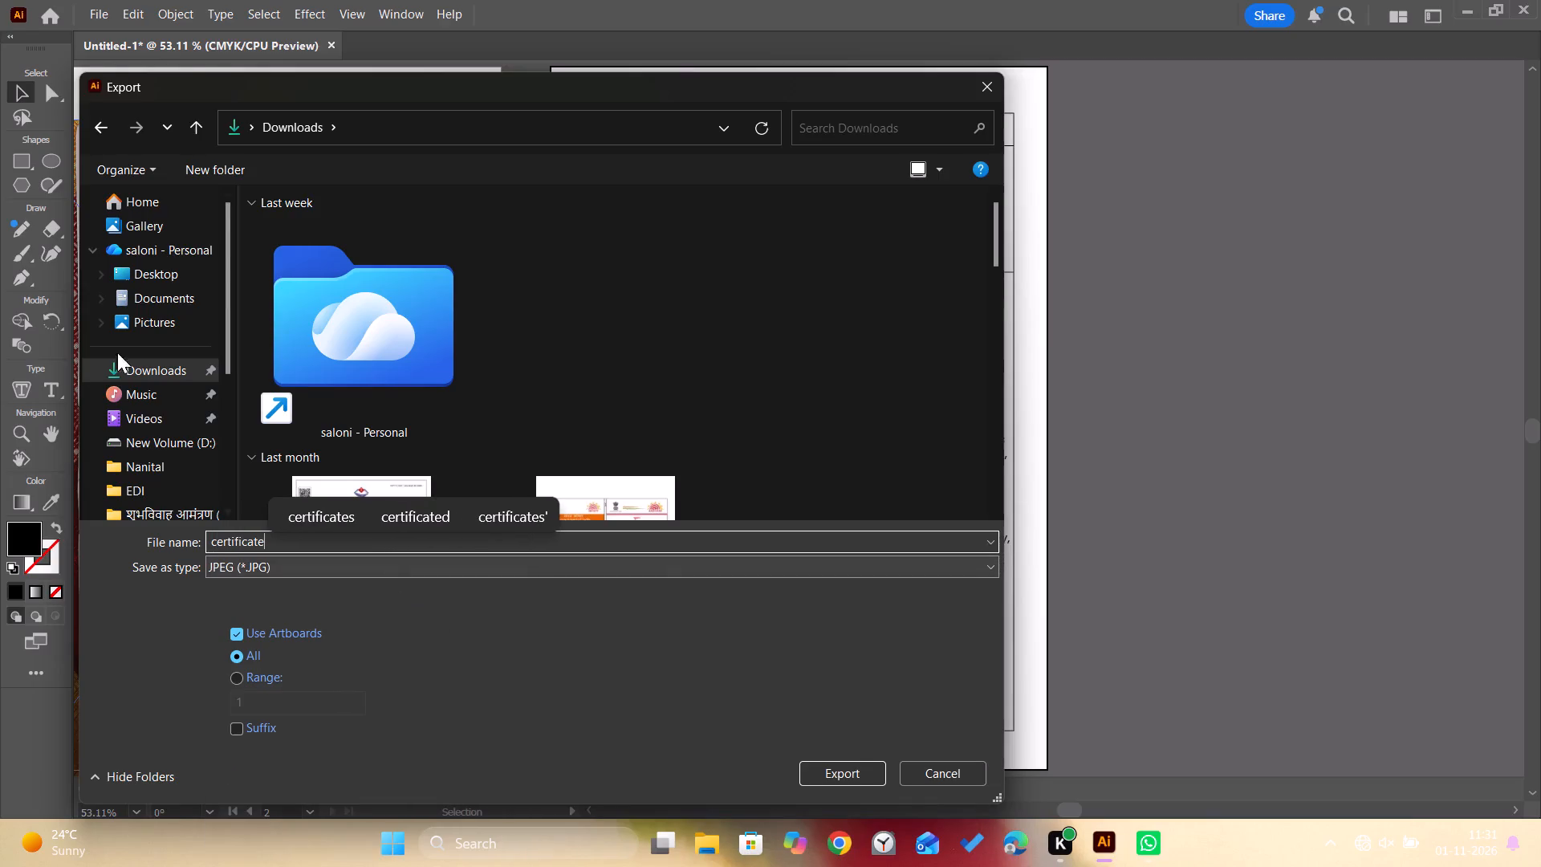
left_click(831, 767)
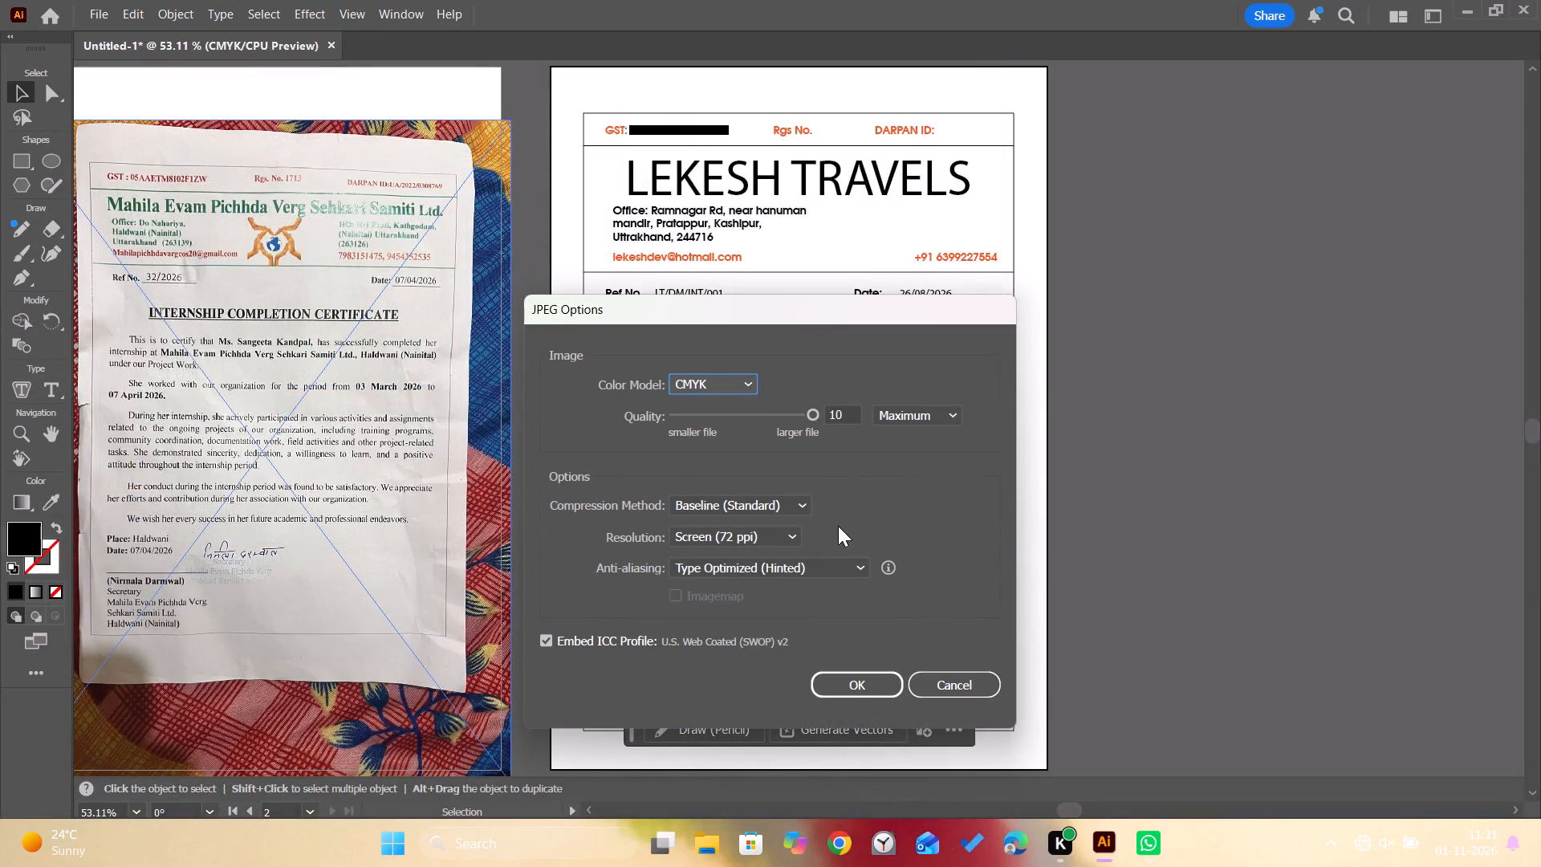
scroll(830, 528, "down", 2)
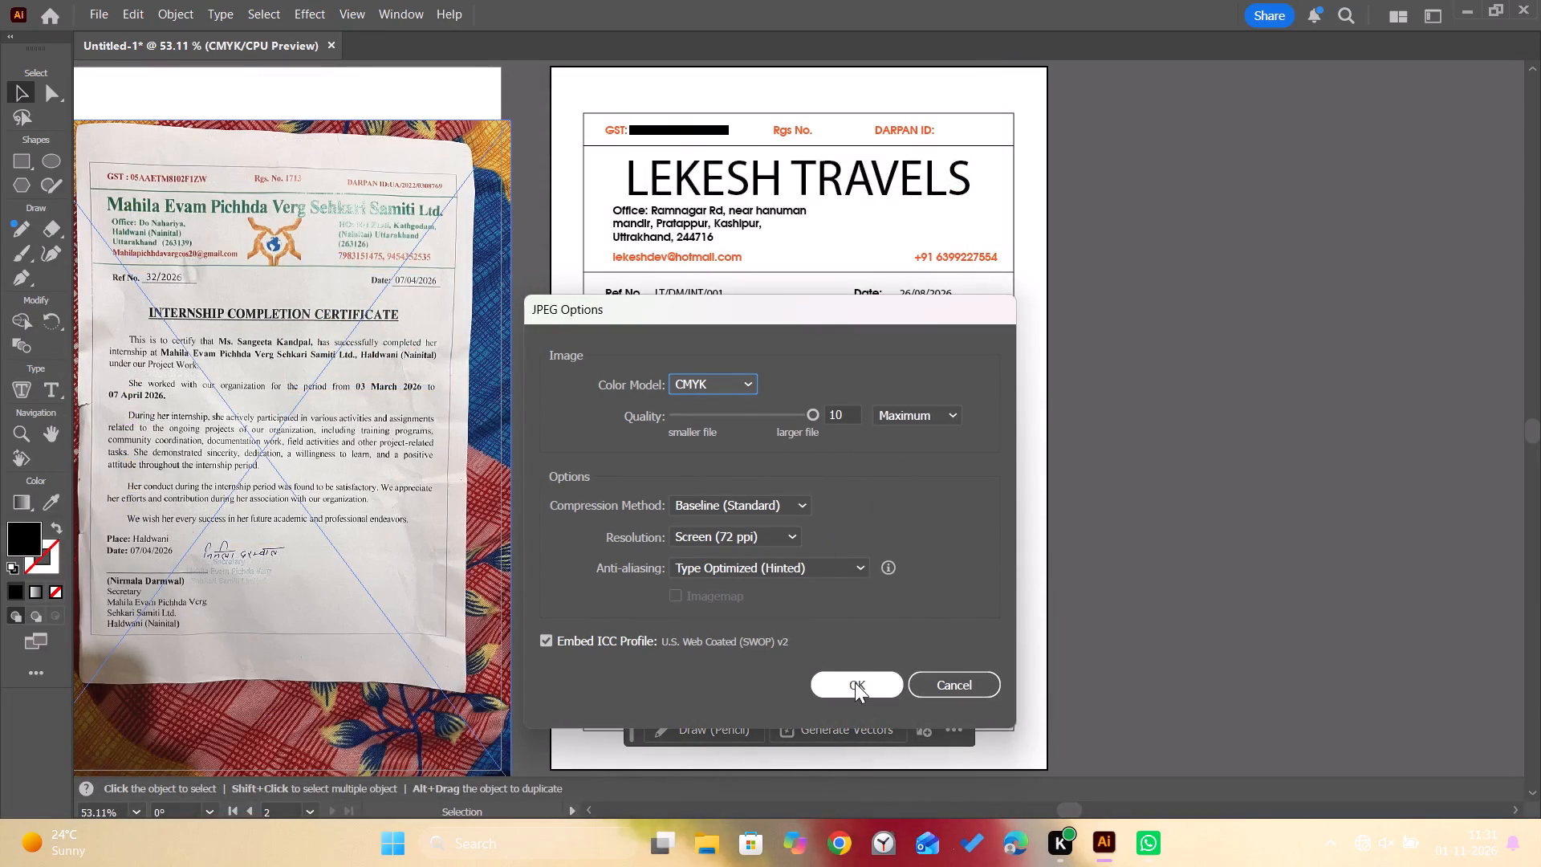
left_click(855, 682)
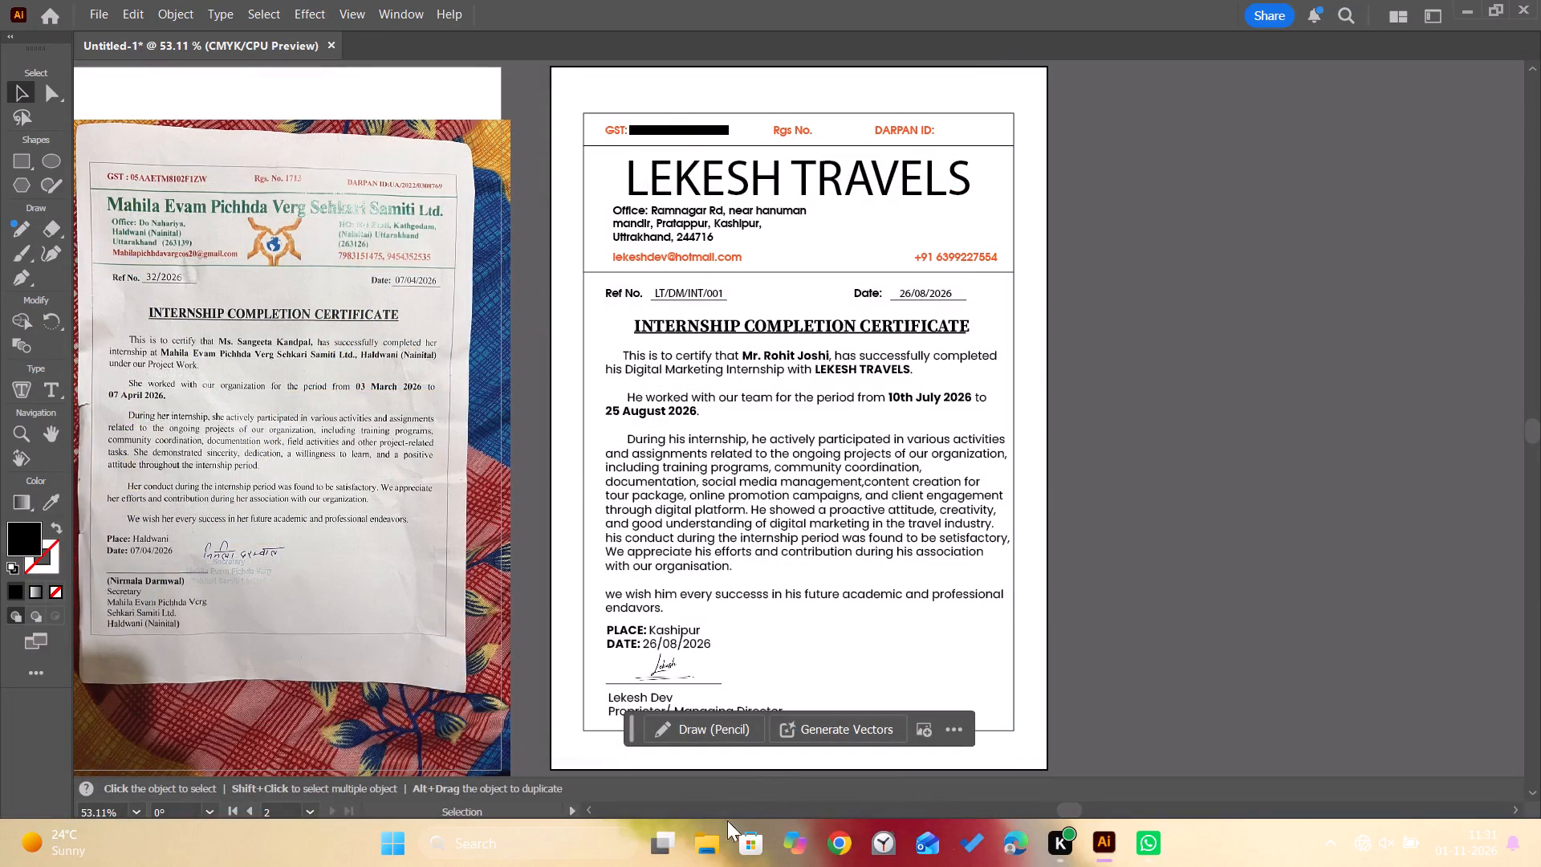
Switch to File Explorer and open the exported certificate-02 image from Downloads to check the layout.
left_click(714, 839)
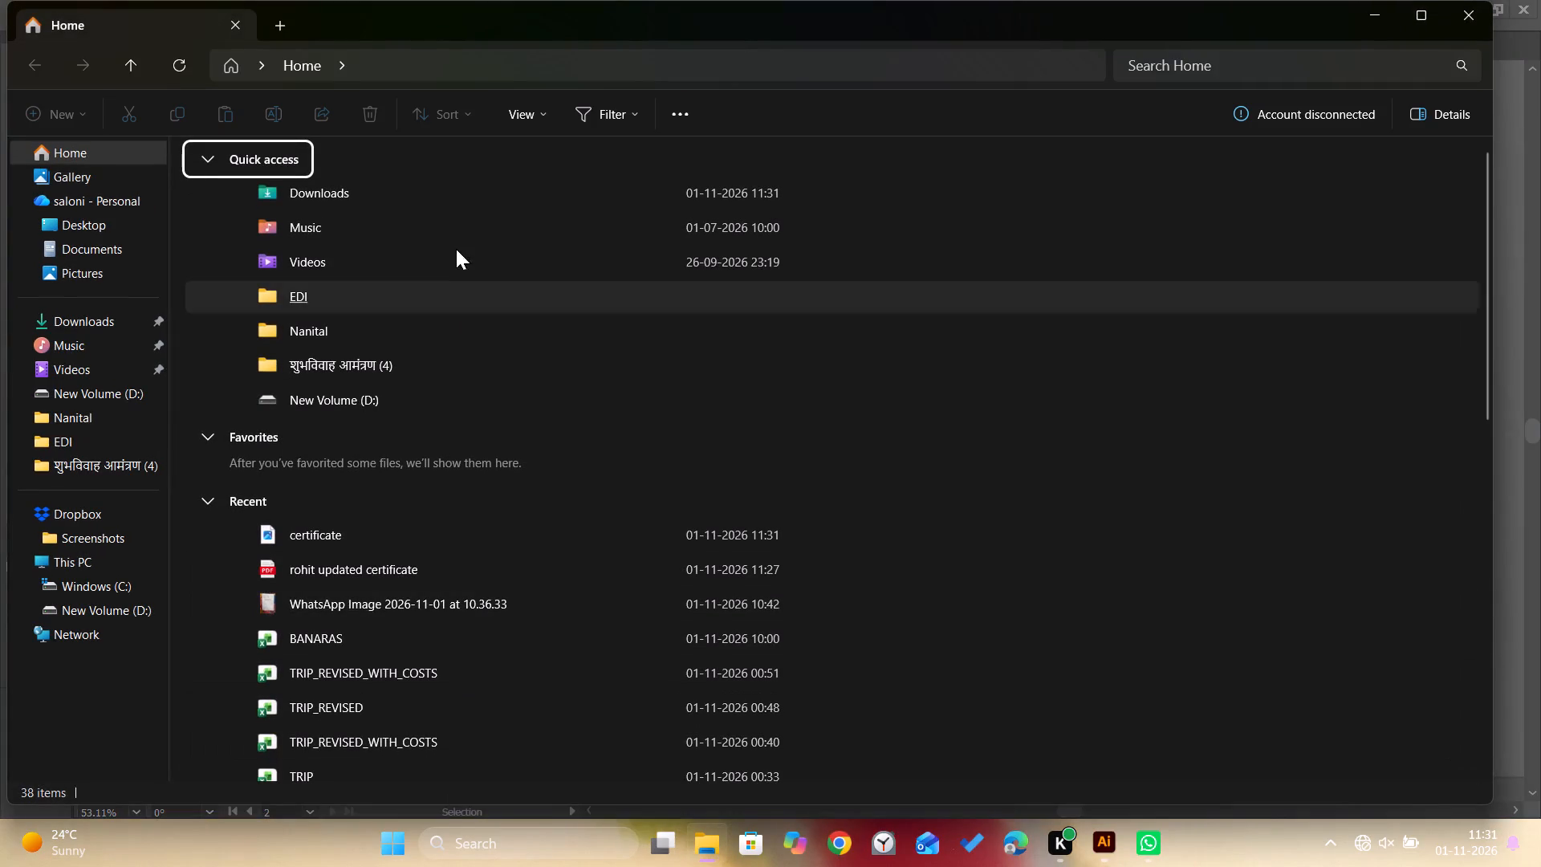
left_click(426, 191)
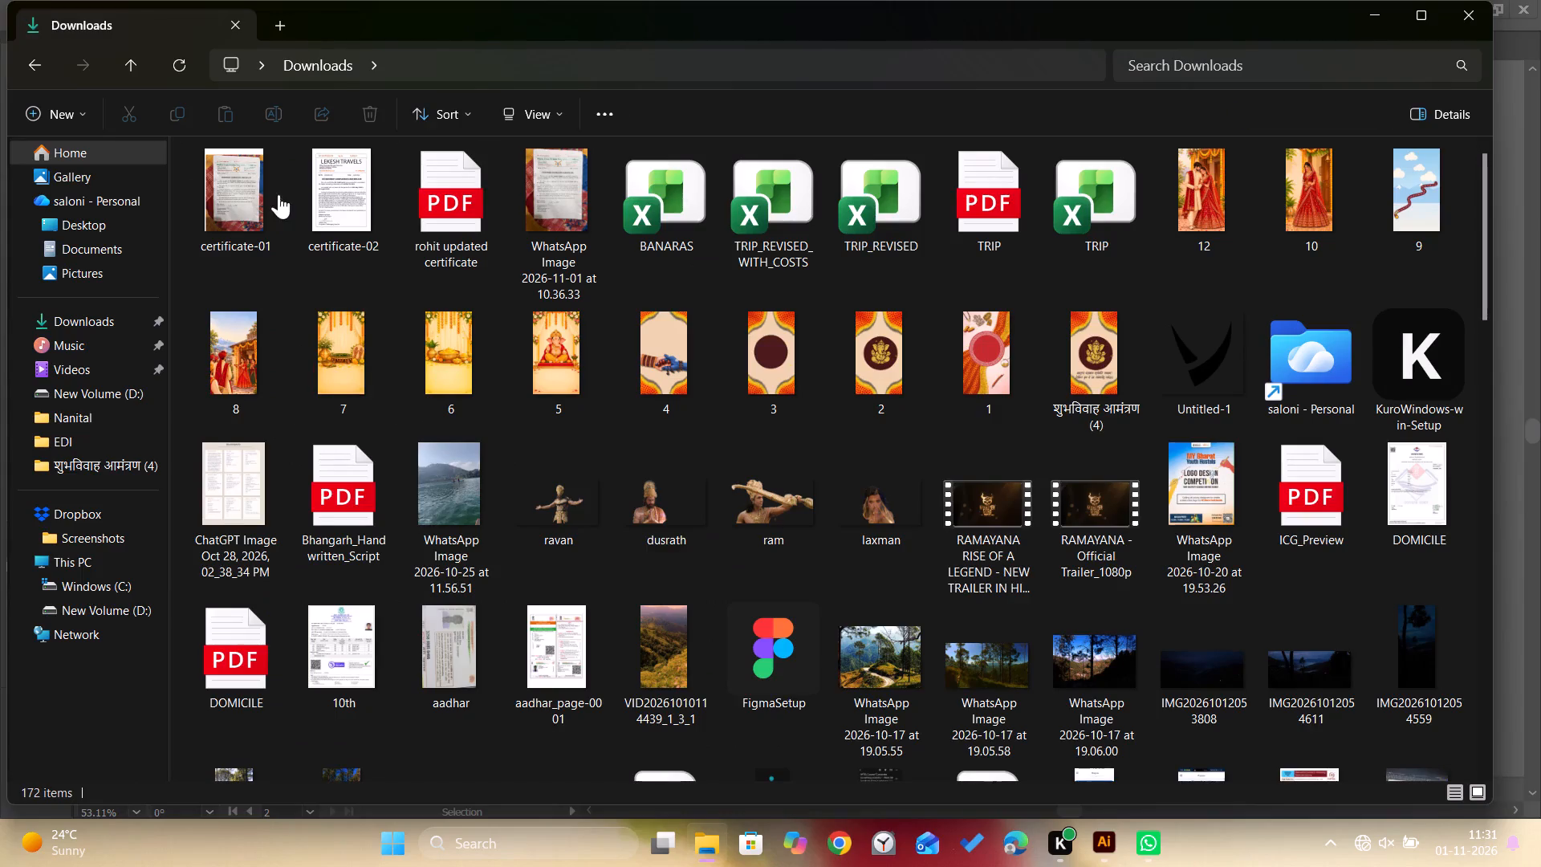
left_click(181, 67)
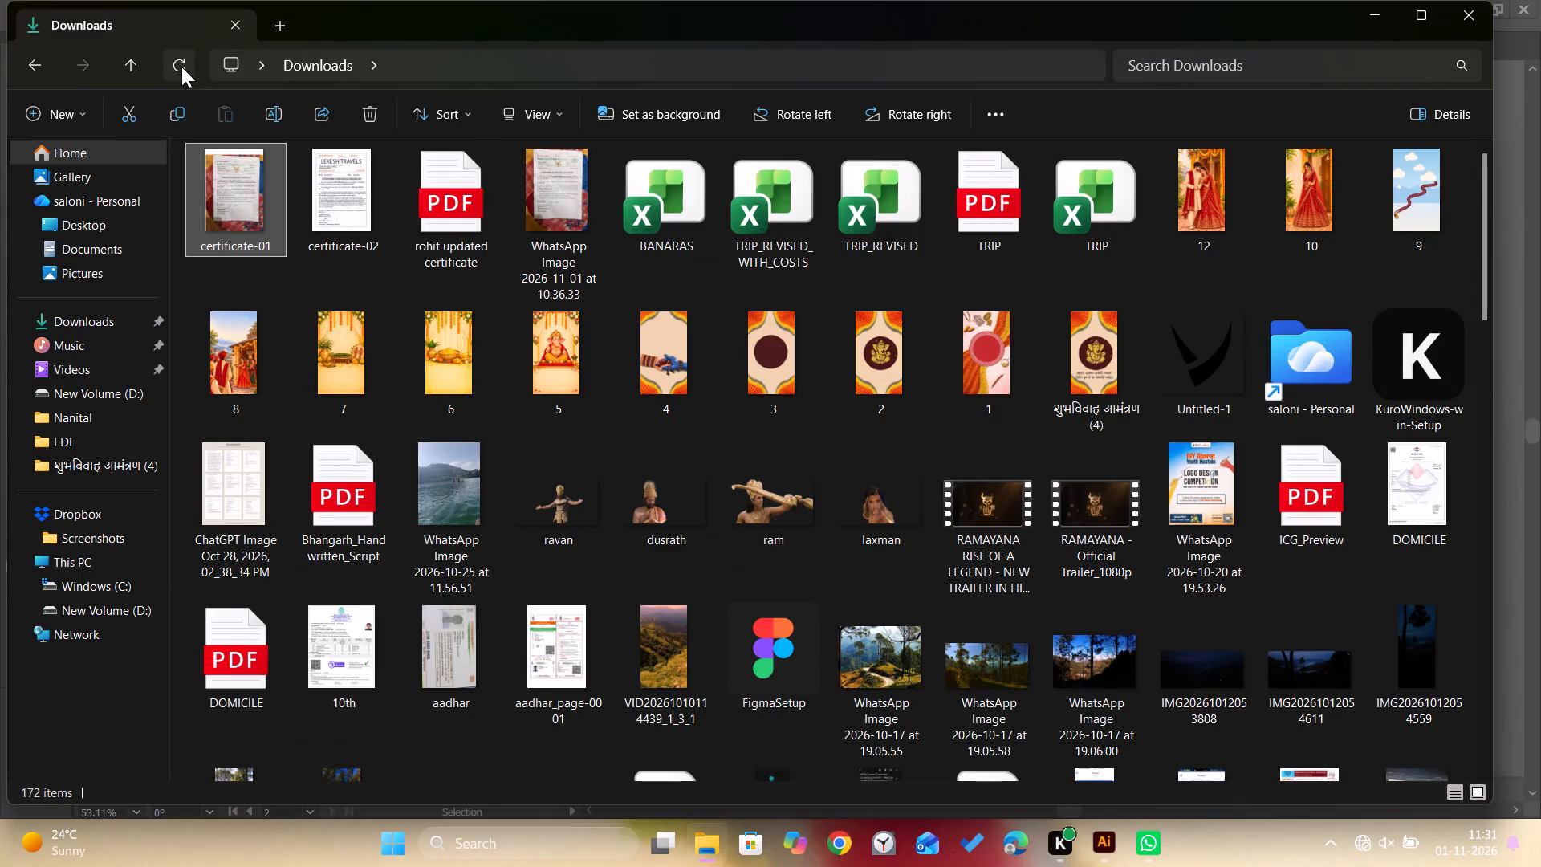
double_click(358, 207)
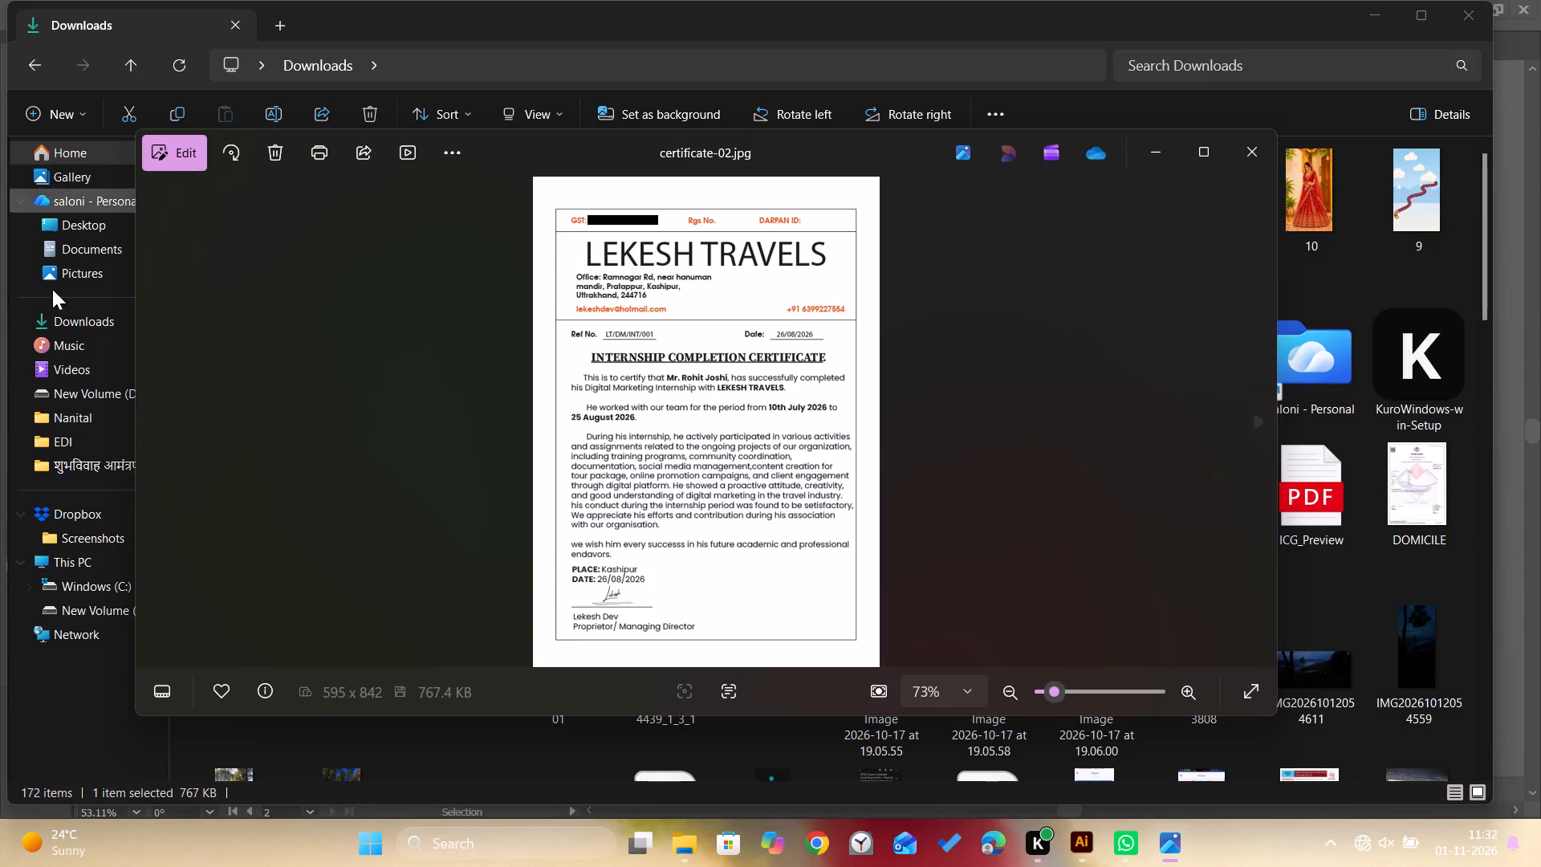
Back in Illustrator, delete the orange DARPAN ID and Rgs No. labels from the certificate's top strip.
left_click(1081, 841)
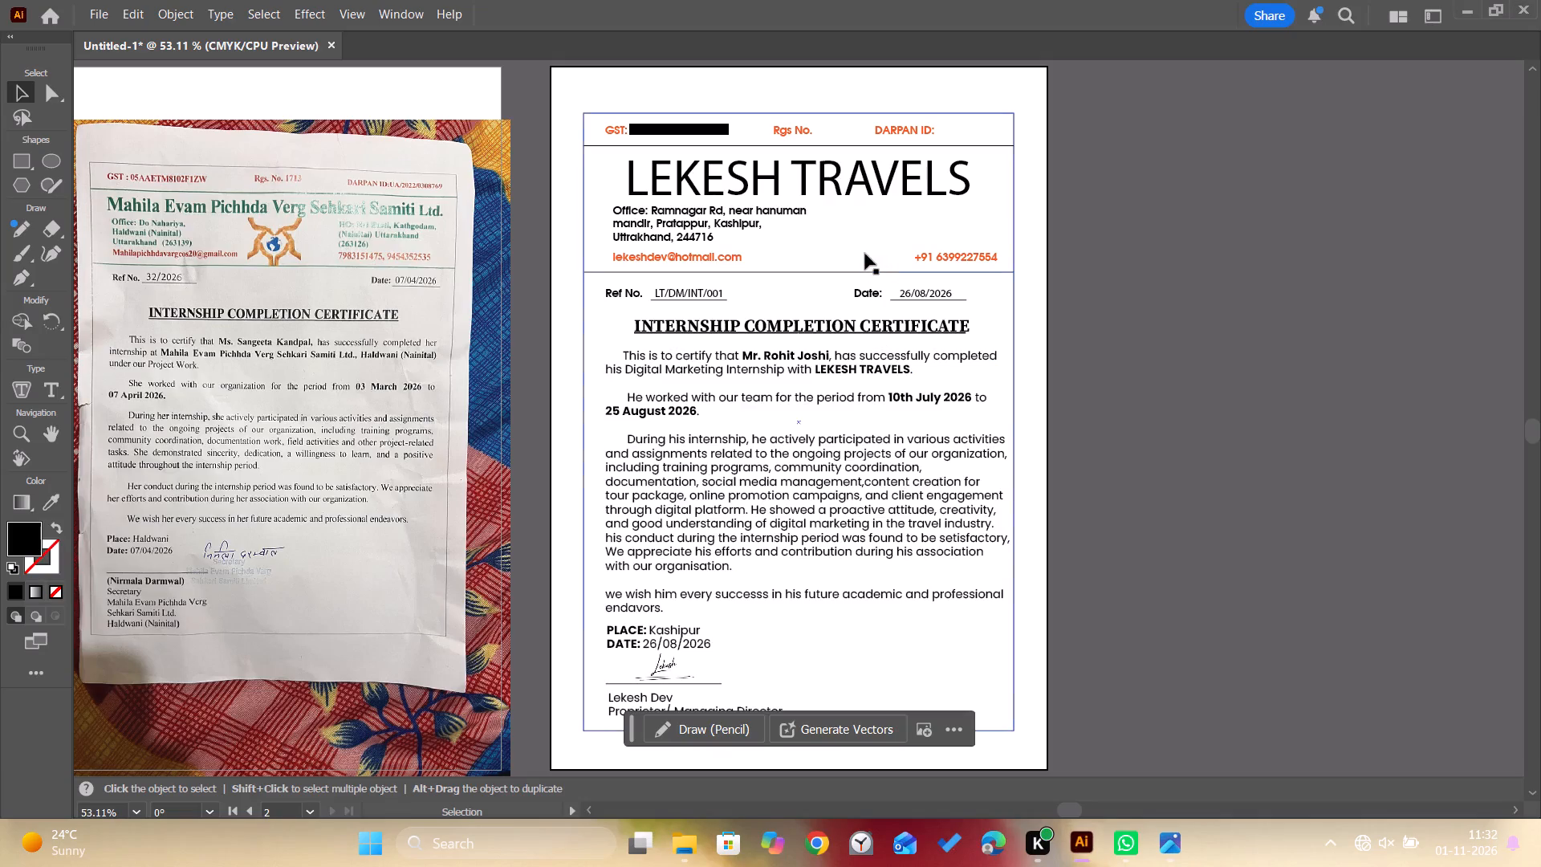
left_click(913, 128)
key("Delete")
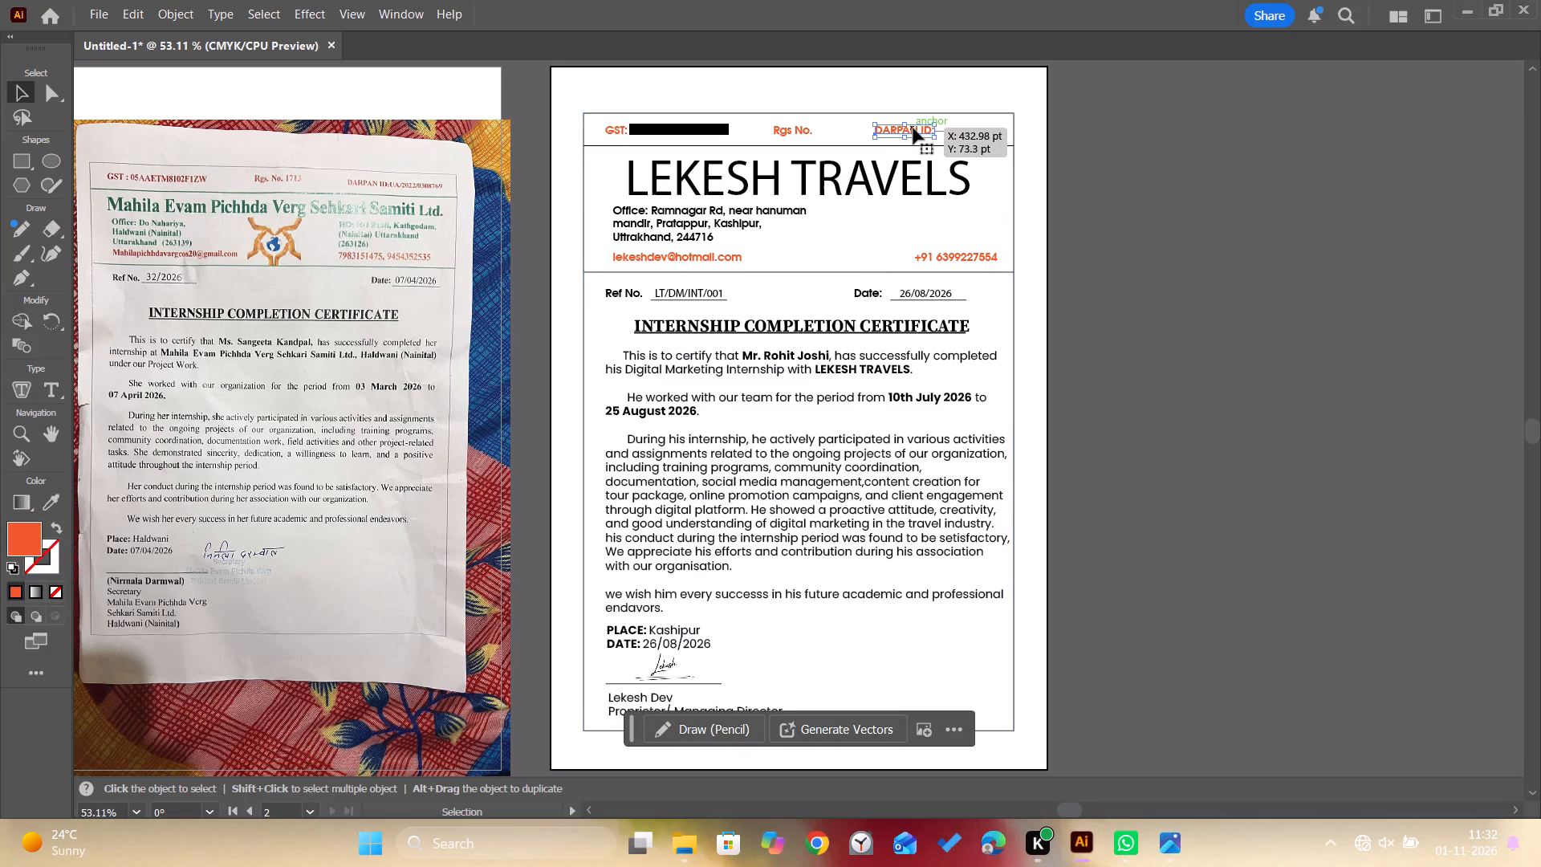
left_click(802, 140)
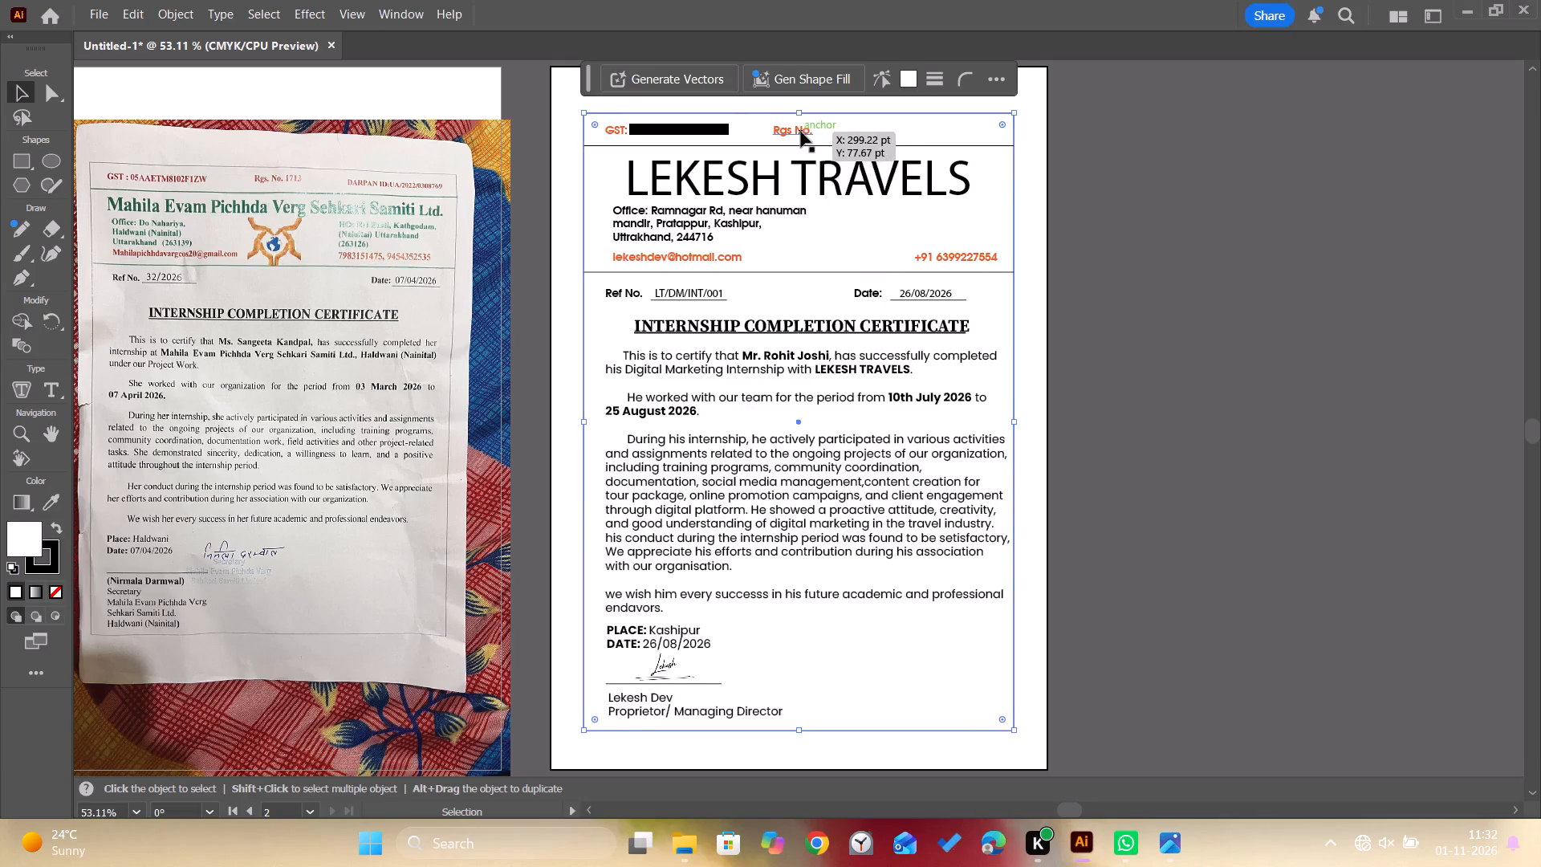
left_click(801, 132)
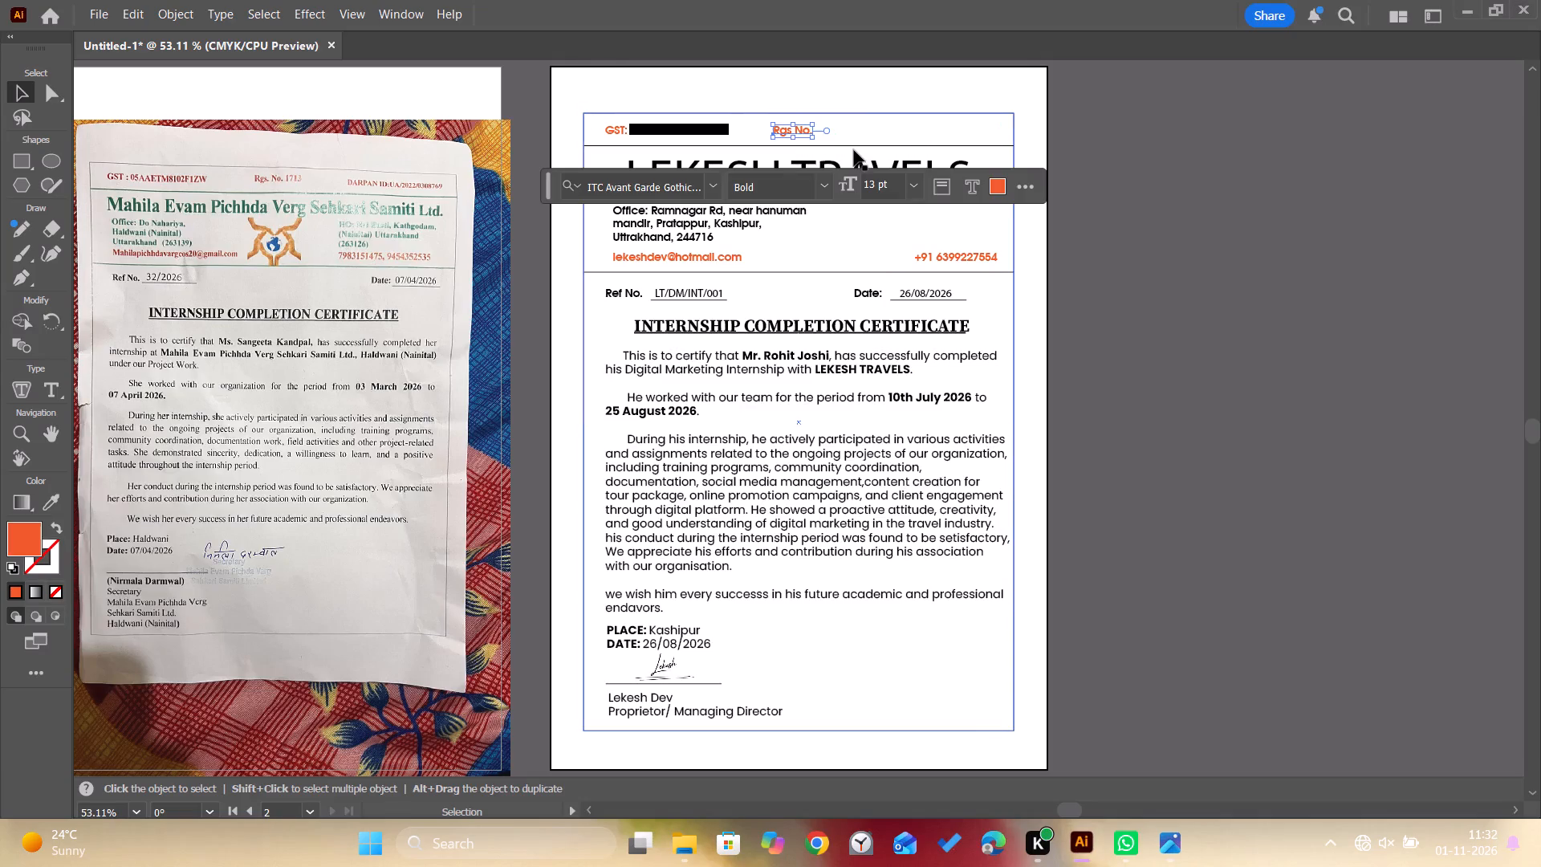
key("Delete")
left_click(1351, 263)
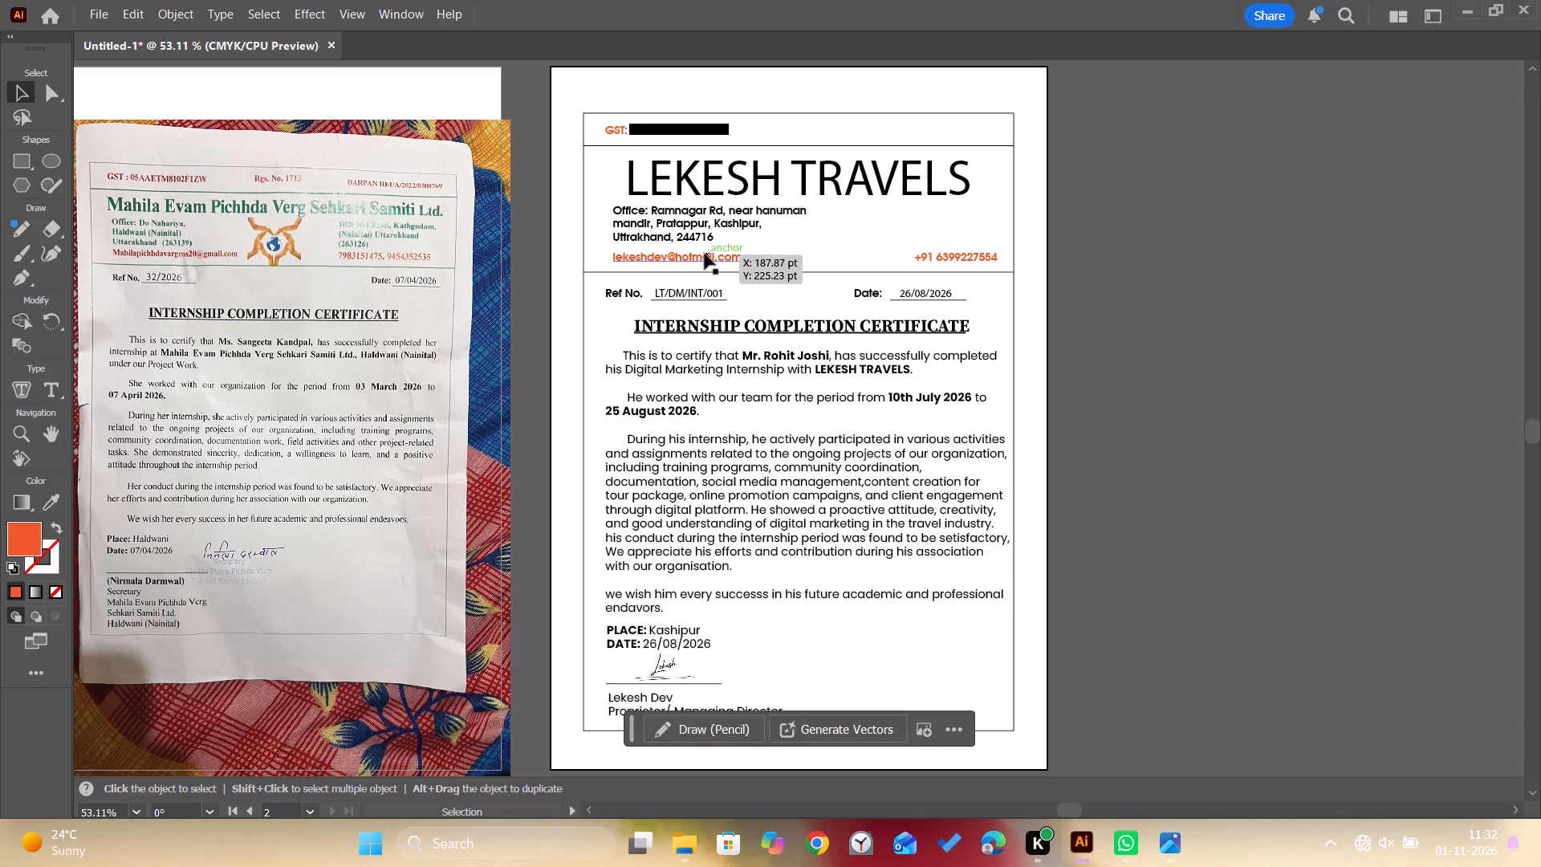
Nudge the orange email line and the orange phone line in the header up by three increments each.
left_click(703, 254)
key("Up")
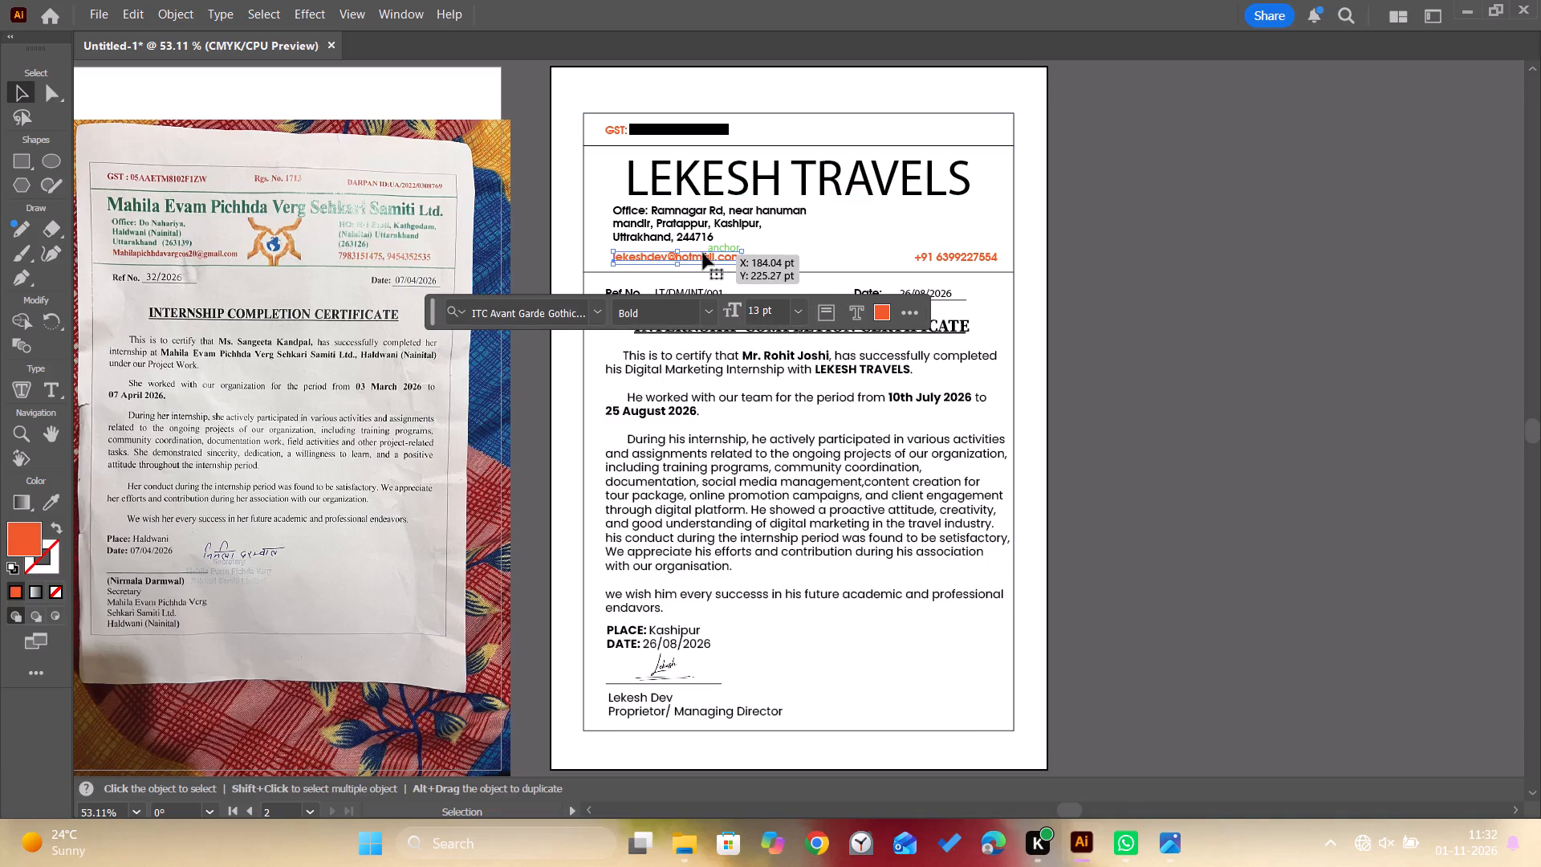
key("Up")
key("Up")
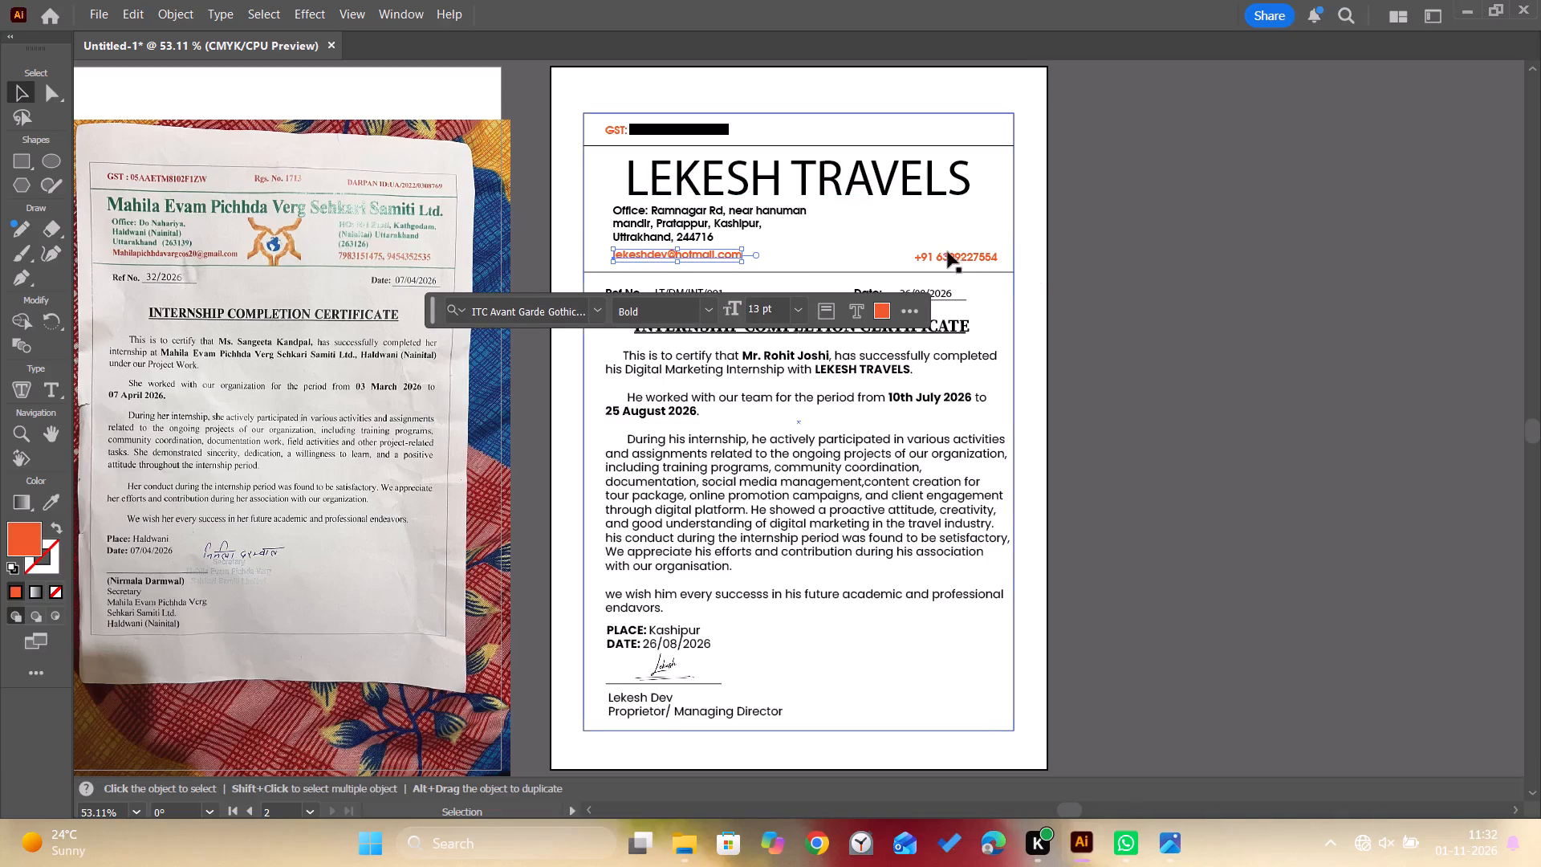
left_click(947, 255)
key("Up")
key("Up")
key("Up")
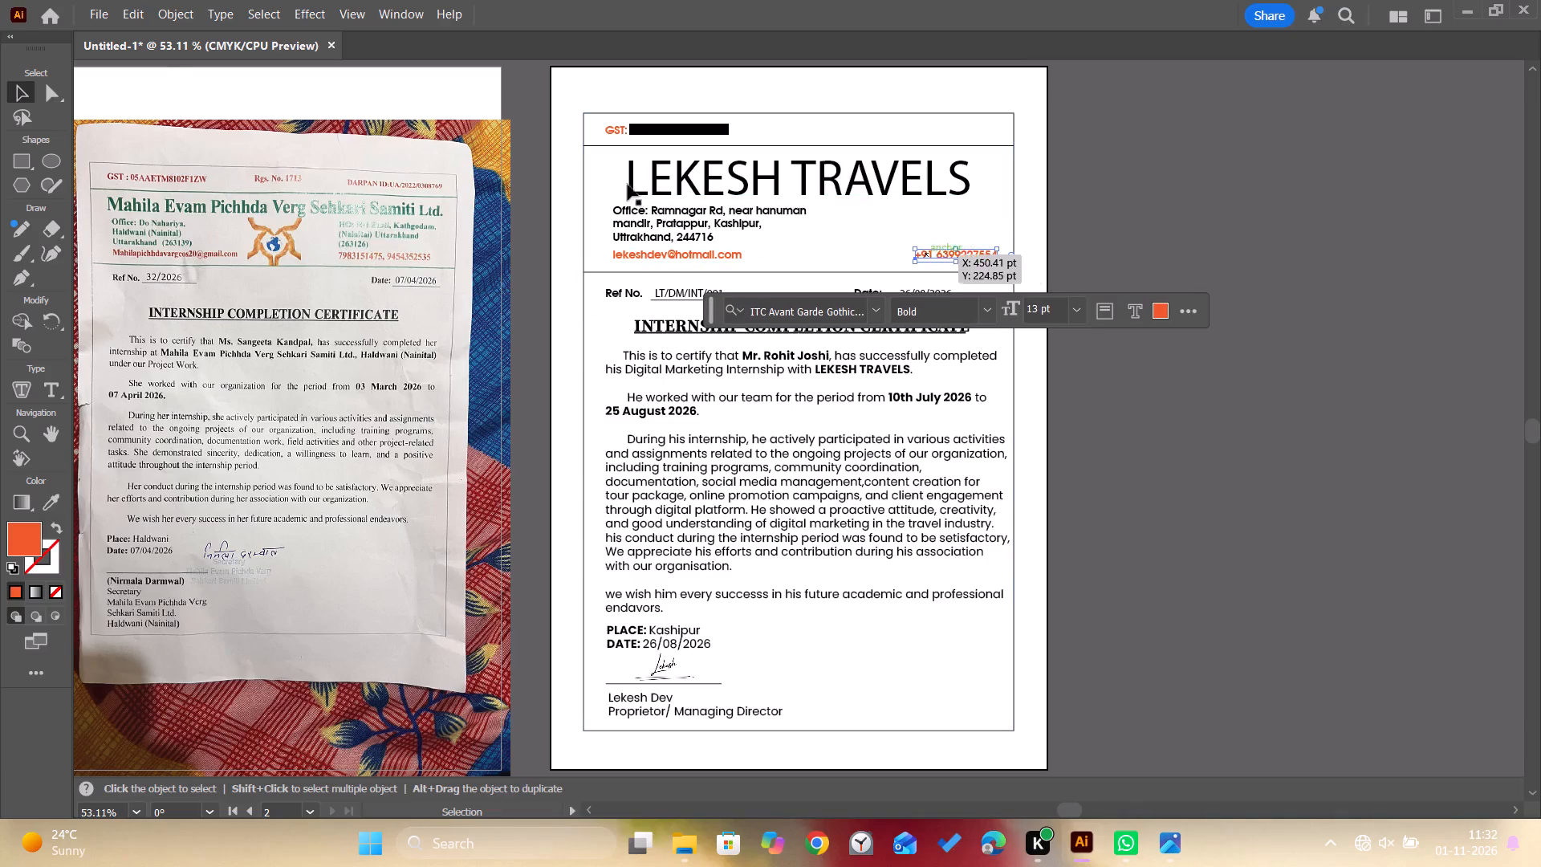
Export all artboards again as JPEGs to the Downloads folder, using certificate-02 as the base file name.
left_click(104, 0)
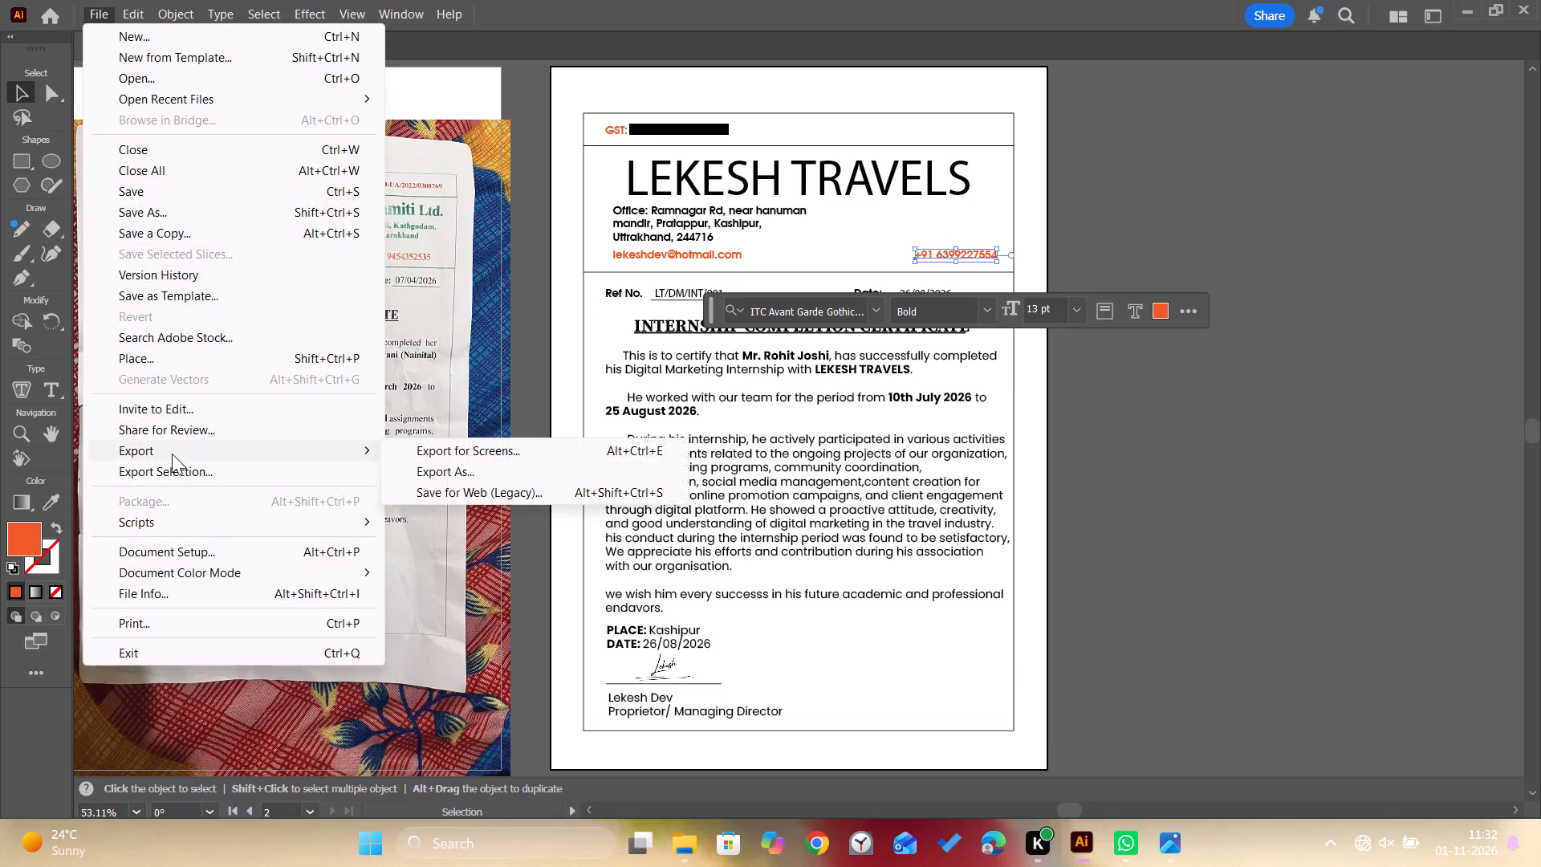
left_click(173, 454)
left_click(486, 466)
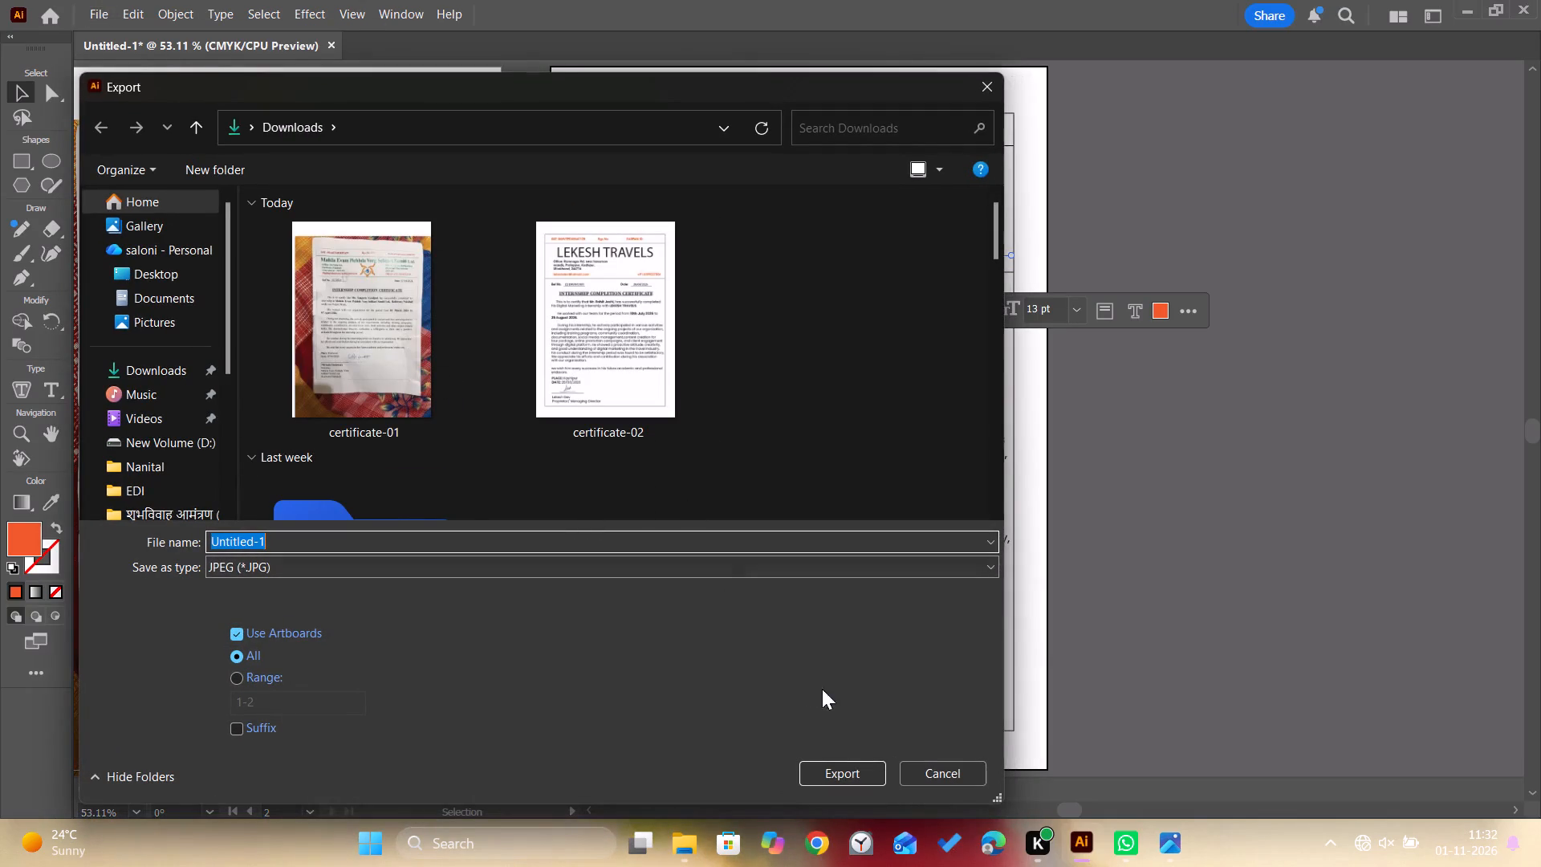
left_click(509, 332)
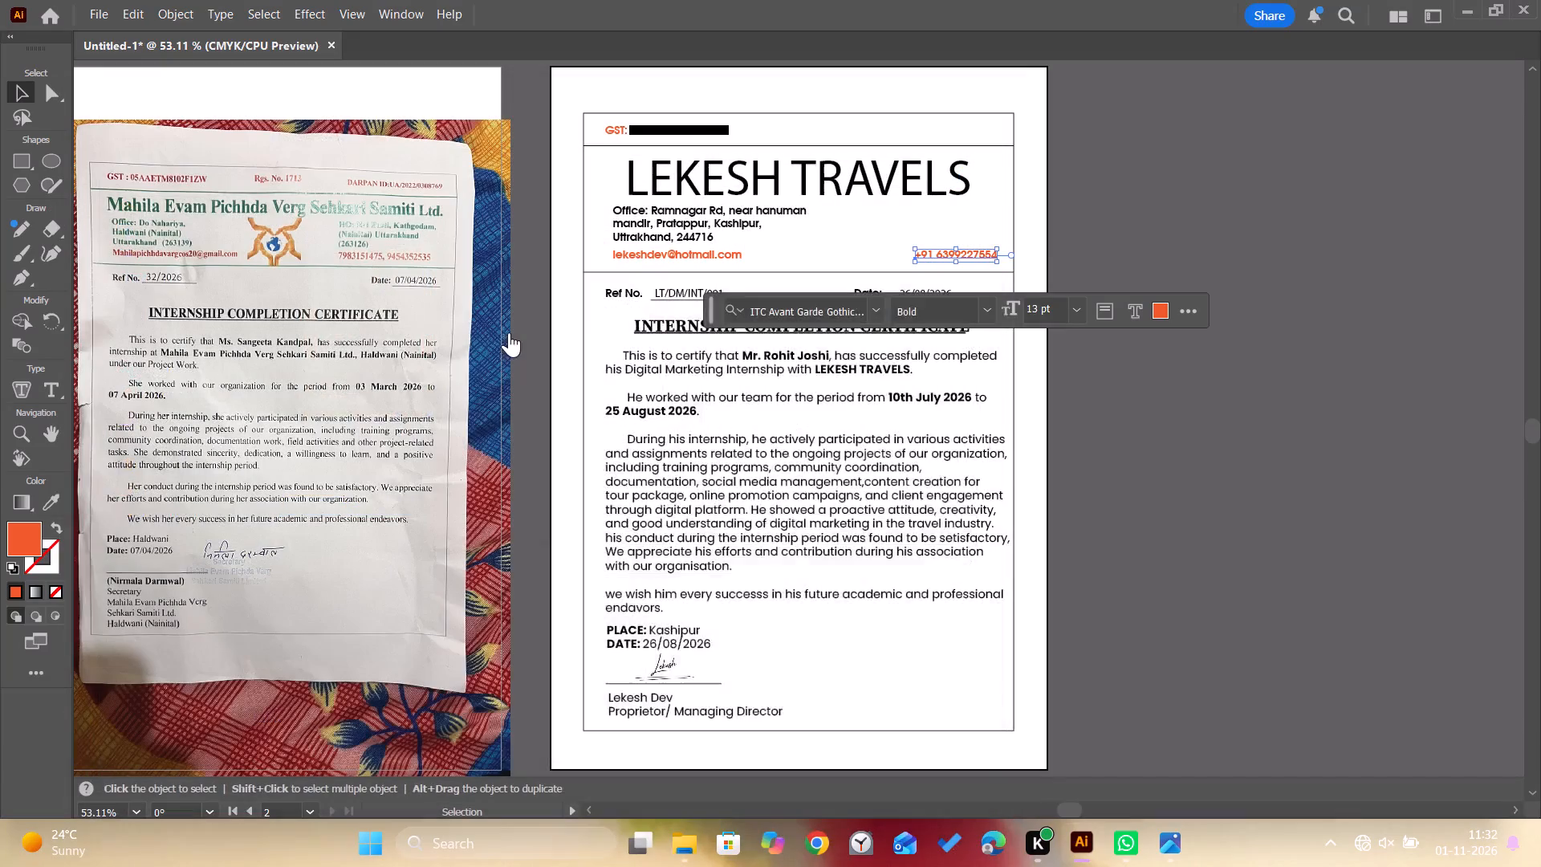
left_click(850, 680)
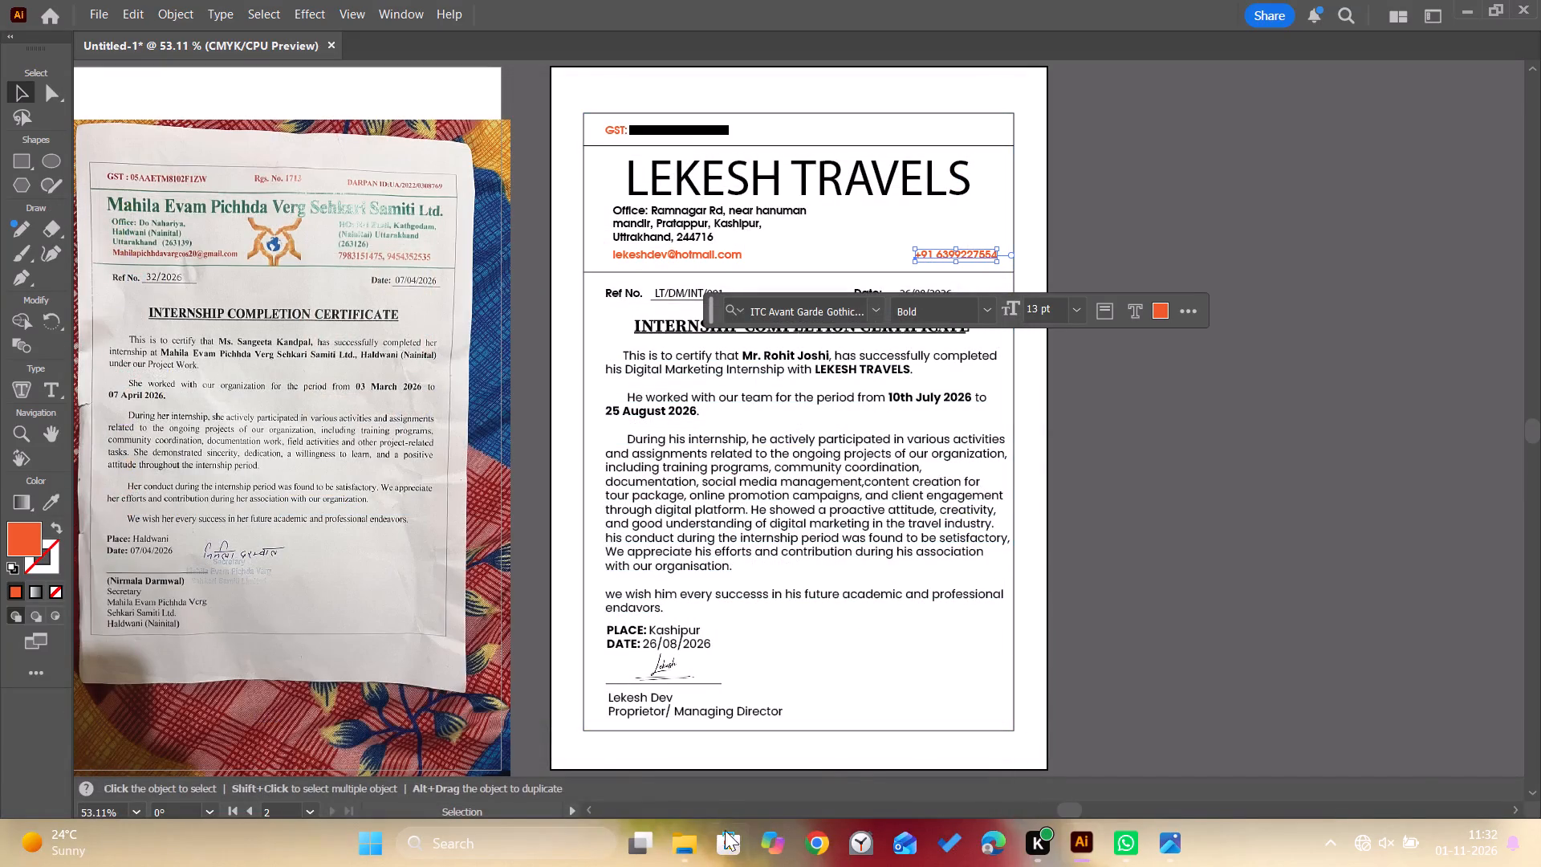
In File Explorer, refresh Downloads and delete the outdated exports certificate-01 and certificate-02.
left_click(683, 835)
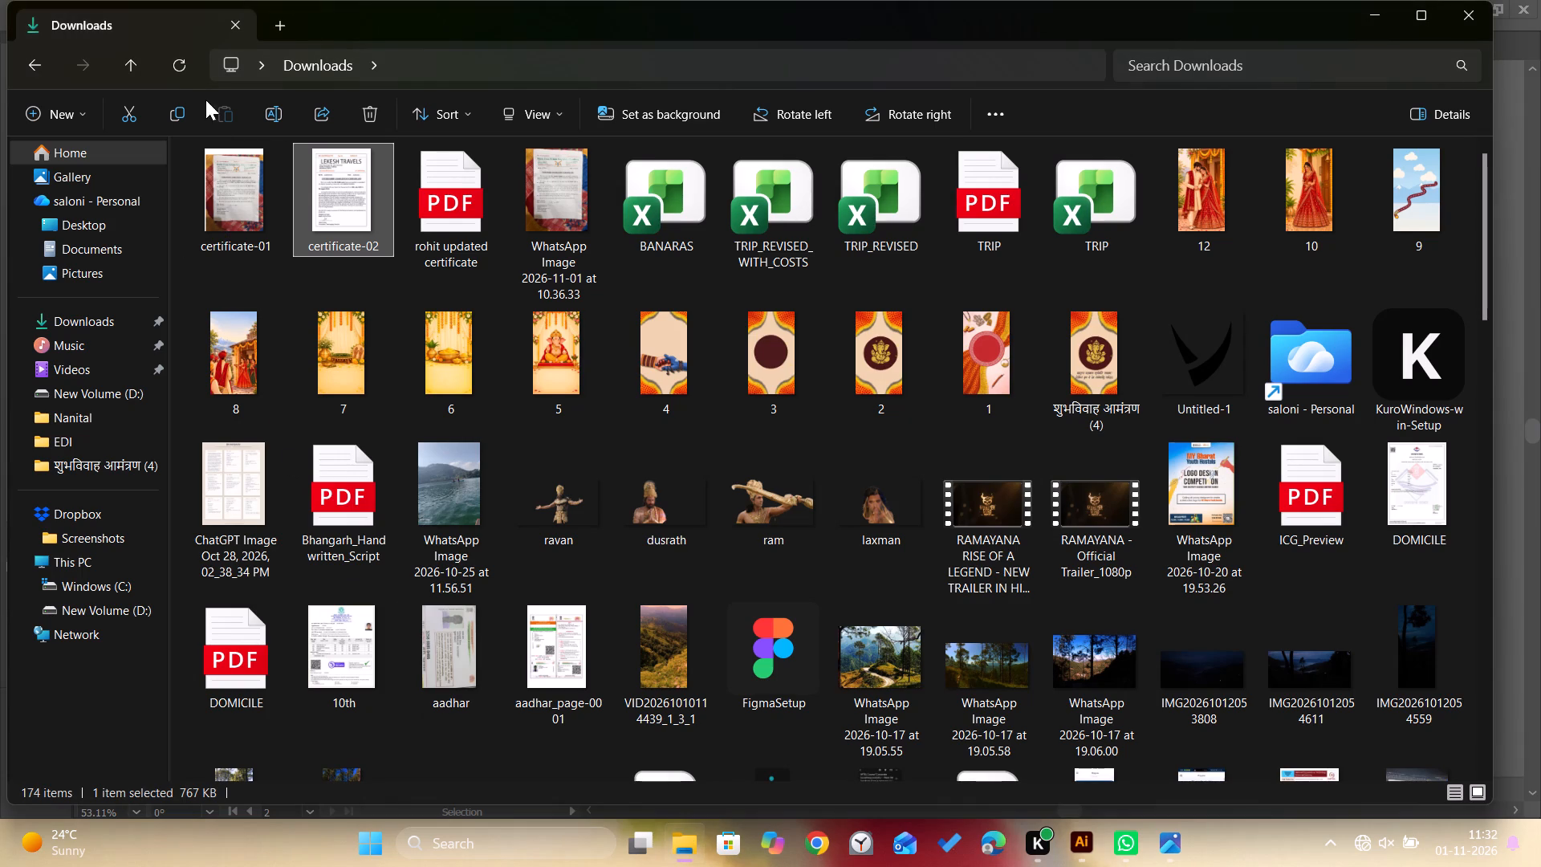
left_click(189, 70)
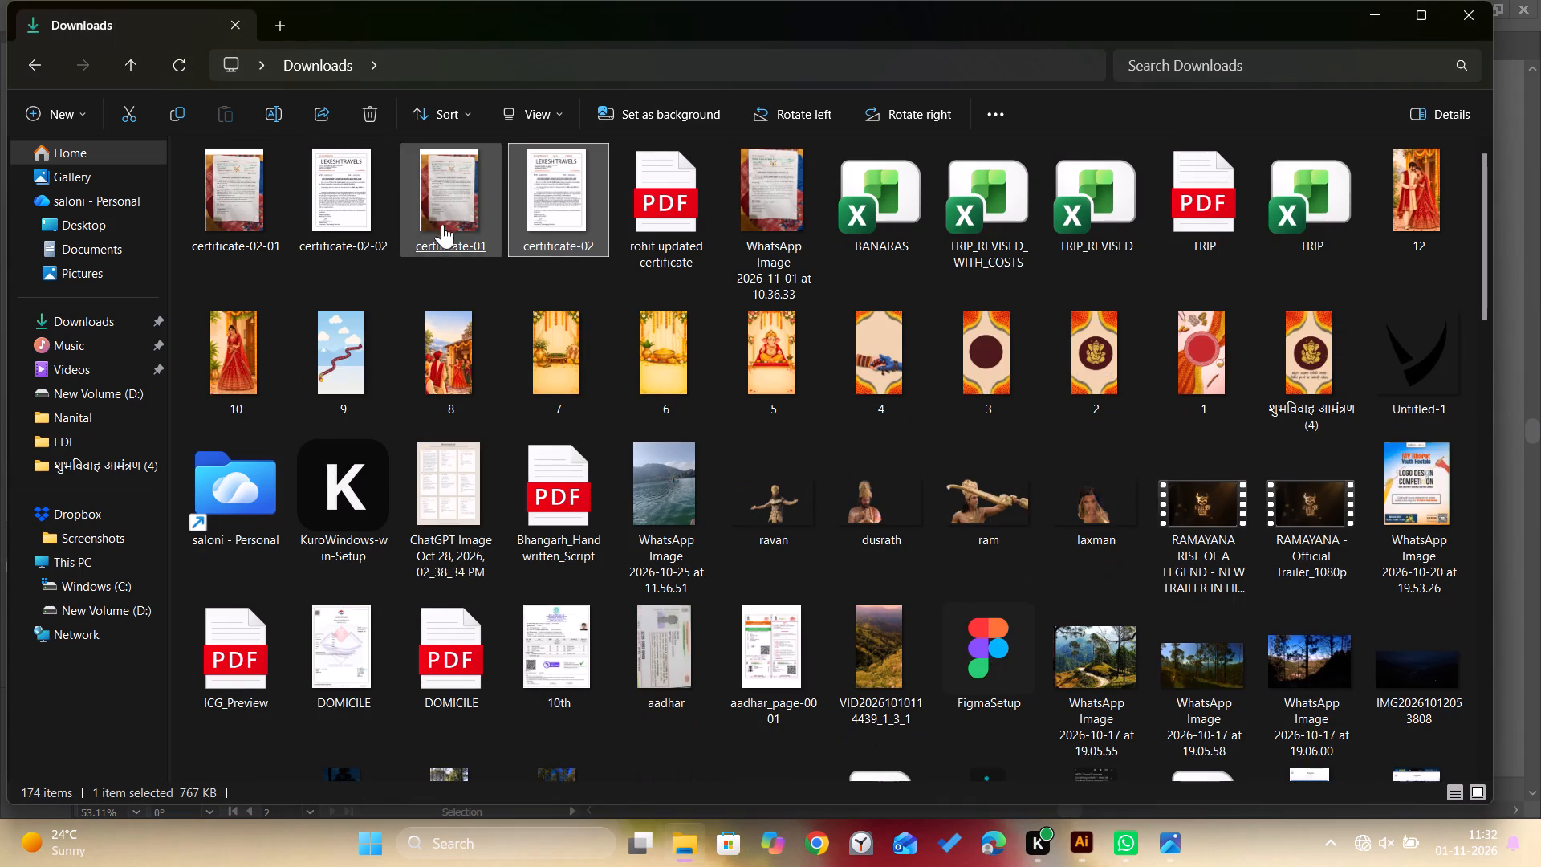
left_click_drag(444, 265, 556, 218)
key("Delete")
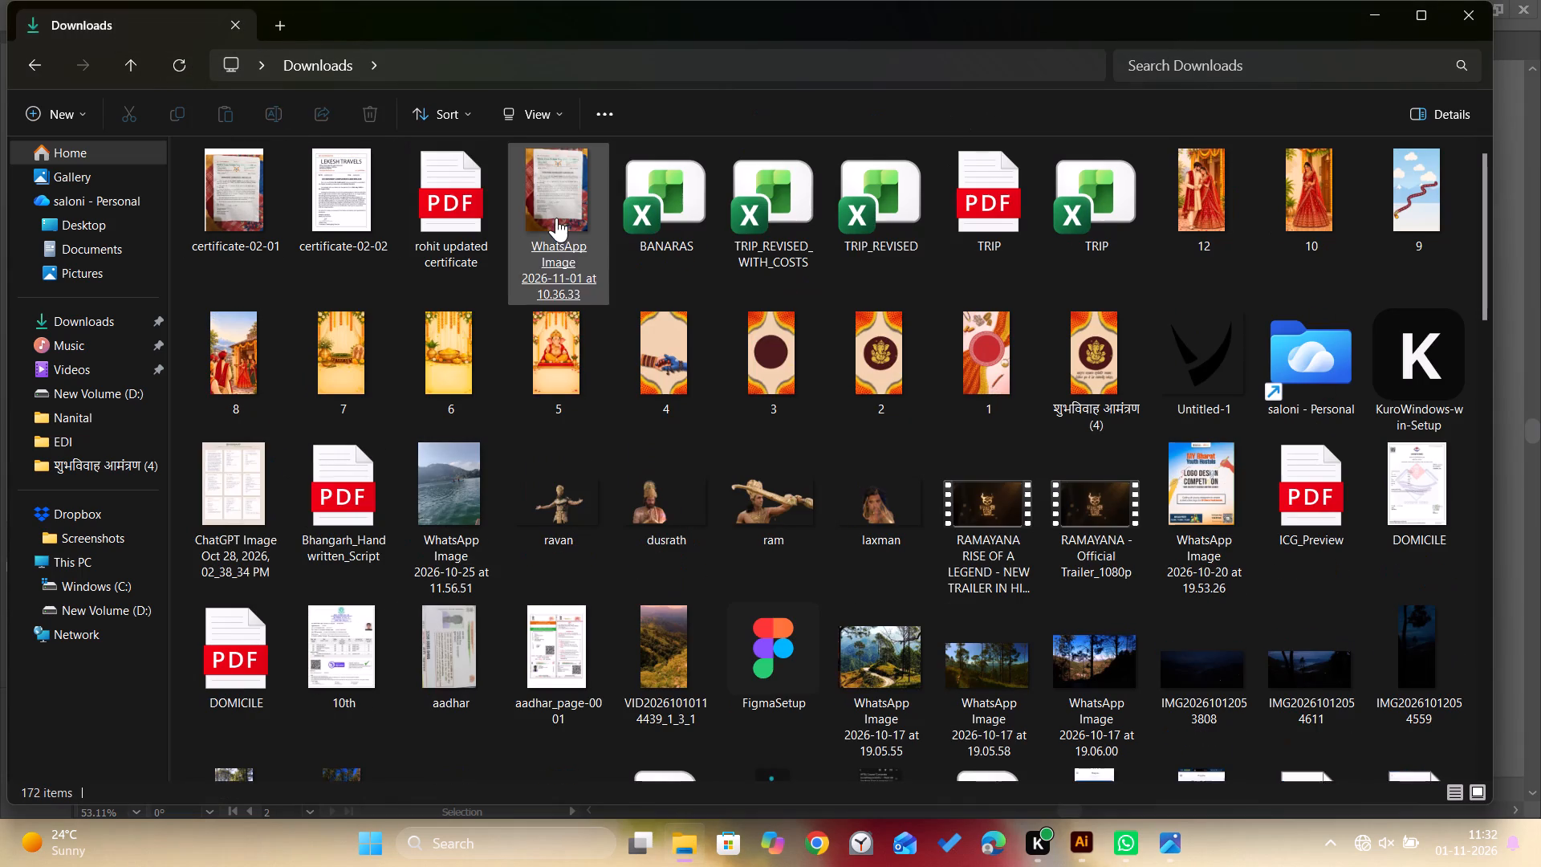
Delete the exported image certificate-02-01, which shows the photographed reference, from the Downloads folder.
left_click_drag(225, 262, 264, 122)
key("Delete")
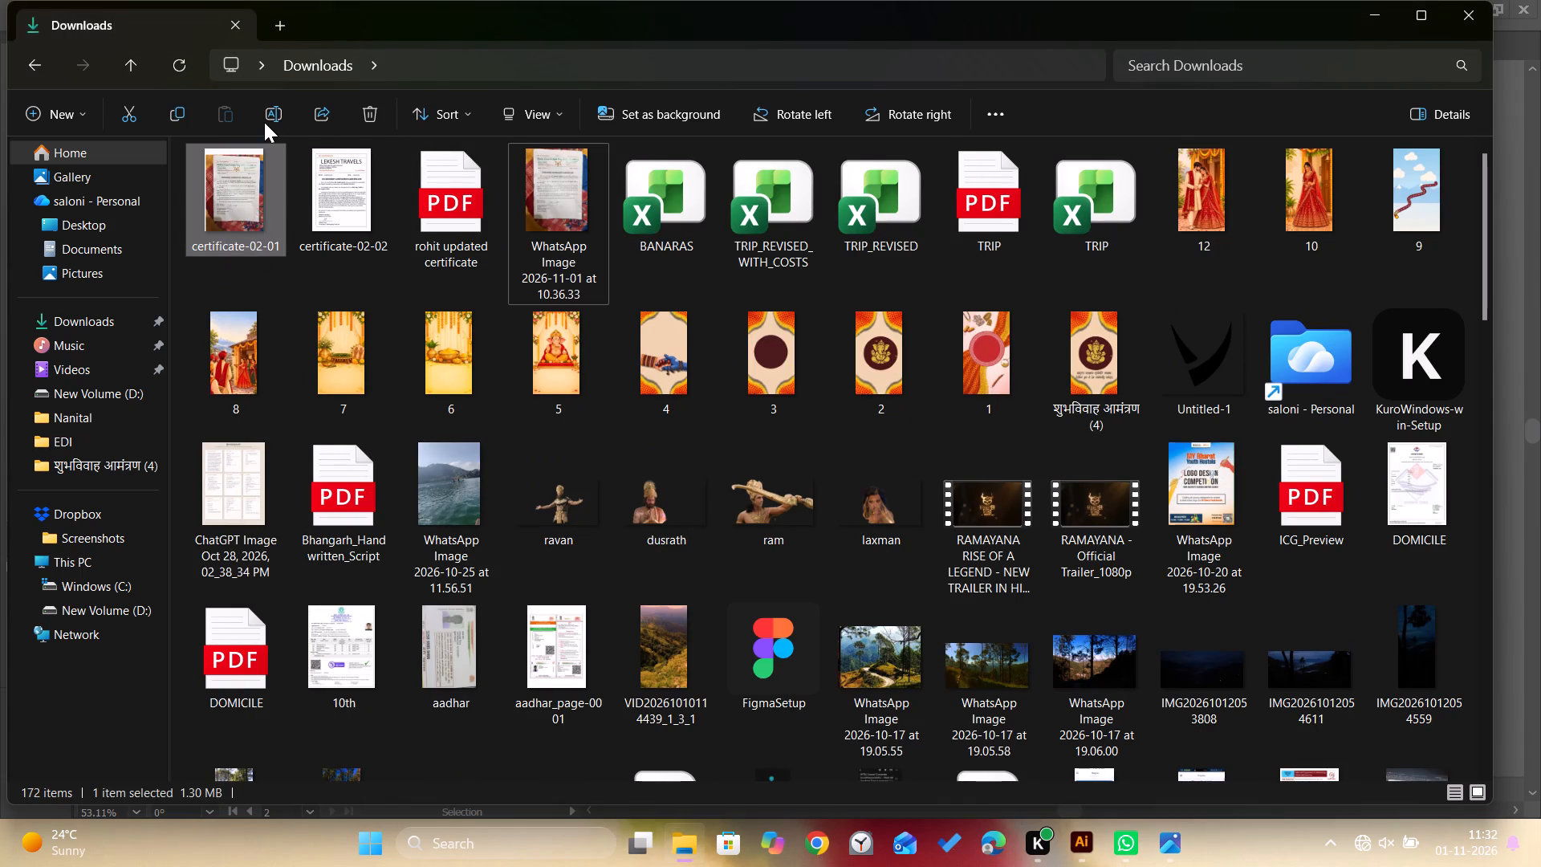
Open certificate-02-02 to check the exported certificate, and close the preview and File Explorer when finished.
double_click(239, 172)
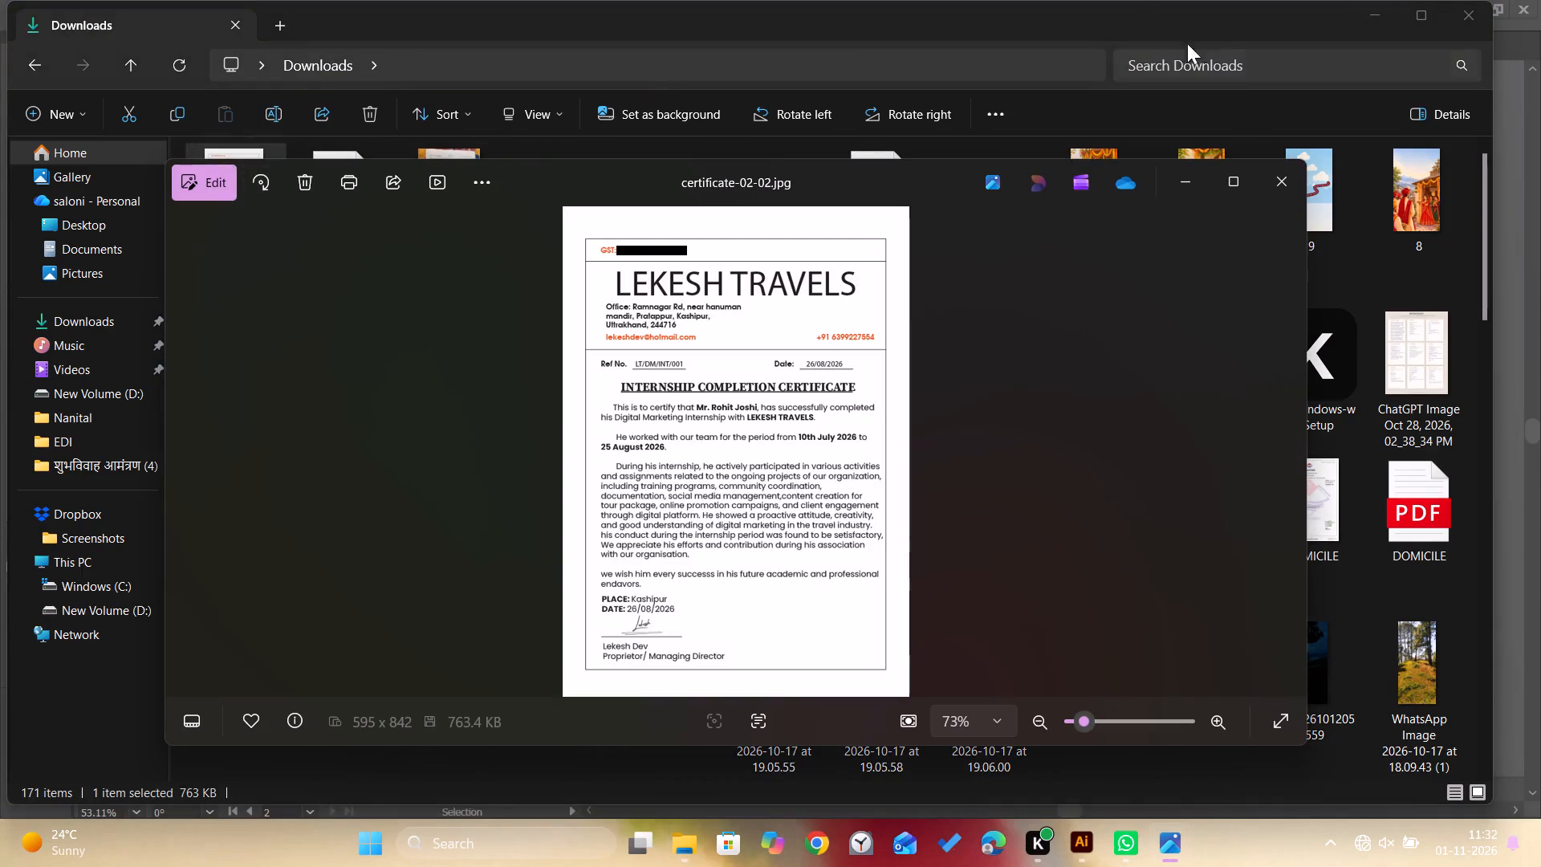
left_click(1271, 185)
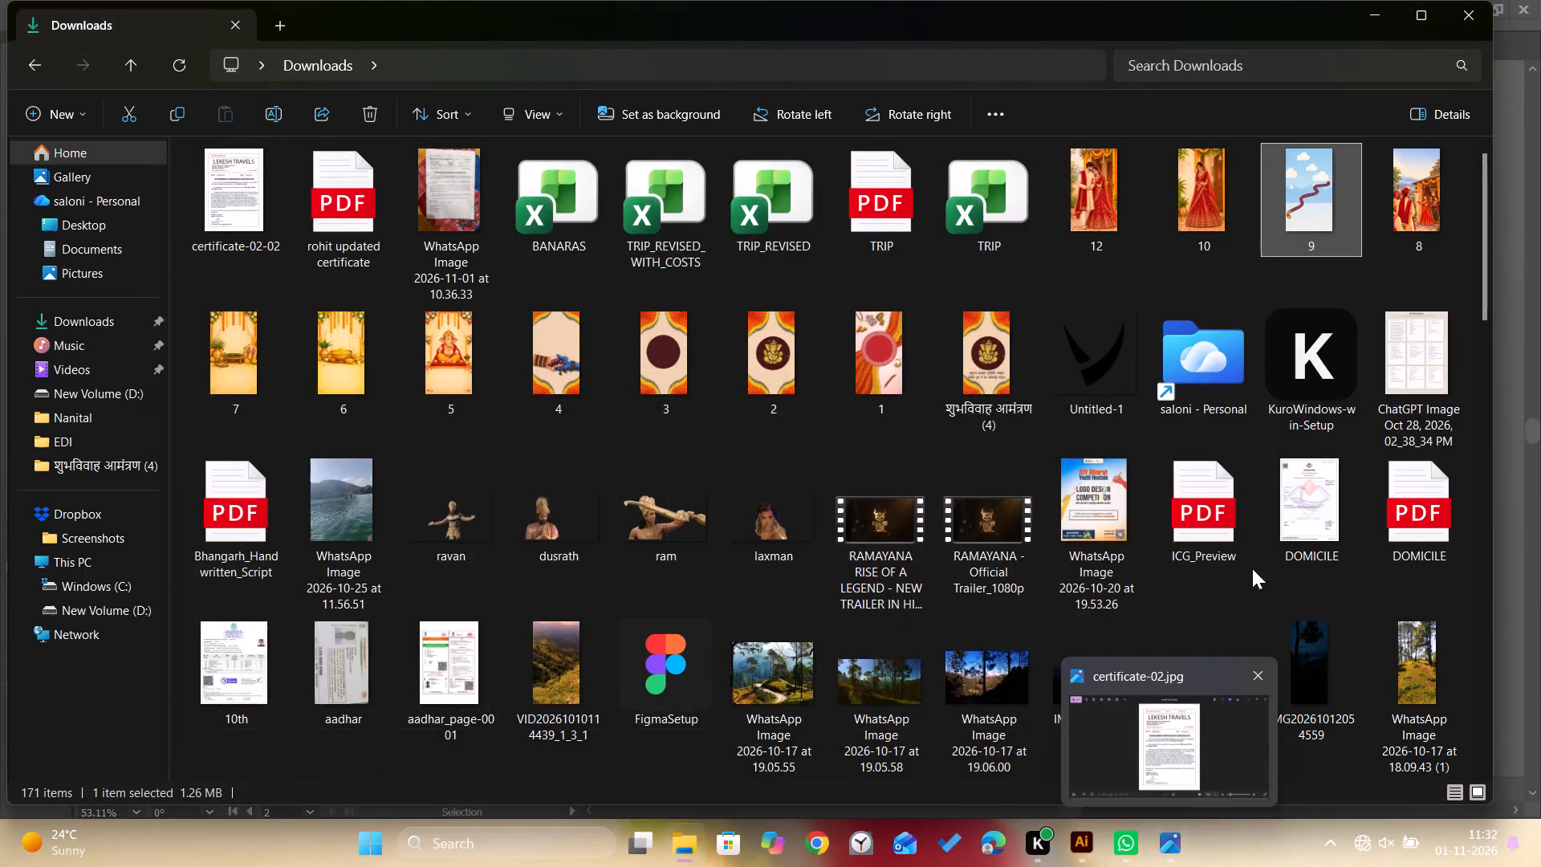
left_click(1466, 27)
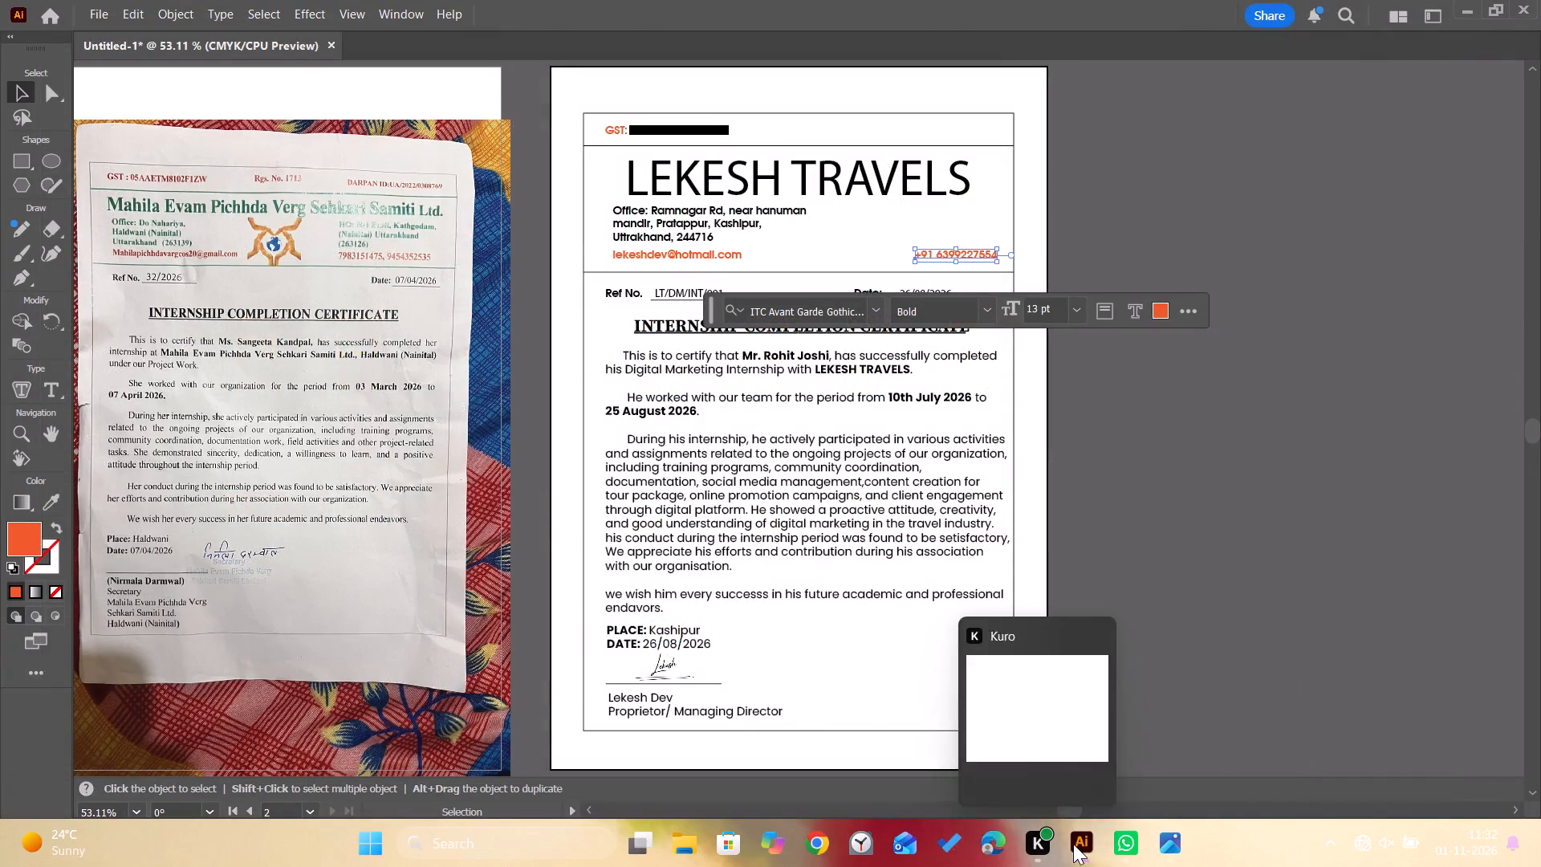
In Illustrator, save the document to Downloads as an Adobe Illustrator (AI) file named certificate, using the Illustrator 2020 version.
left_click(1540, 0)
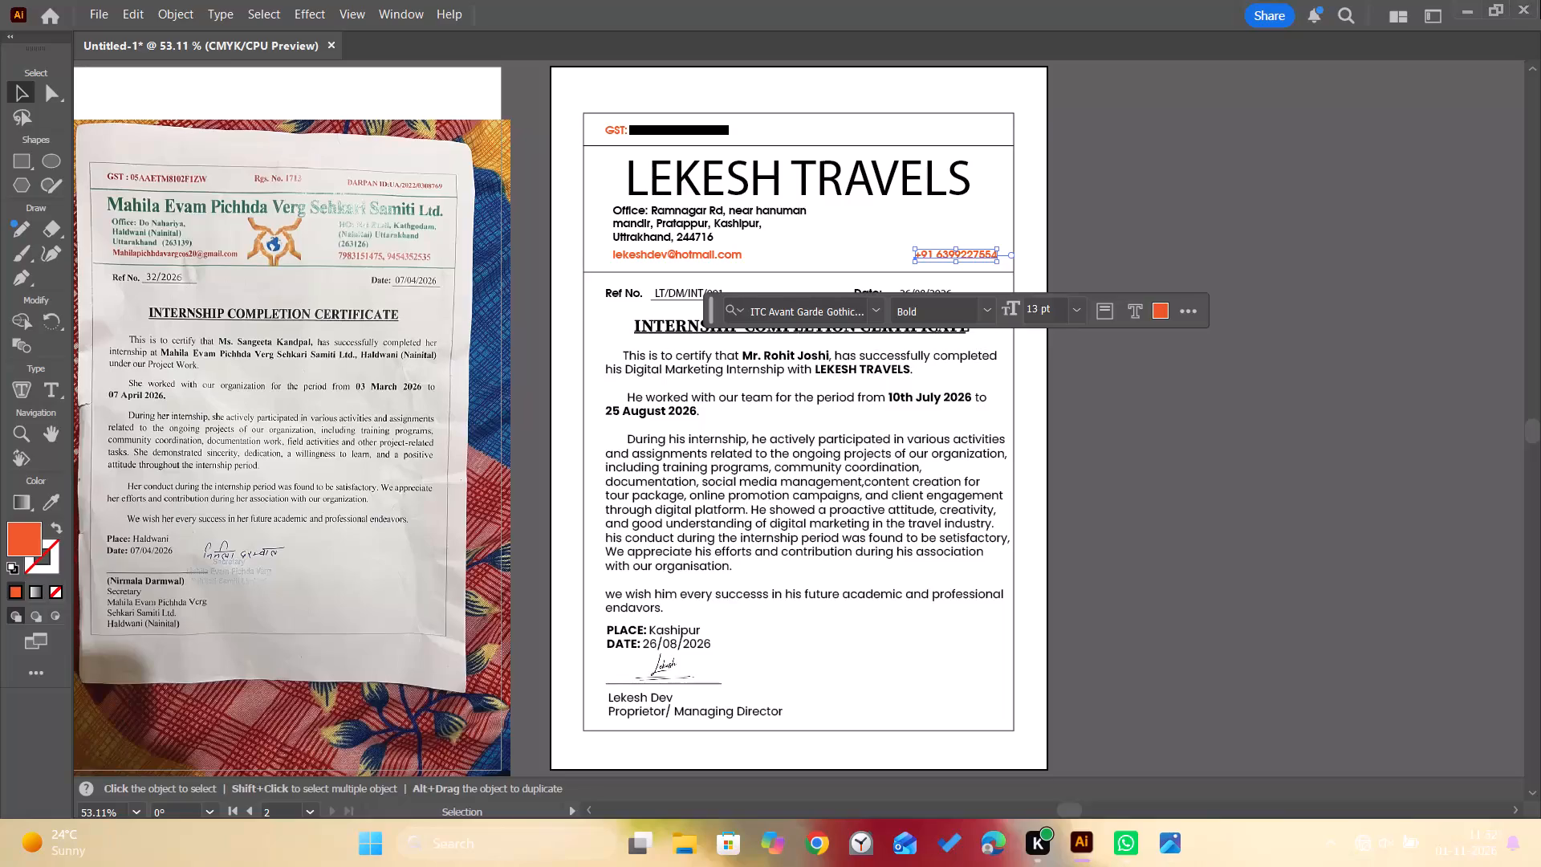
left_click(760, 439)
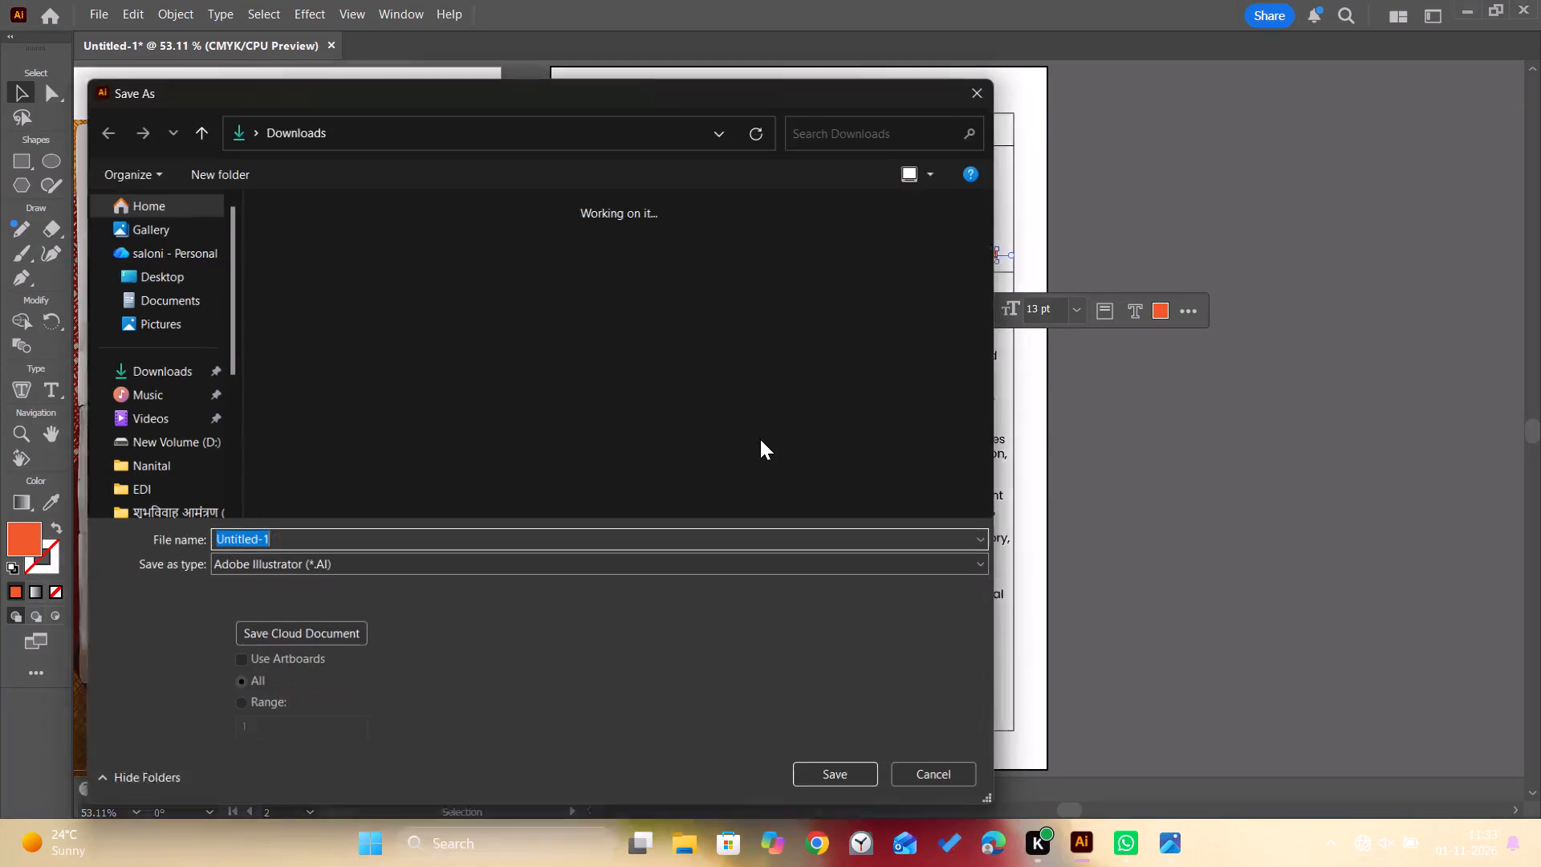
type("certificate")
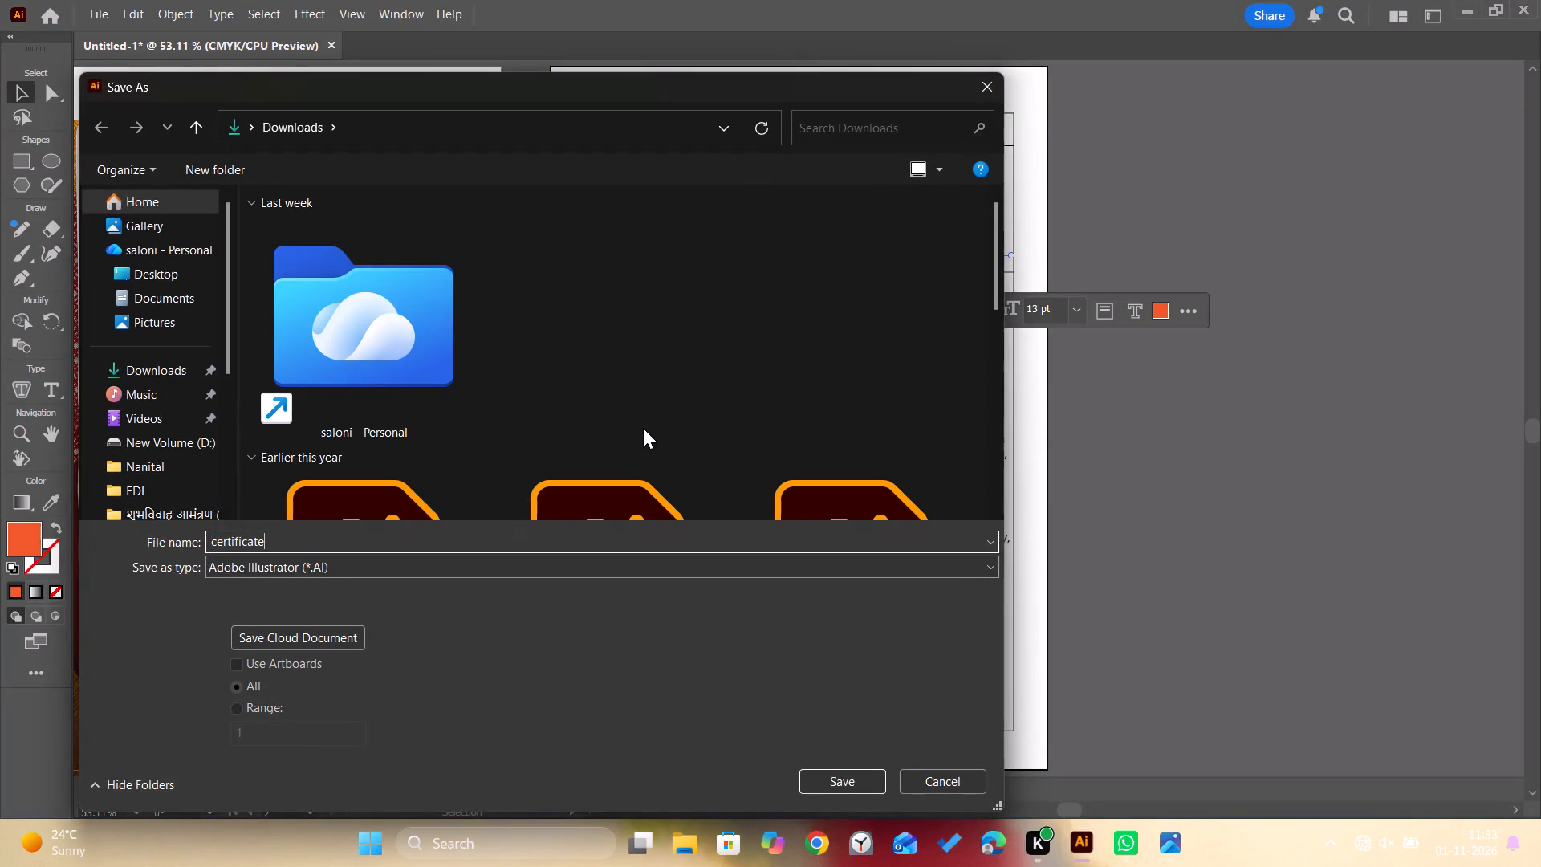
key("Return")
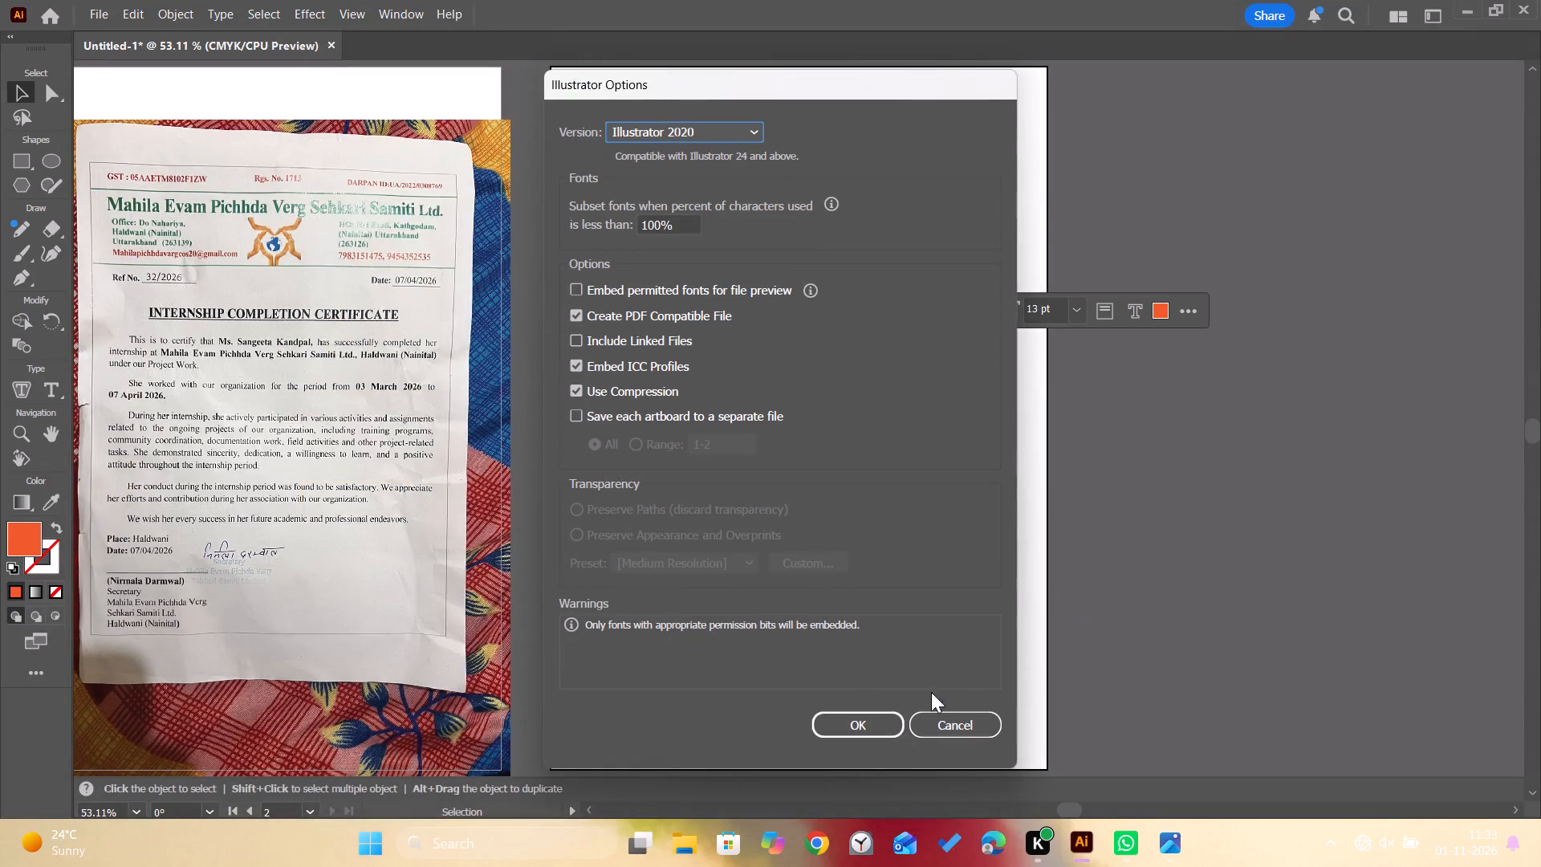
left_click(872, 721)
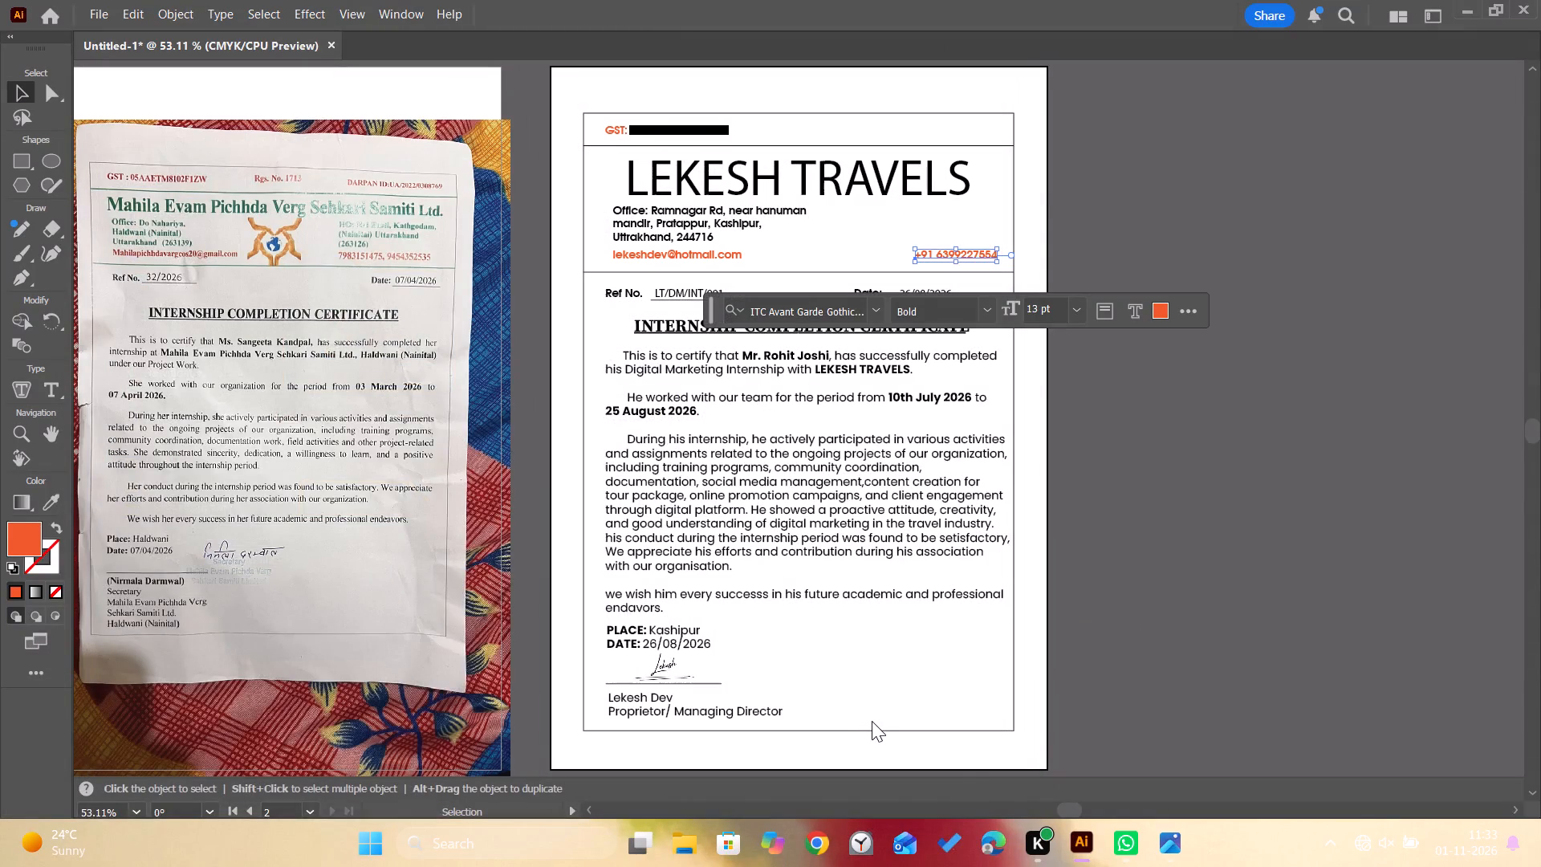